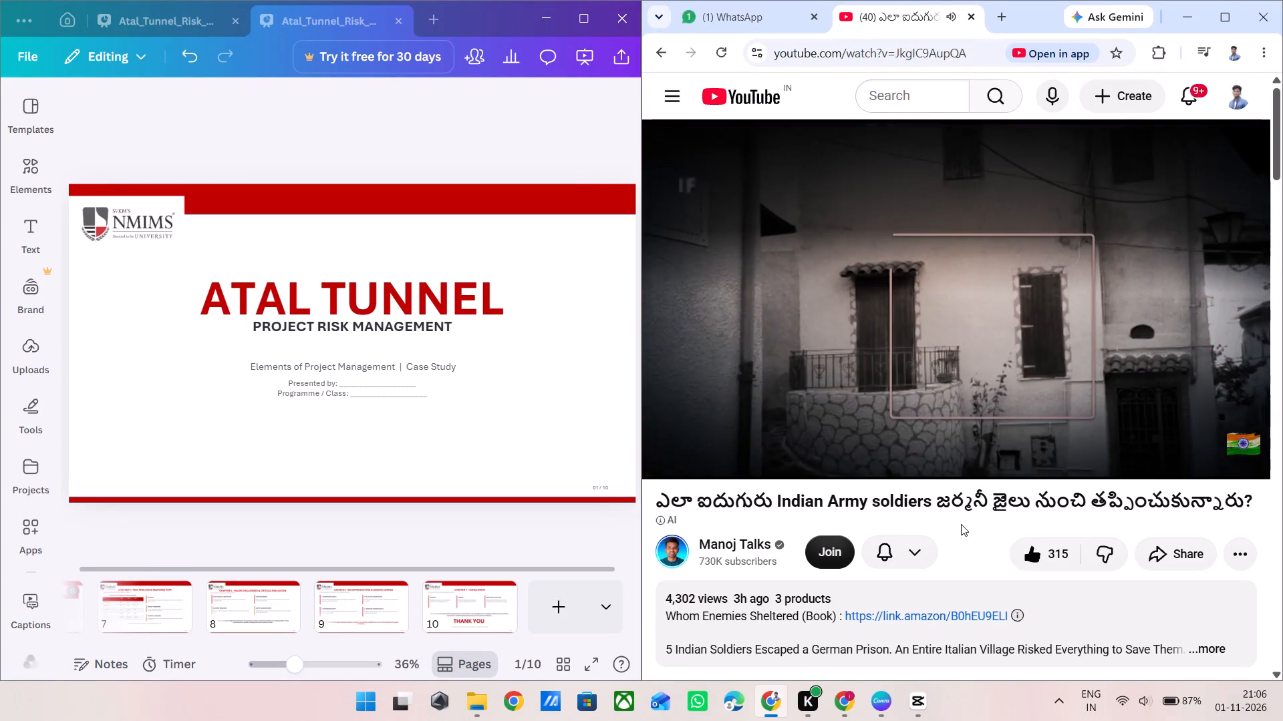
Shrink the playing YouTube video to the miniplayer.
key("i")
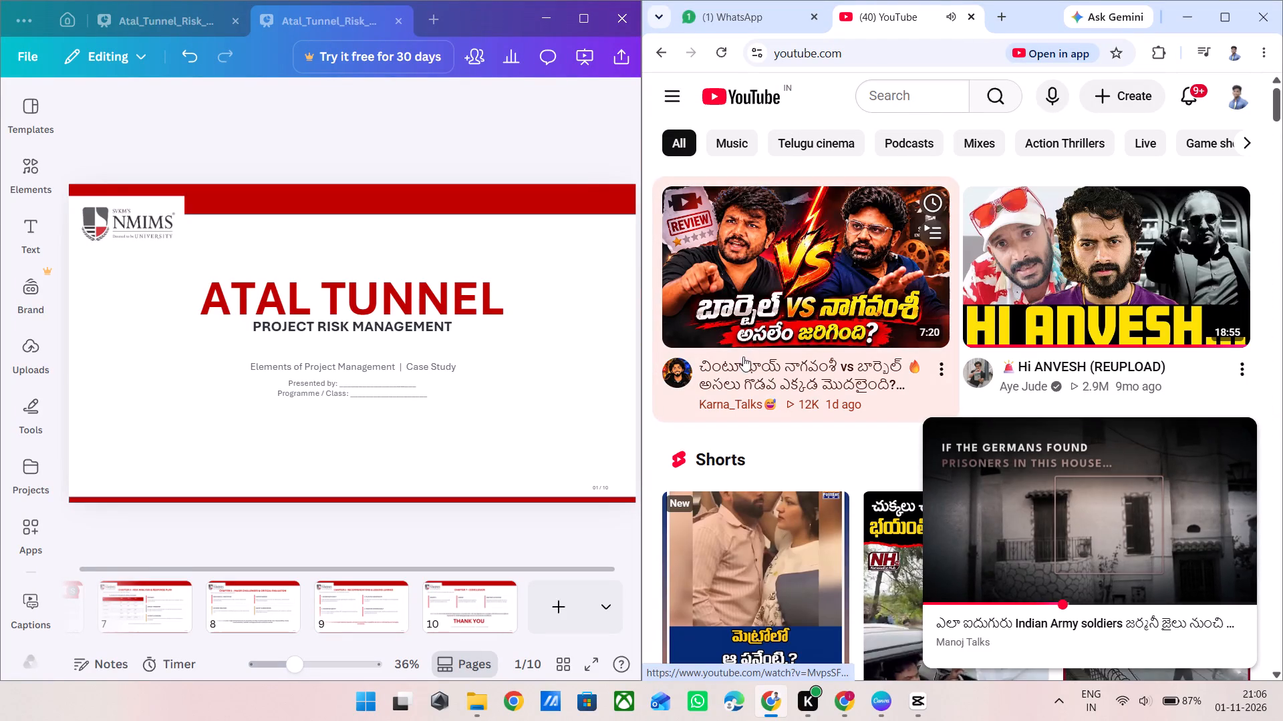
In Canva, close the Atal_Tunnel_Risk design that is open at the Risk Breakdown Structure page, keeping the other copy open.
scroll(406, 388, "down", 2)
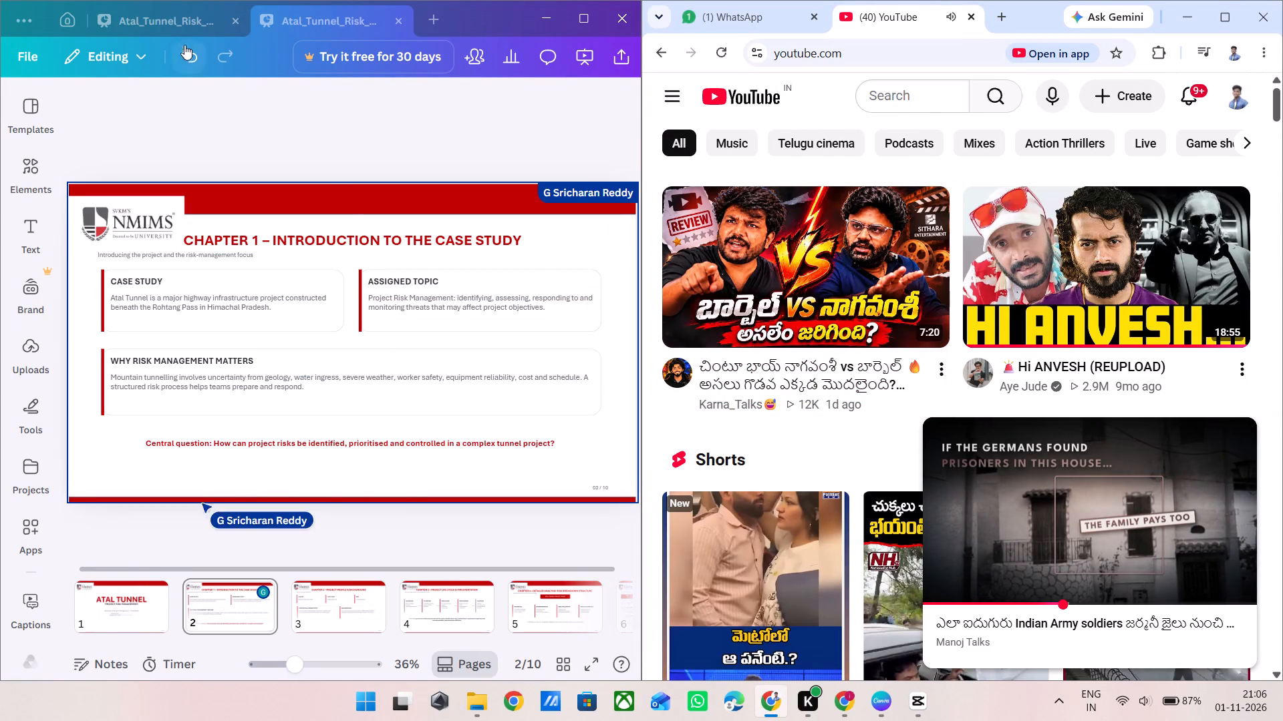
left_click(155, 19)
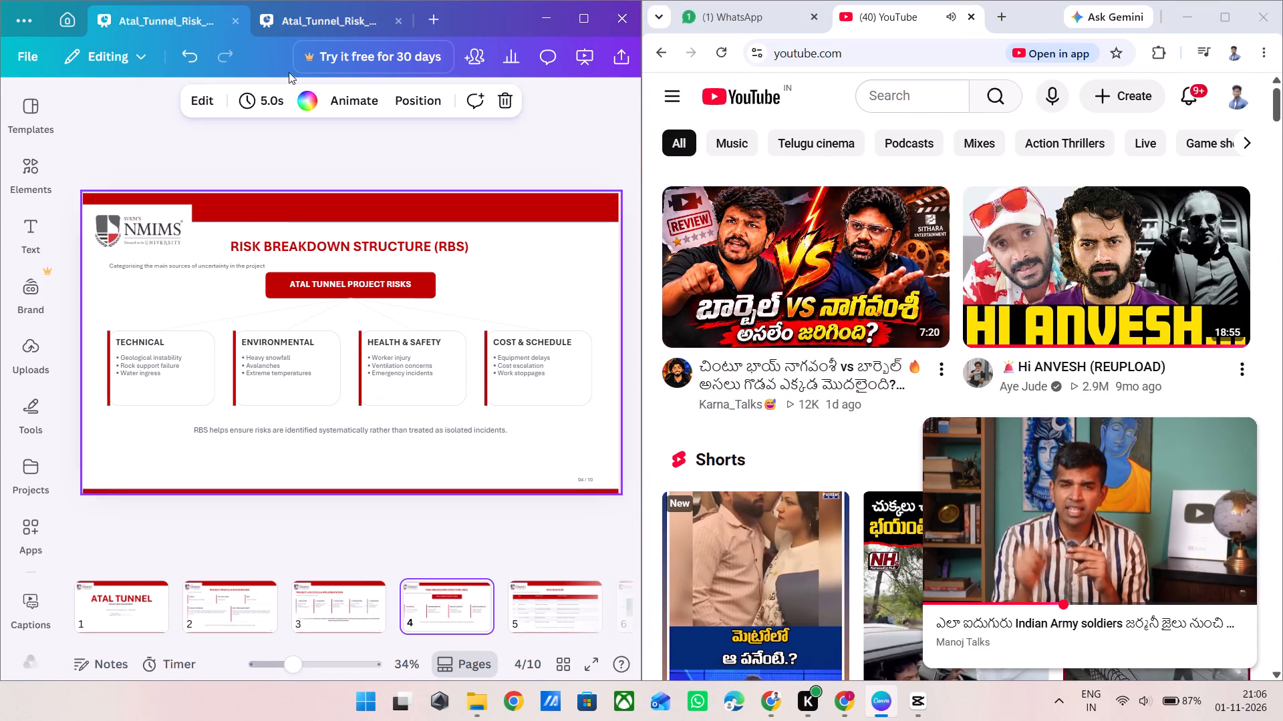
left_click(239, 21)
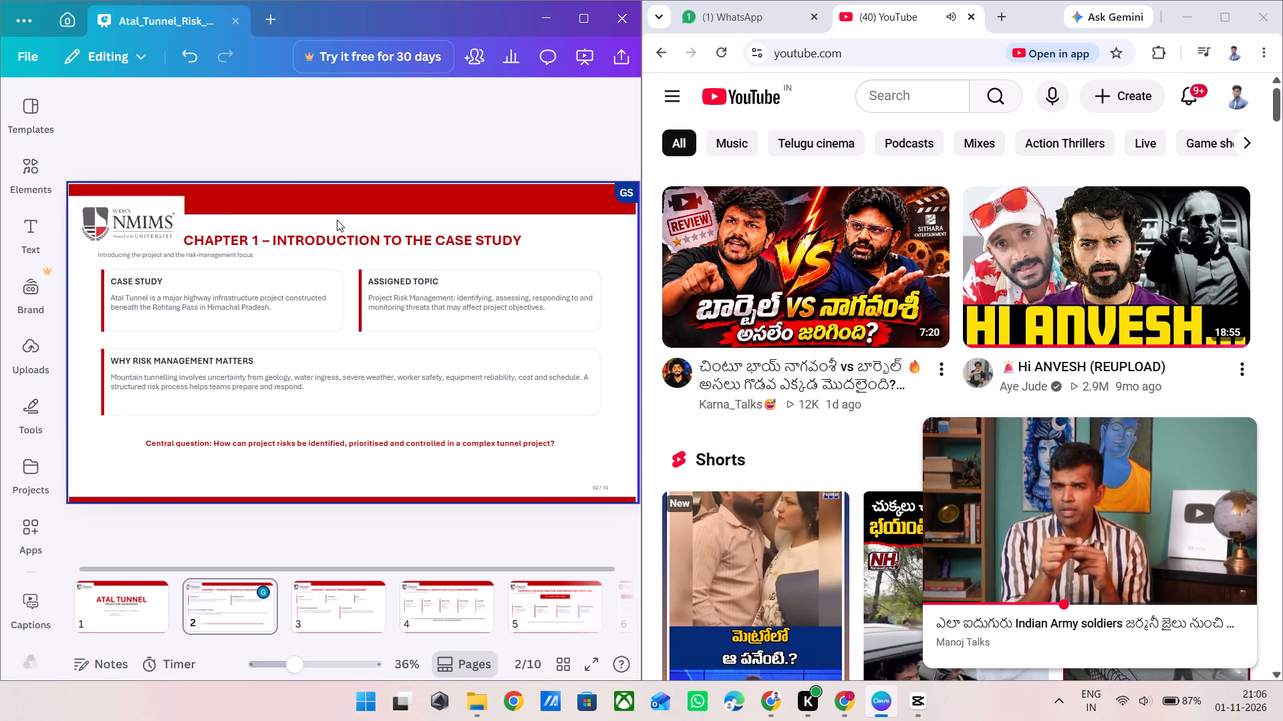
scroll(829, 441, "down", 3)
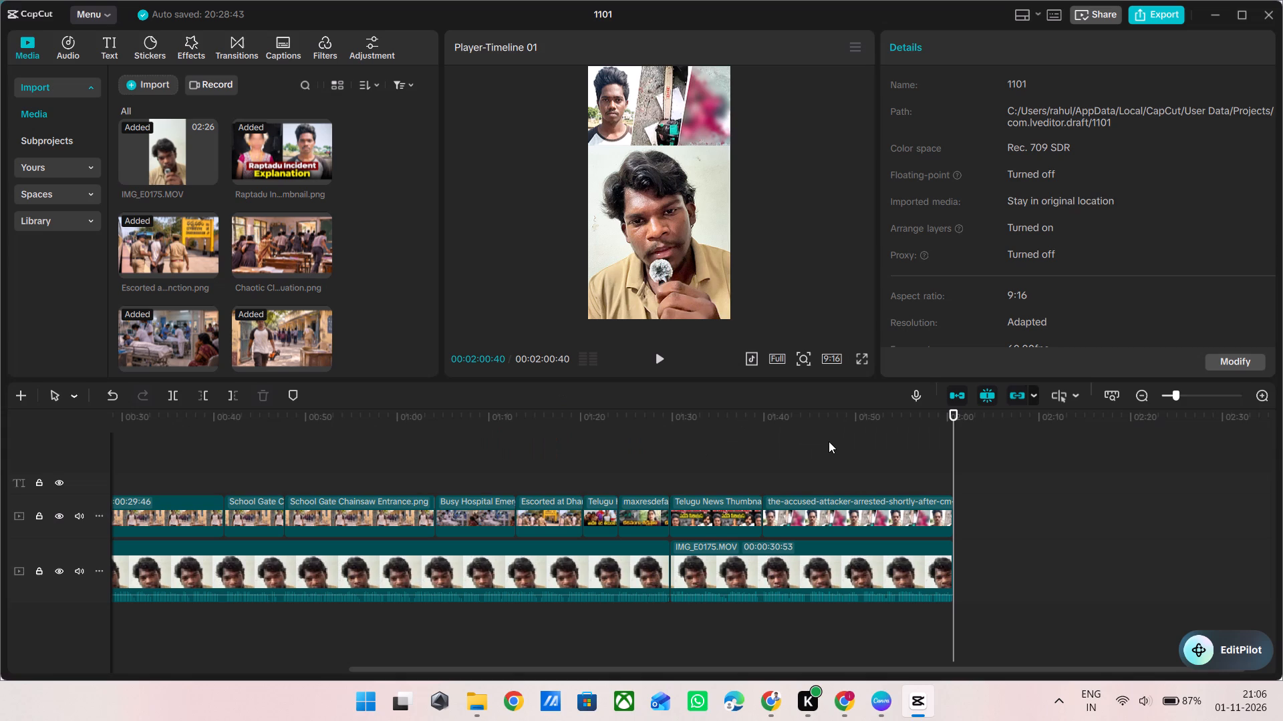
Switch to CapCut project 1101 and review the edited video by playing it from several timeline points, including the beginning.
left_click(600, 457)
left_click_drag(600, 457, 585, 457)
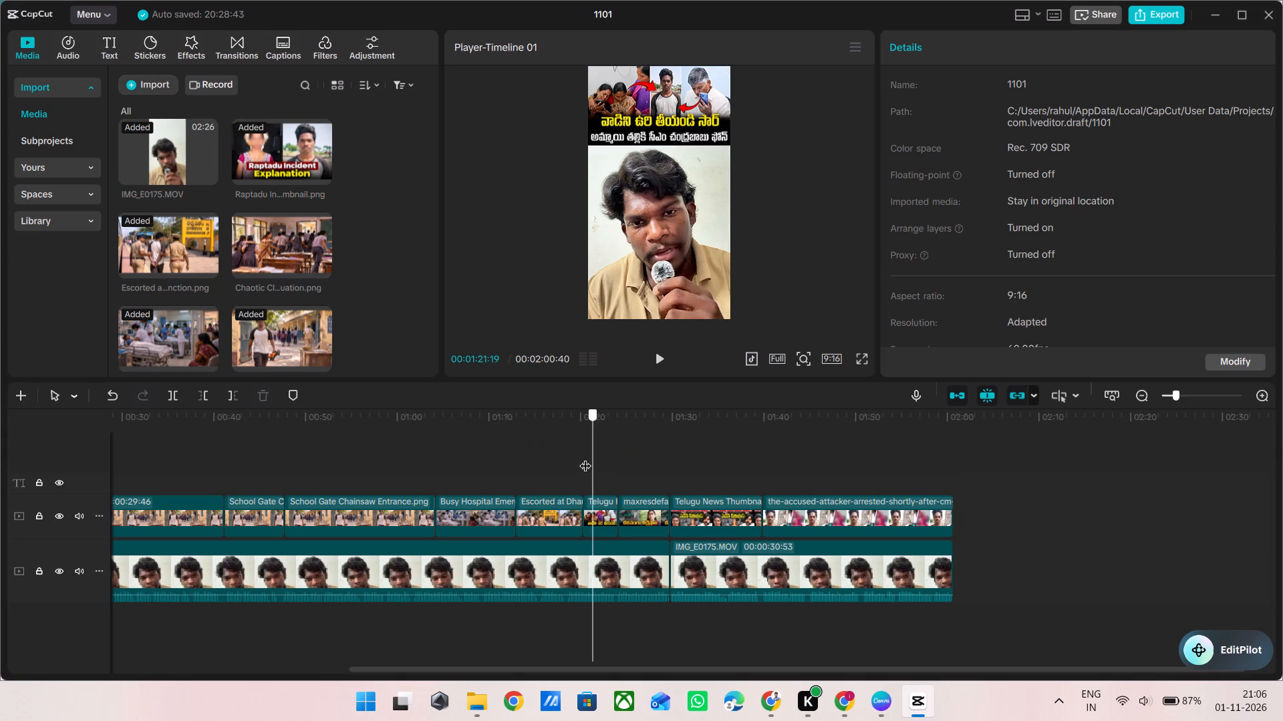
left_click_drag(585, 457, 464, 469)
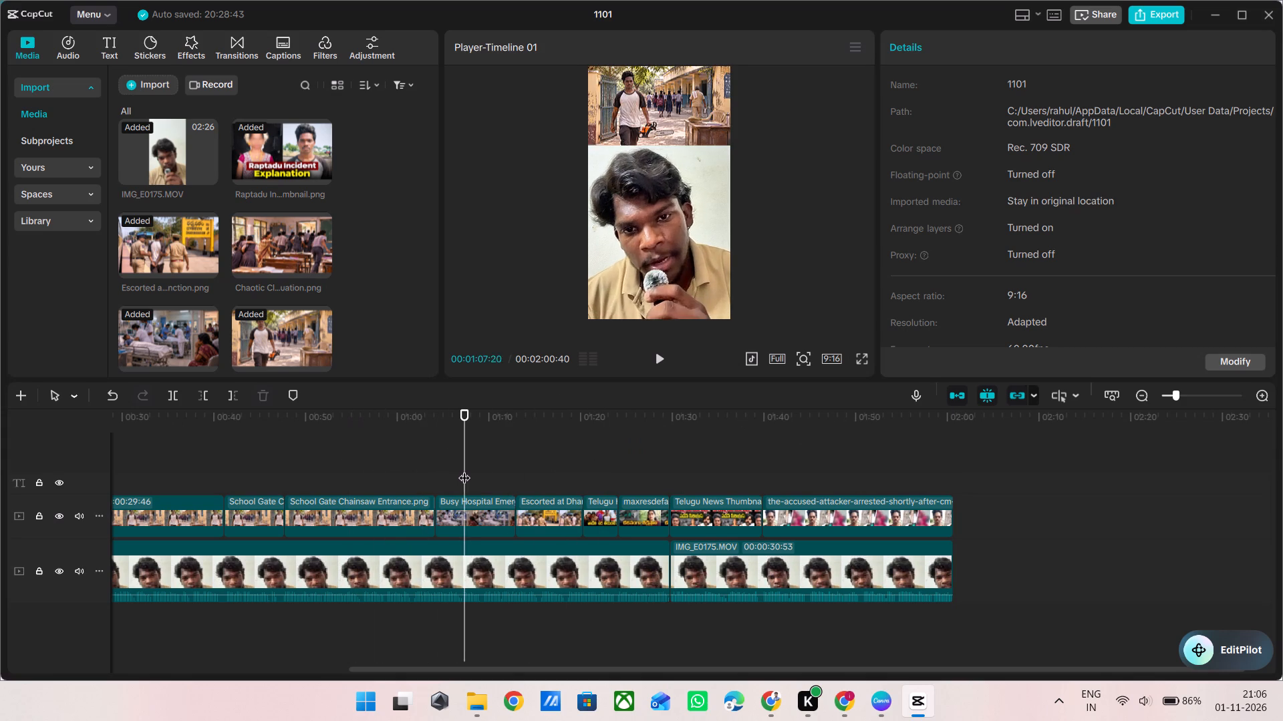
key("space")
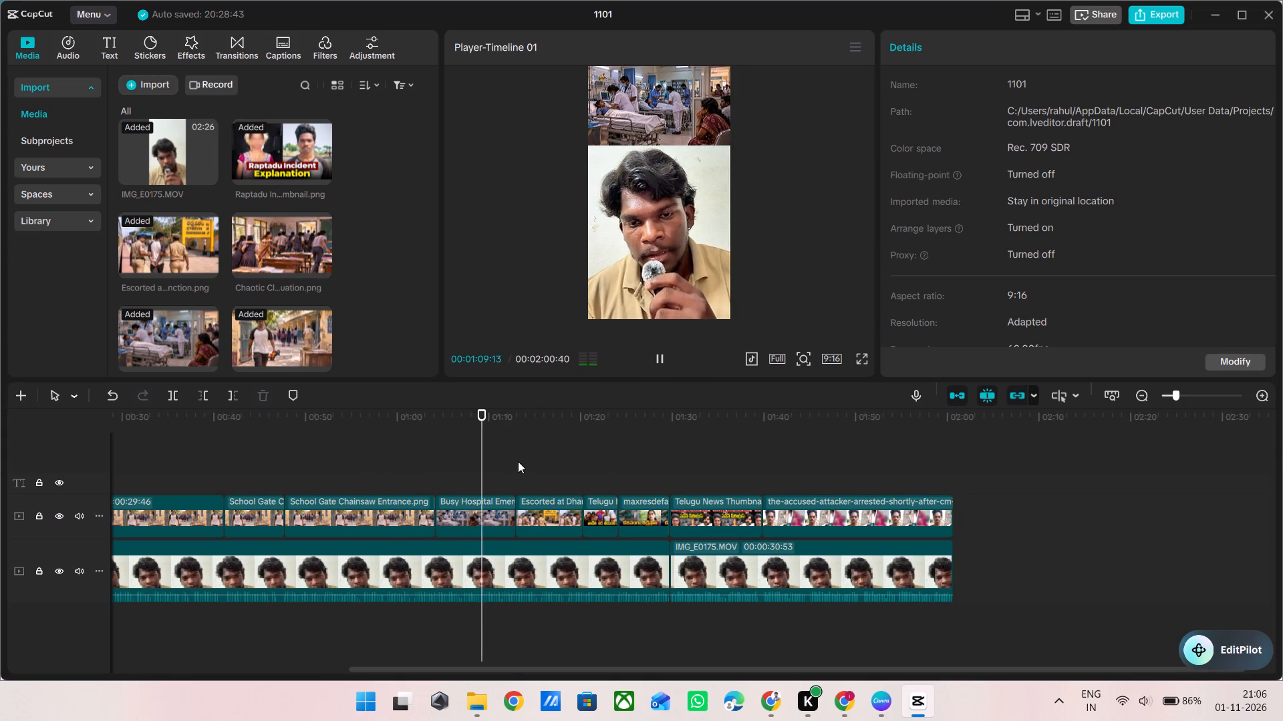
double_click(518, 461)
left_click_drag(518, 461, 0, 559)
key("space")
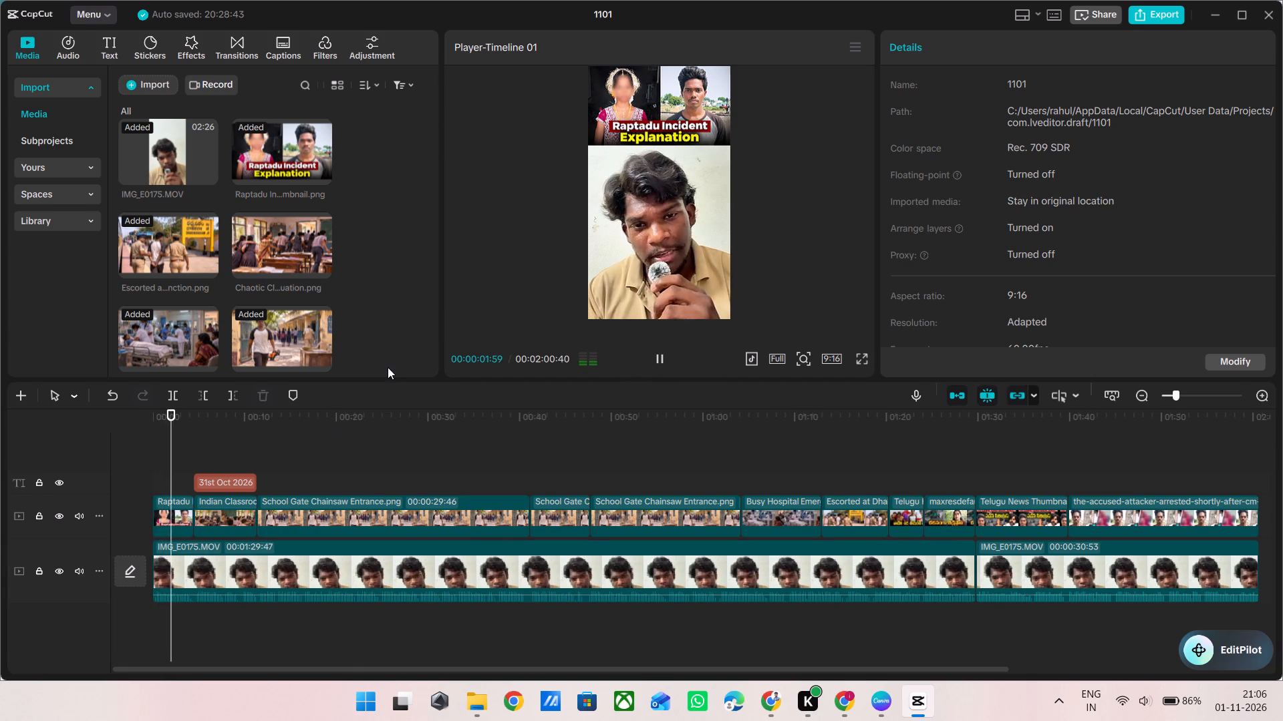
left_click(394, 435)
key("space")
key("space")
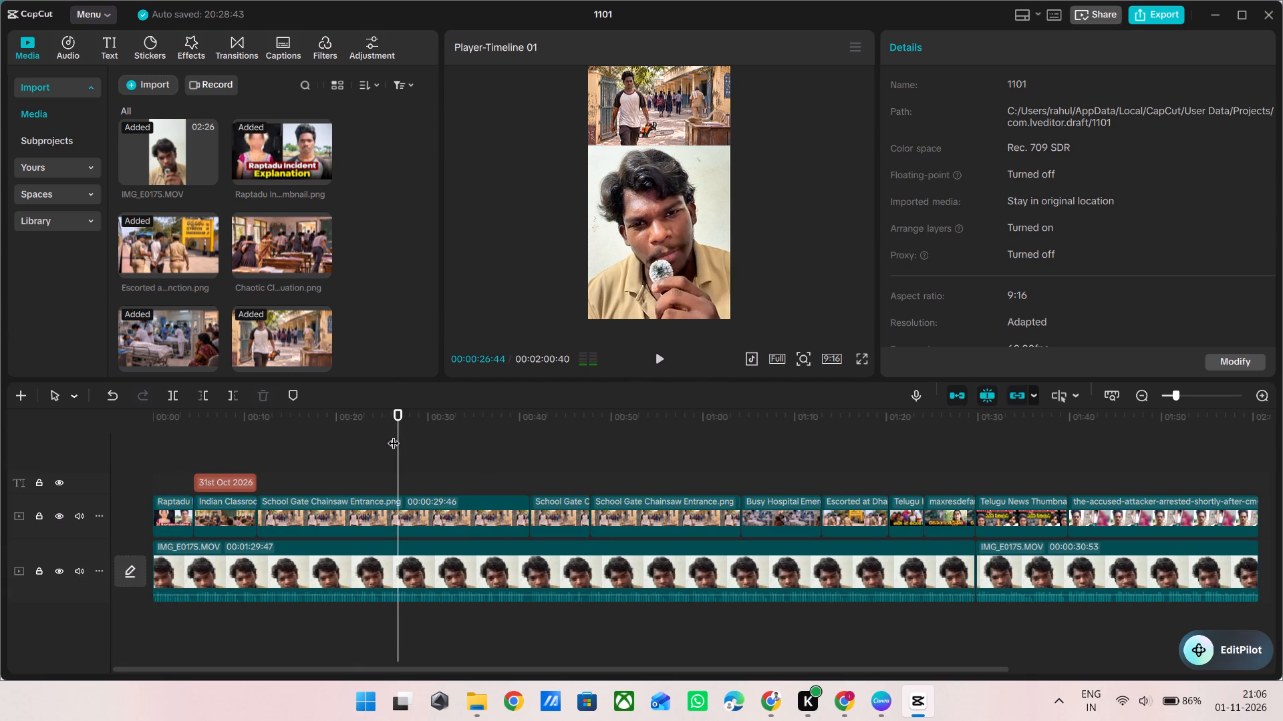
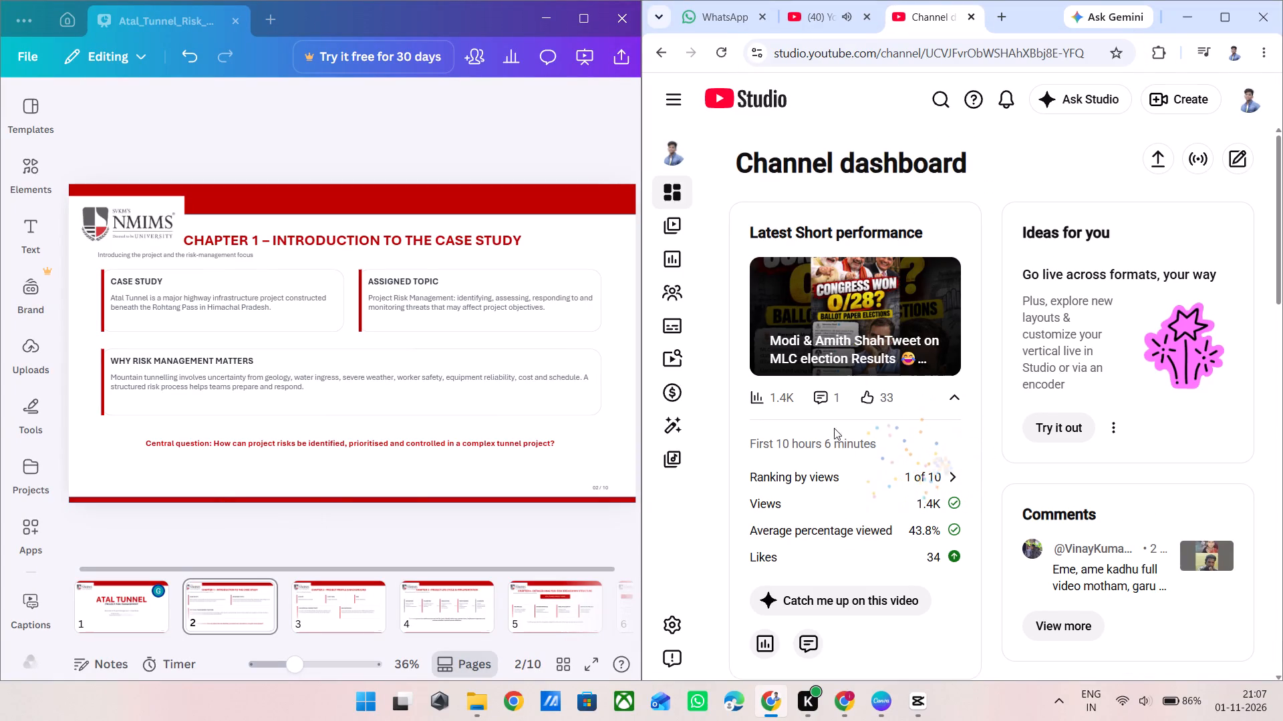
In YouTube Studio, examine the latest Short's Overview, Reach, Engagement and Audience analytics, including device type, and return to the channel dashboard.
left_click(770, 647)
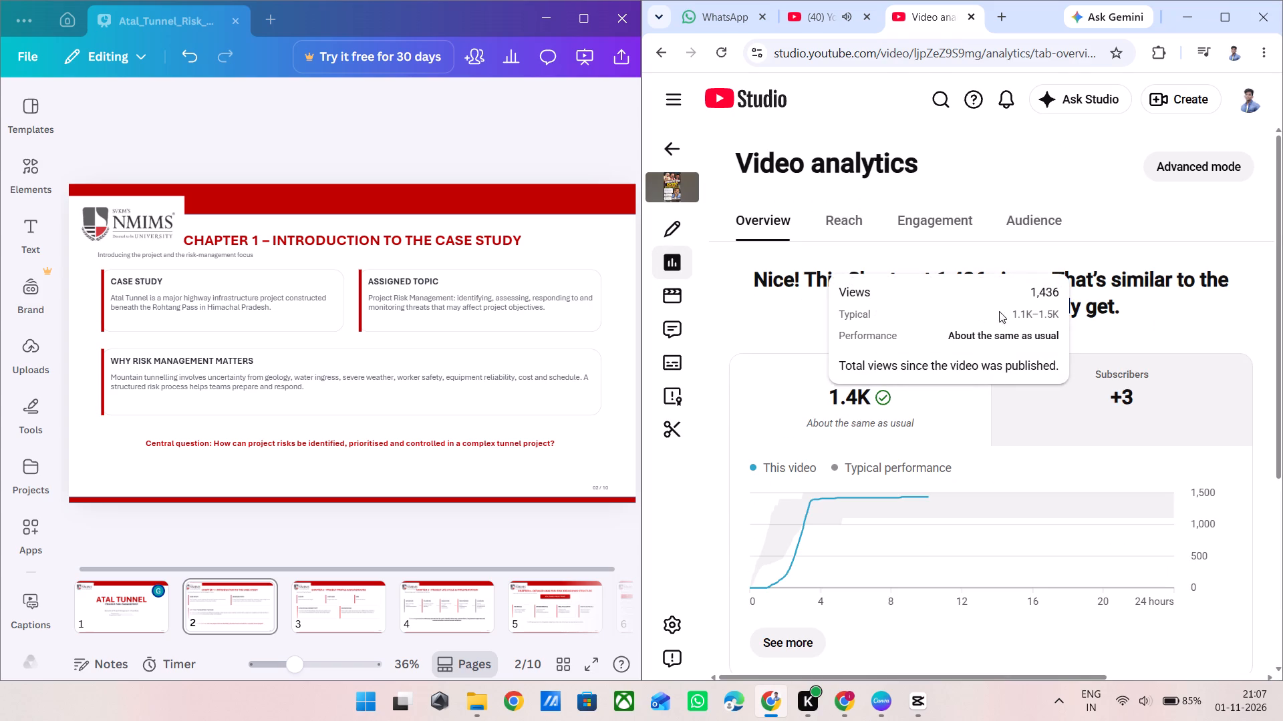
left_click(843, 222)
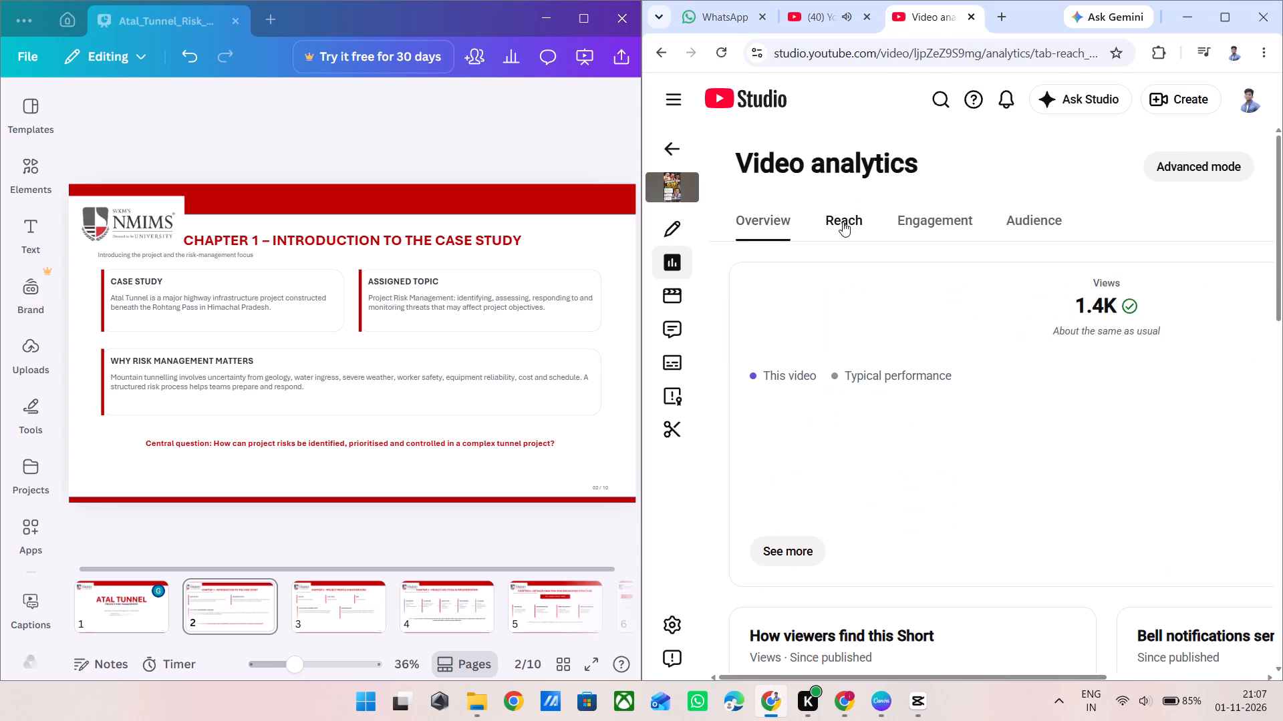
left_click(930, 216)
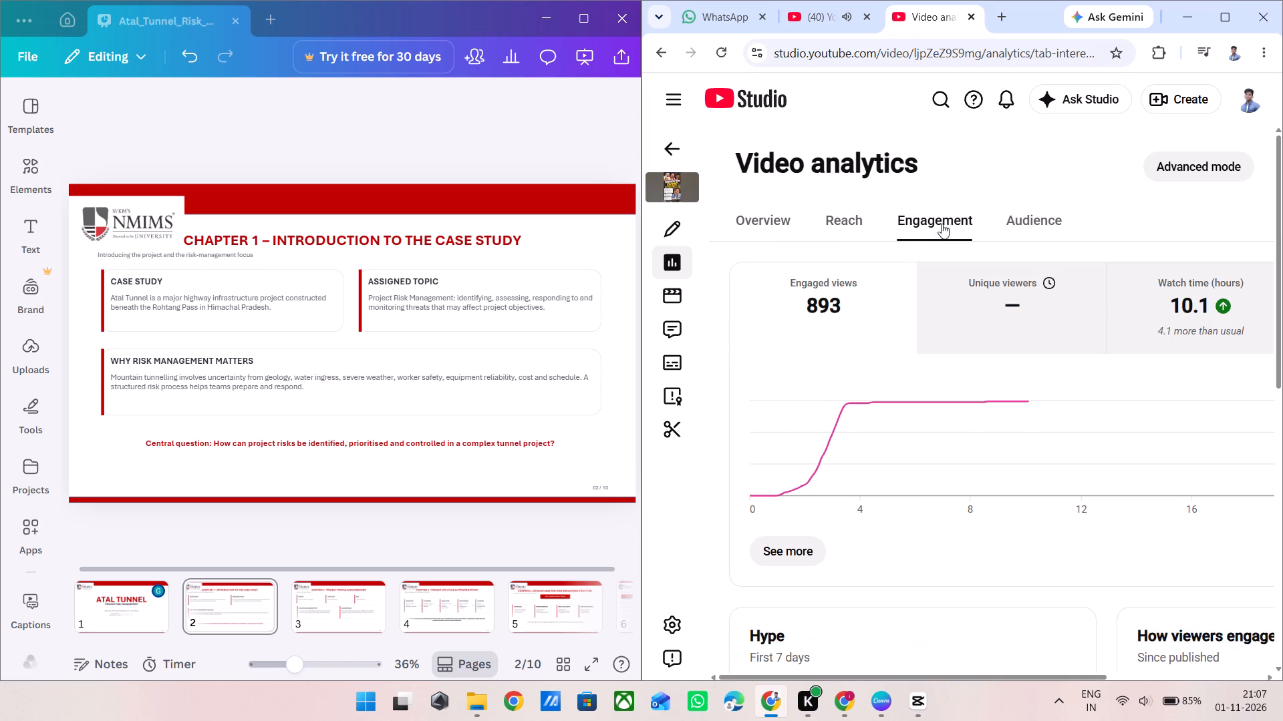
scroll(1025, 301, "down", 1)
scroll(1025, 301, "left", 2)
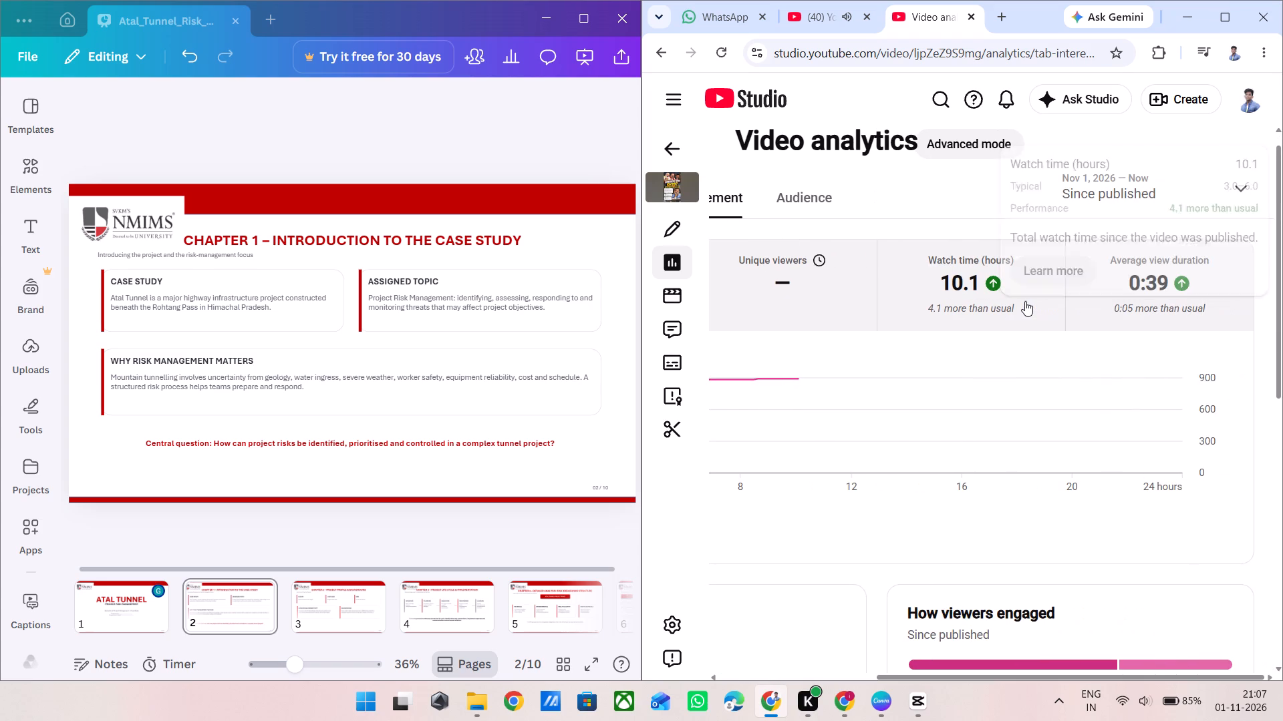
left_click(821, 212)
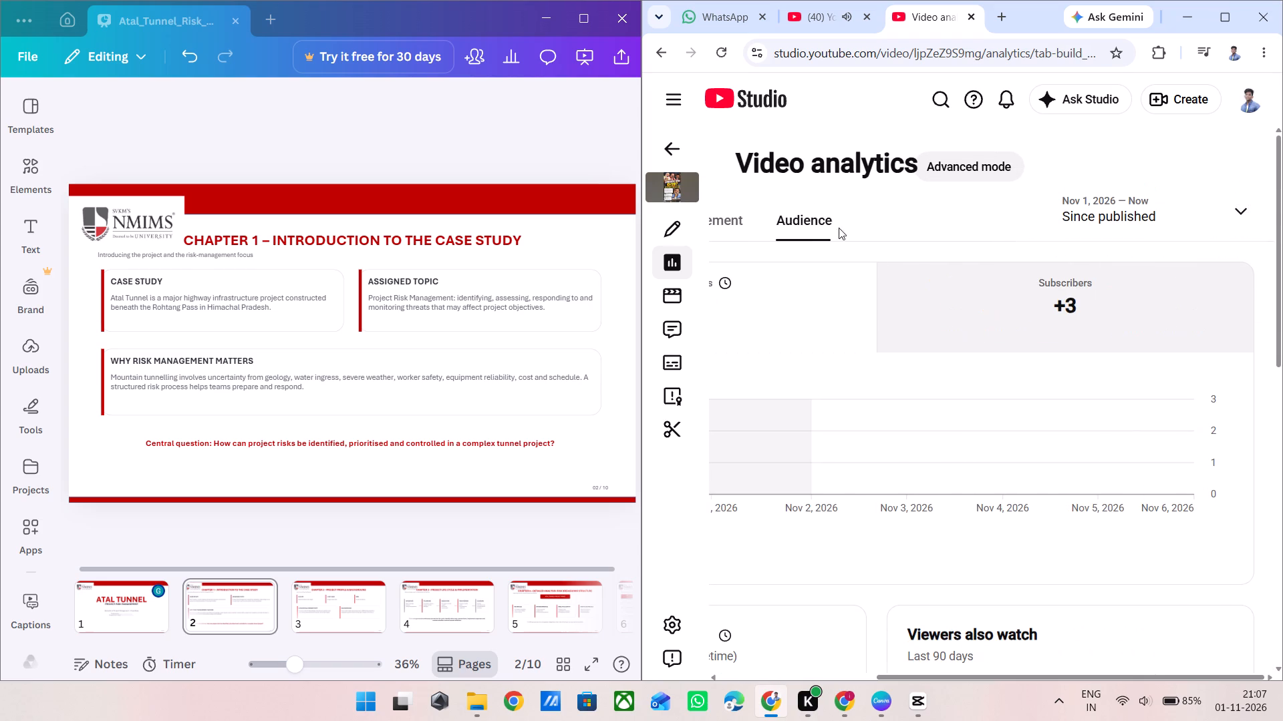
scroll(930, 288, "right", 3)
scroll(839, 413, "down", 1)
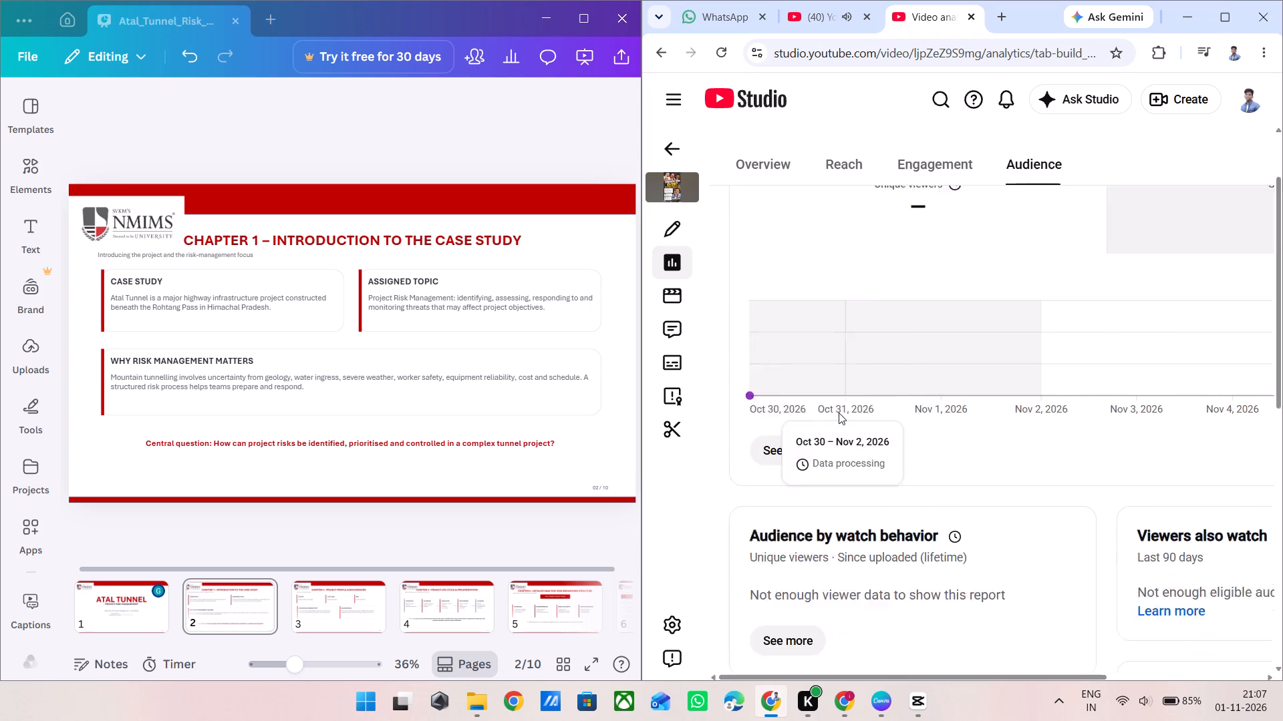
scroll(839, 413, "down", 5)
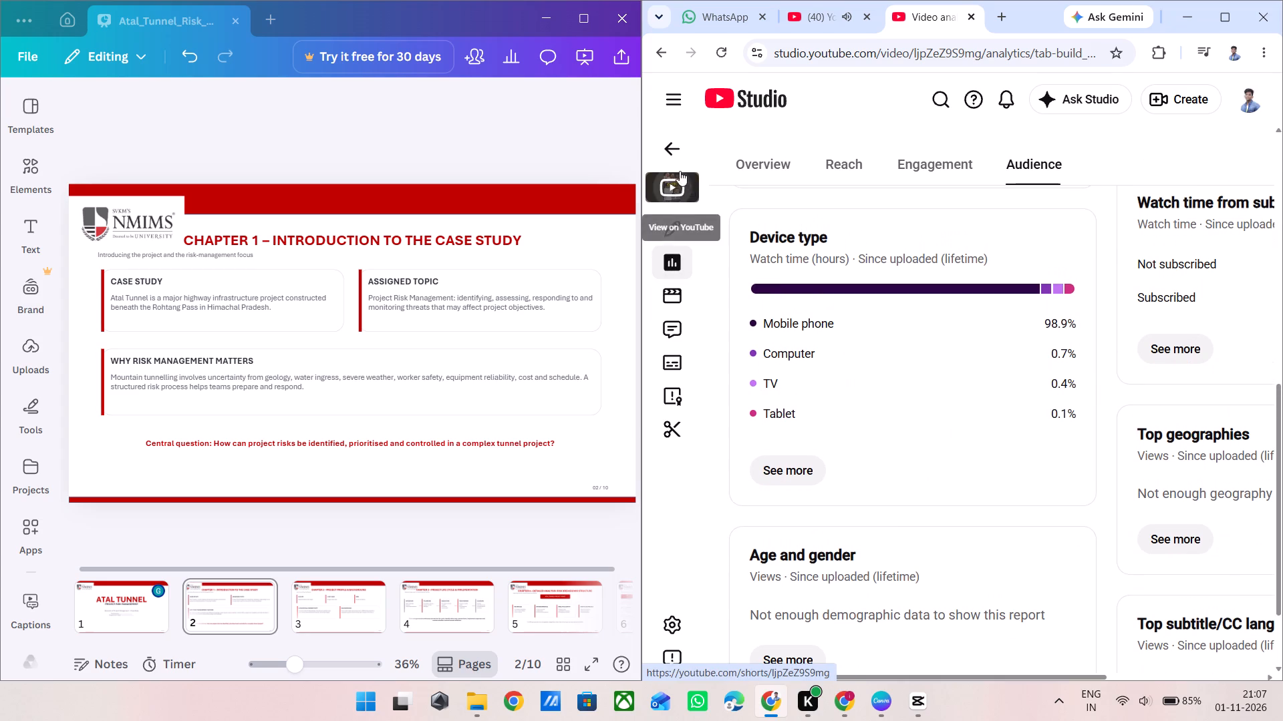
left_click(673, 155)
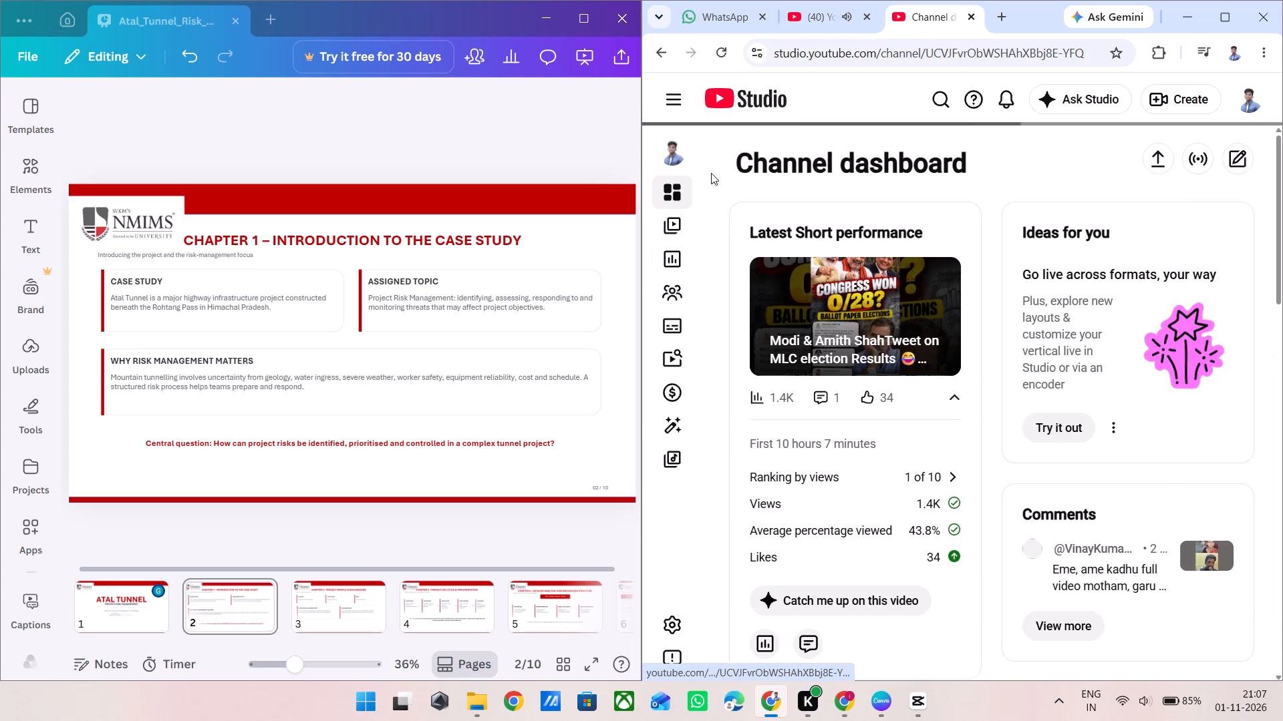
Browse the channel's Shorts list, examining each Short's visibility, date, views and comments.
left_click(676, 226)
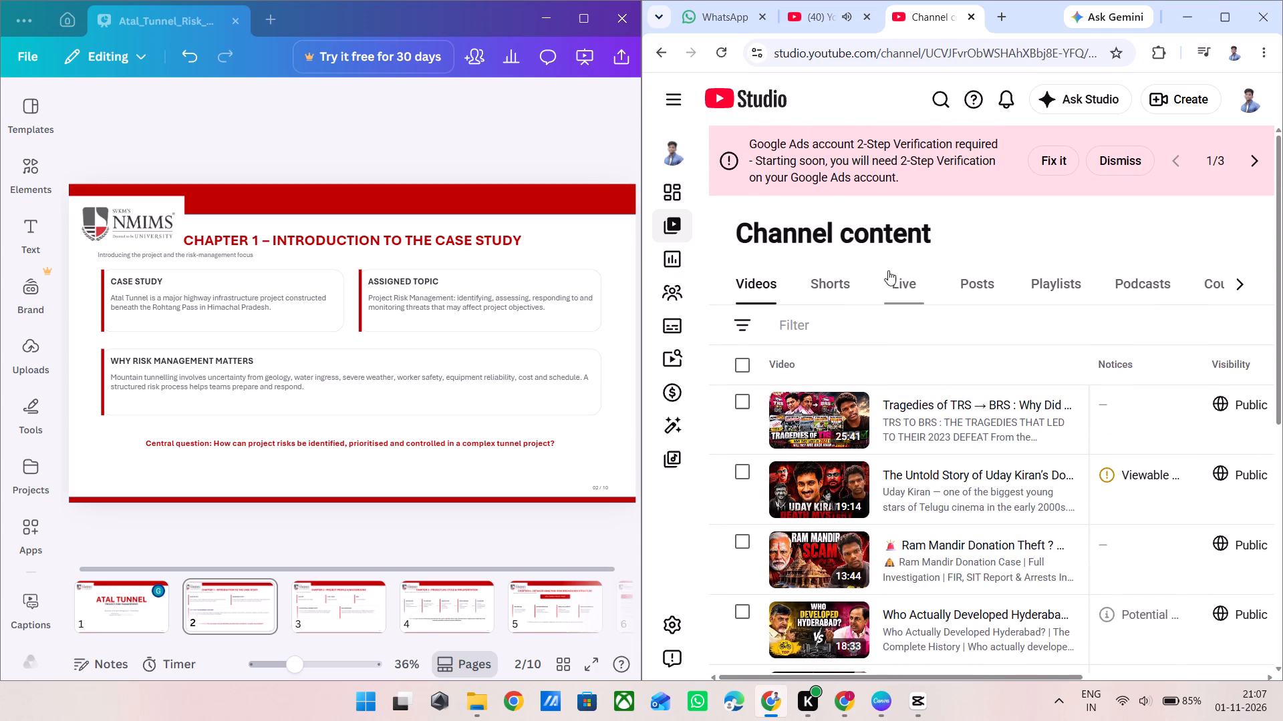
left_click(843, 280)
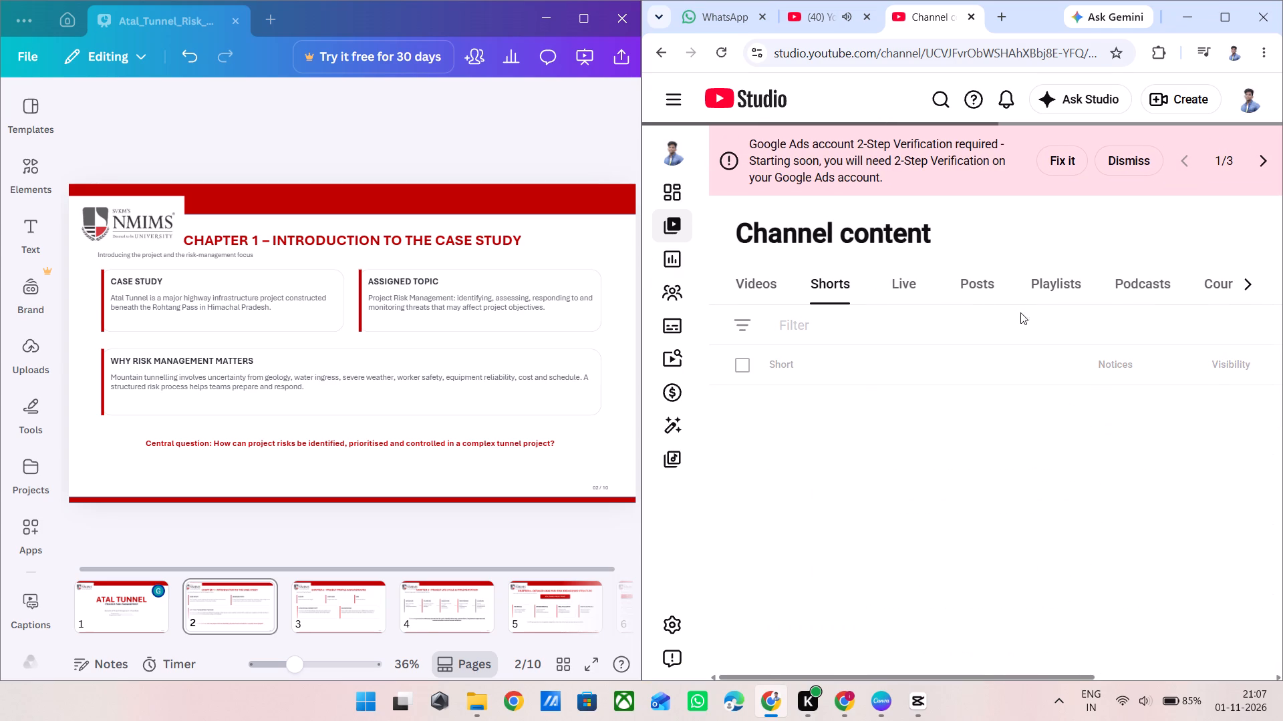
scroll(1011, 400, "left", 4)
scroll(1105, 461, "left", 1)
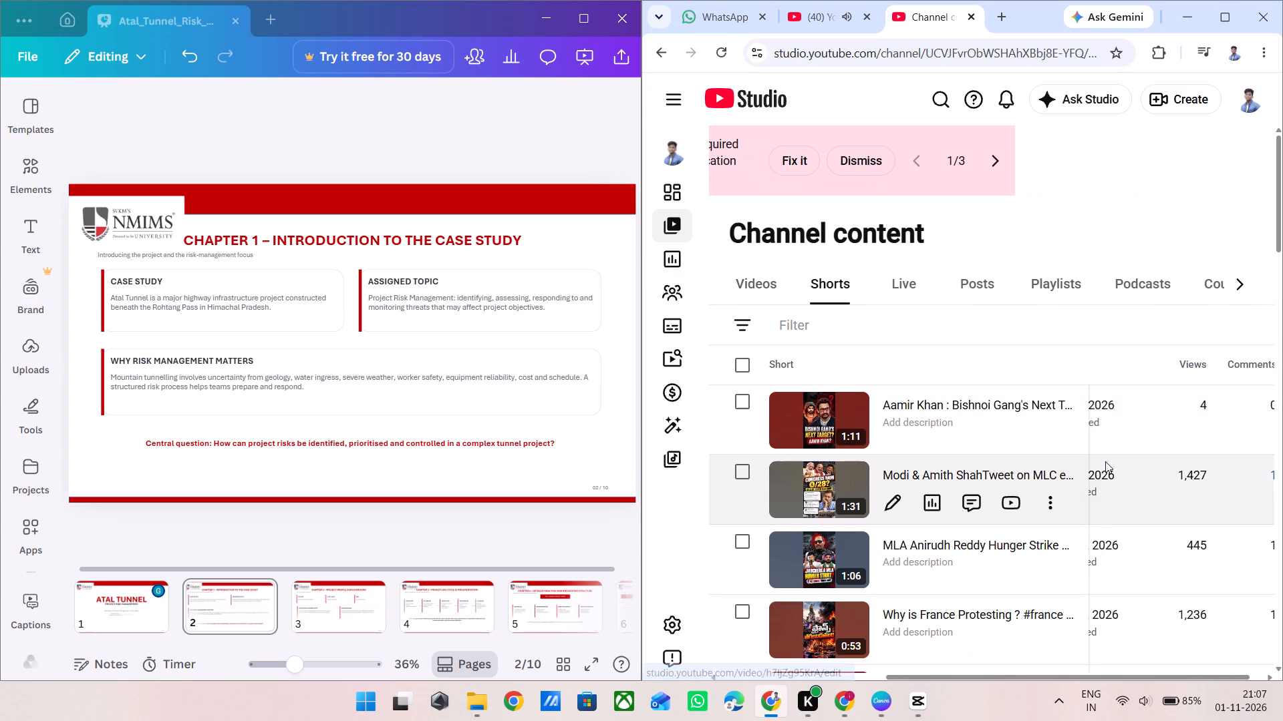
scroll(1105, 461, "left", 1)
scroll(959, 475, "left", 3)
scroll(1132, 452, "right", 1)
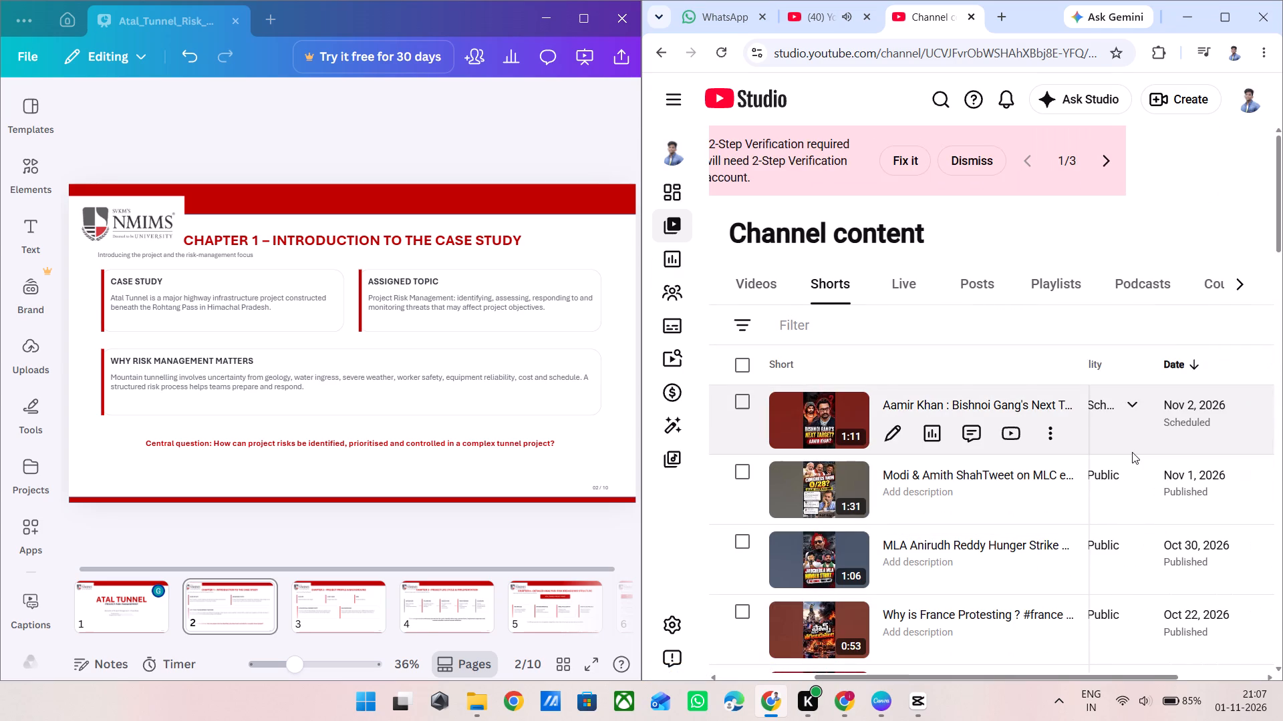
scroll(1132, 452, "right", 1)
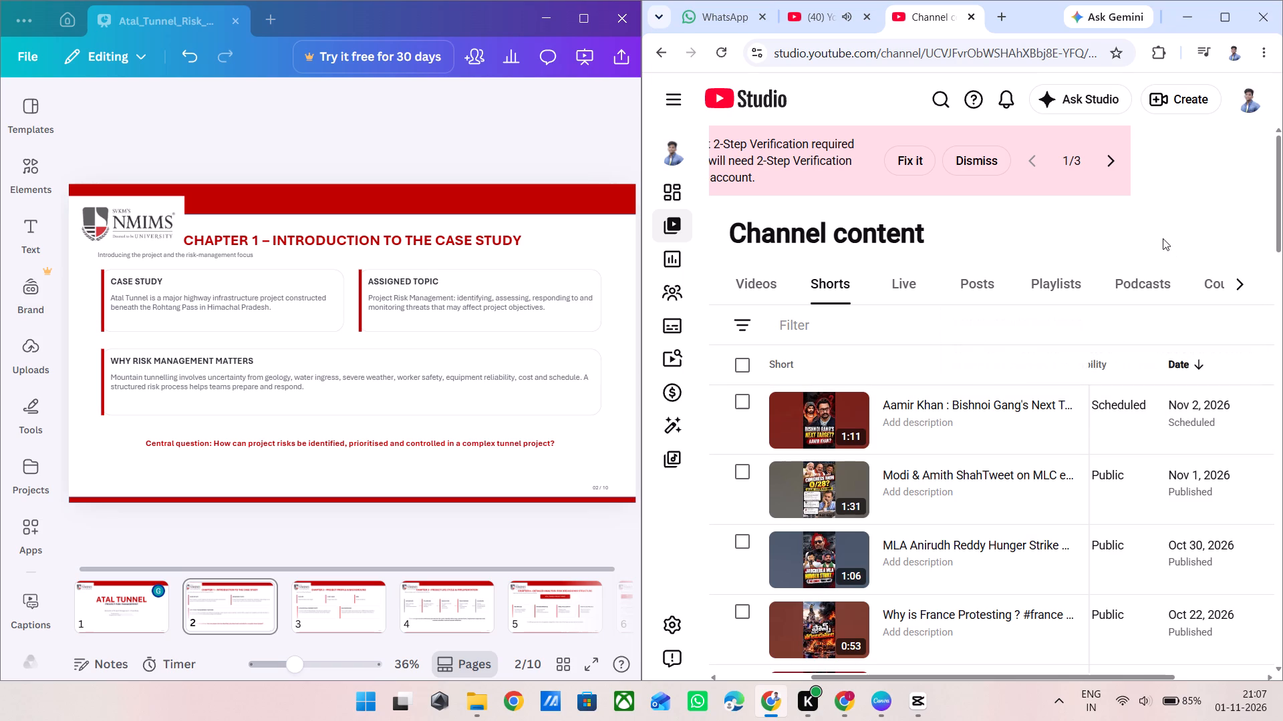
scroll(1145, 542, "right", 3)
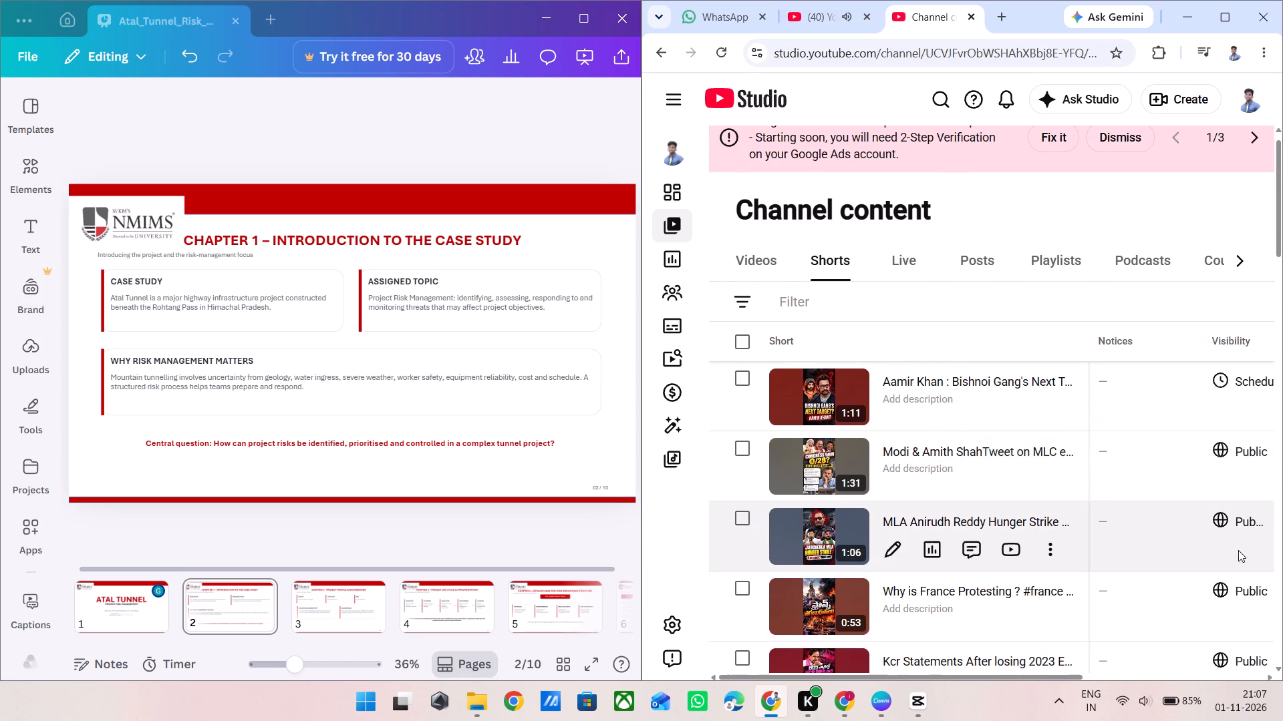
scroll(1227, 557, "right", 5)
scroll(978, 510, "left", 1)
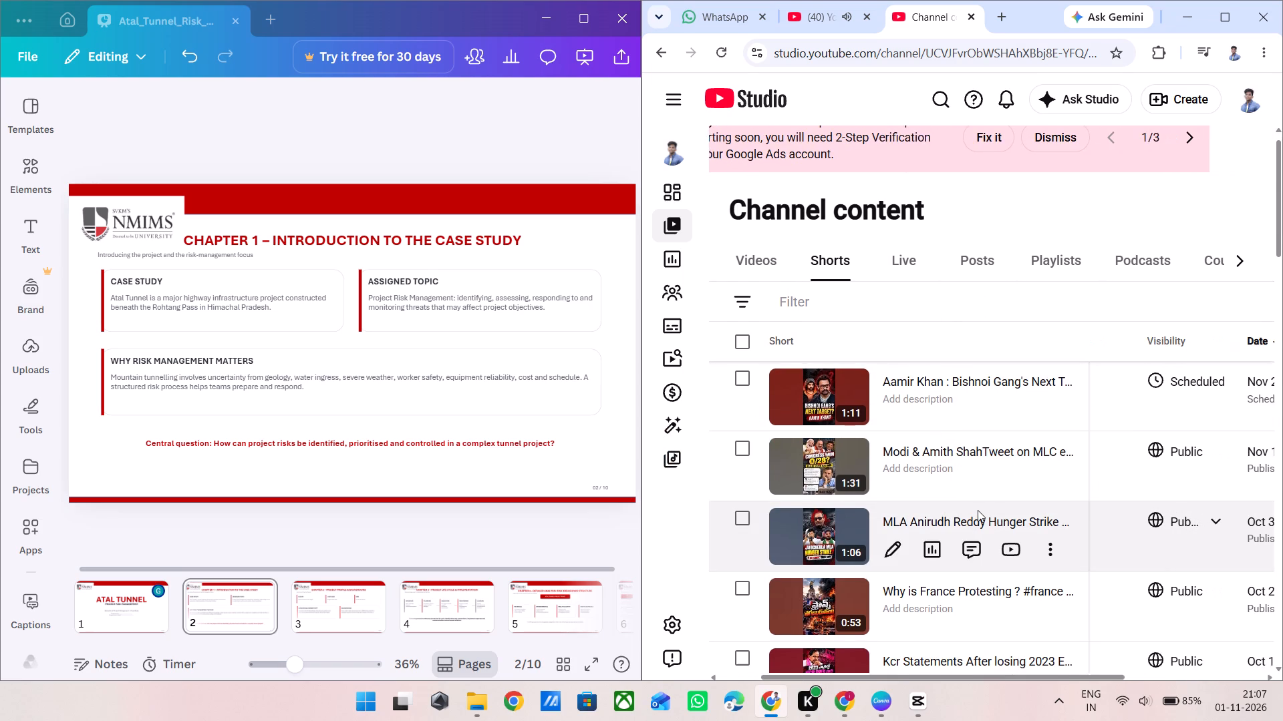
scroll(978, 510, "left", 1)
scroll(1097, 521, "down", 1)
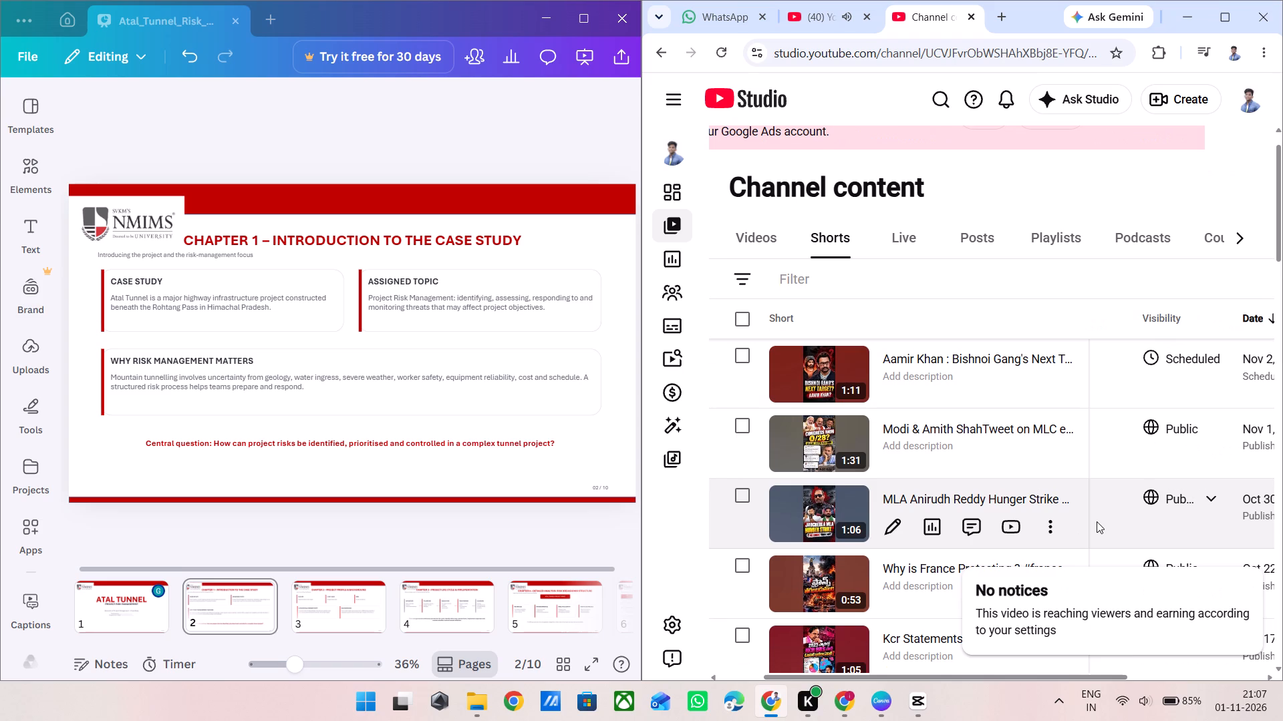
scroll(992, 489, "left", 1)
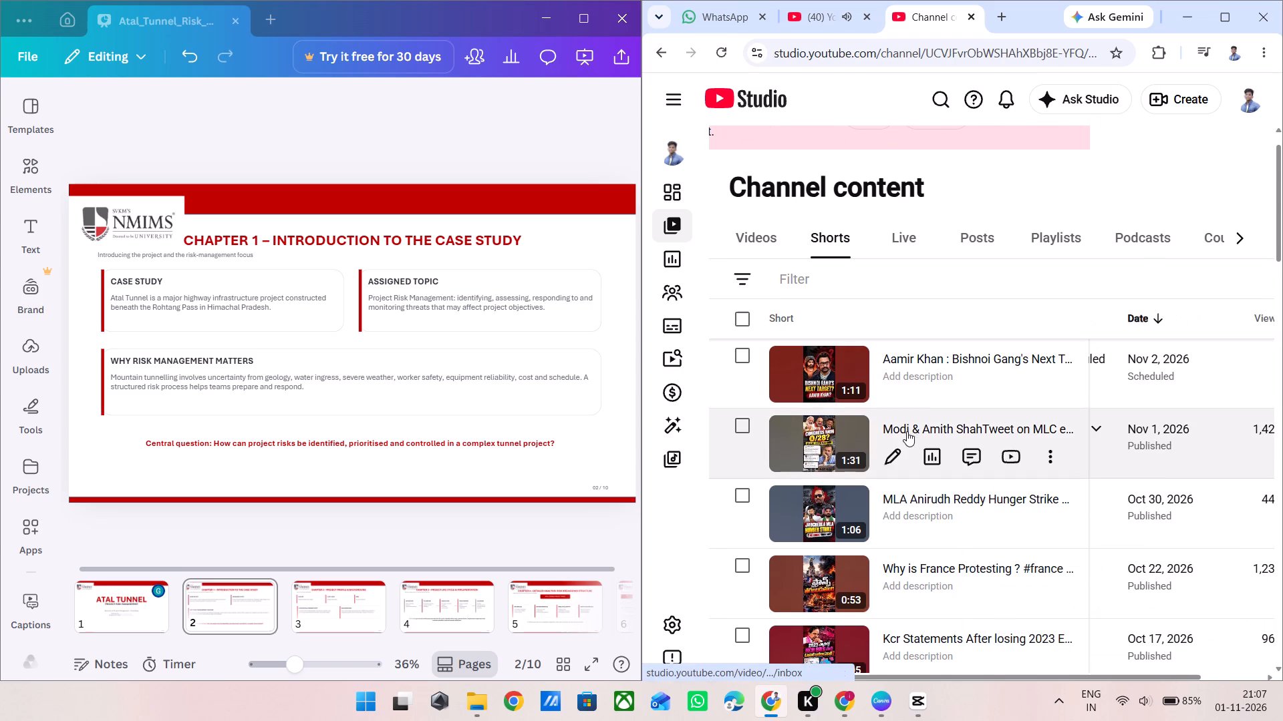
In the Modi & Amith Shah Short's title, insert the missing space to read "Shah Tweet", and save the video details.
left_click(891, 454)
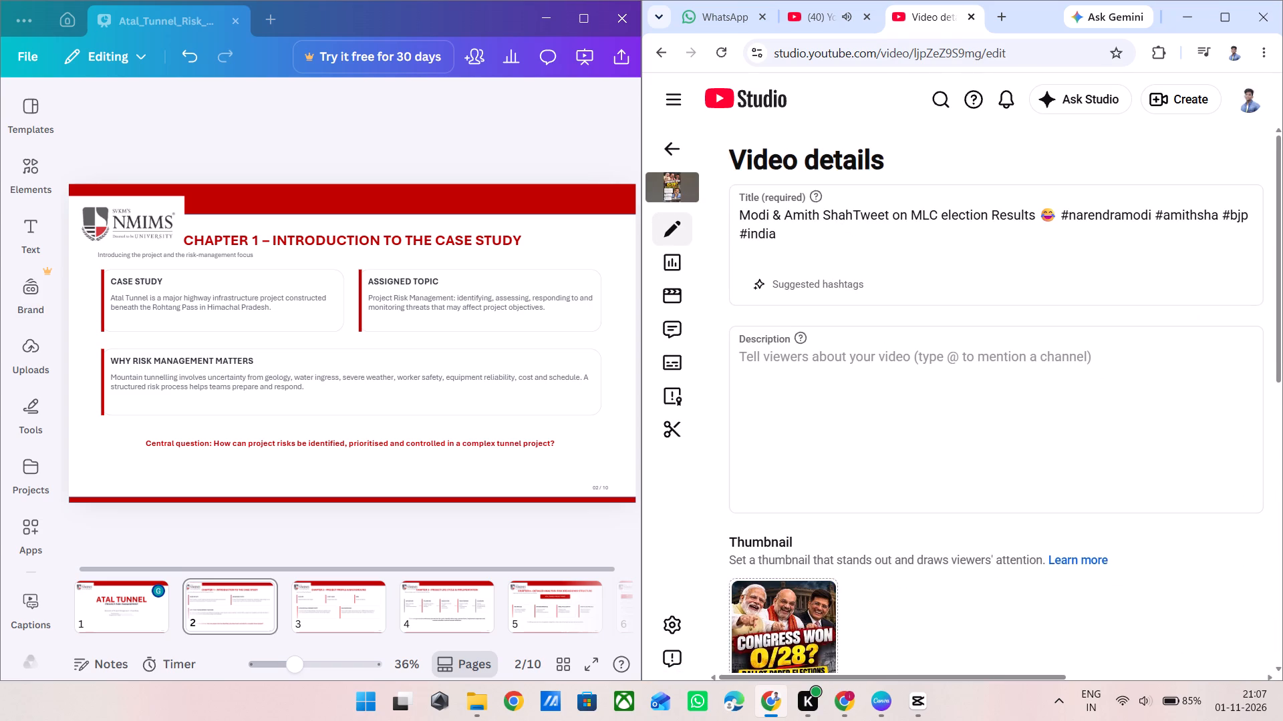
left_click(853, 216)
key("space")
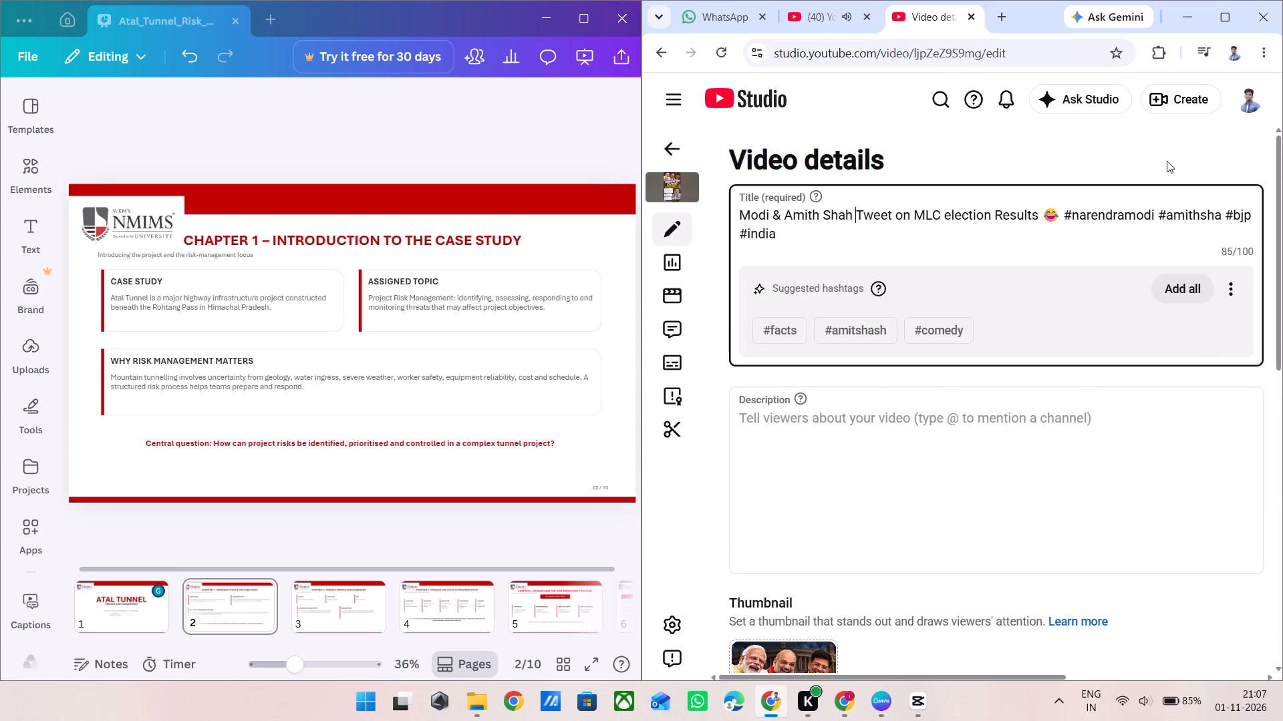
scroll(928, 464, "down", 9)
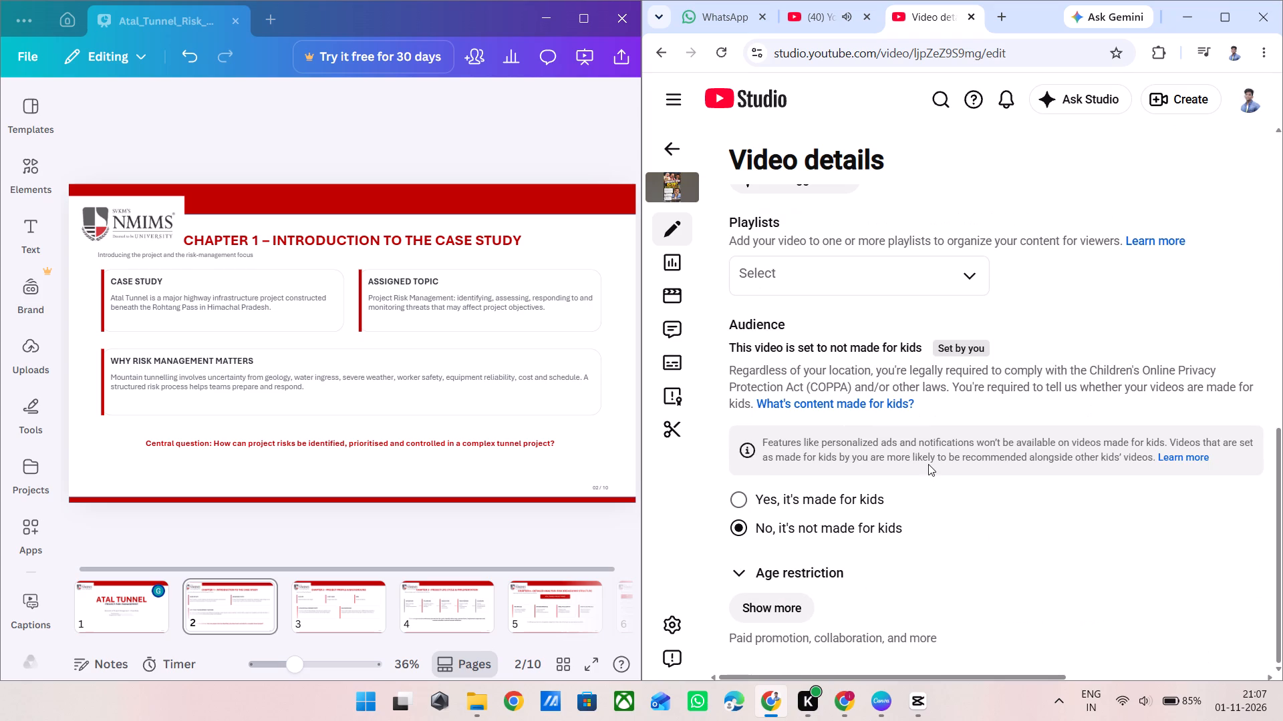
scroll(928, 464, "up", 1)
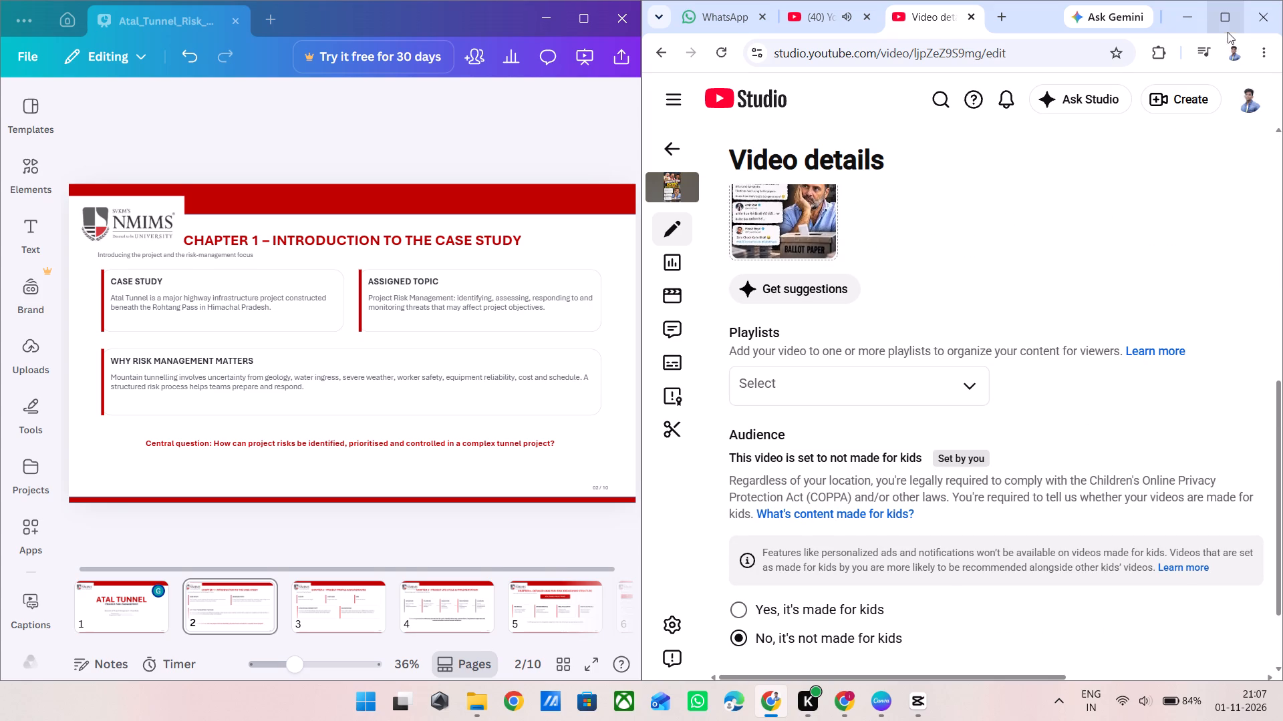
left_click(1228, 32)
scroll(573, 420, "up", 8)
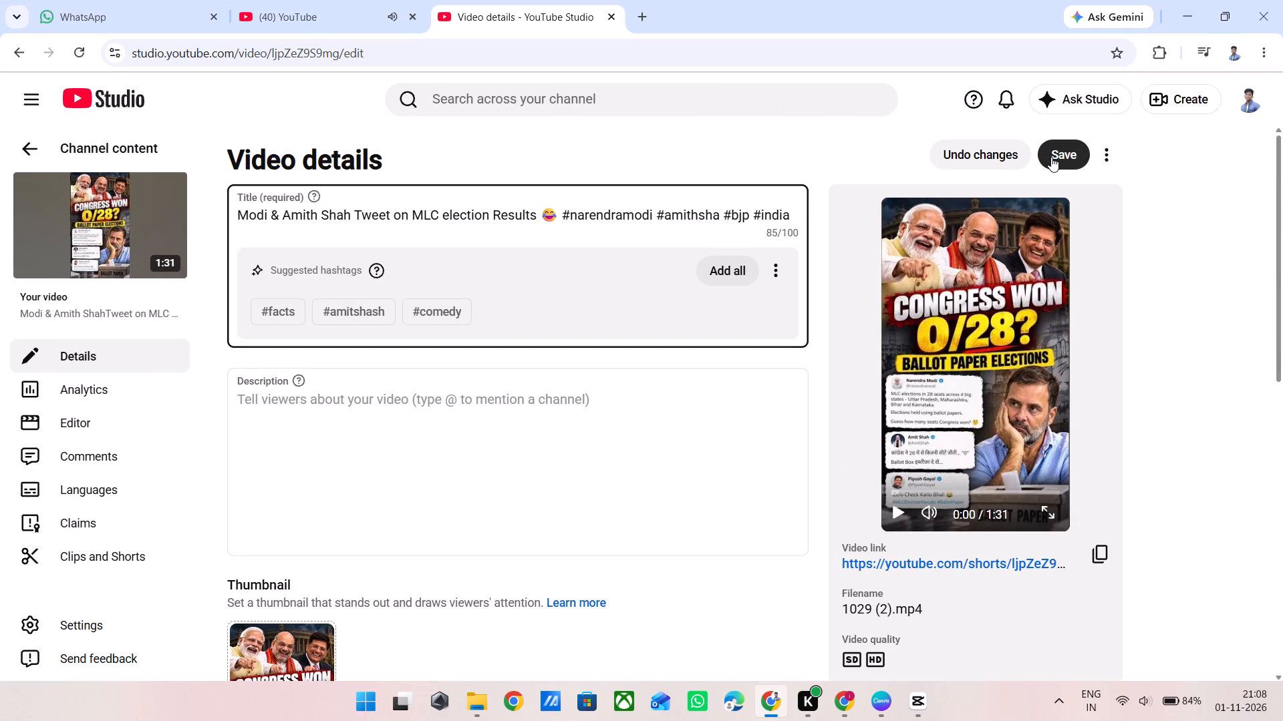
left_click(1054, 157)
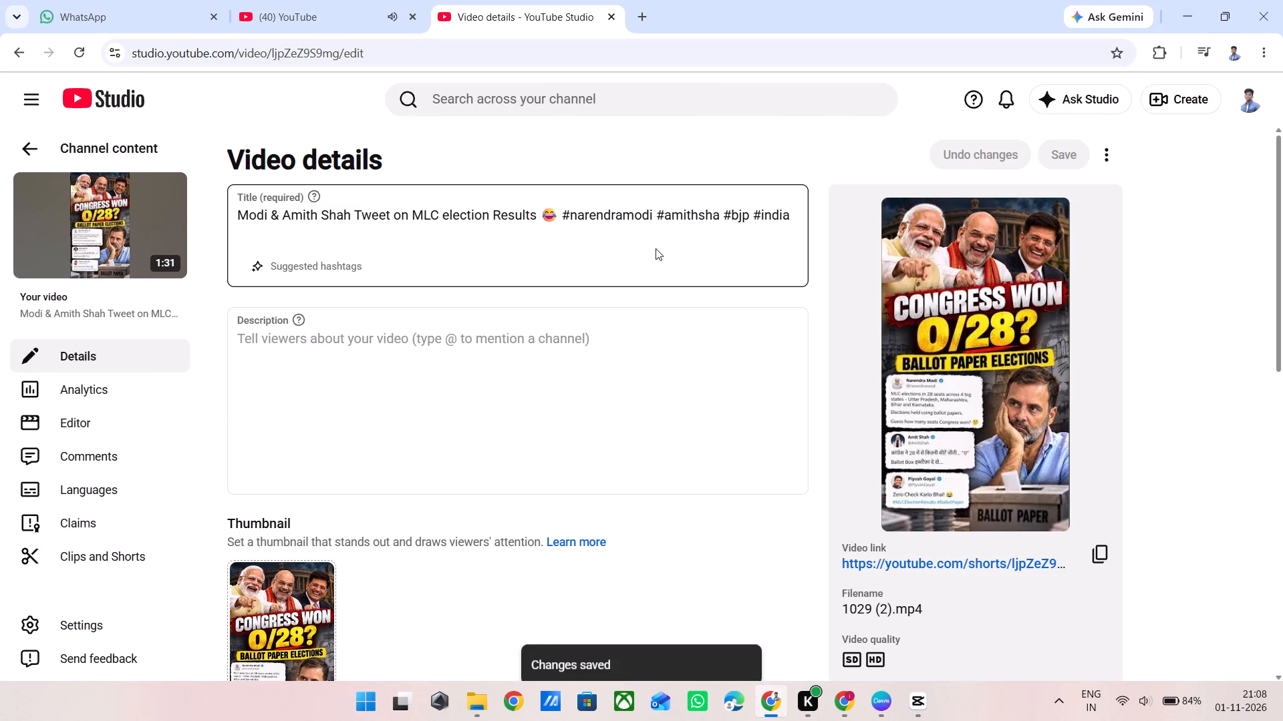
Change "Tweet" to "Tweets" in the Short's title and save the video details.
left_click(390, 214)
key("s")
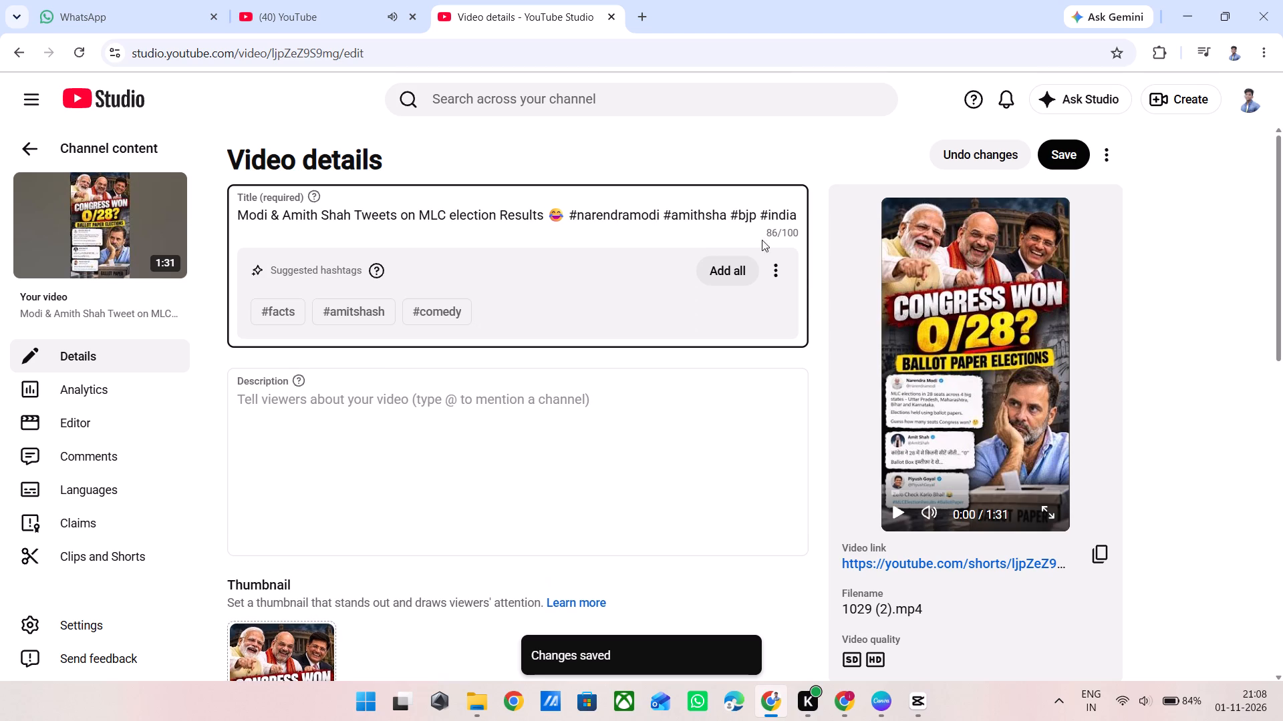
left_click(1066, 166)
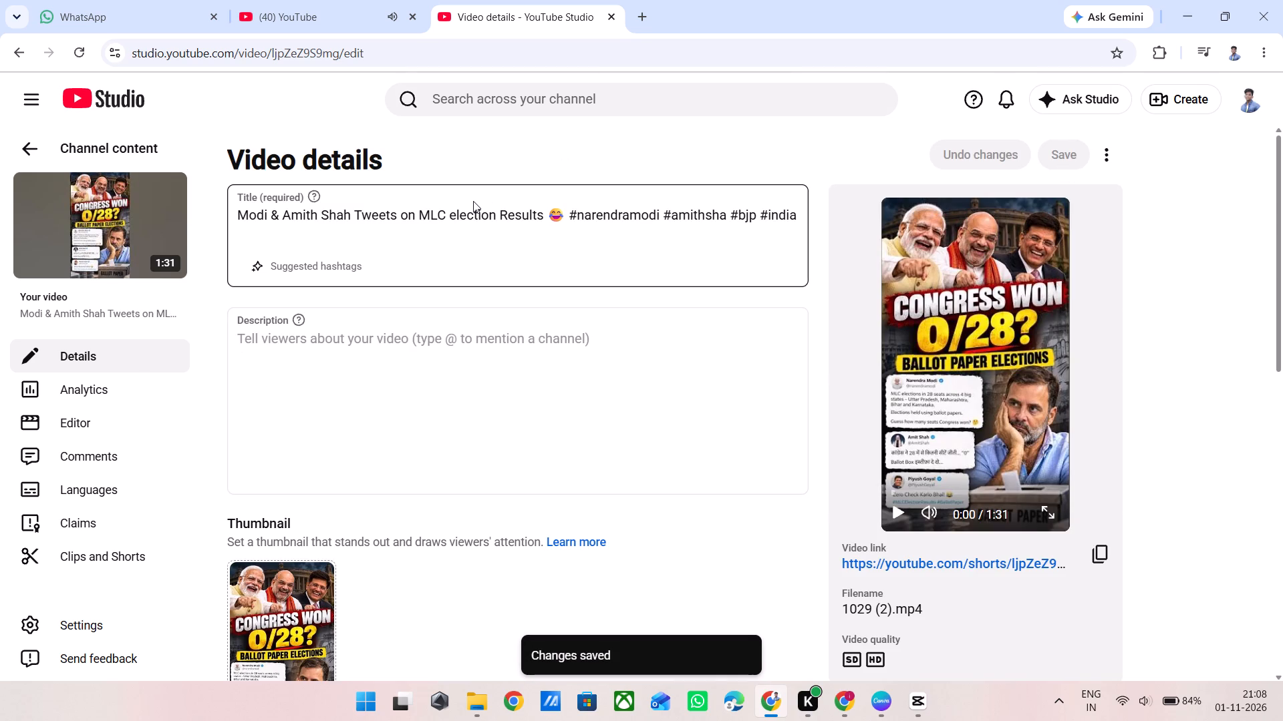
Return to the channel content, review the list of Shorts, and view the list of regular videos.
left_click(29, 141)
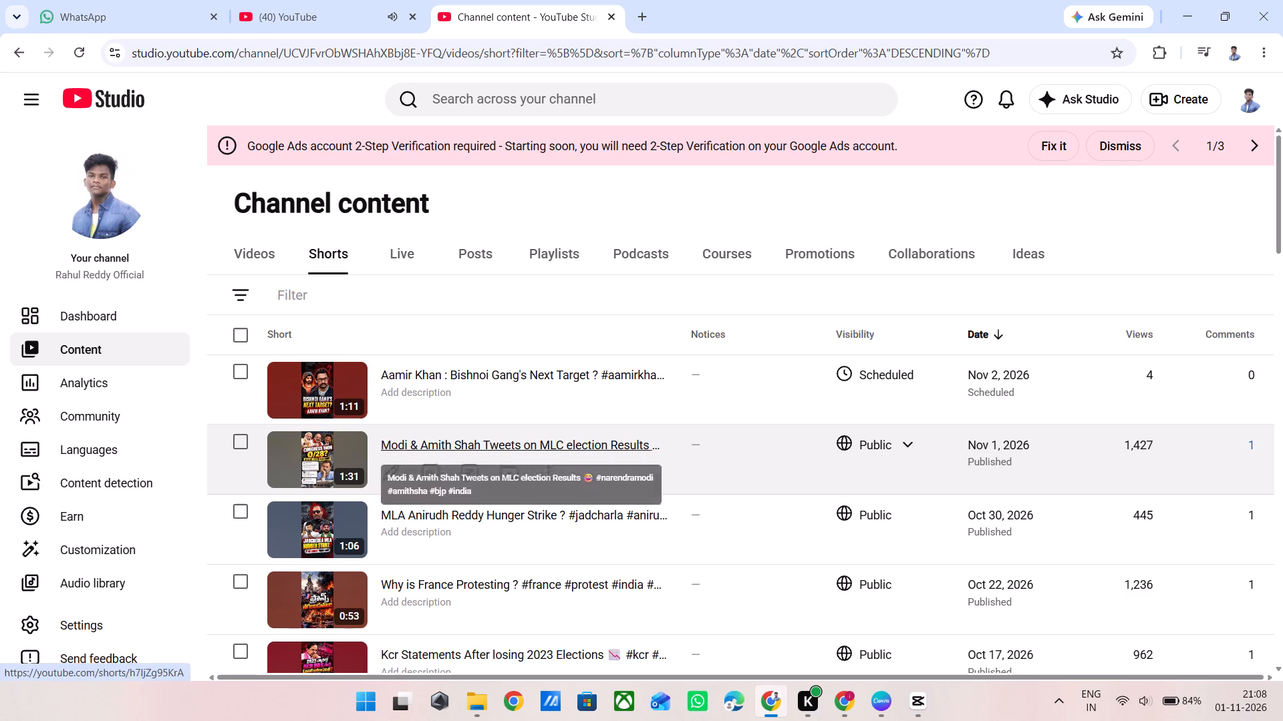
scroll(531, 469, "left", 1)
scroll(531, 469, "down", 1)
scroll(531, 469, "up", 1)
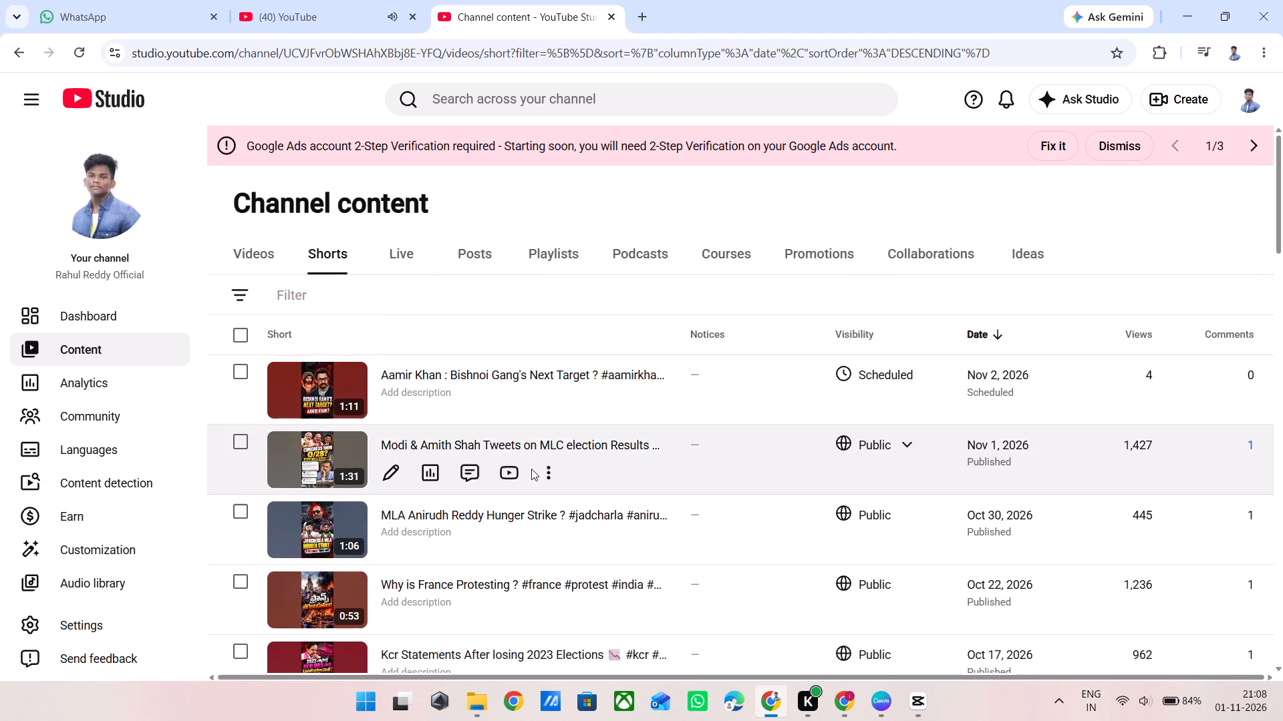
scroll(531, 469, "down", 3)
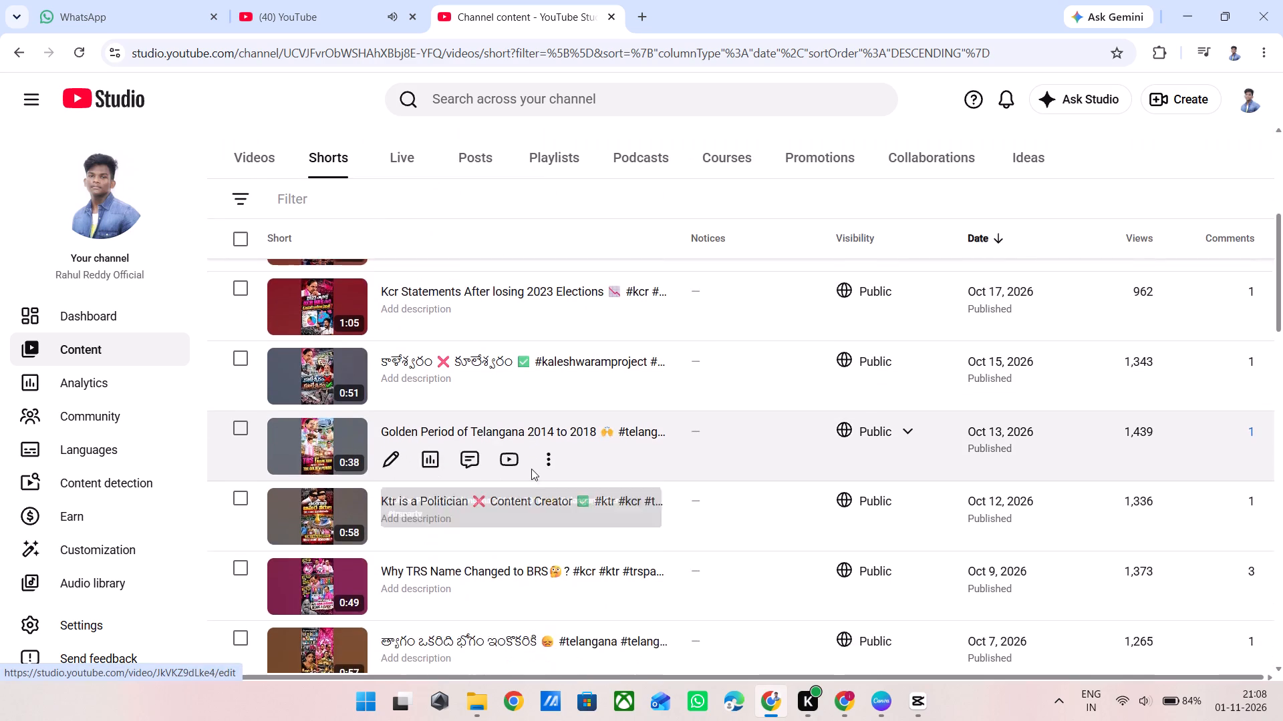
scroll(531, 469, "down", 1)
scroll(531, 469, "up", 9)
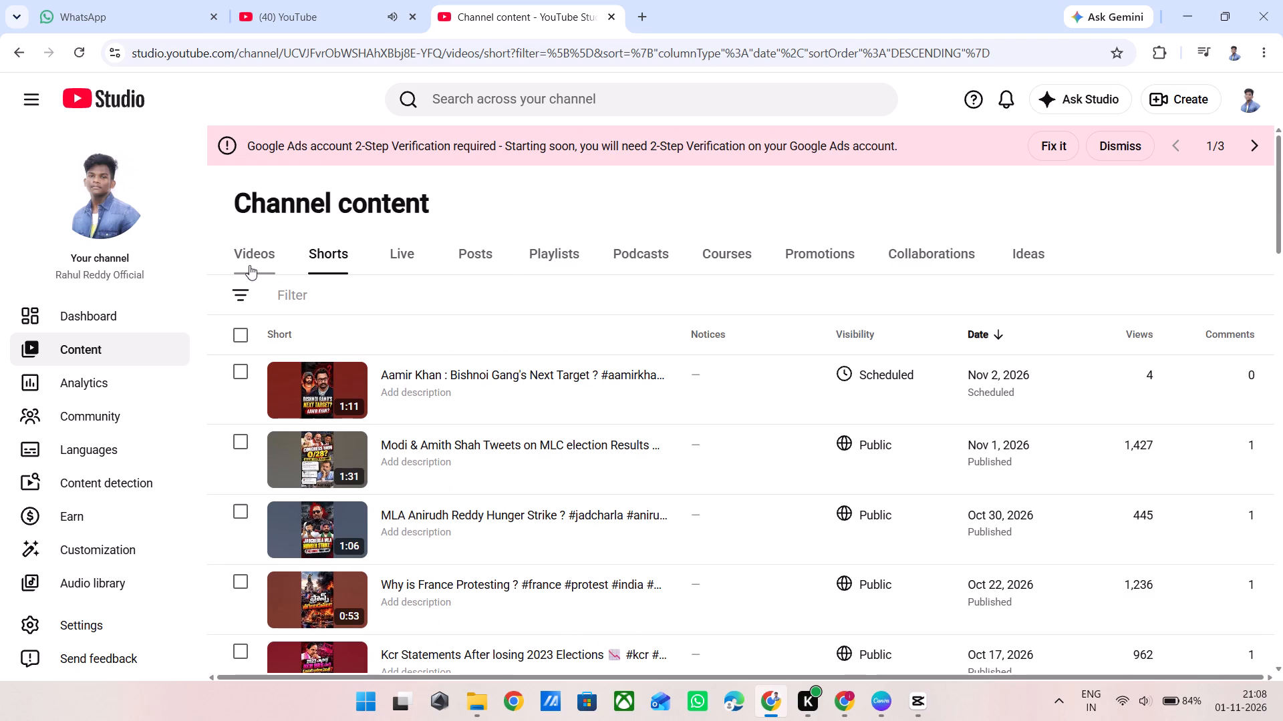
left_click(250, 260)
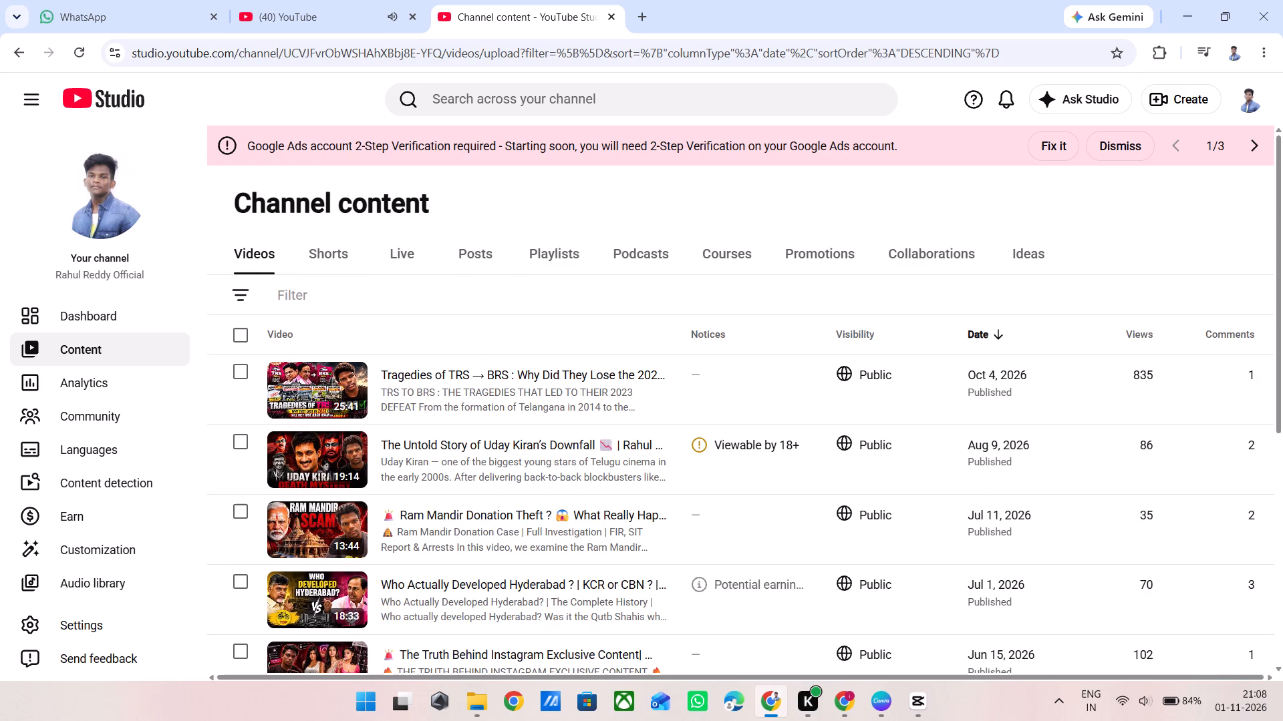
Review the channel dashboard down to the latest post and open the channel's Posts page on YouTube.
left_click(77, 312)
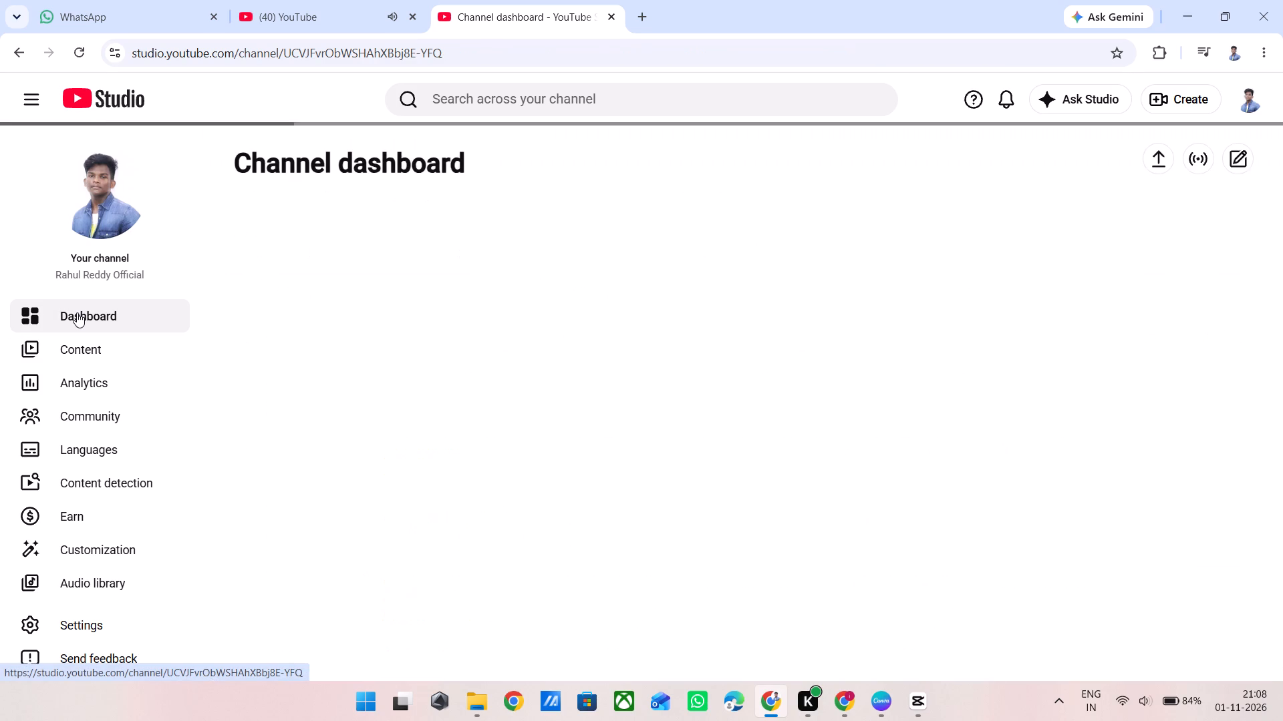
scroll(525, 385, "down", 2)
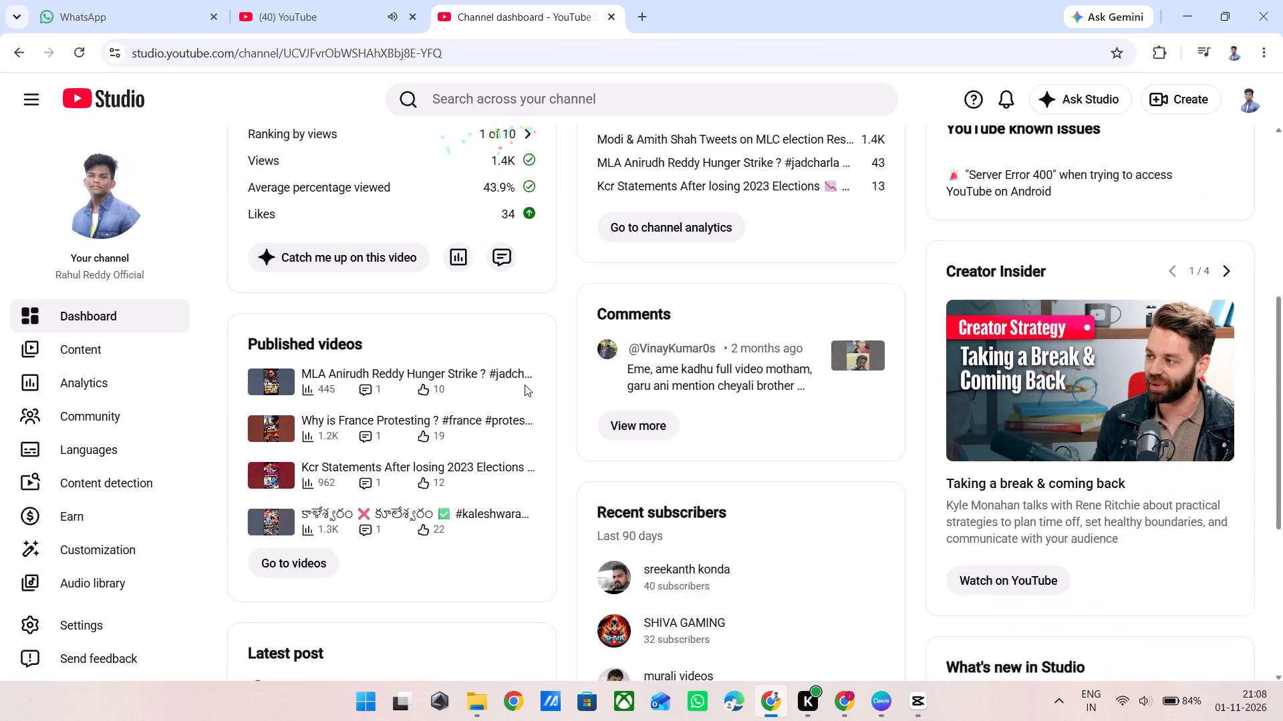
scroll(525, 385, "down", 5)
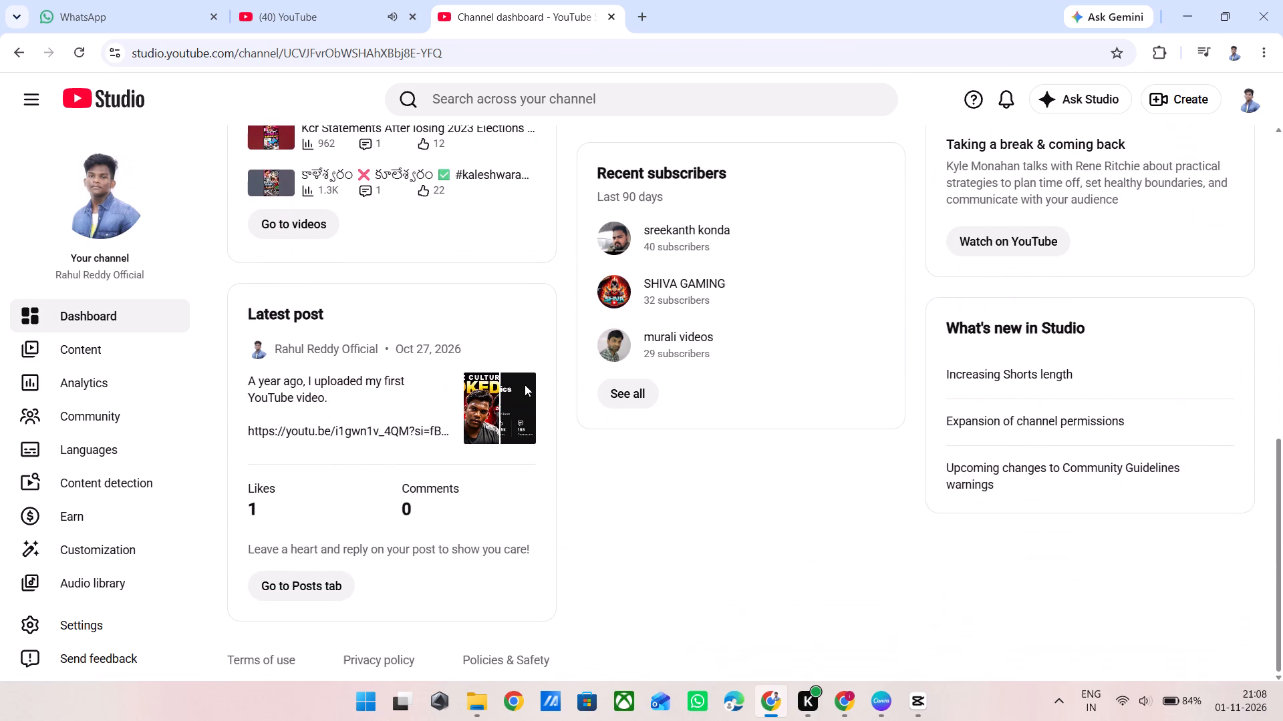
scroll(525, 385, "down", 1)
left_click(328, 597)
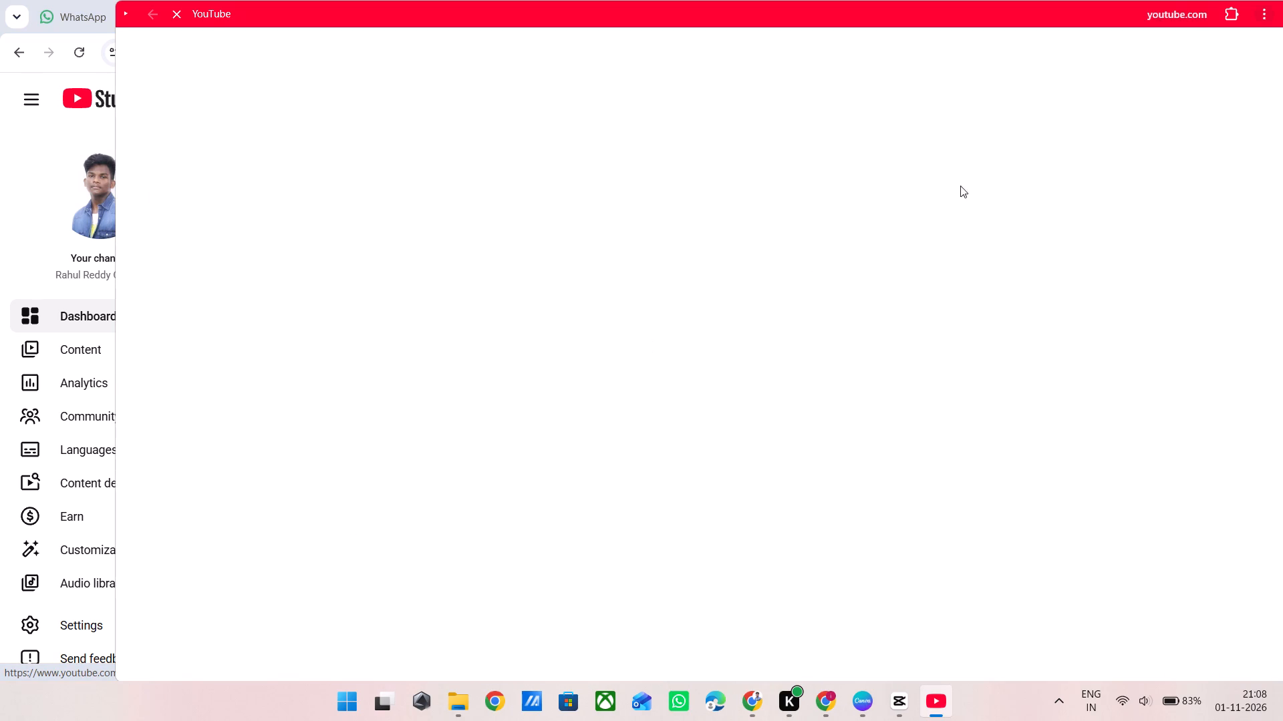
Review the latest channel post, view its second image, and close the YouTube app window.
scroll(746, 567, "down", 2)
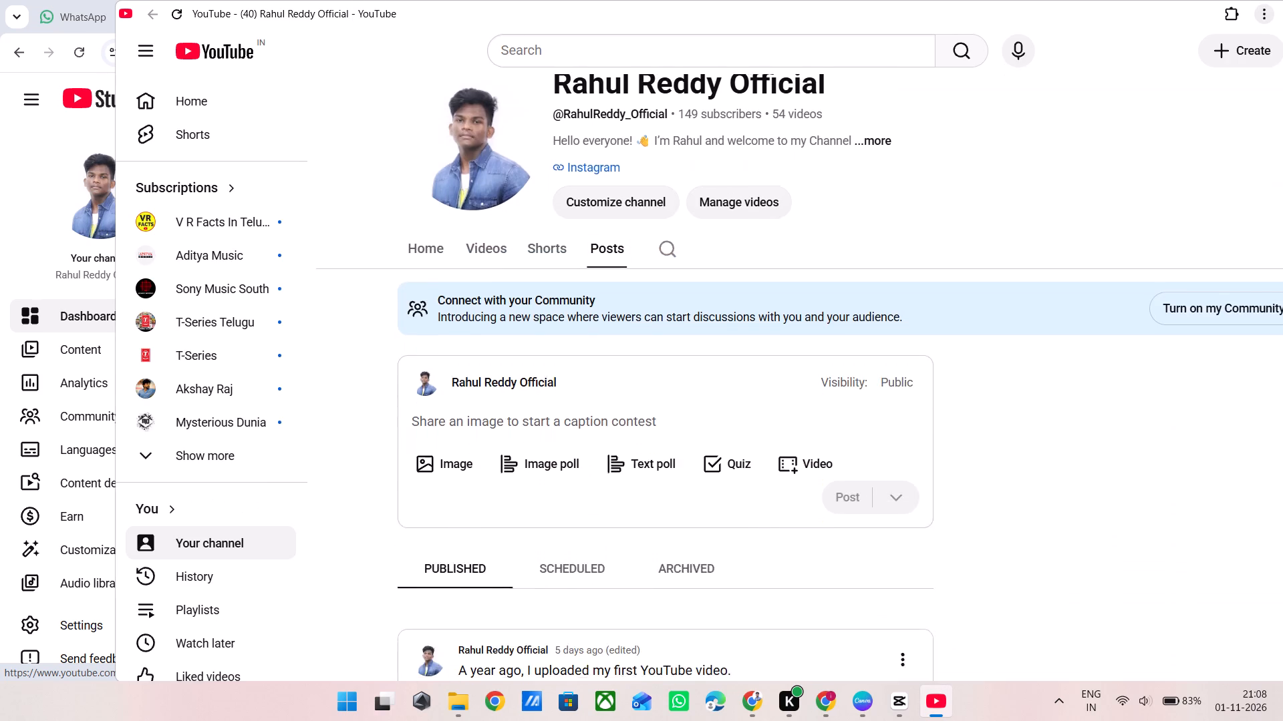
scroll(746, 567, "down", 4)
scroll(640, 567, "up", 1)
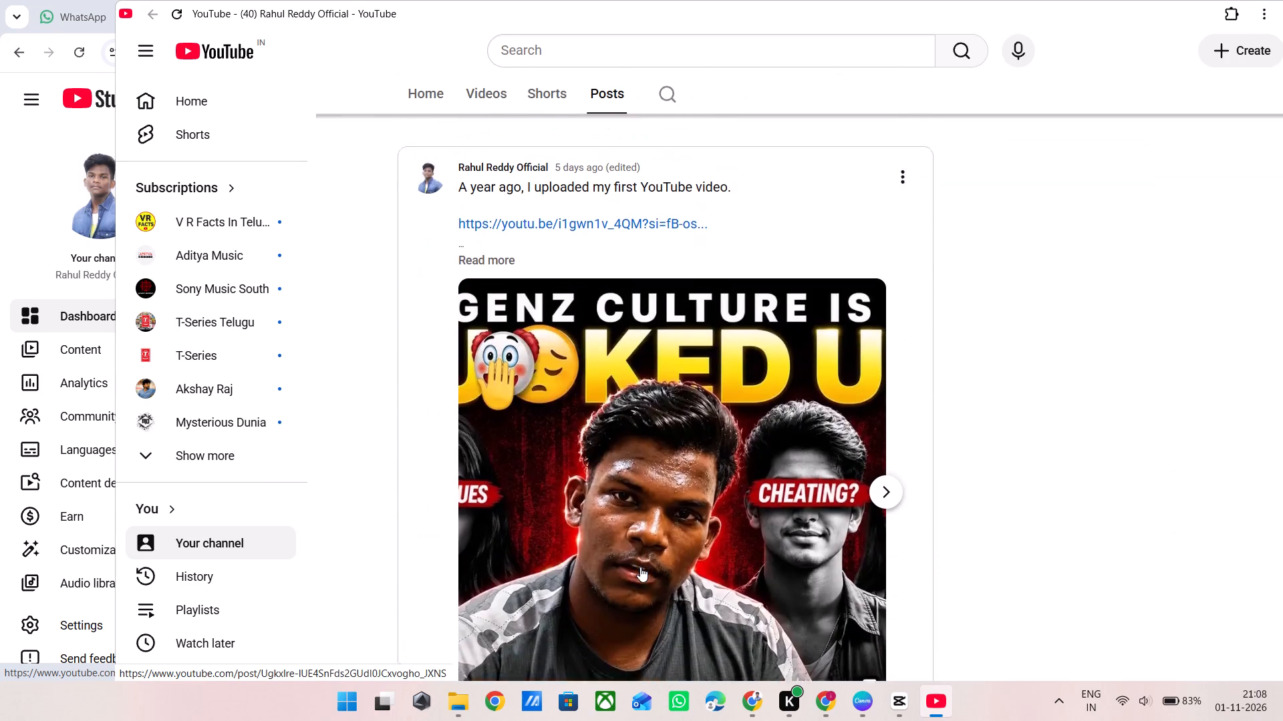
scroll(640, 567, "up", 1)
scroll(640, 567, "down", 1)
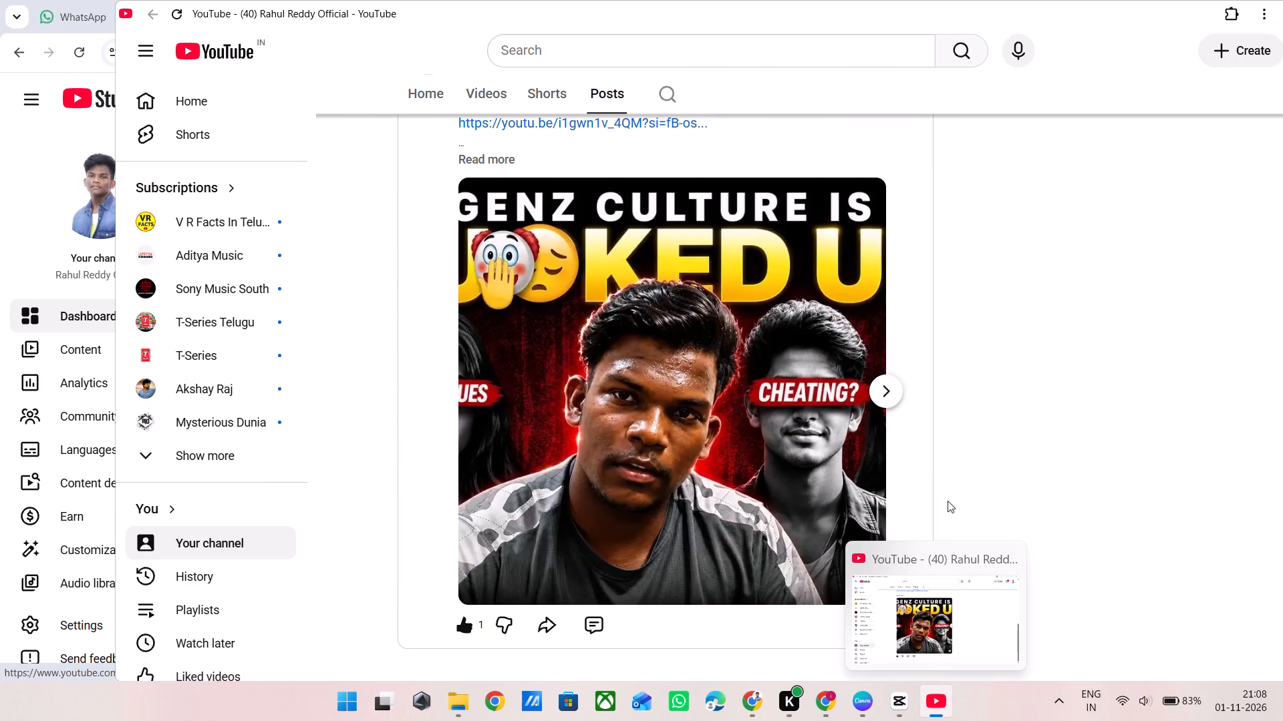
left_click(888, 379)
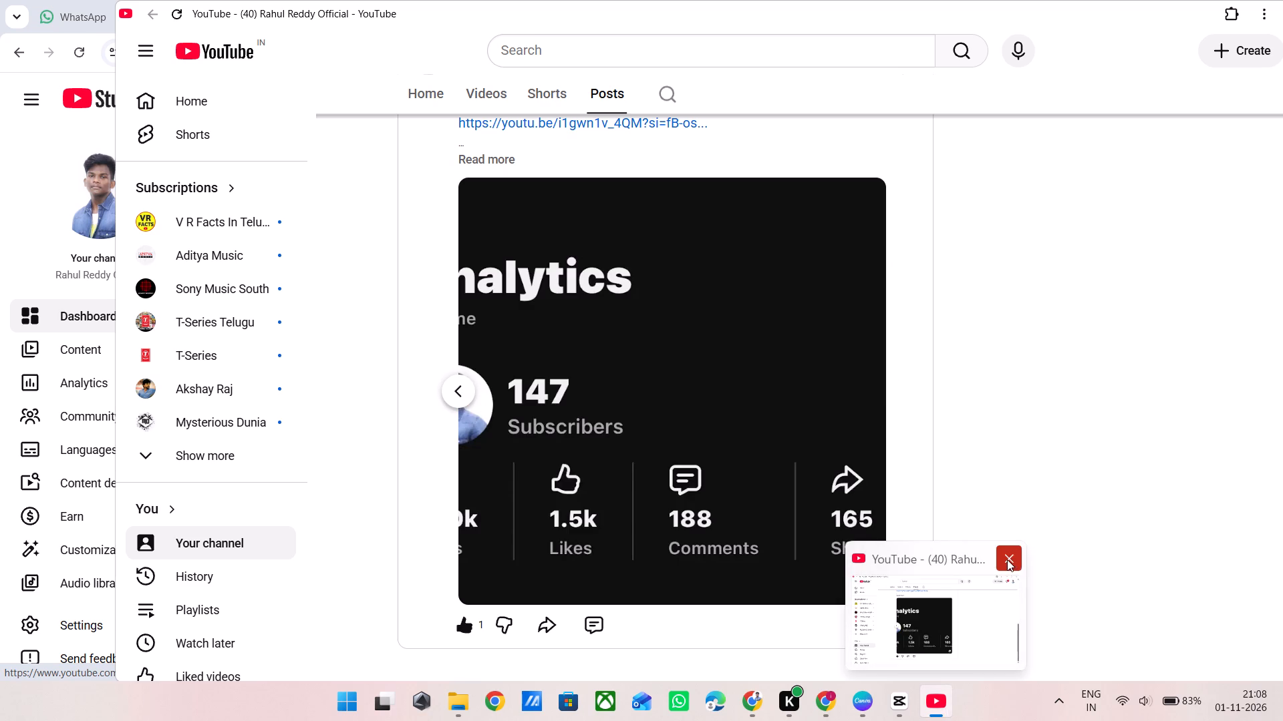
left_click(1007, 559)
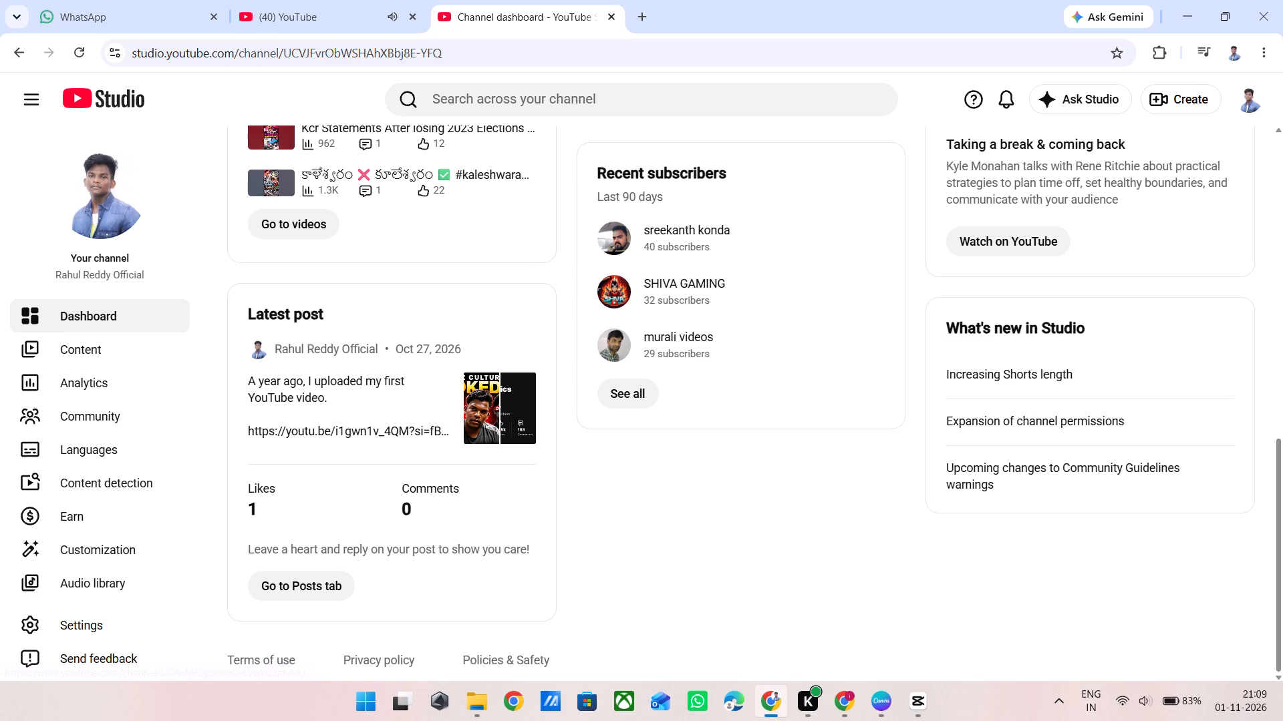
Close the channel dashboard tab and expand the mini-player video to its full watch page.
left_click(613, 19)
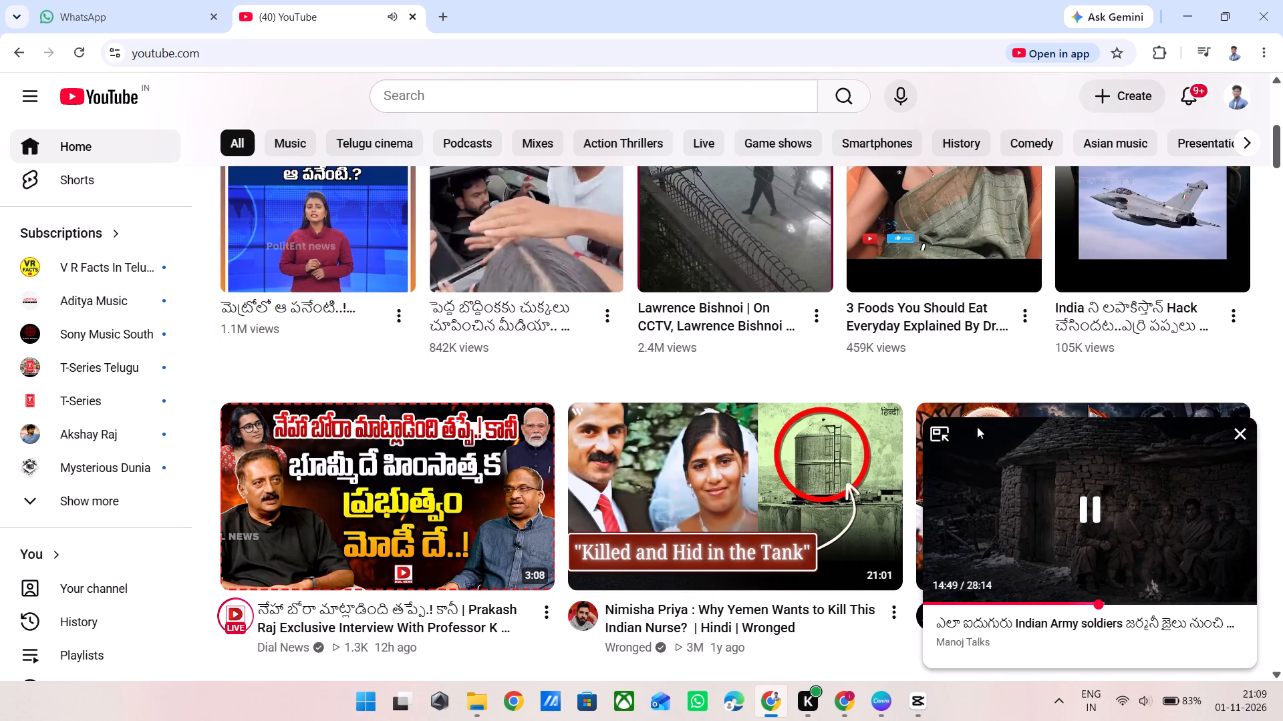
left_click(945, 434)
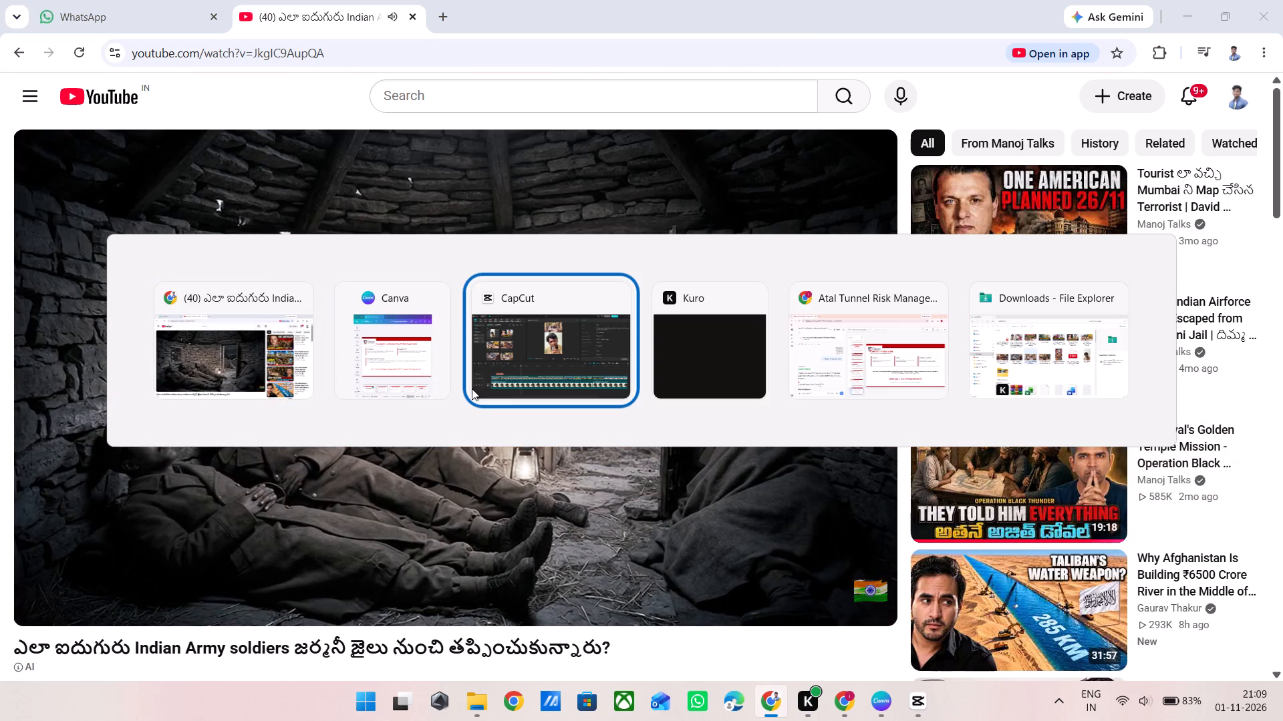
Switch to CapCut and play project 1101 from the start, pausing the YouTube video in Chrome.
left_click(315, 439)
left_click_drag(315, 439, 274, 441)
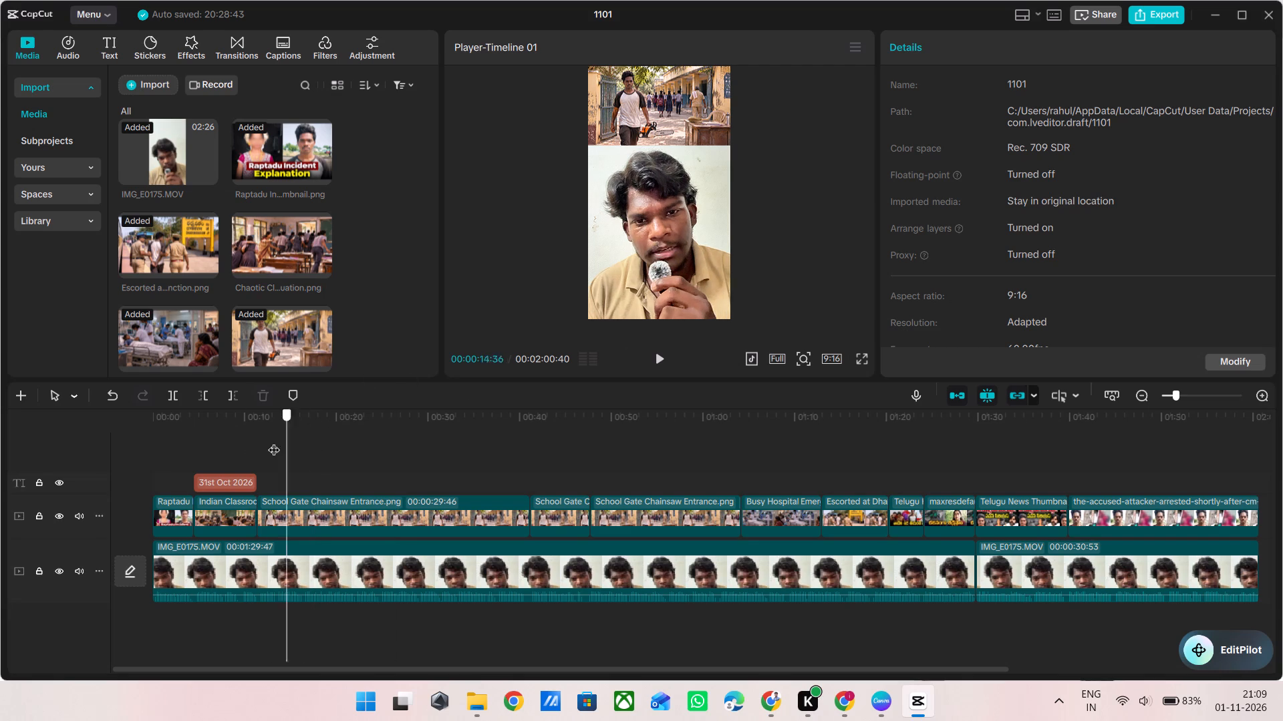
left_click_drag(274, 441, 149, 456)
key("space")
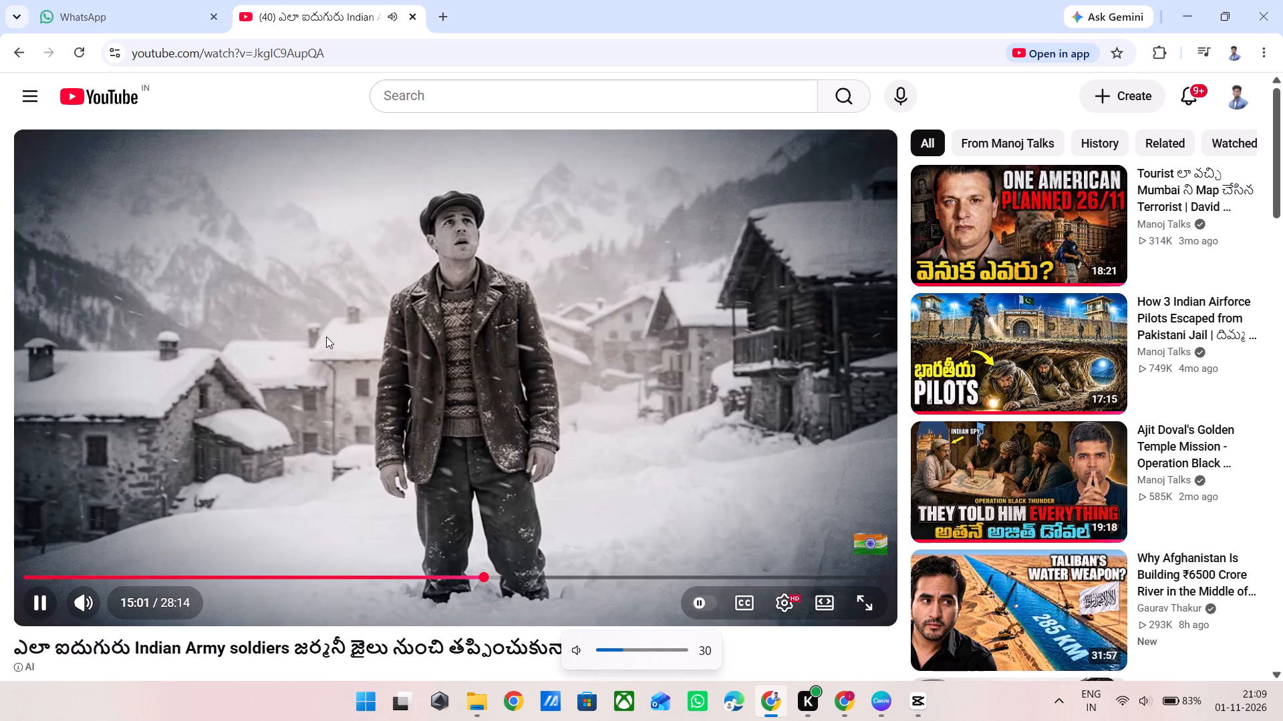
left_click(416, 292)
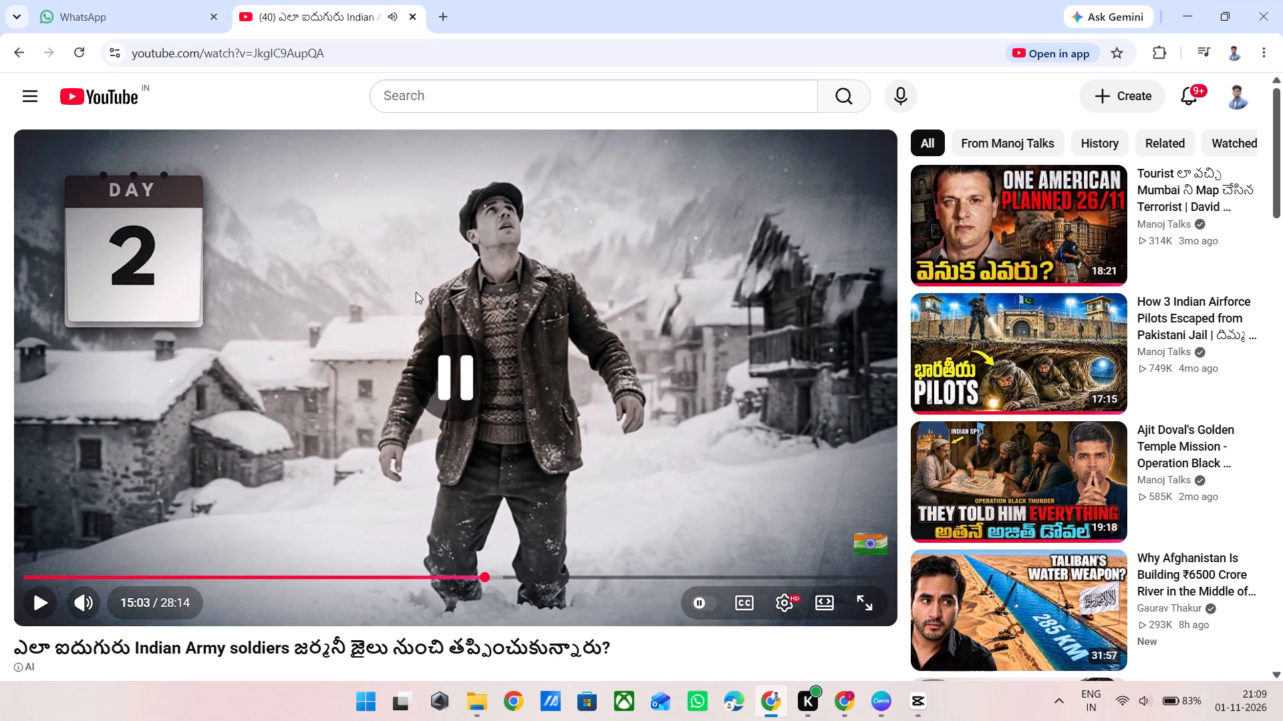
At about 00:00:08:30, move the "31st Oct 2026 10:30 am" text slightly lower within the classroom image.
scroll(345, 457, "down", 6, "ctrl")
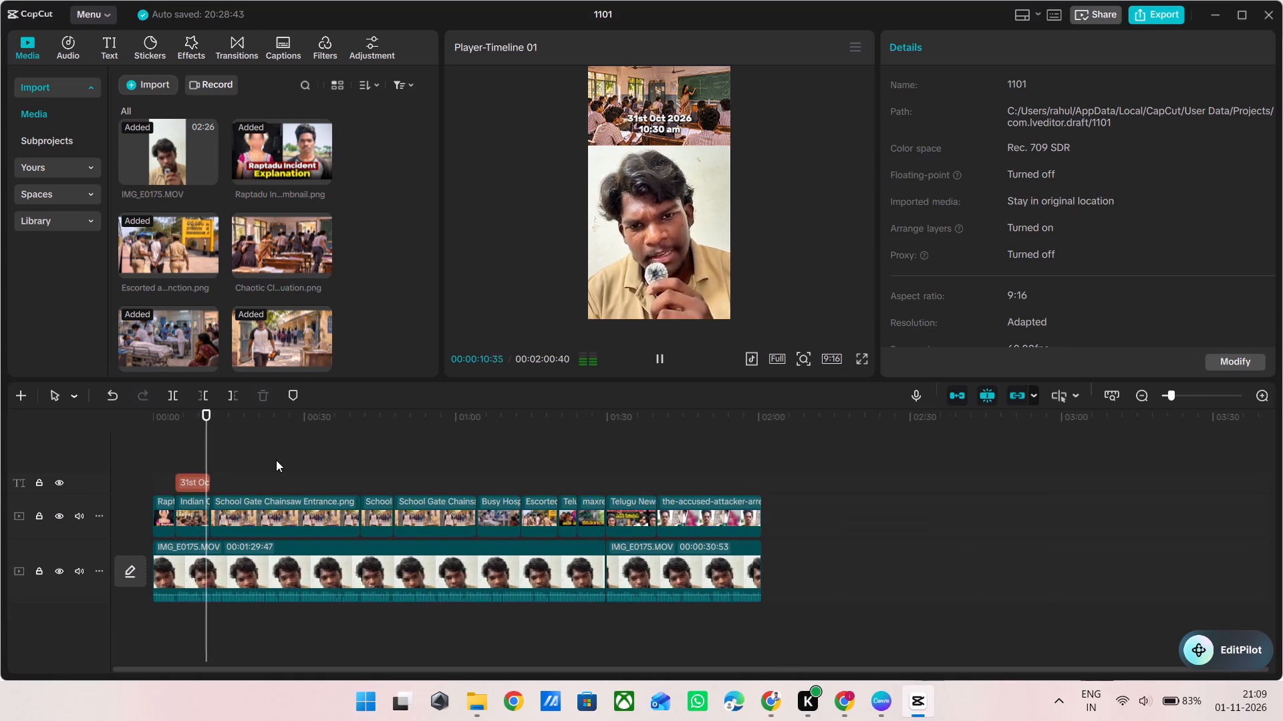
left_click(196, 429)
left_click(674, 118)
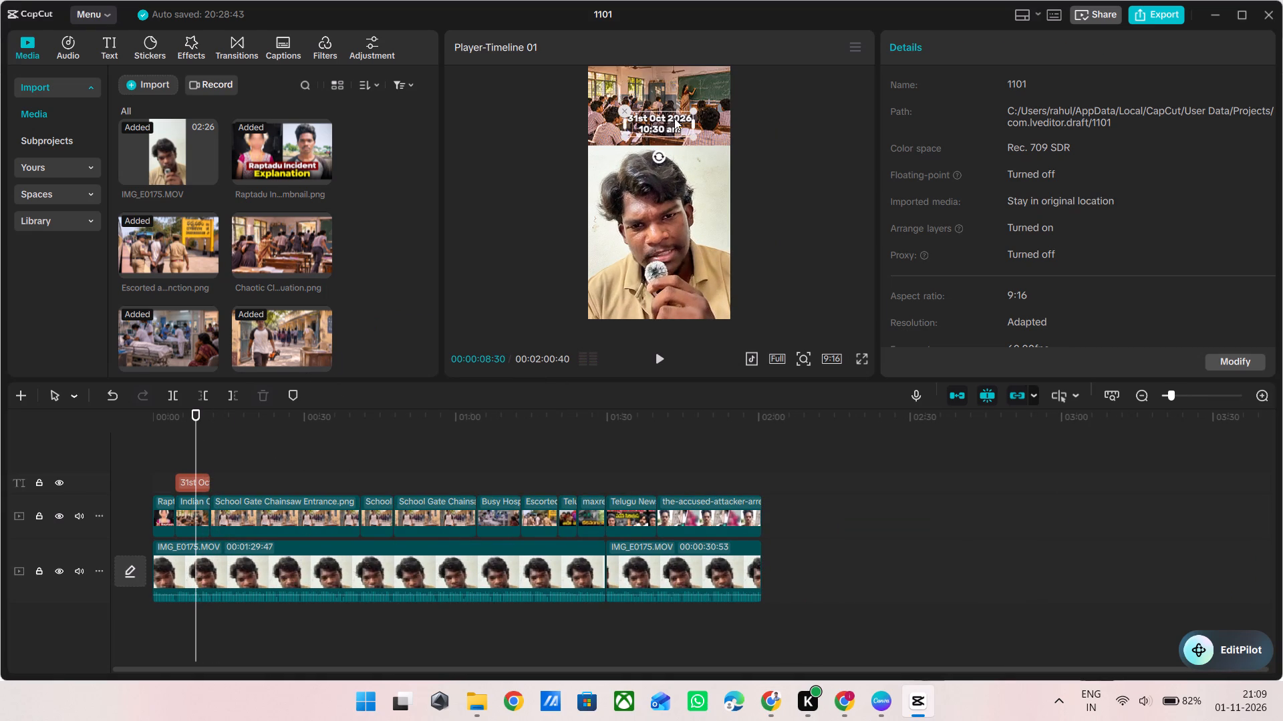
left_click_drag(674, 118, 673, 126)
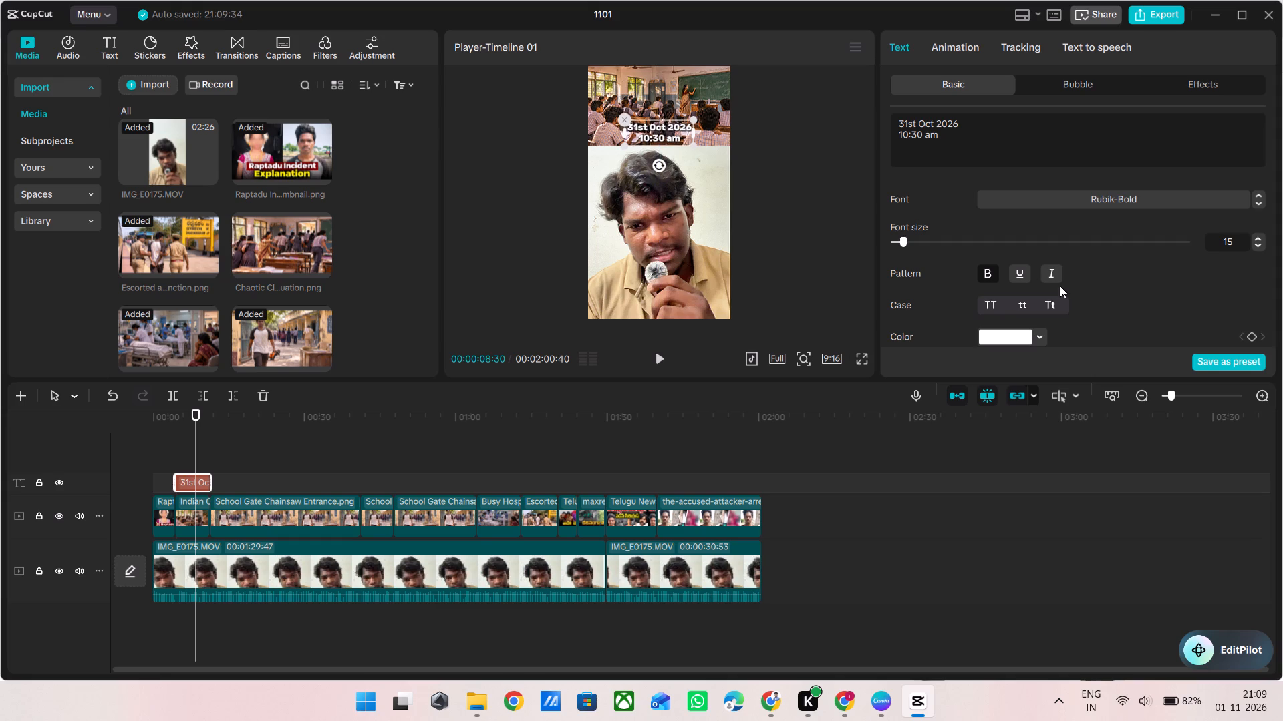
Set the date text's shadow opacity to 100%.
scroll(1060, 286, "down", 12)
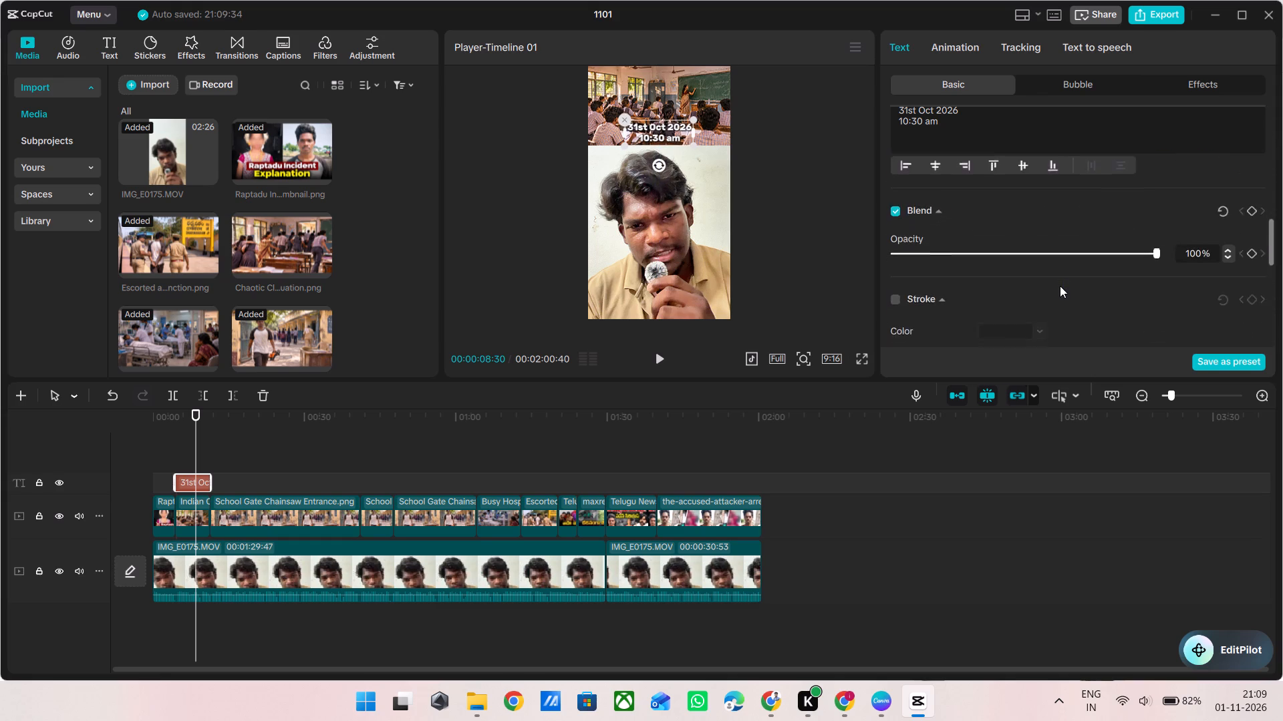
scroll(1060, 286, "down", 1)
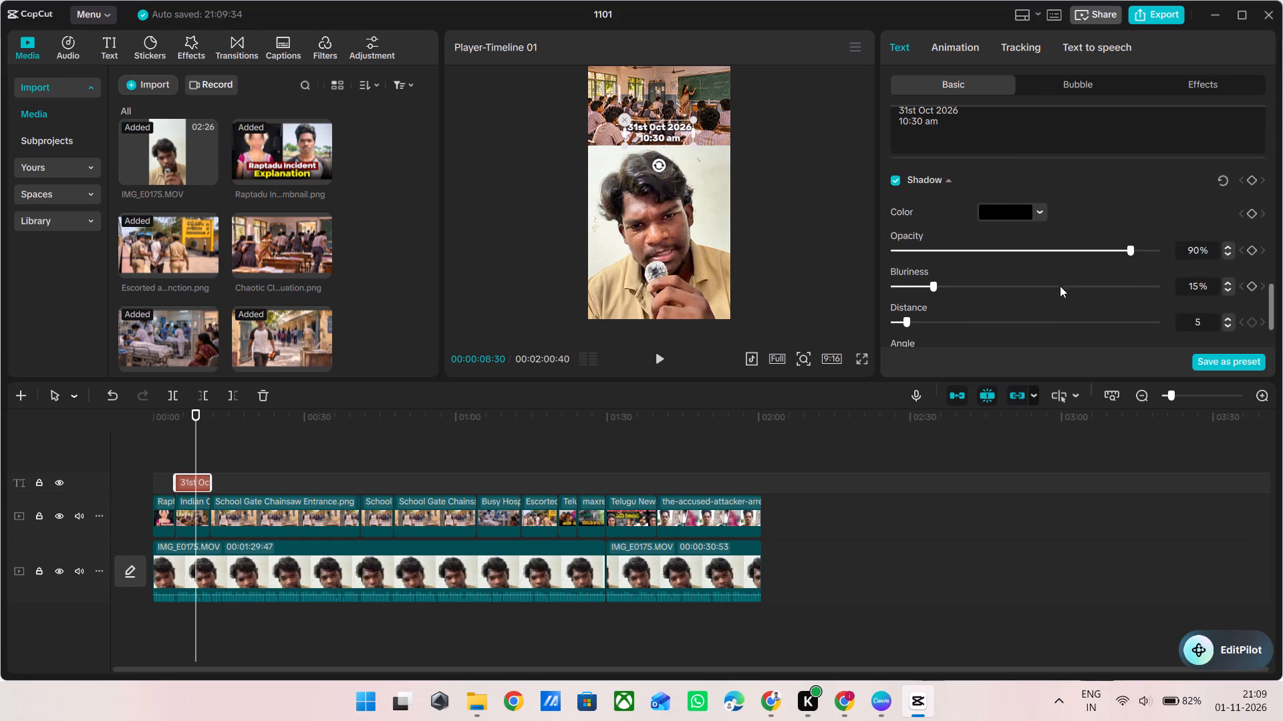
scroll(1060, 286, "down", 1)
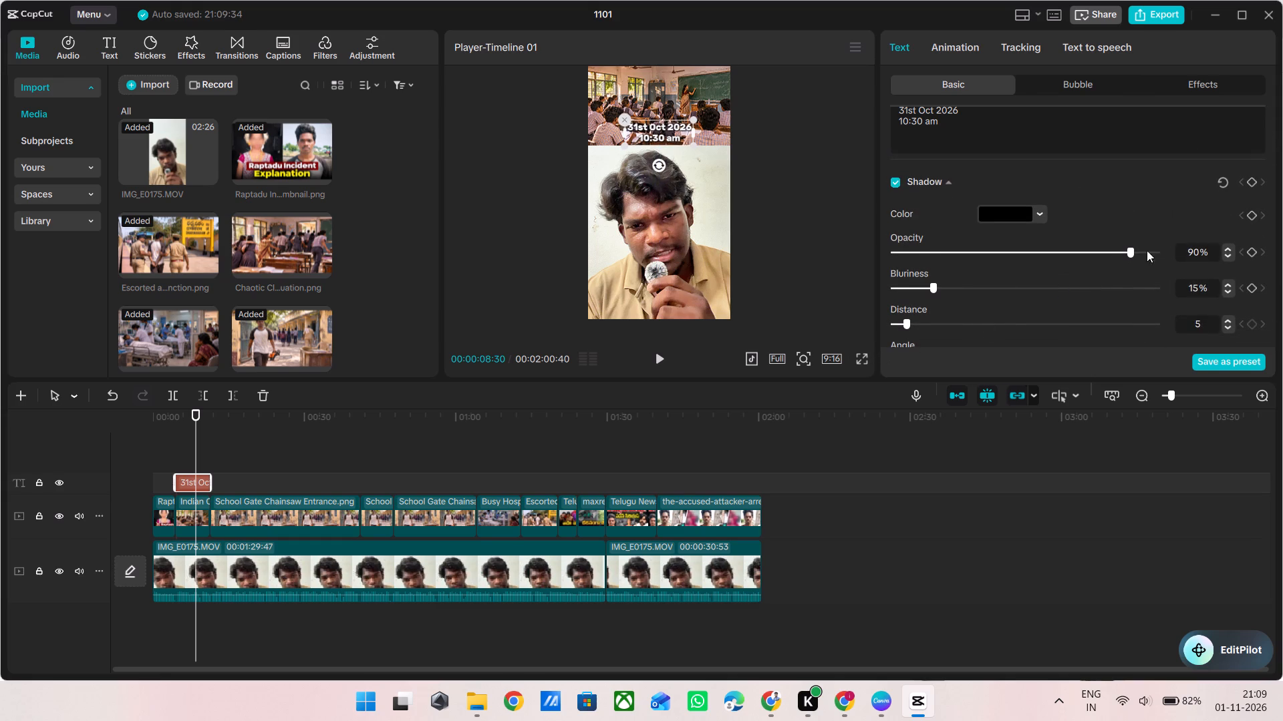
left_click_drag(1140, 249, 1252, 257)
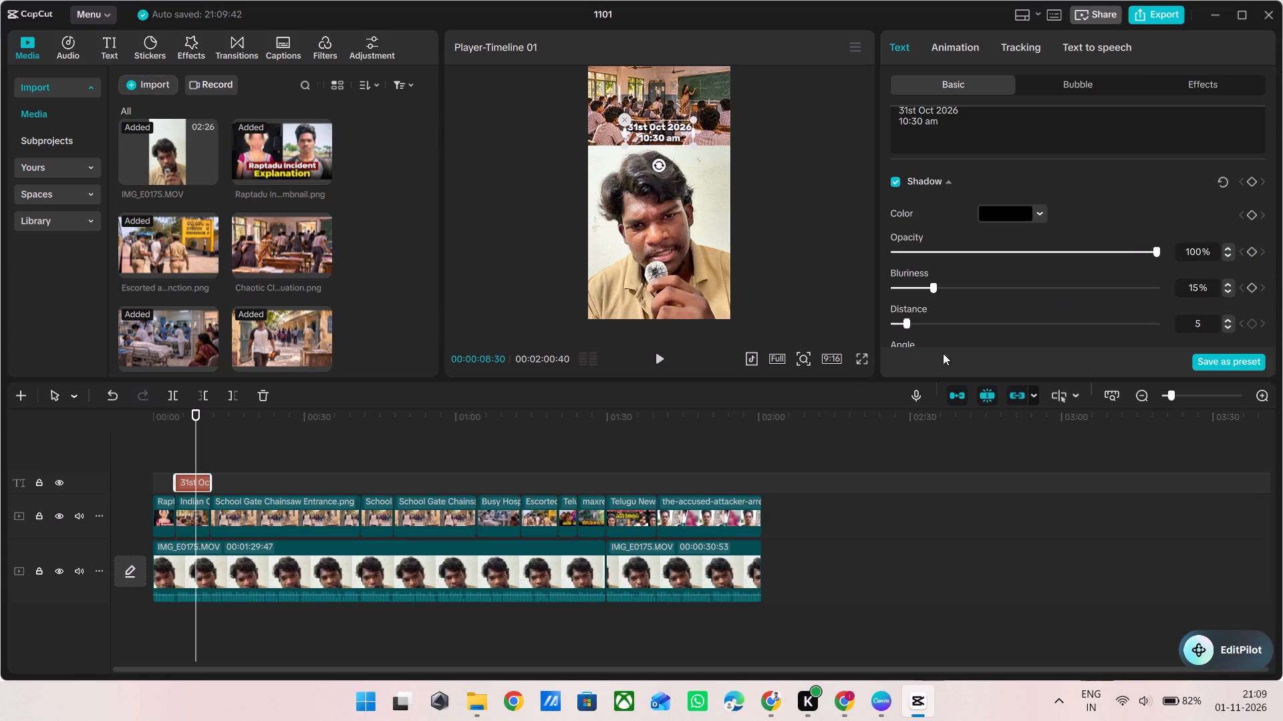
Play the edited section with the date text in full-screen preview and return to the editor.
left_click(868, 362)
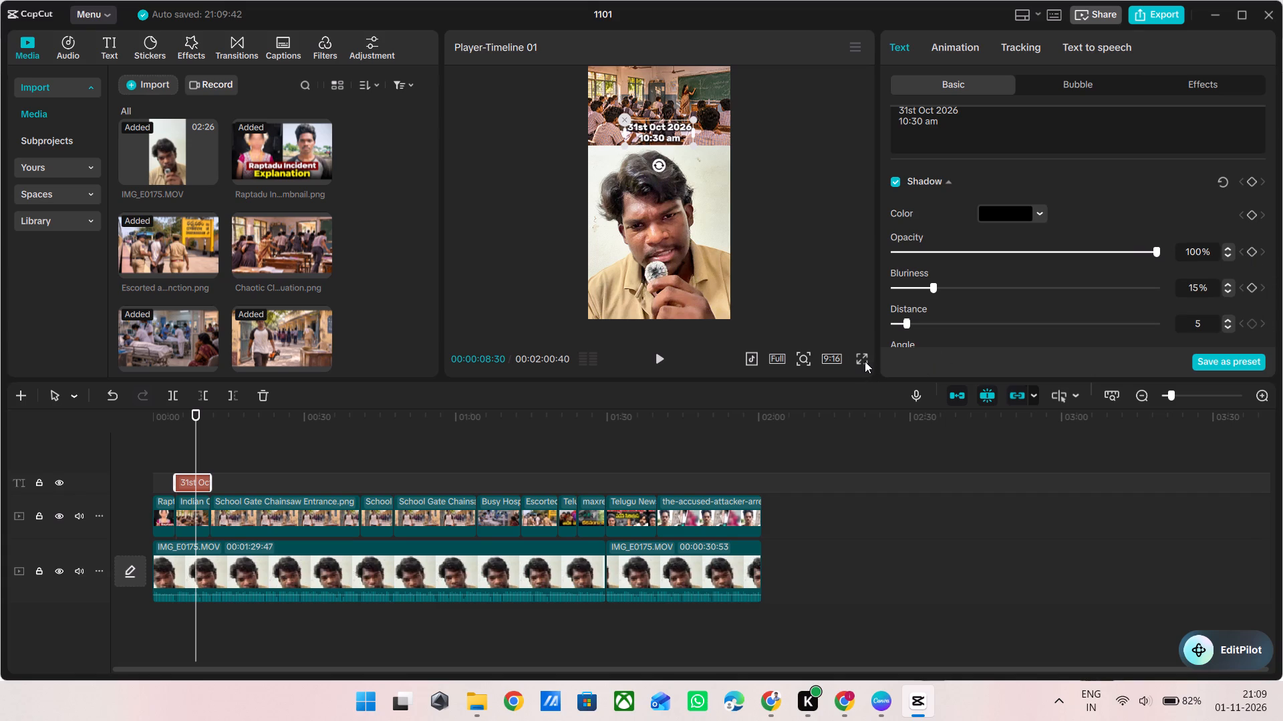
left_click(862, 360)
key("space")
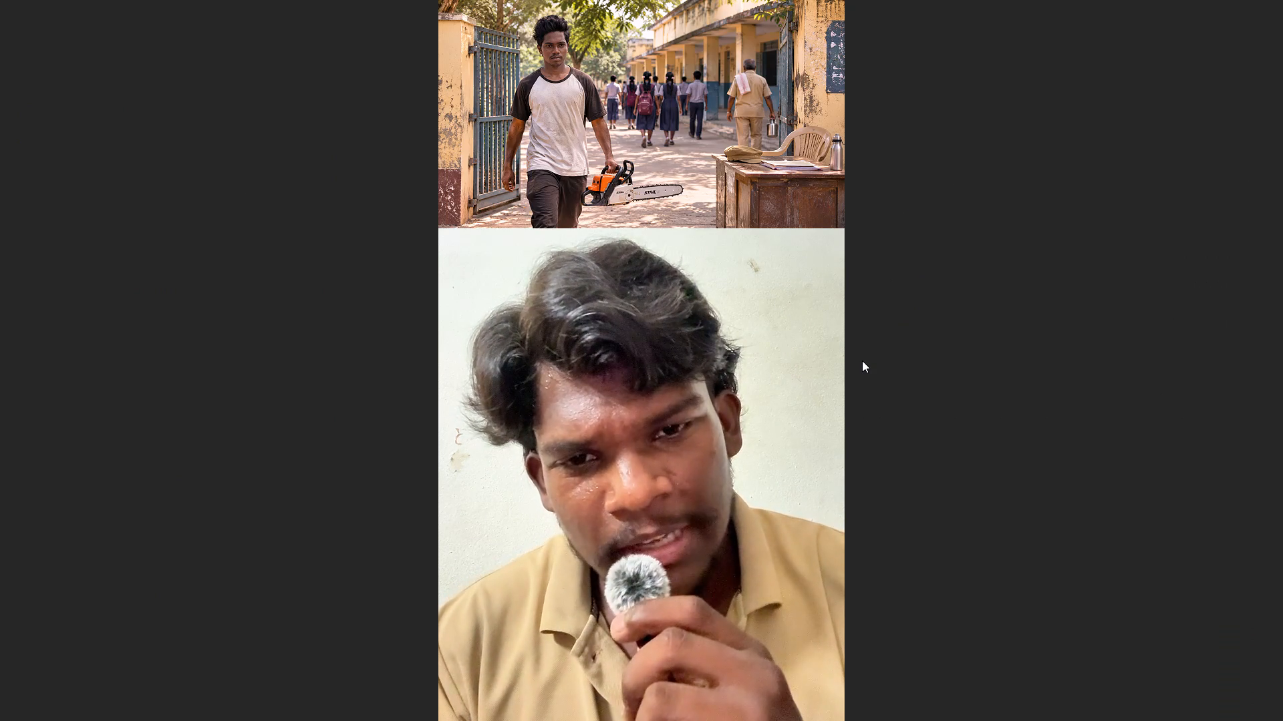
key("space")
key("Escape")
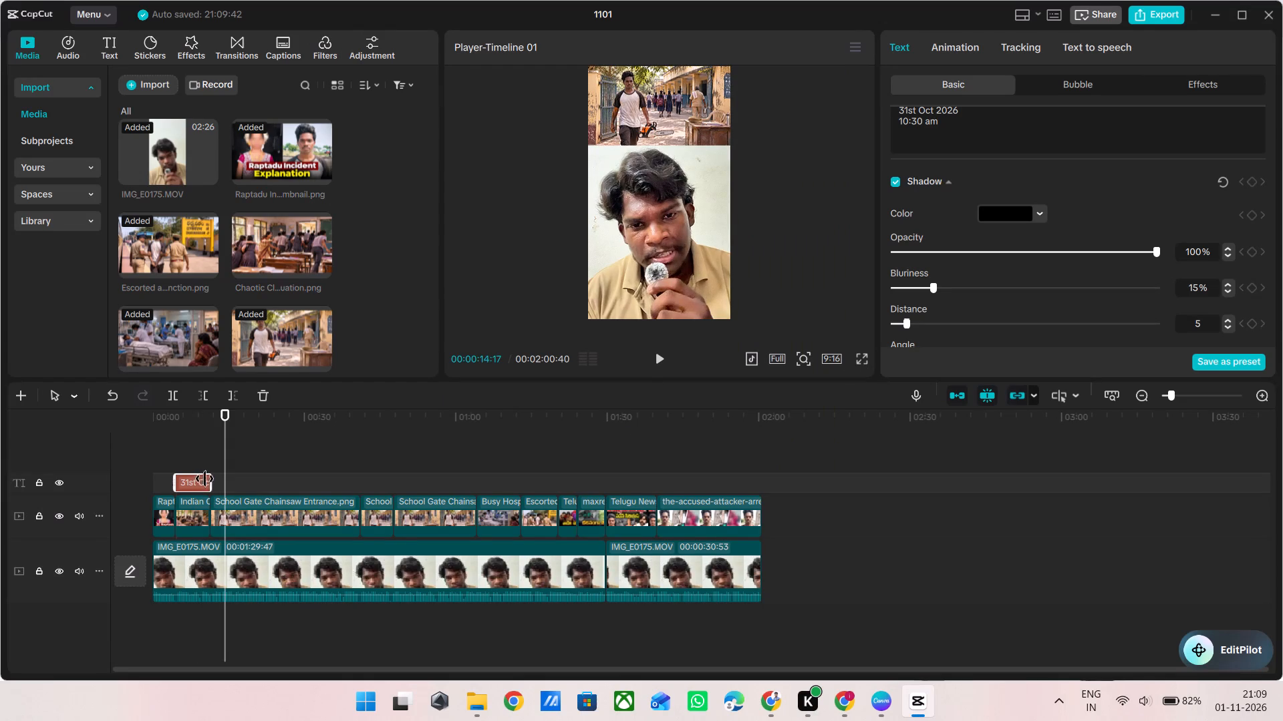
Extend the date text clip to the end of the first School Gate Chainsaw Entrance clip.
left_click_drag(209, 481, 351, 499)
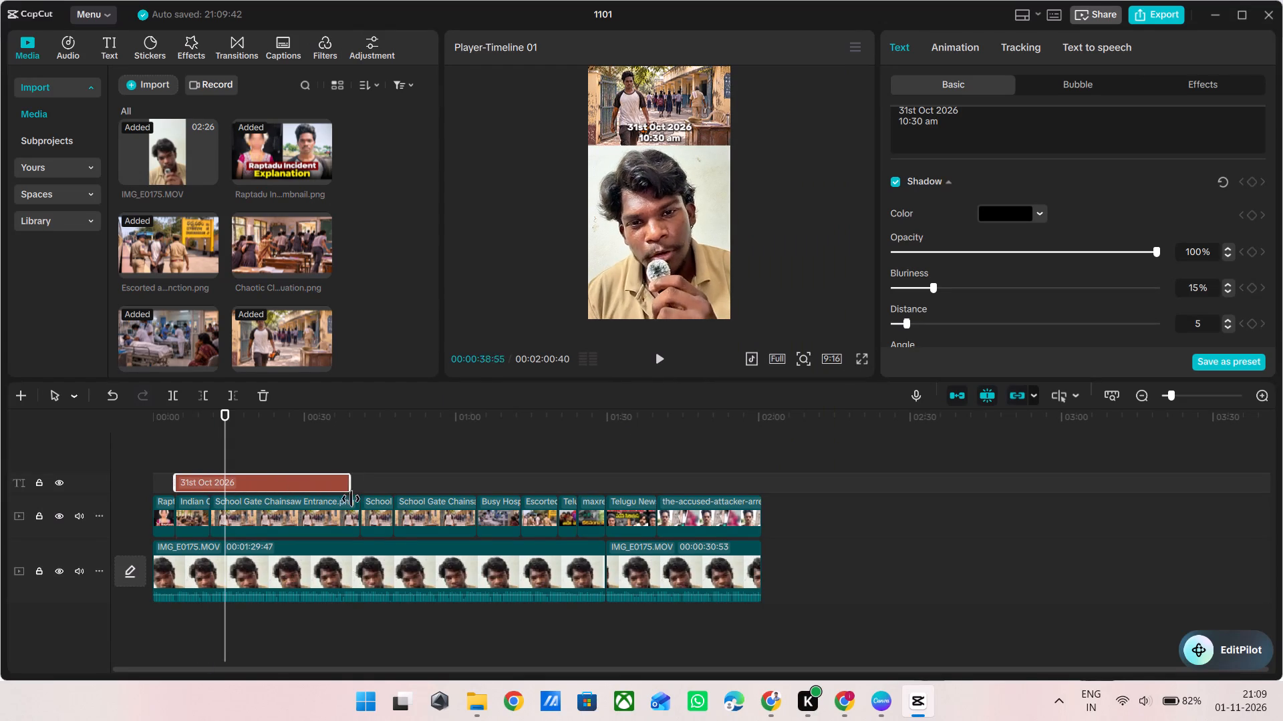
left_click_drag(351, 499, 360, 501)
Split the date text clip at about 00:00:11:23, where the first School Gate Chainsaw Entrance clip begins.
scroll(235, 456, "up", 8, "ctrl")
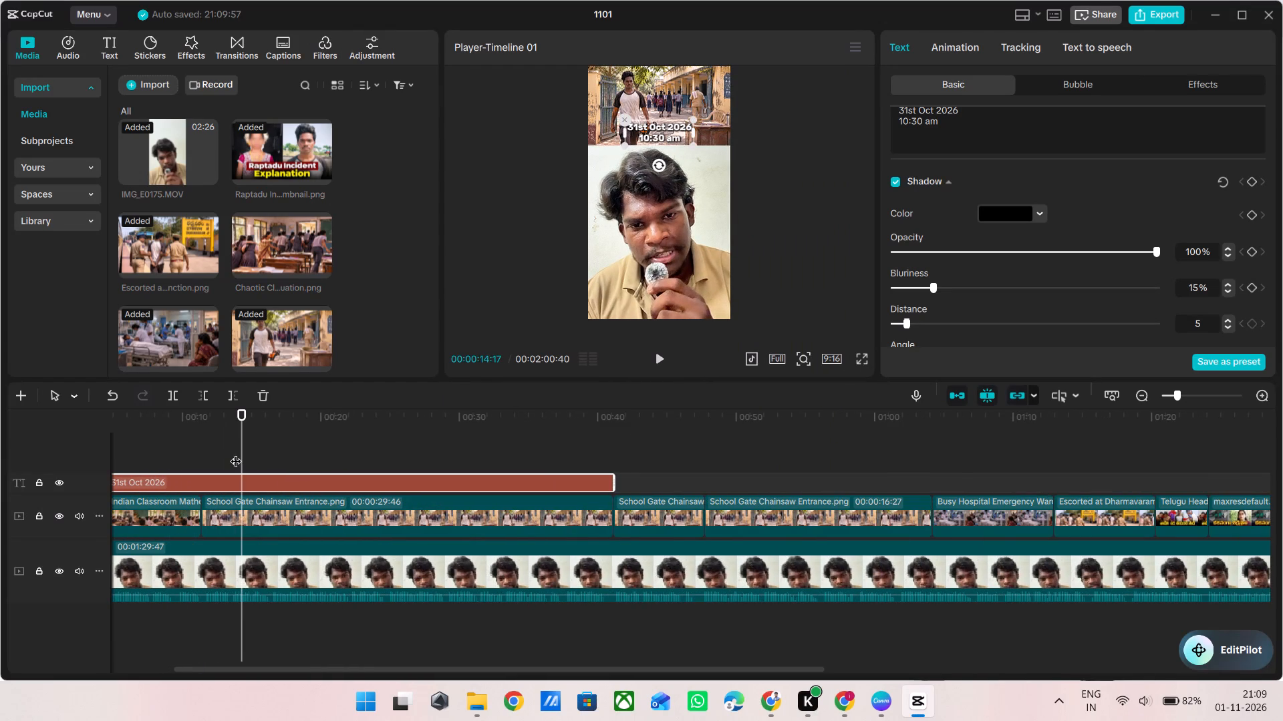
left_click_drag(241, 445, 202, 445)
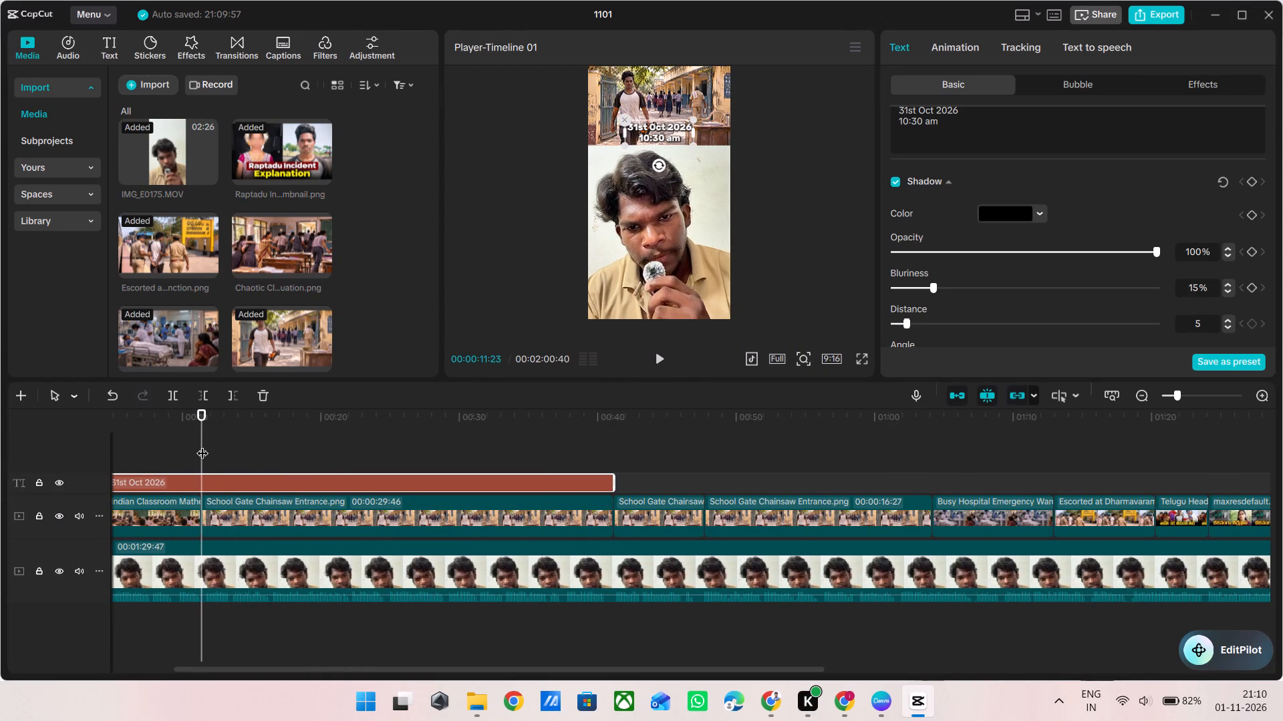
left_click(168, 391)
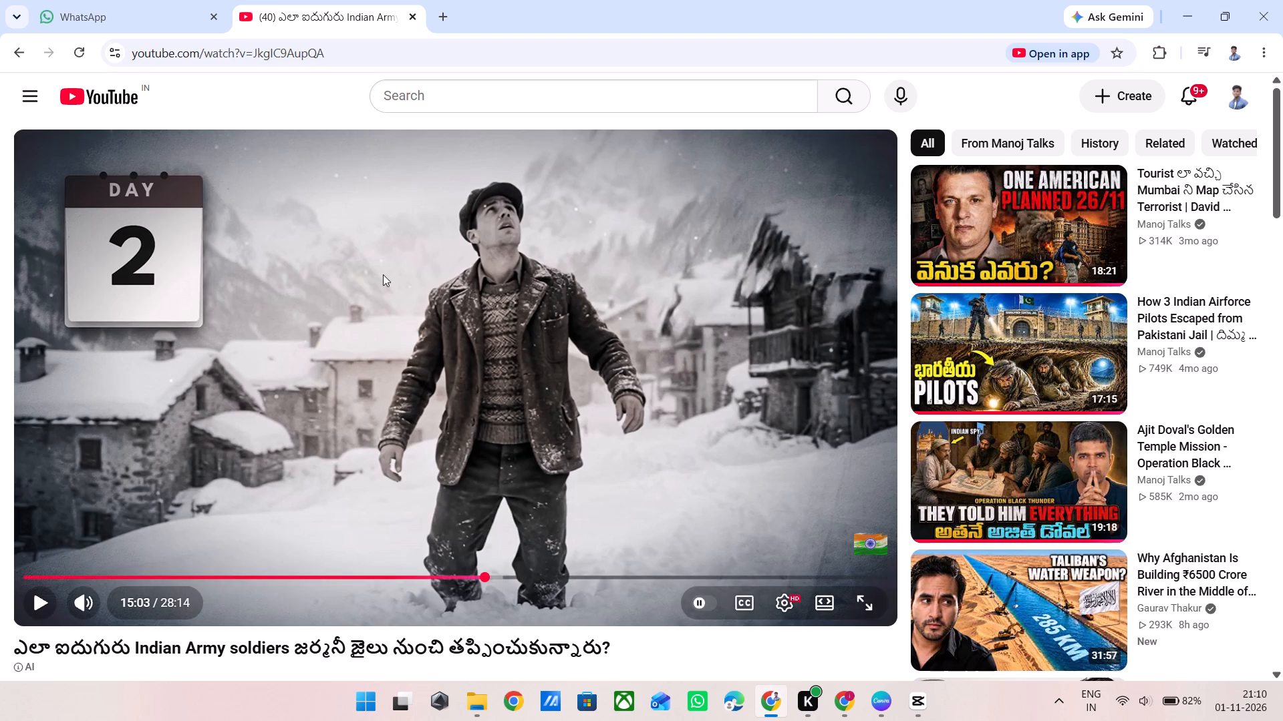
left_click(383, 274)
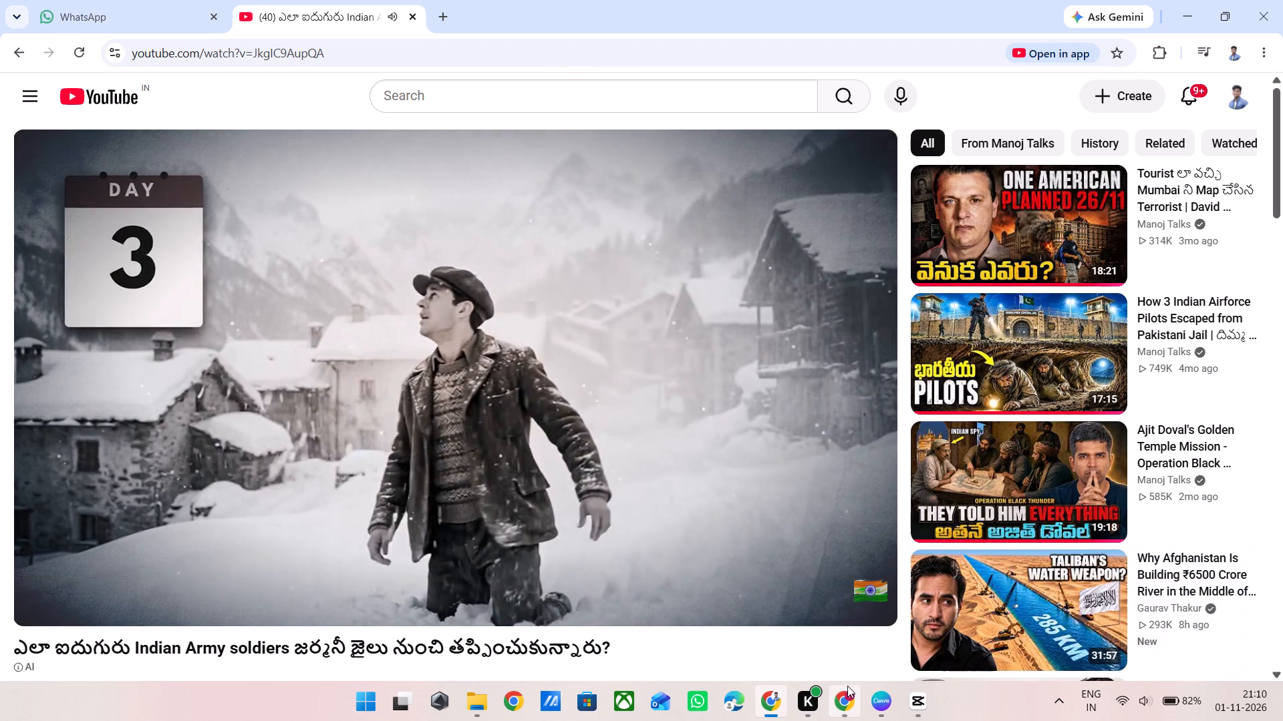
left_click(847, 686)
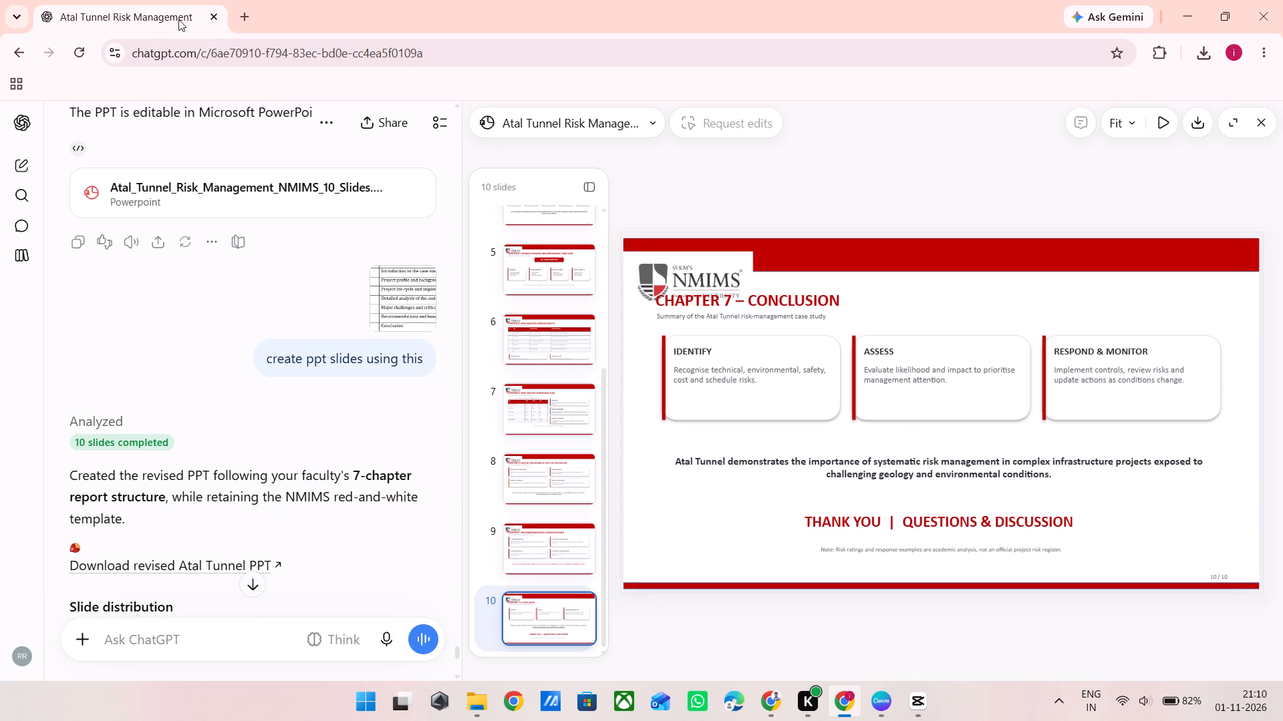
left_click(237, 19)
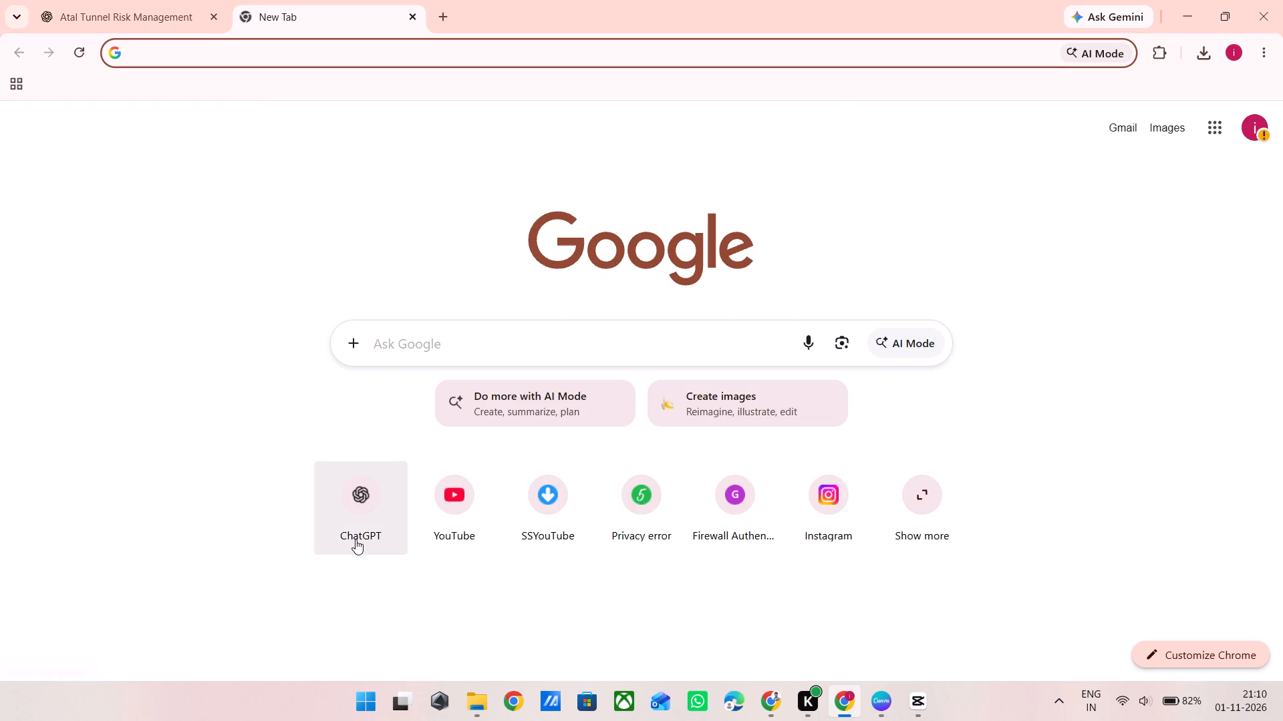
left_click(355, 539)
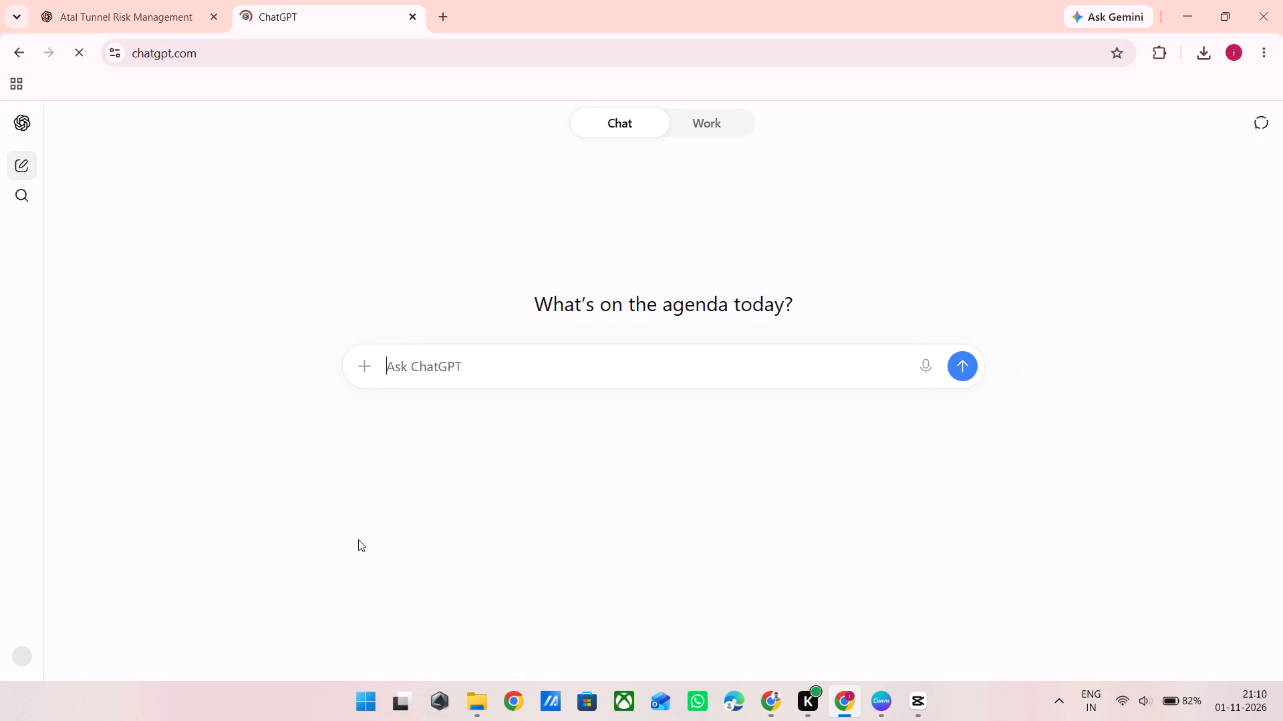
key("super+Left")
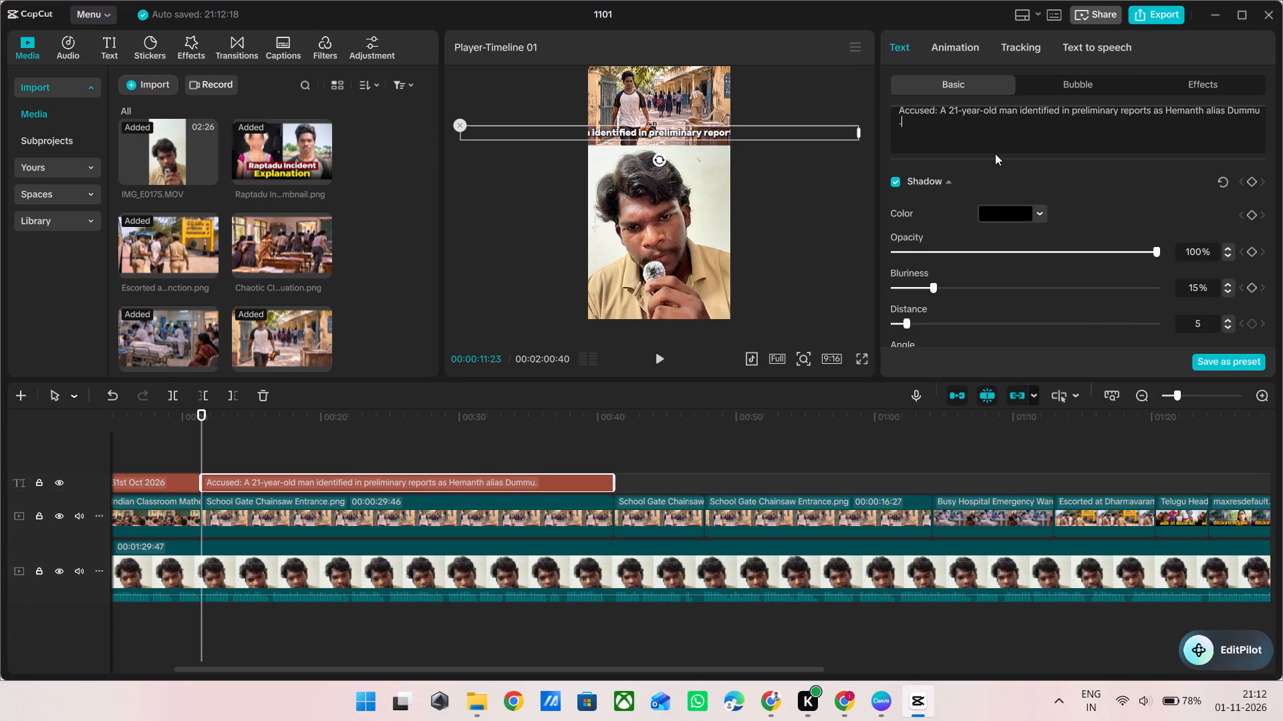
scroll(995, 154, "up", 2)
key("BackSpace")
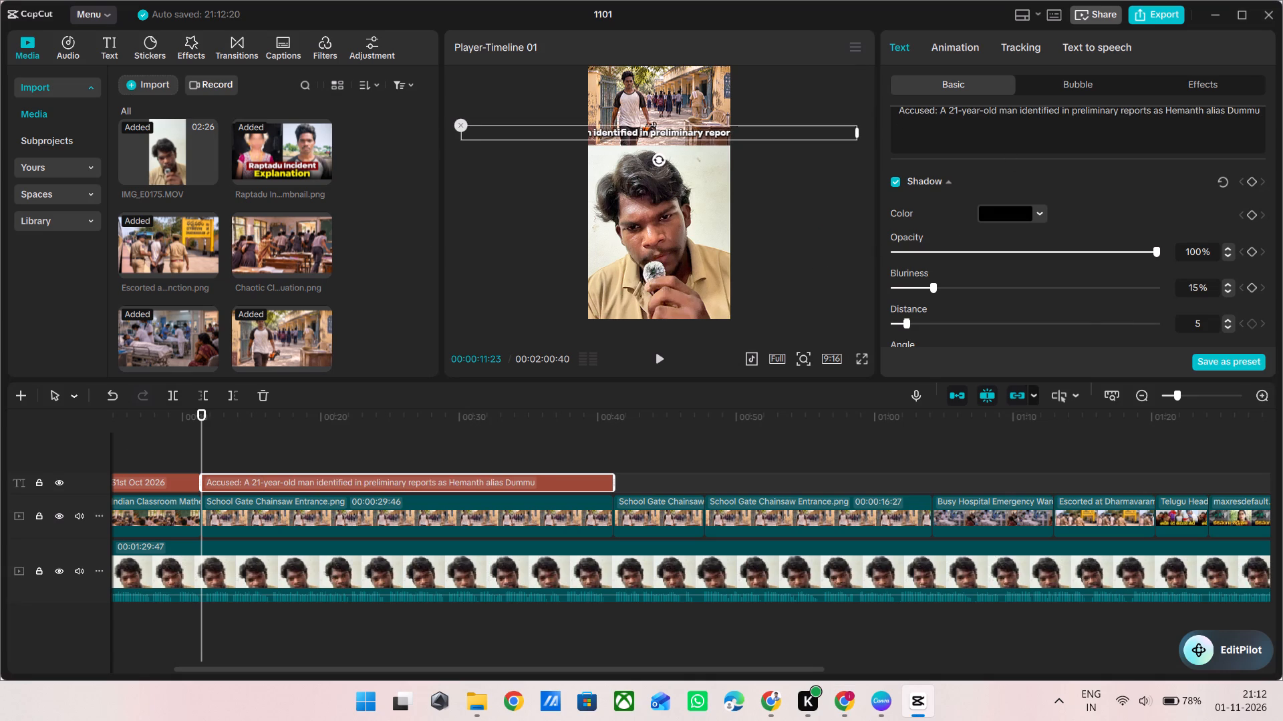
left_click(940, 107)
key("Left")
key("Left")
key("space")
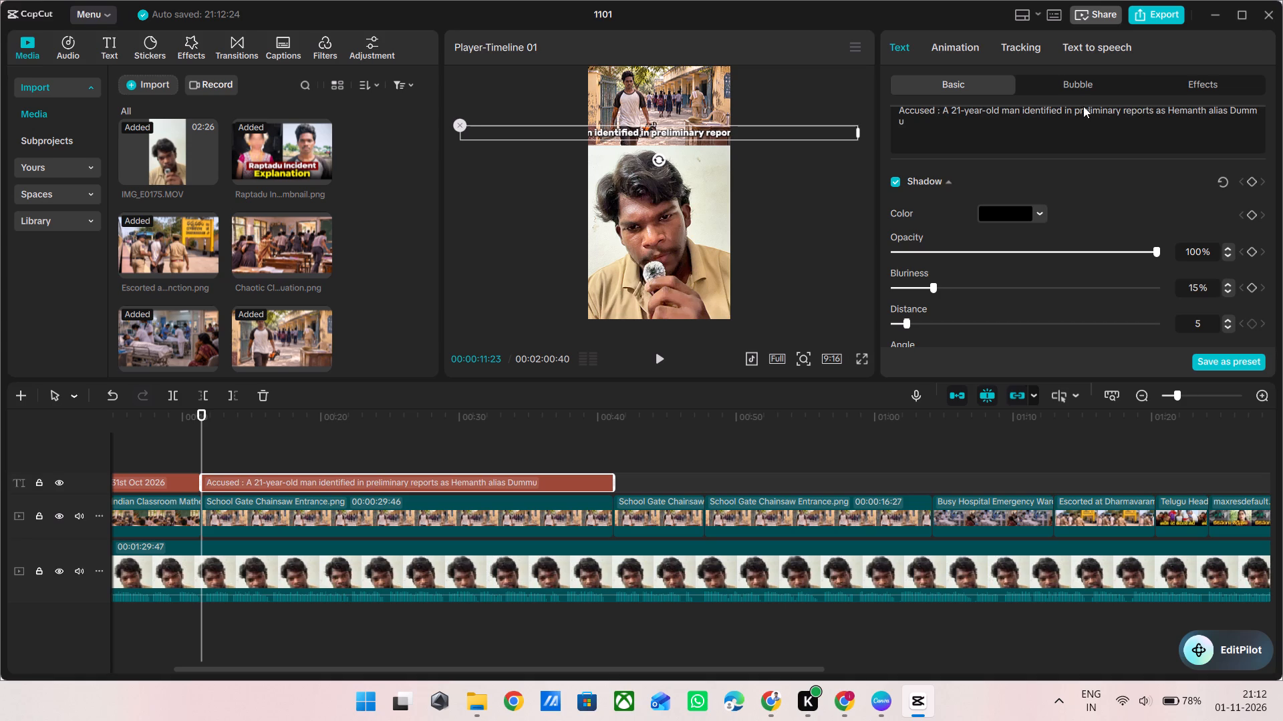
Delete the word "preliminary" from the accused caption.
left_click(1121, 113)
key("BackSpace")
key("BackSpace")
key("BackSpace")
key("BackSpace")
key("BackSpace")
key("BackSpace")
key("BackSpace")
key("BackSpace")
key("BackSpace")
key("BackSpace")
key("BackSpace")
key("BackSpace")
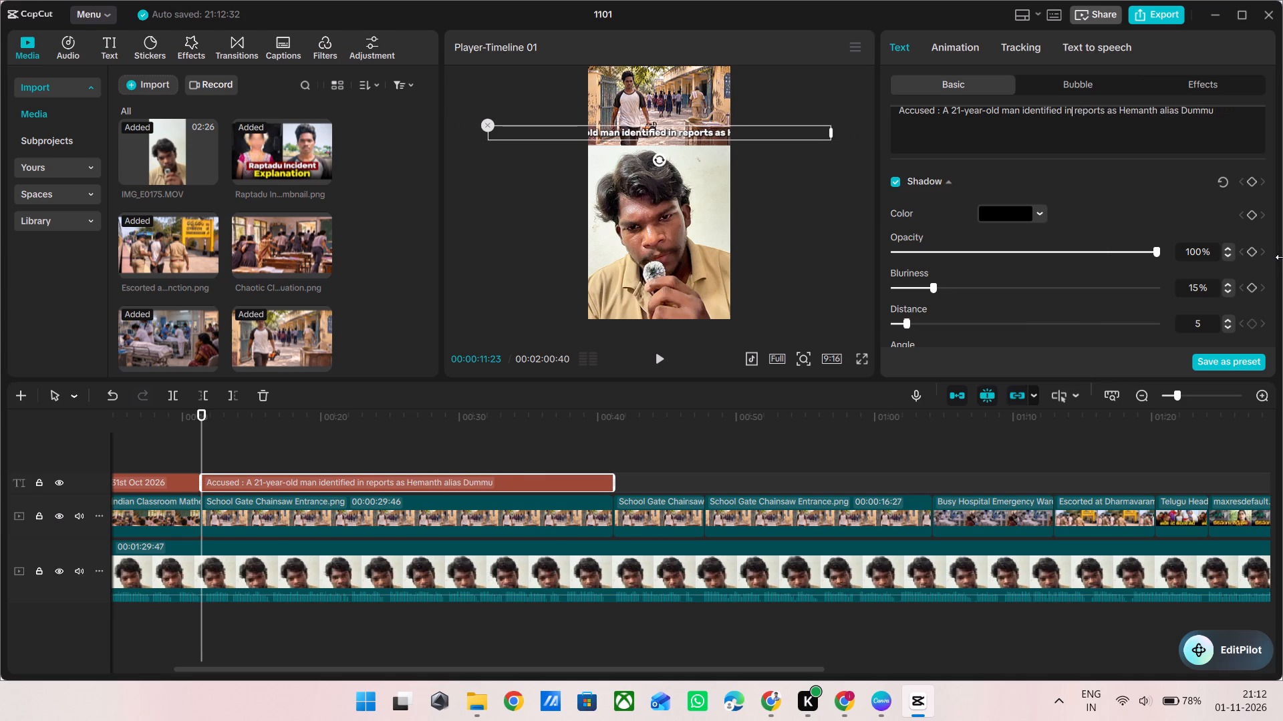
Delete the alias from the end of the accused caption so it ends with the accused's first name.
left_click(1221, 119)
key("BackSpace")
key("BackSpace")
key("BackSpace")
key("BackSpace")
key("BackSpace")
key("BackSpace")
key("BackSpace")
key("BackSpace")
key("BackSpace")
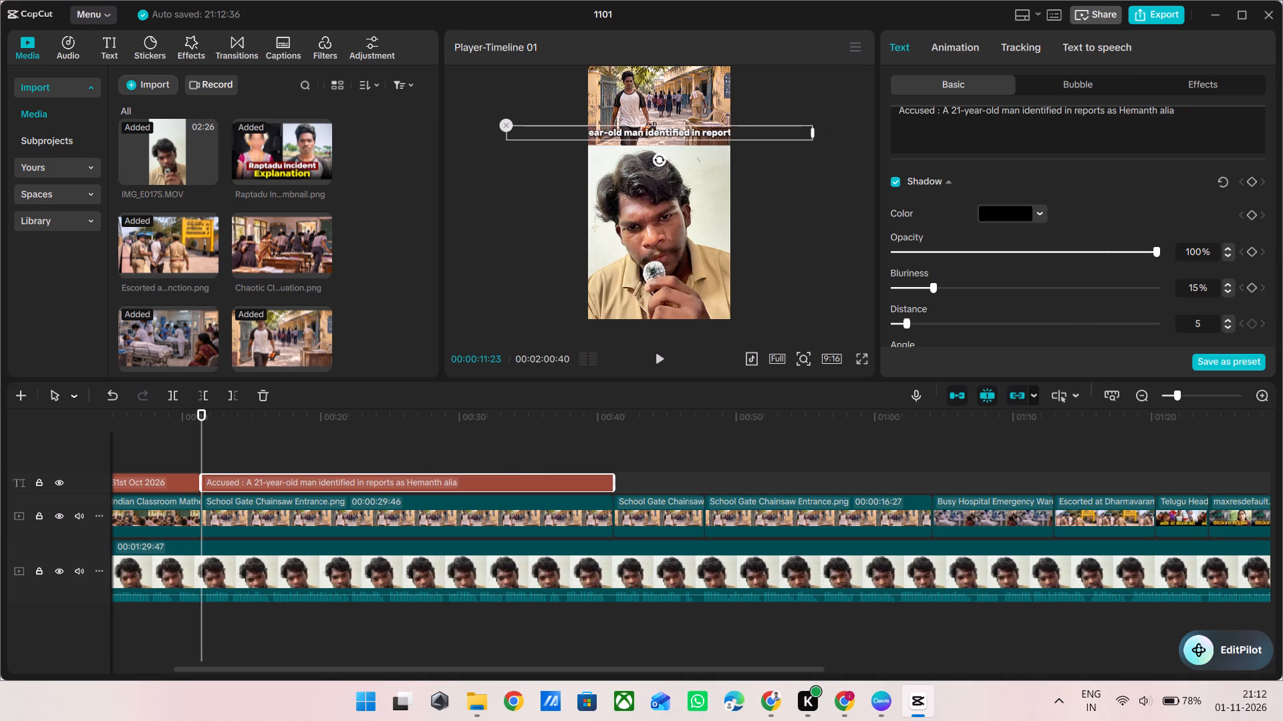
key("BackSpace")
key("BackSpace")
key("BackSpace")
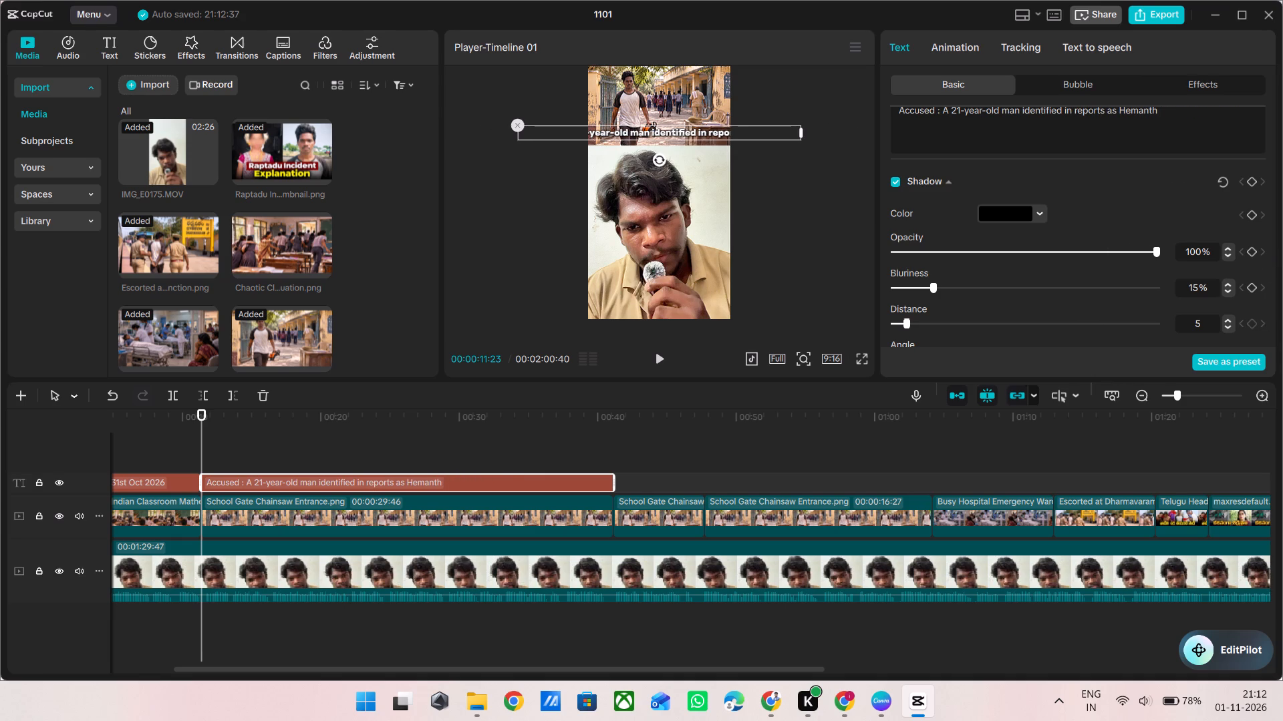
Insert a line break after "21-year-old man" in the caption and delete "in reports" from the second line.
left_click(1018, 115)
key("Return")
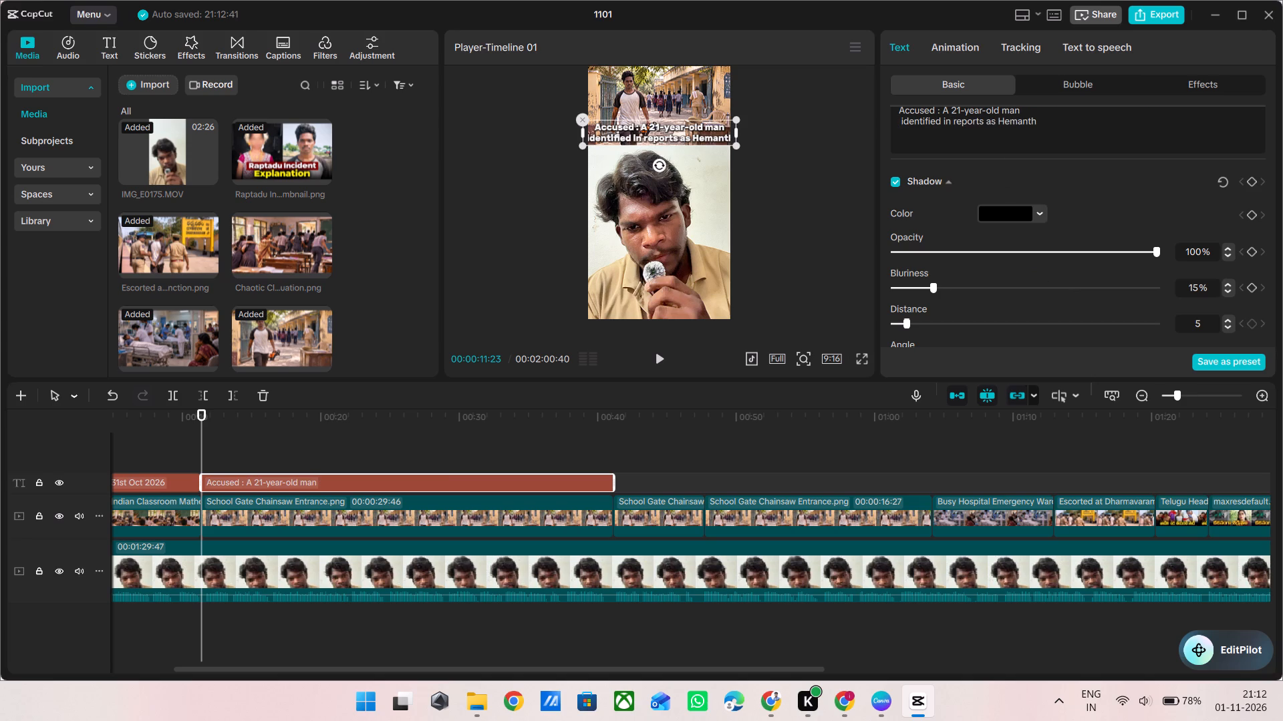
left_click(998, 124)
key("Left")
key("Left")
key("Left")
key("BackSpace")
key("BackSpace")
key("BackSpace")
key("BackSpace")
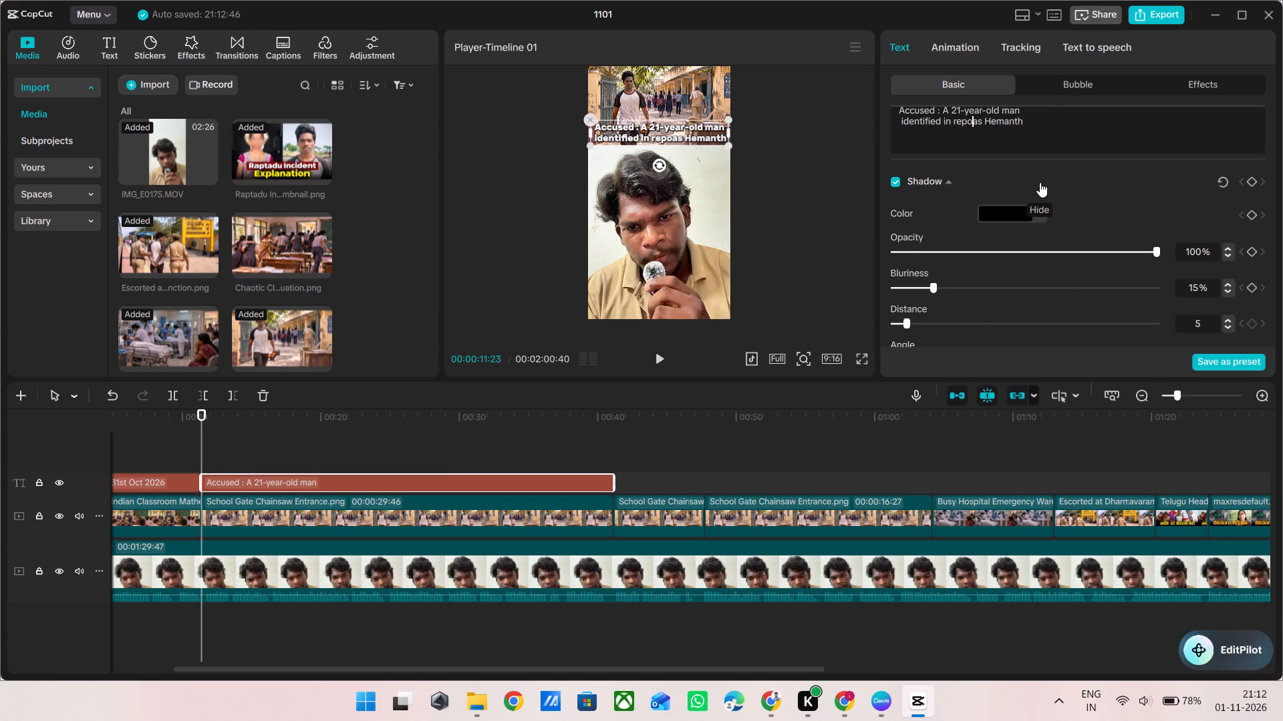
key("BackSpace")
key("BackSpace")
key("BackSpace")
key("BackSpace")
key("BackSpace")
key("BackSpace")
key("BackSpace")
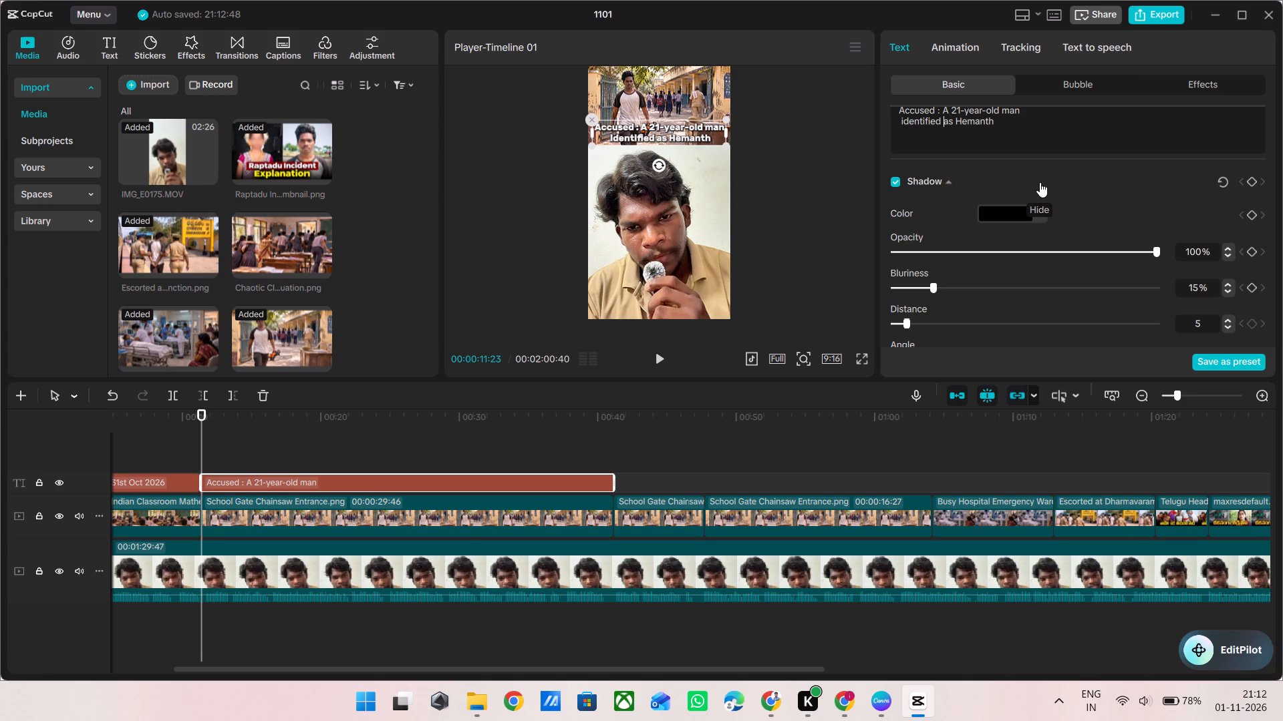
Scale the two-line accused caption down within the upper image's width, check it in full screen and move it slightly lower.
left_click_drag(722, 144, 711, 124)
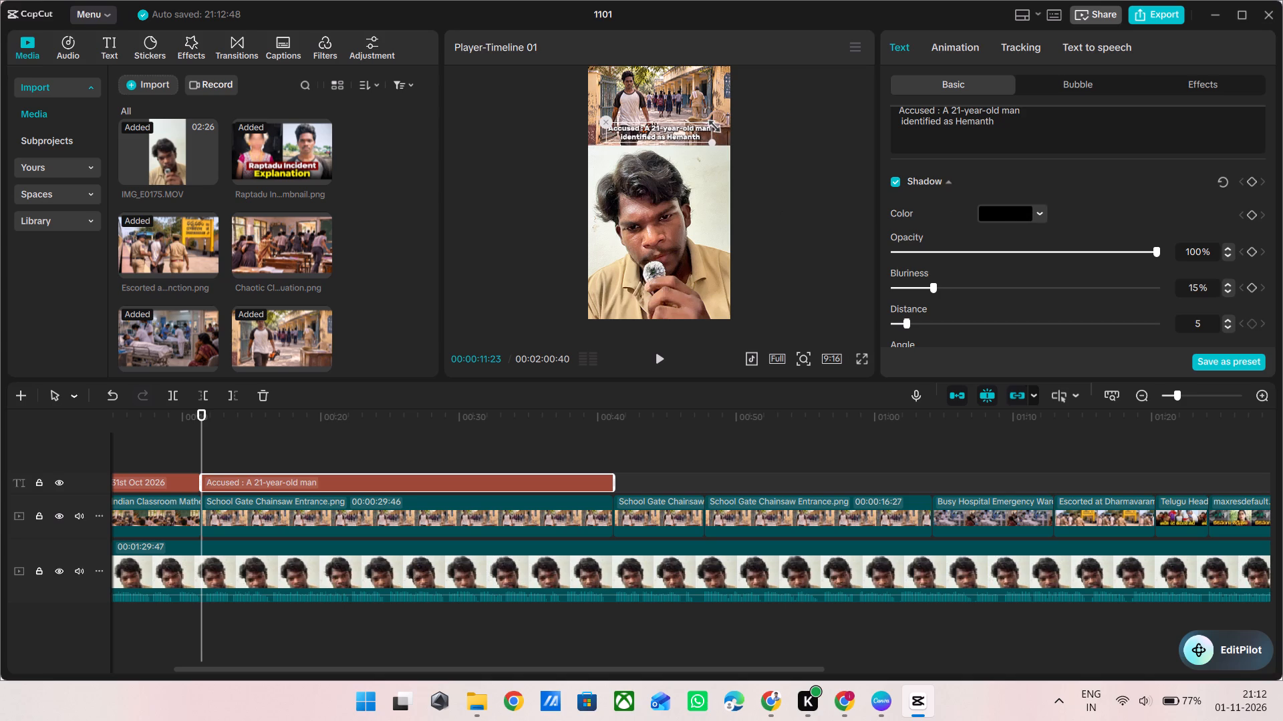
left_click_drag(711, 124, 711, 124)
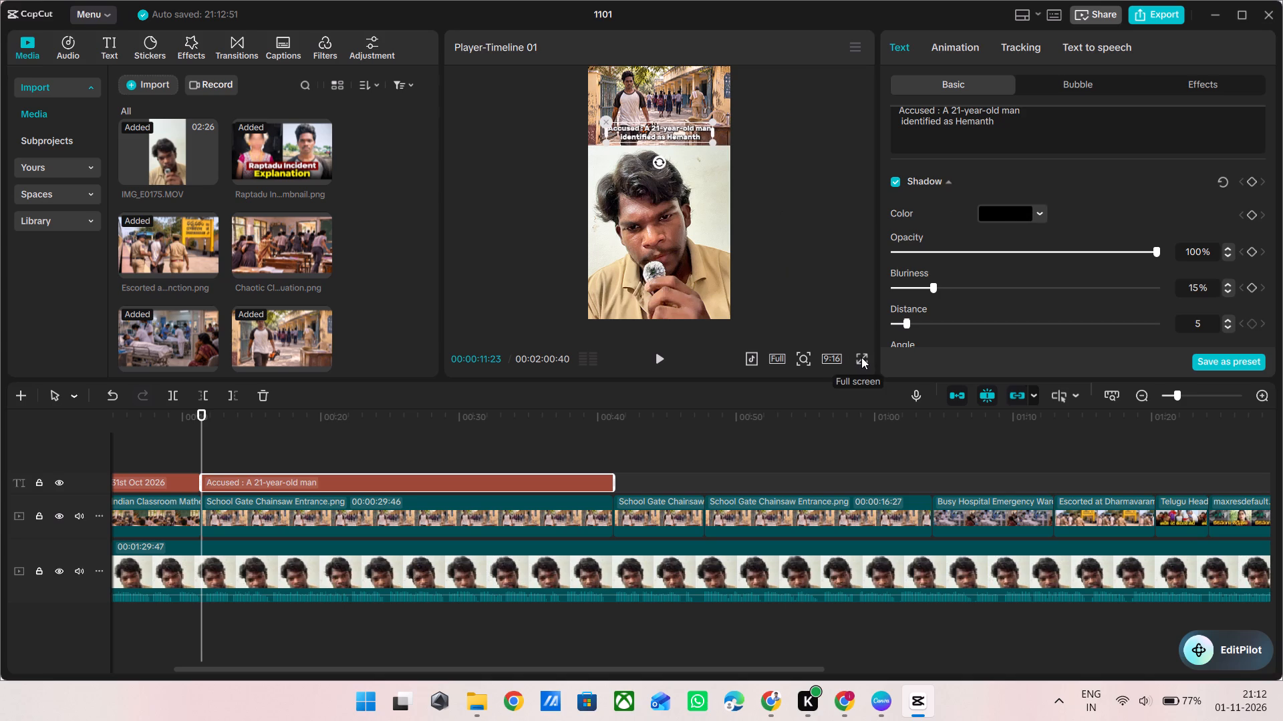
left_click(861, 357)
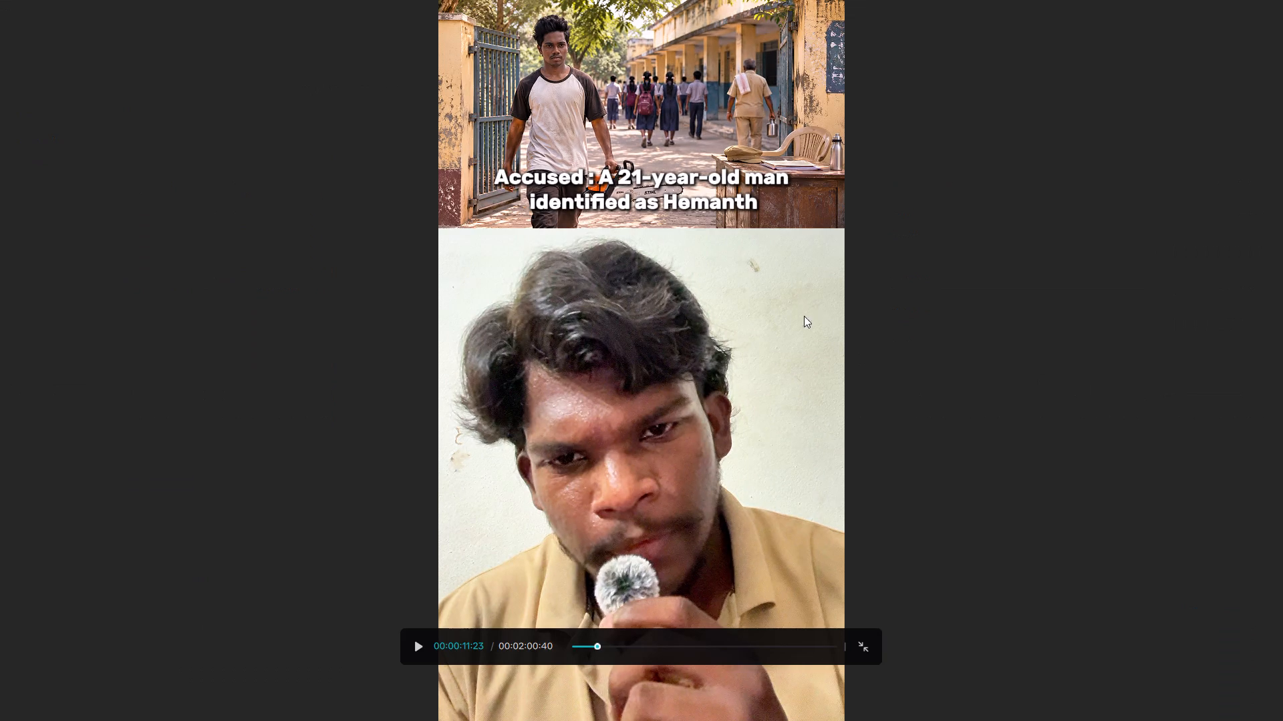
key("Escape")
left_click(686, 136)
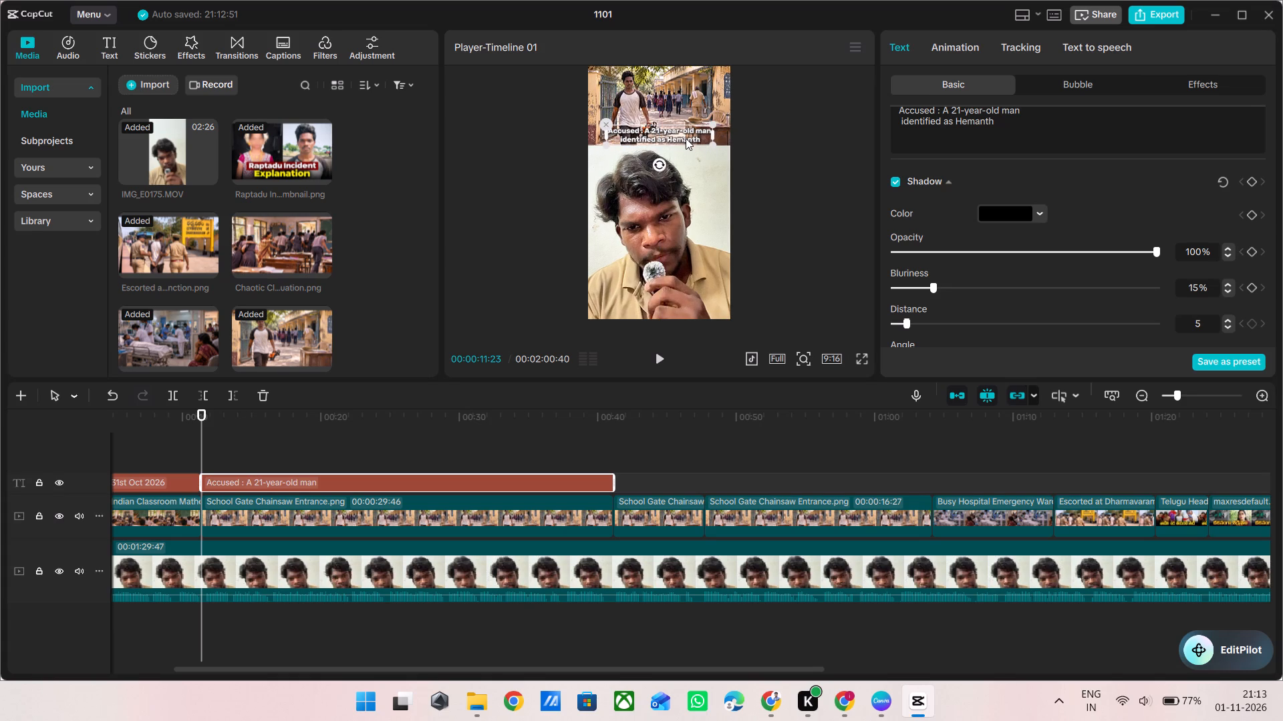
Open the accused caption's font choices and preview the frame in full screen.
scroll(1004, 212, "up", 7)
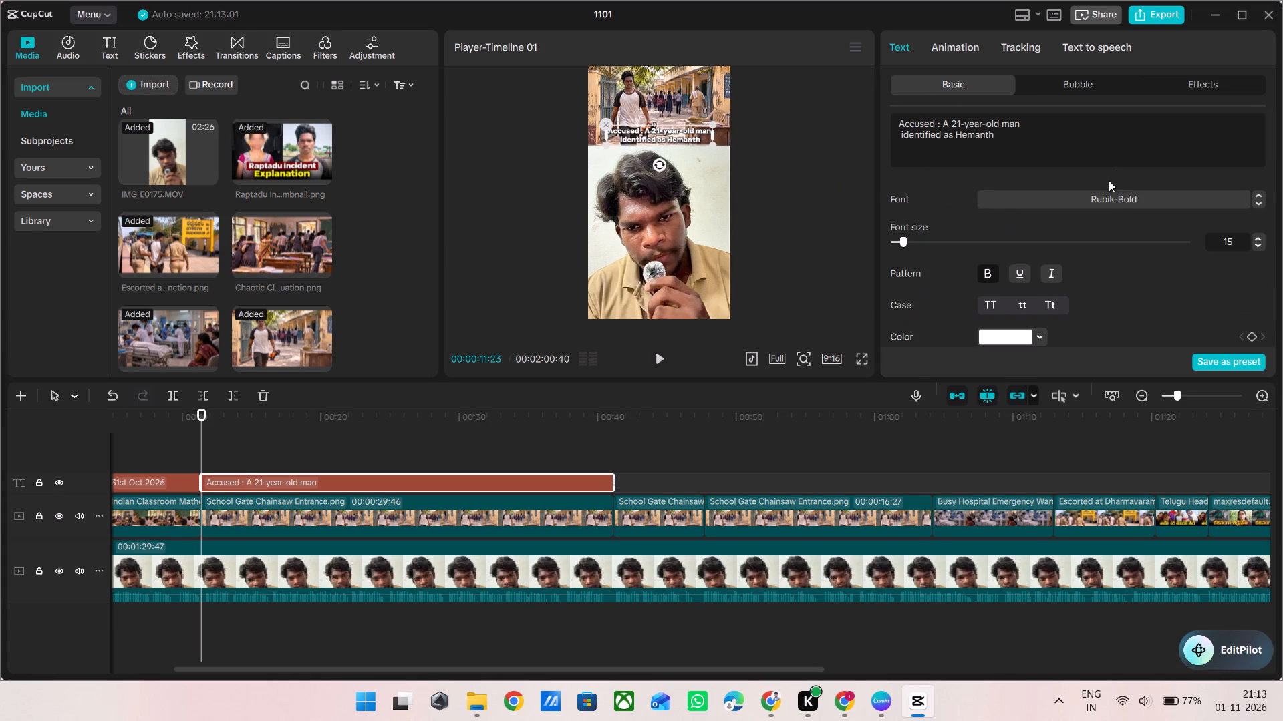
left_click(1105, 200)
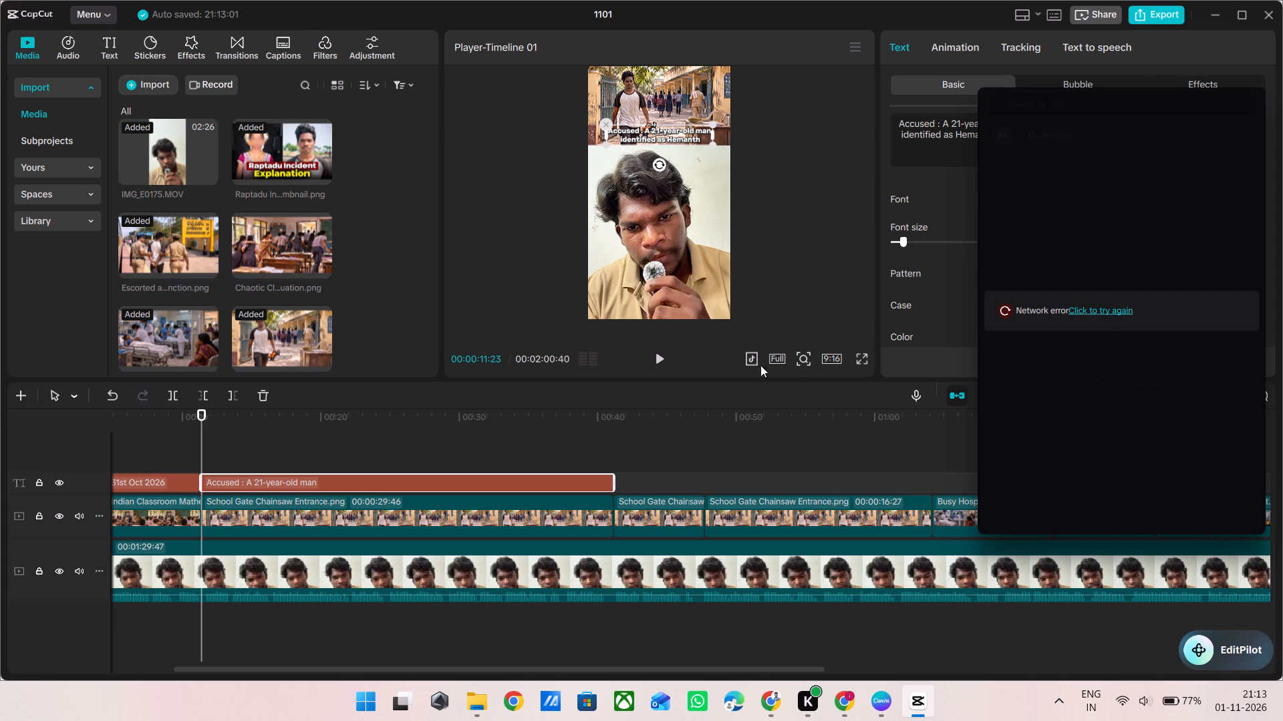
left_click(865, 356)
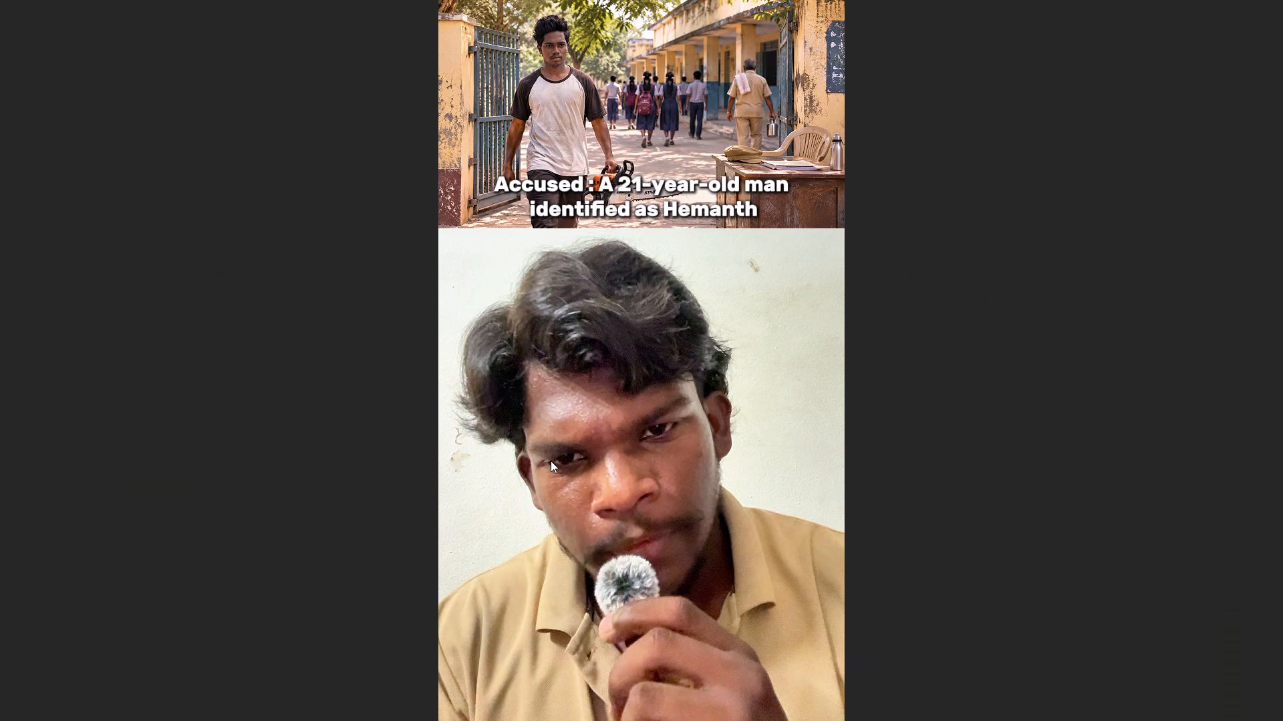
key("Escape")
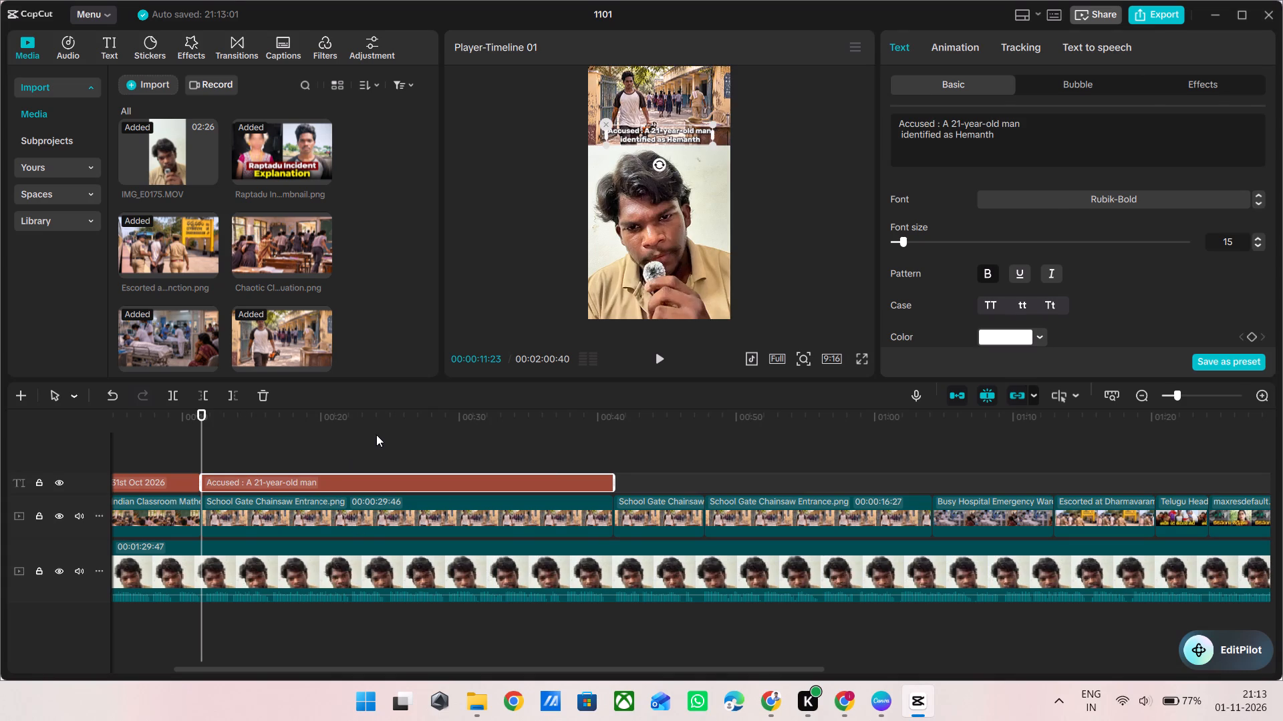
Scrub through the timeline and play the section around the end of the accused caption, near 40 seconds.
left_click(376, 435)
left_click_drag(376, 435, 162, 497)
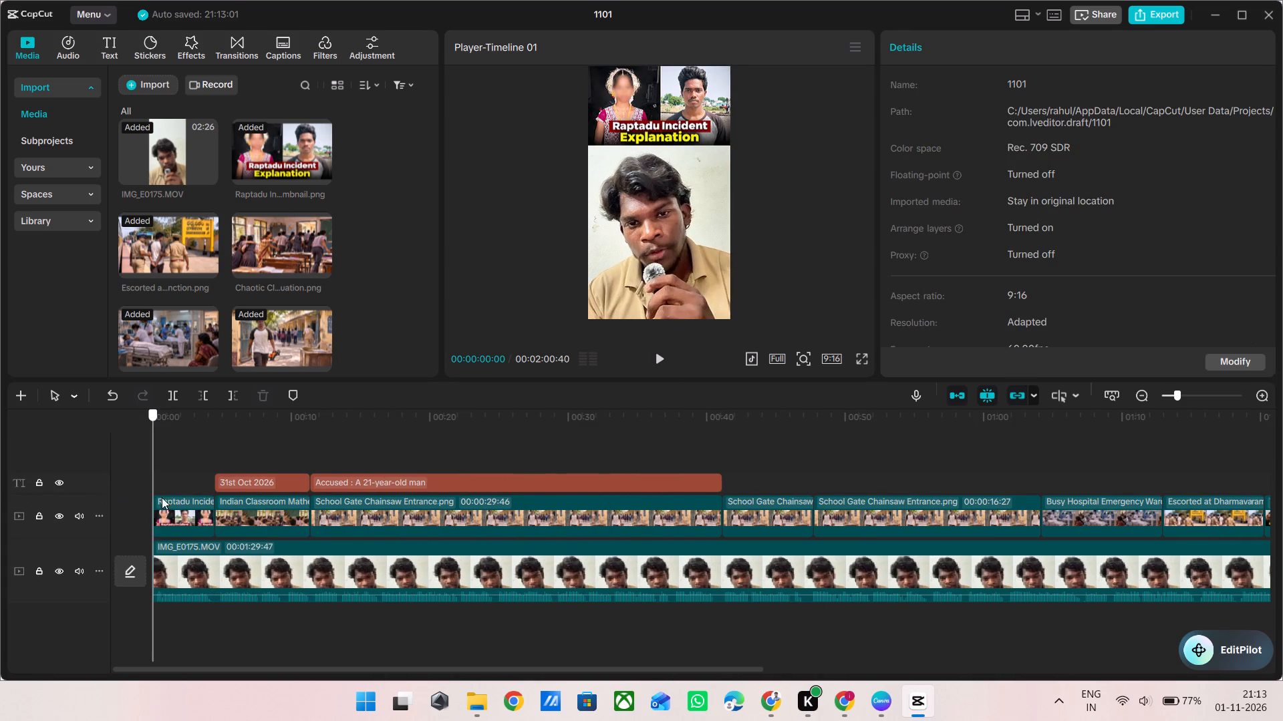
left_click_drag(162, 497, 712, 537)
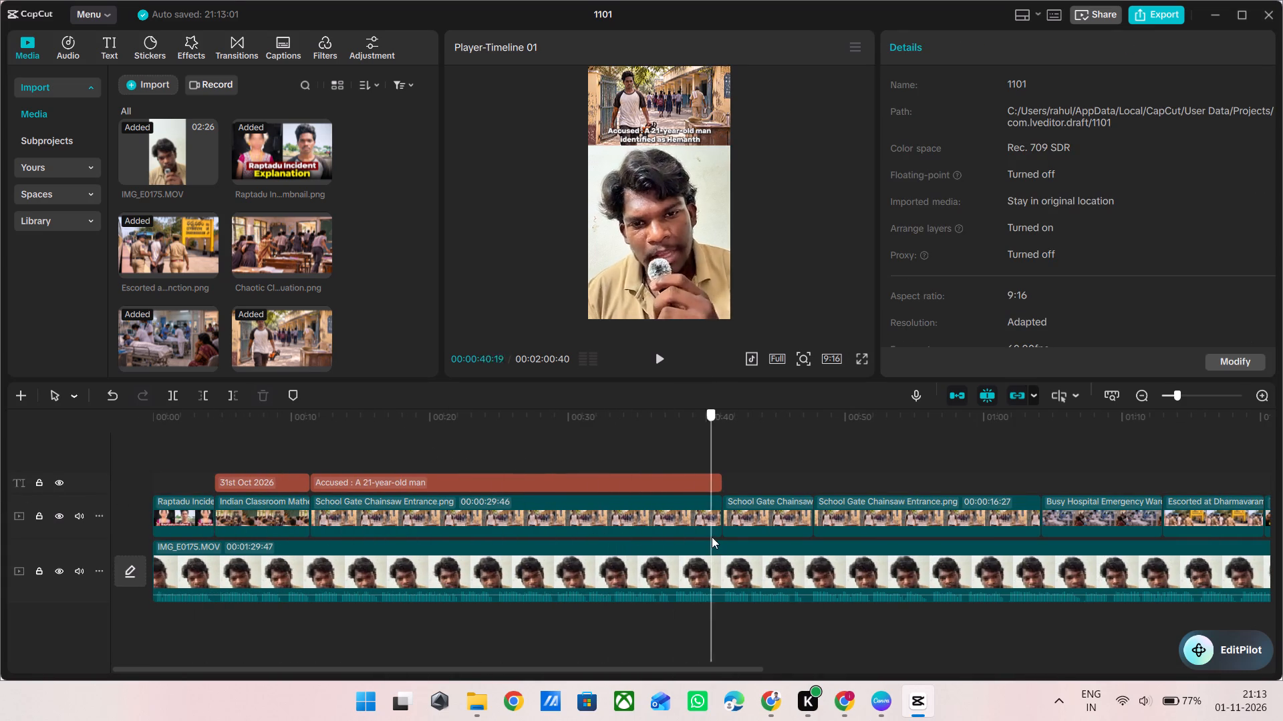
left_click_drag(712, 537, 692, 520)
key("space")
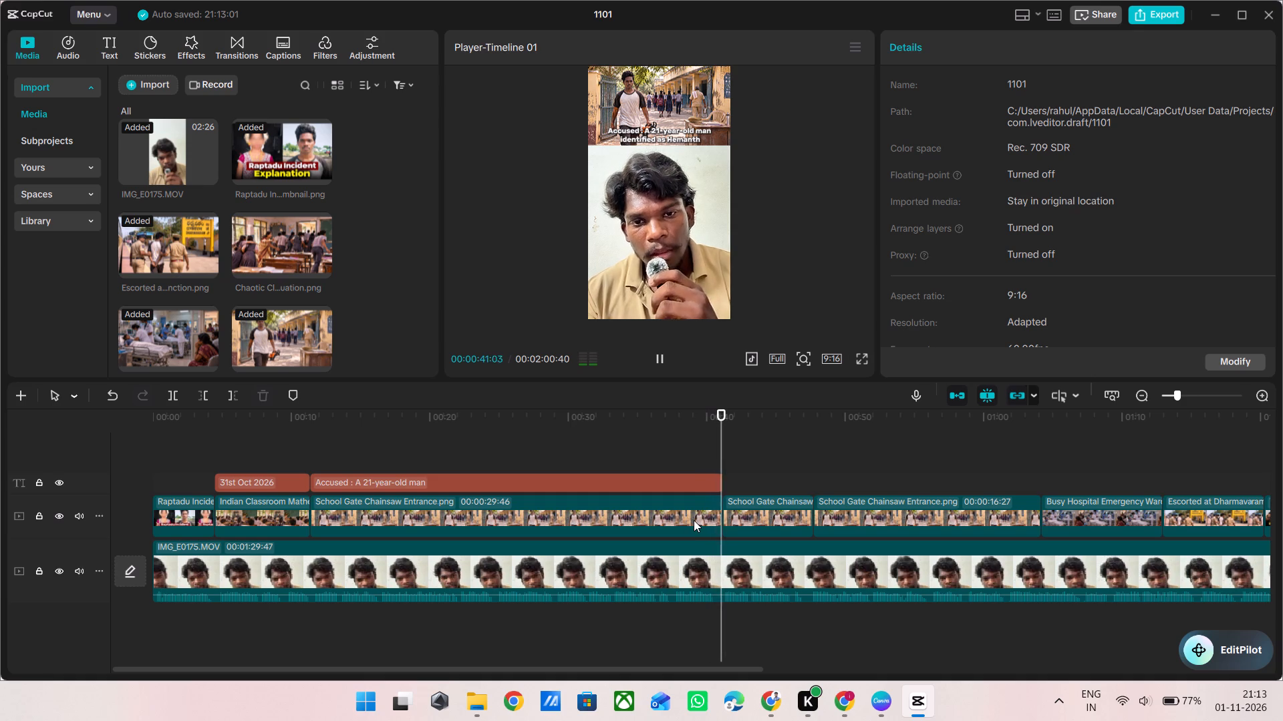
double_click(623, 445)
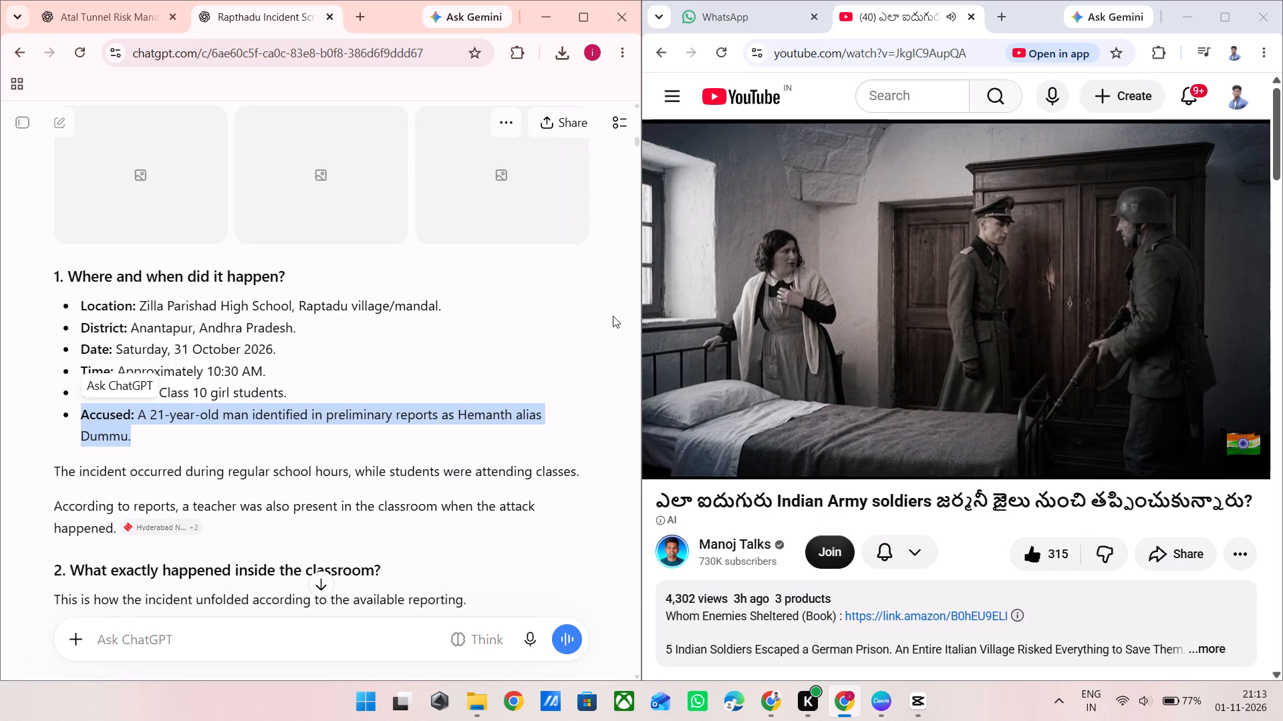
Look through the chat's incident facts, motive section and earlier narration drafts for material on the attack.
left_click(463, 367)
scroll(375, 421, "down", 10)
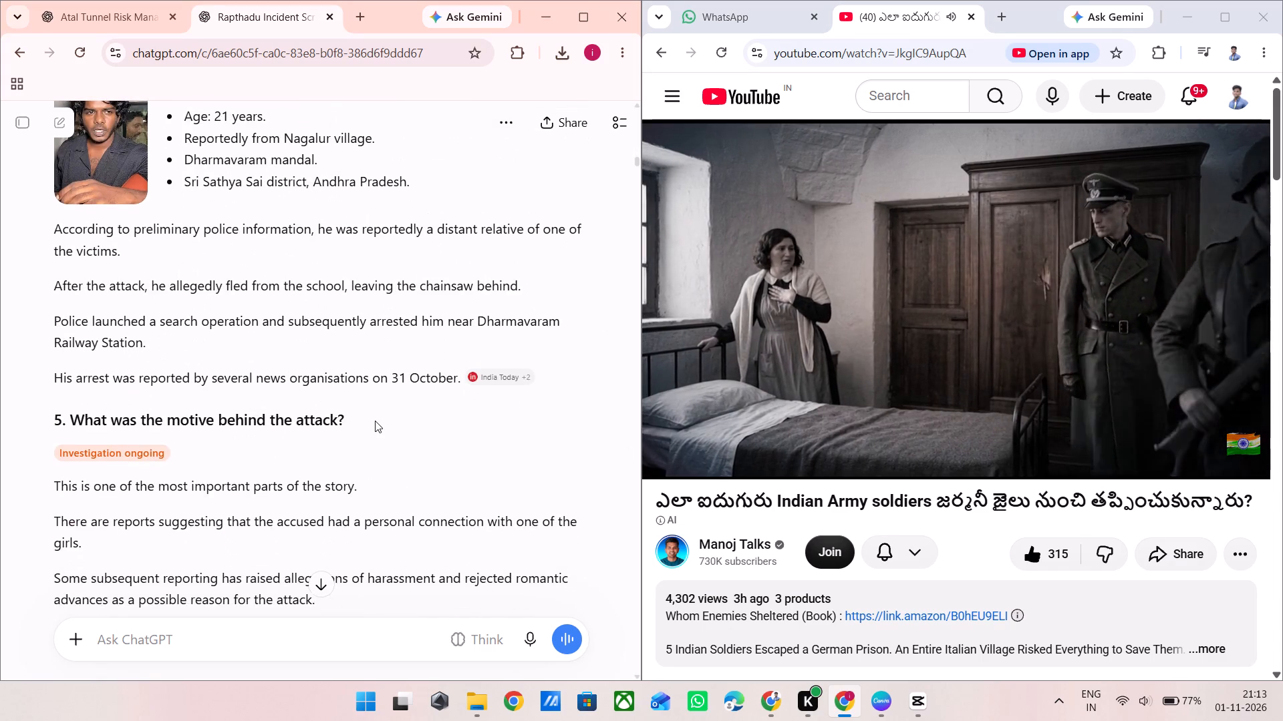
scroll(375, 421, "up", 1)
scroll(375, 421, "down", 8)
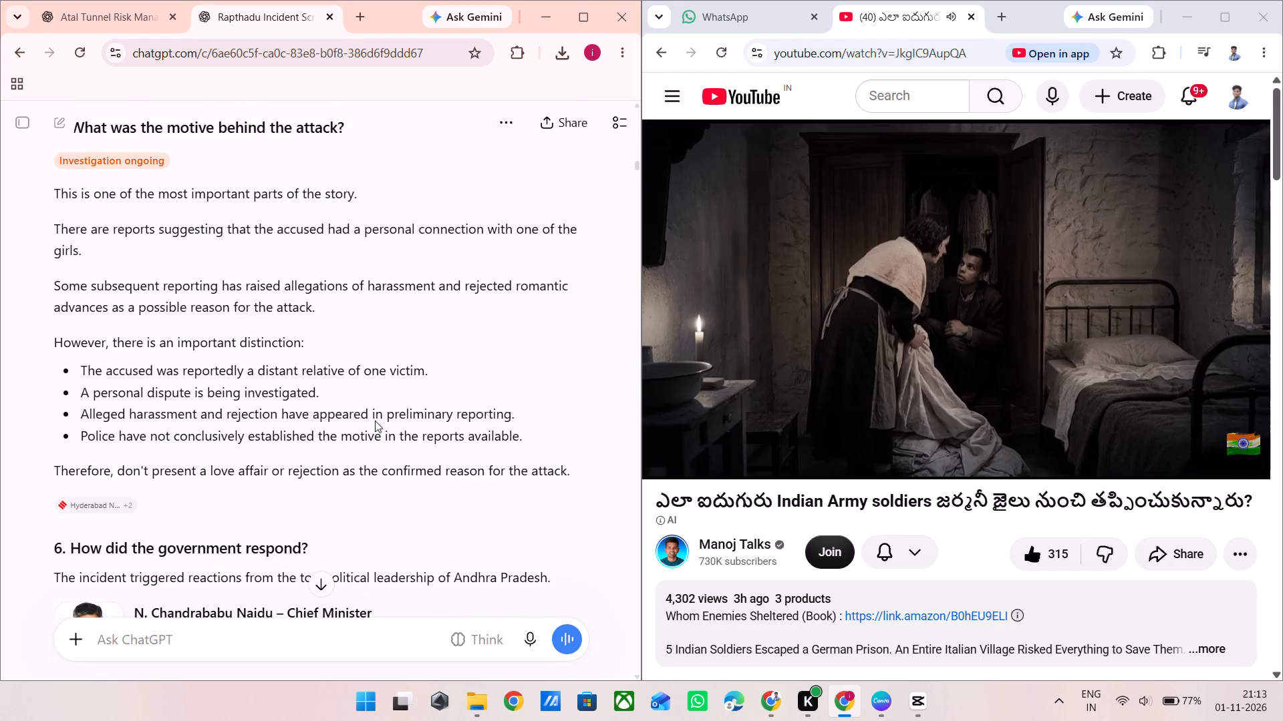
scroll(375, 421, "down", 6)
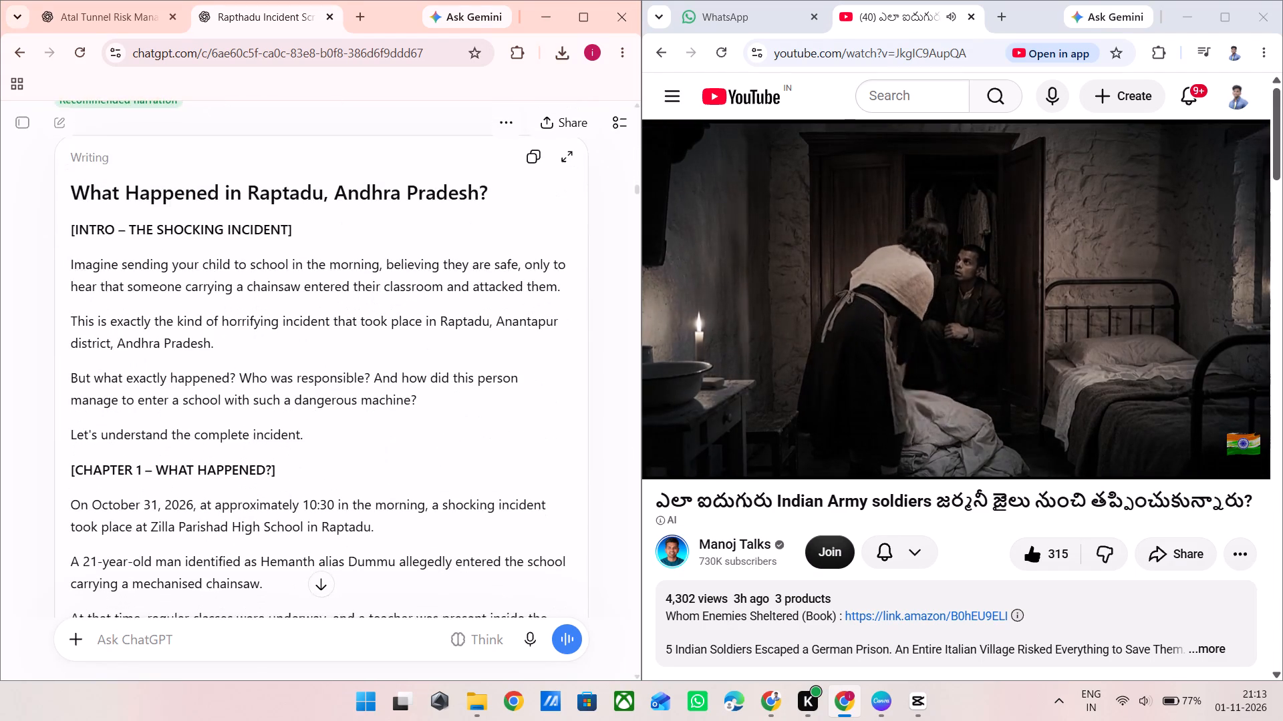
scroll(375, 421, "down", 1)
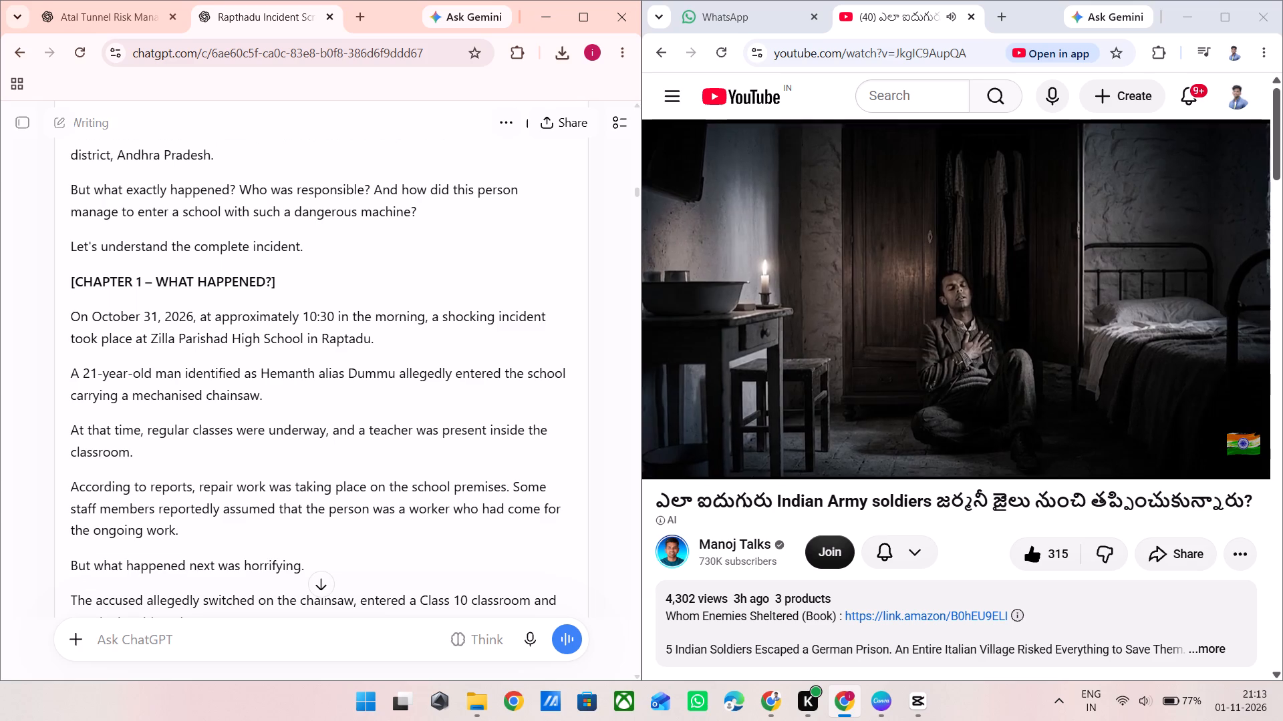
scroll(375, 421, "down", 1)
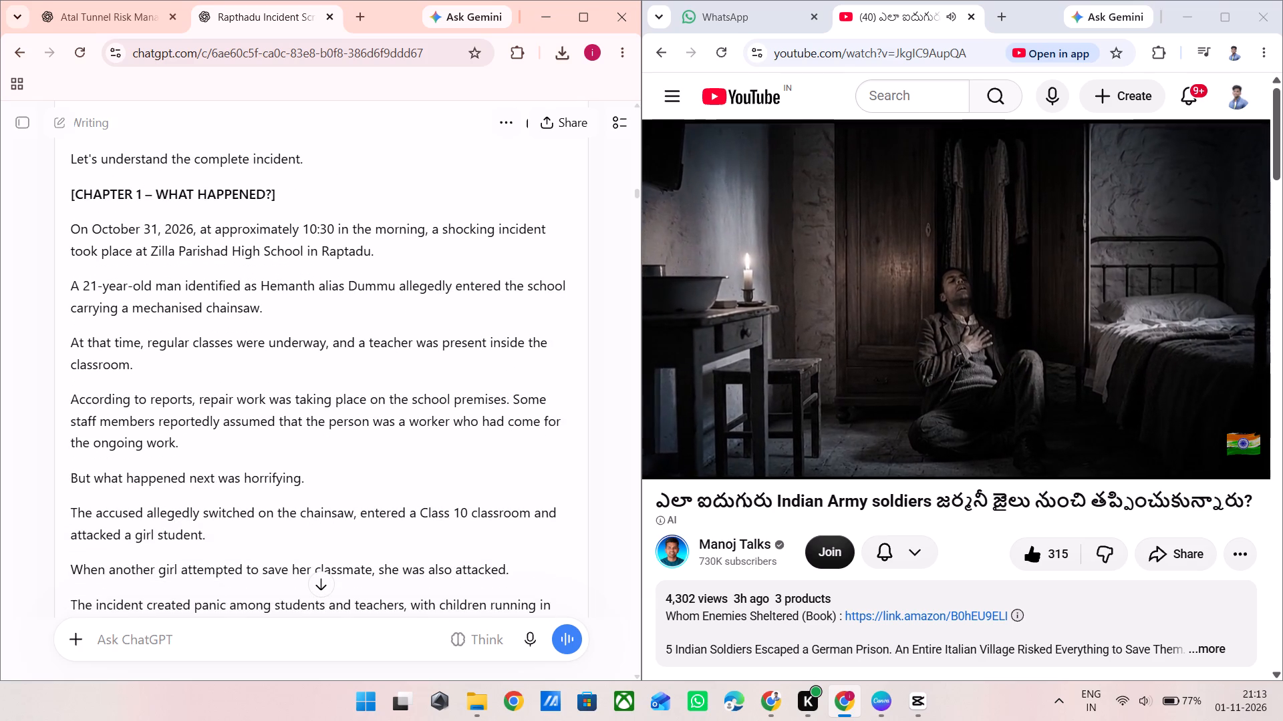
scroll(375, 421, "down", 3)
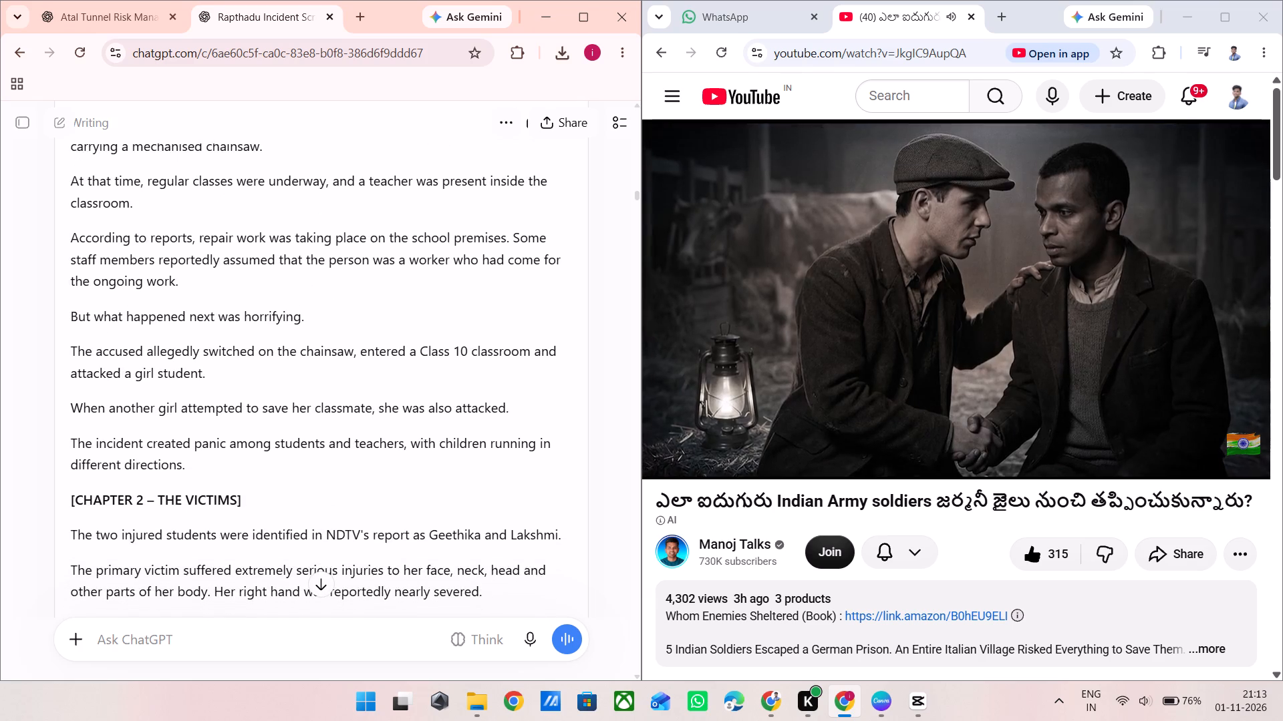
scroll(375, 421, "down", 2)
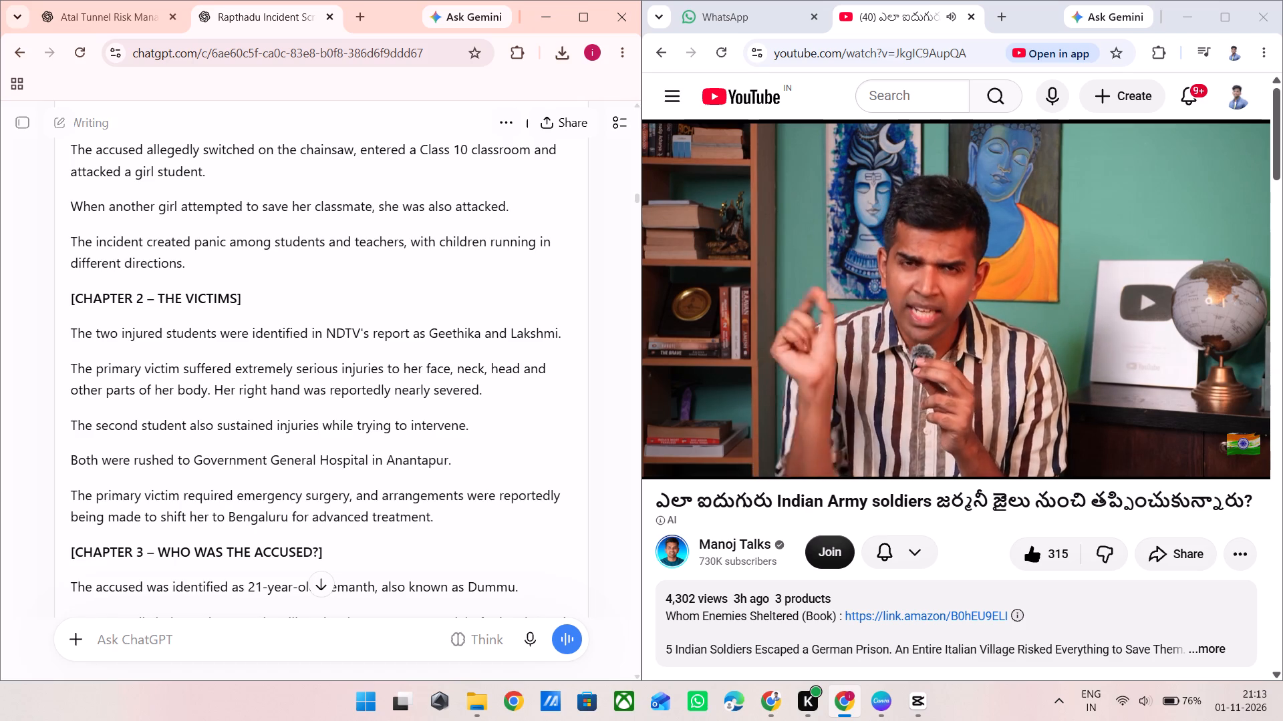
scroll(227, 377, "down", 3)
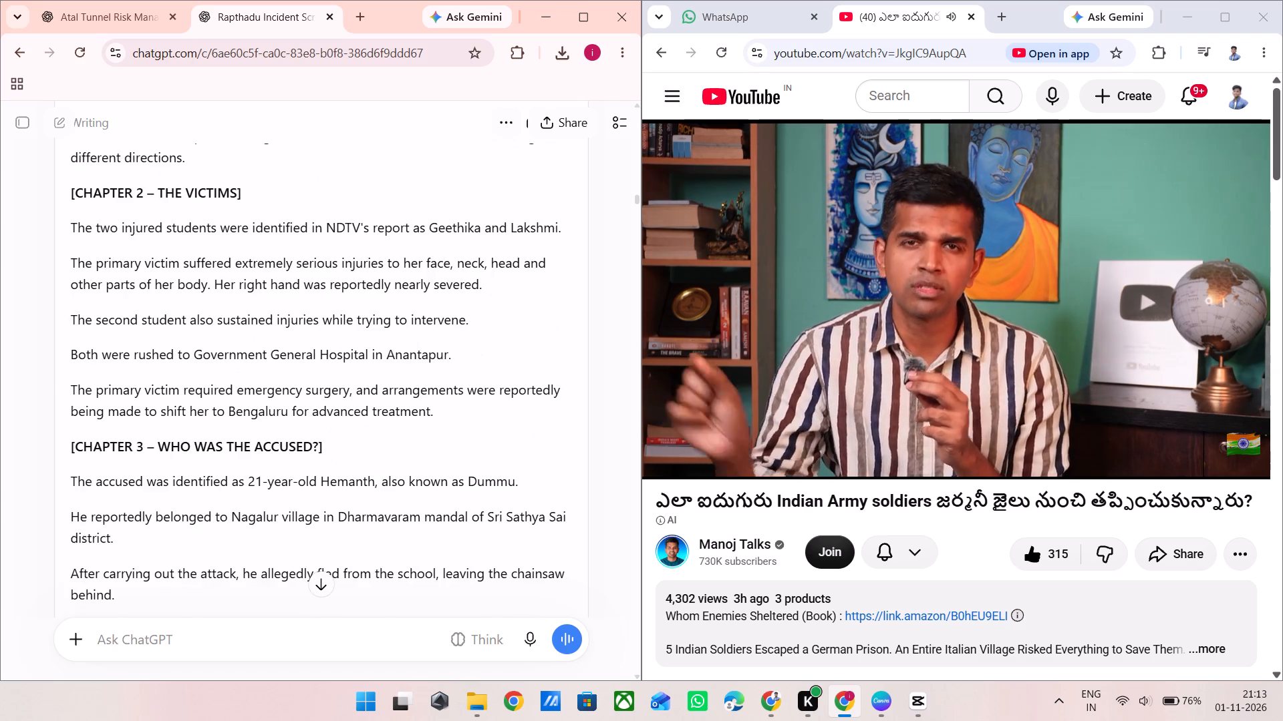
scroll(227, 377, "down", 6)
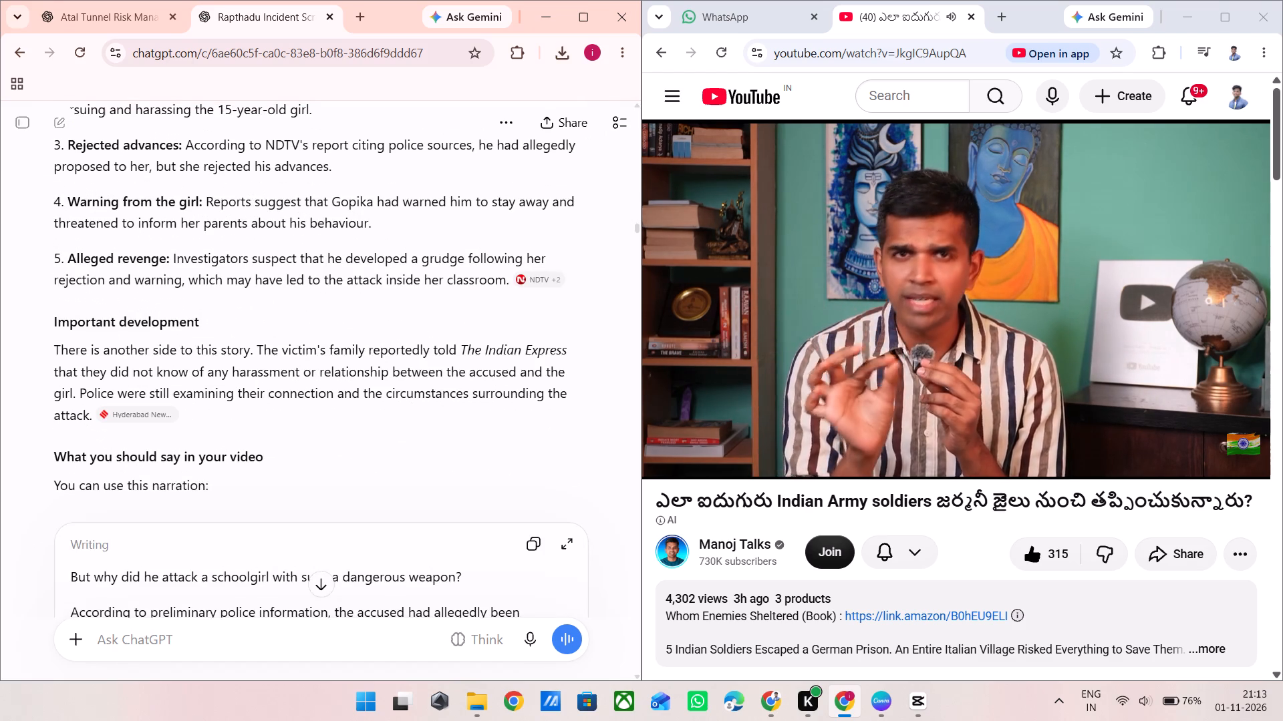
scroll(227, 377, "down", 4)
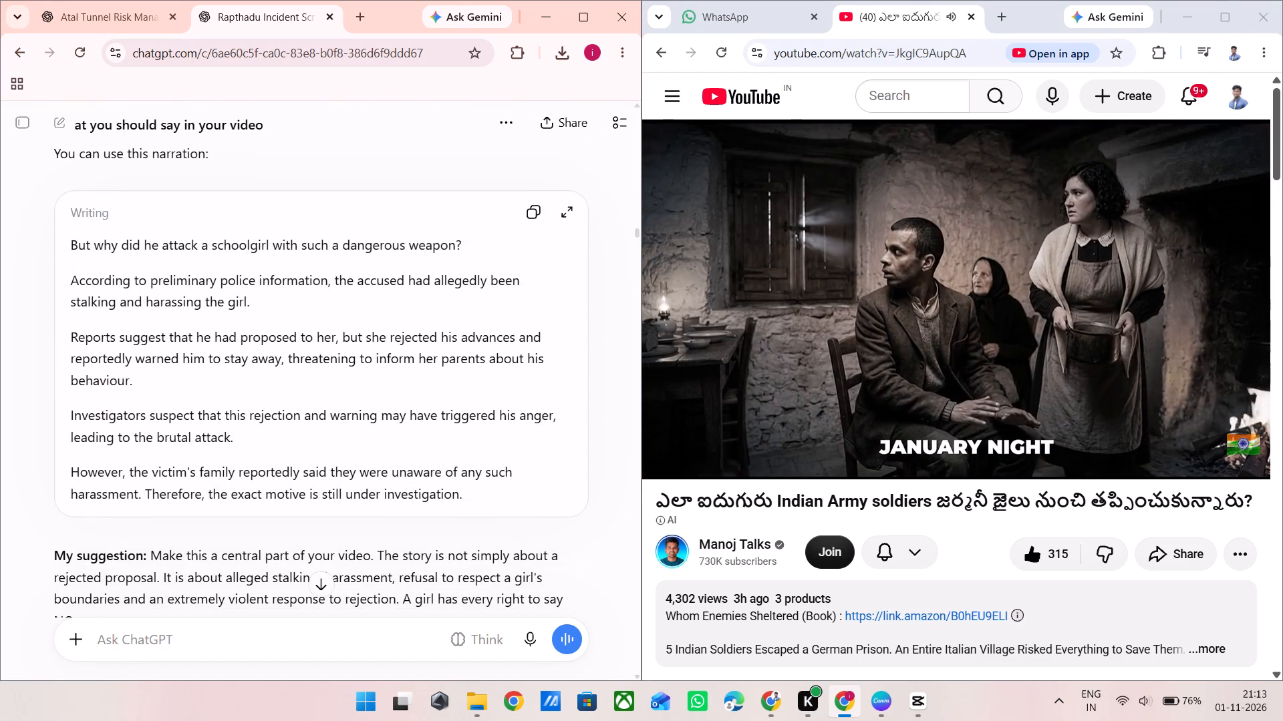
scroll(227, 377, "down", 4)
scroll(227, 377, "up", 1)
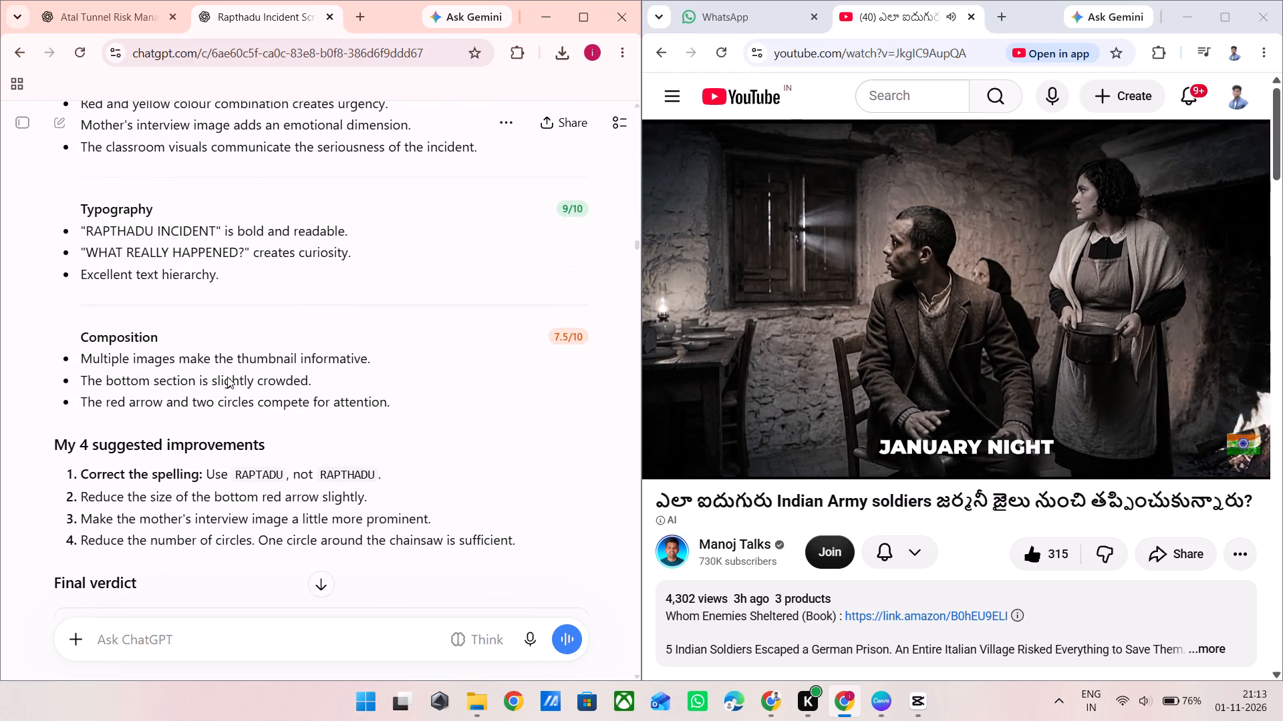
scroll(227, 377, "up", 1)
scroll(227, 377, "down", 11)
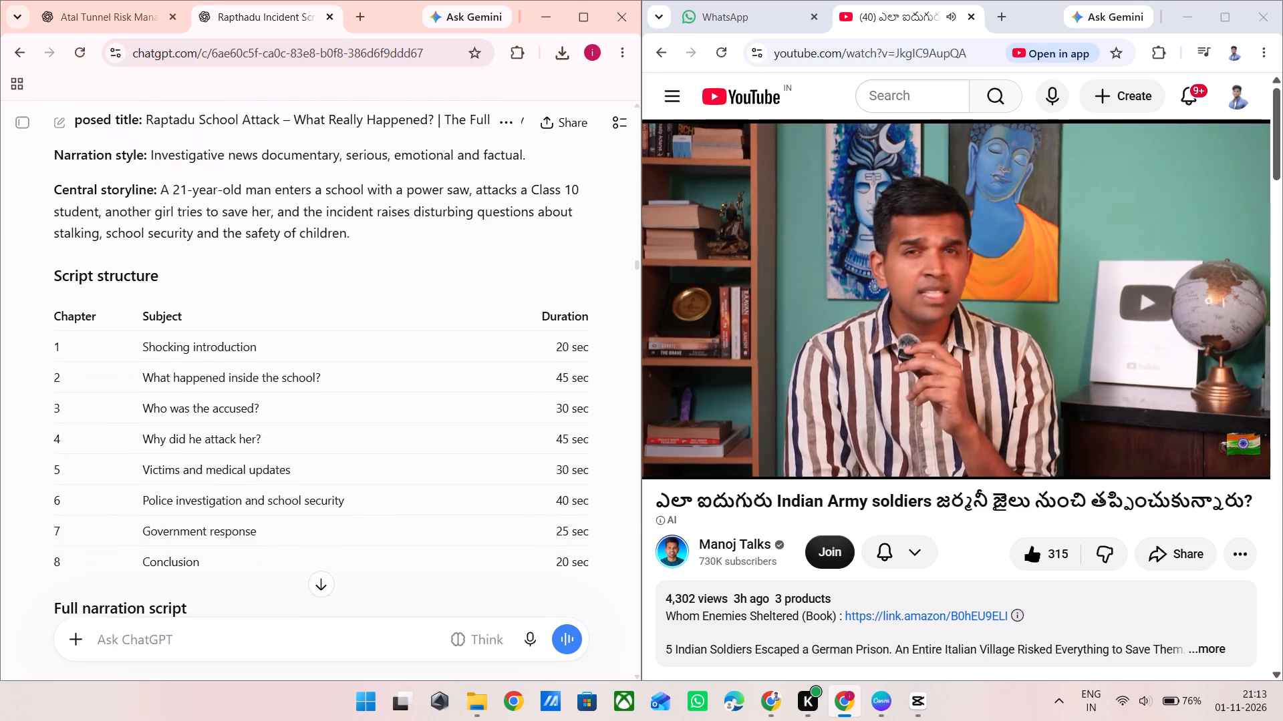
Read the "CHAPTER 2 – WHAT EXACTLY HAPPENED?" section of the full narration script.
scroll(227, 377, "down", 6)
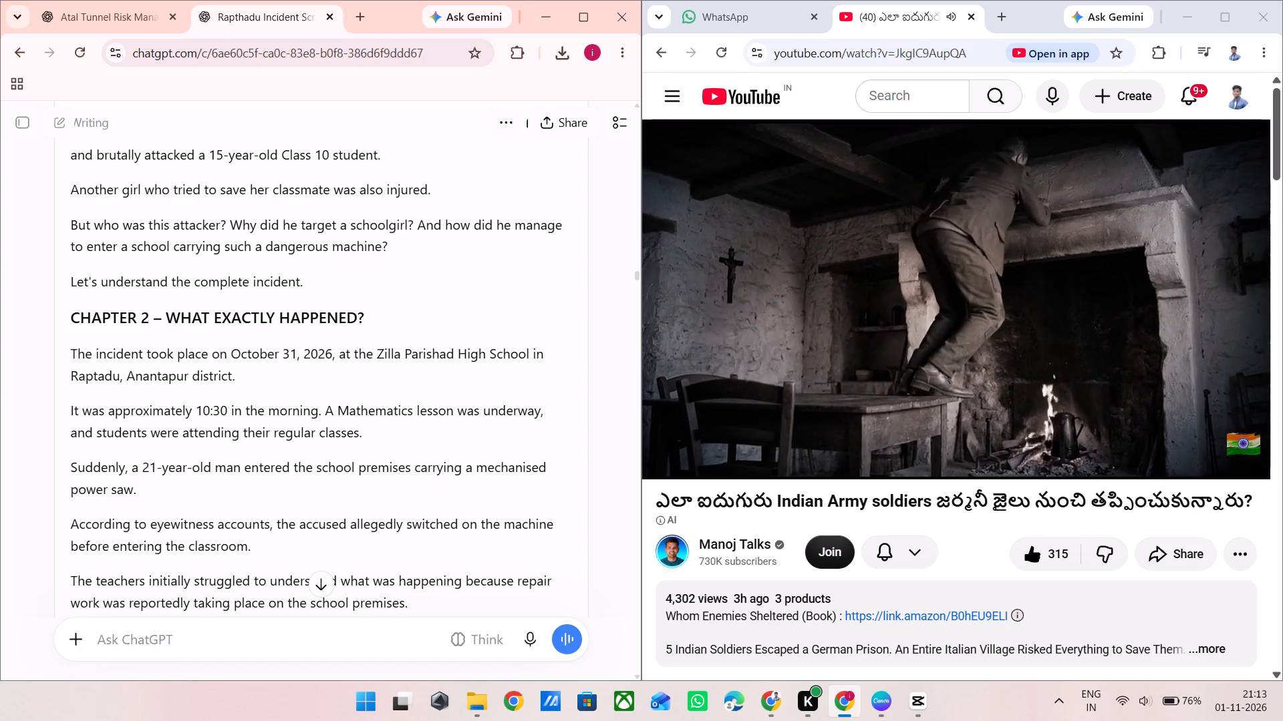
scroll(273, 431, "down", 1)
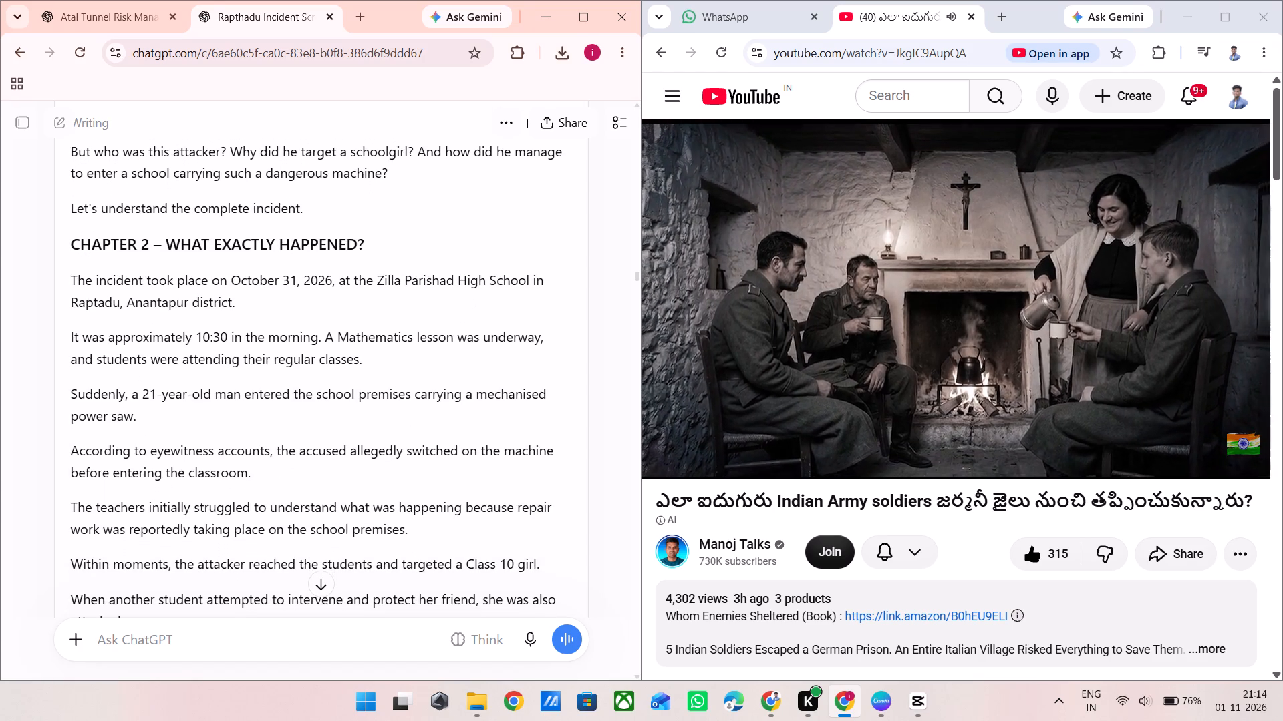
scroll(127, 427, "down", 1)
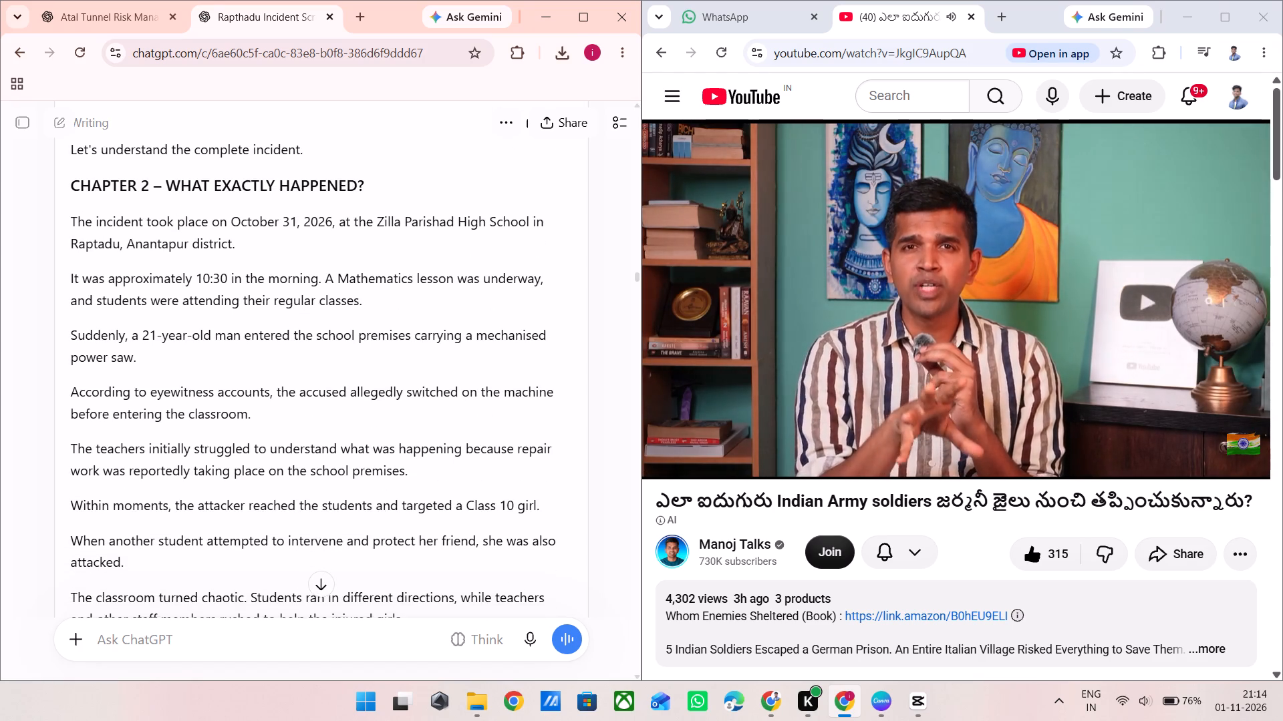
scroll(127, 427, "down", 3)
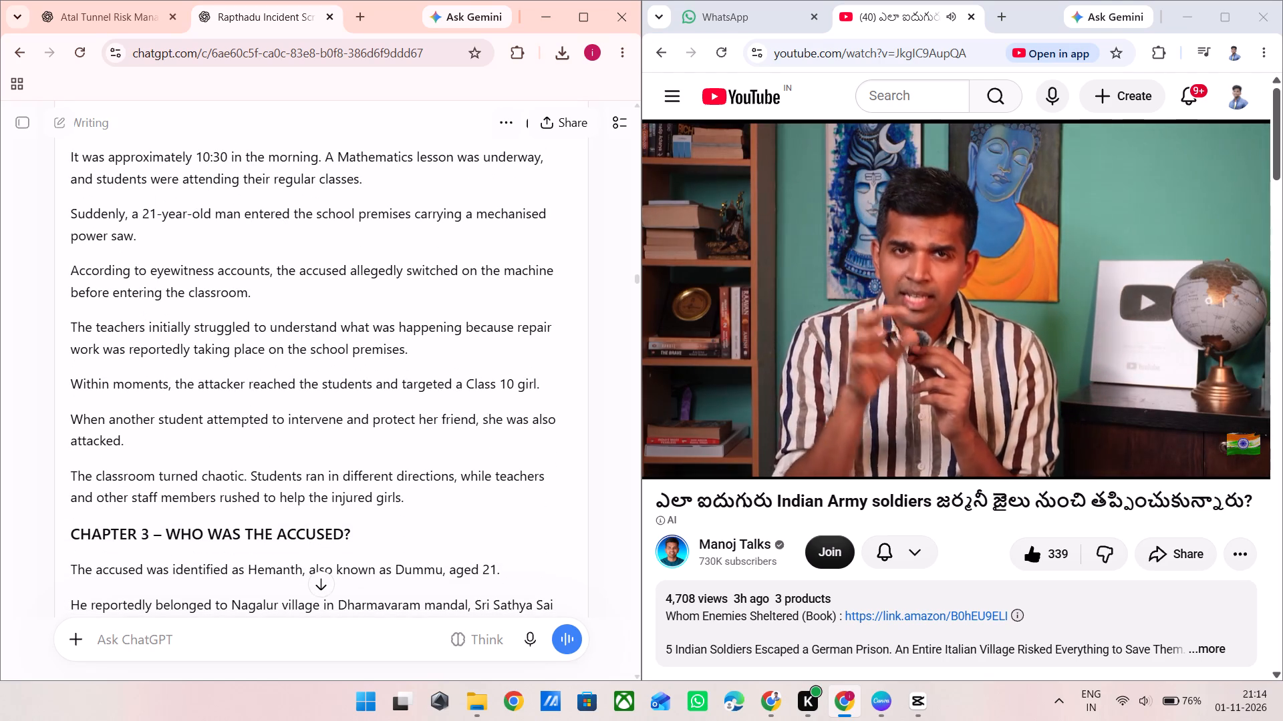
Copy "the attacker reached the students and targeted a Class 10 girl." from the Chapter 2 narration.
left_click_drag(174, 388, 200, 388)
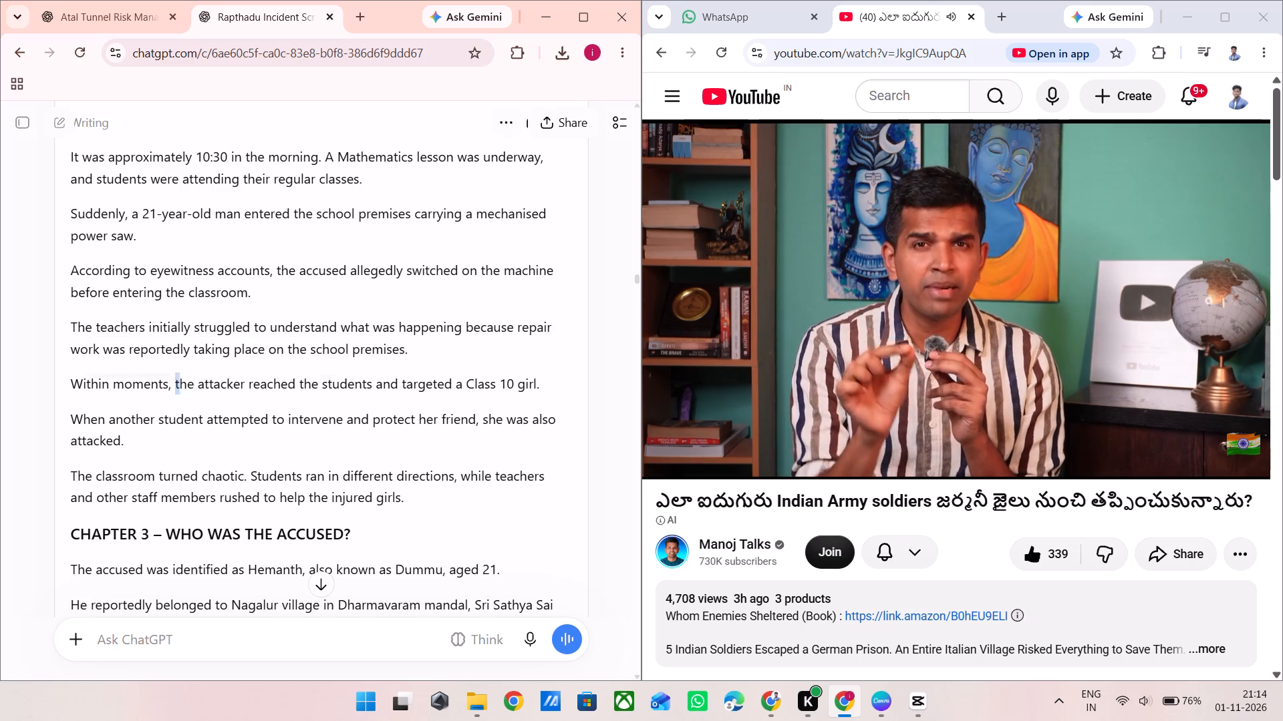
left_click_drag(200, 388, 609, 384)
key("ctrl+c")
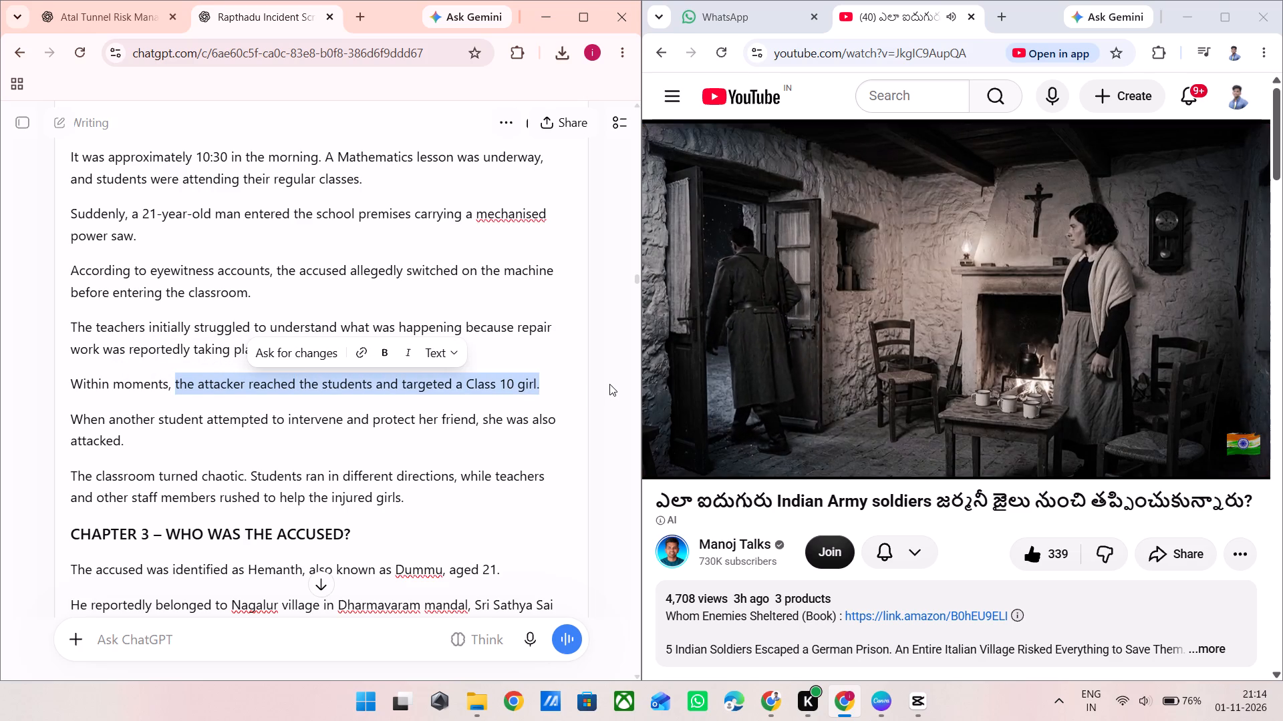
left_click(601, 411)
scroll(601, 411, "down", 4)
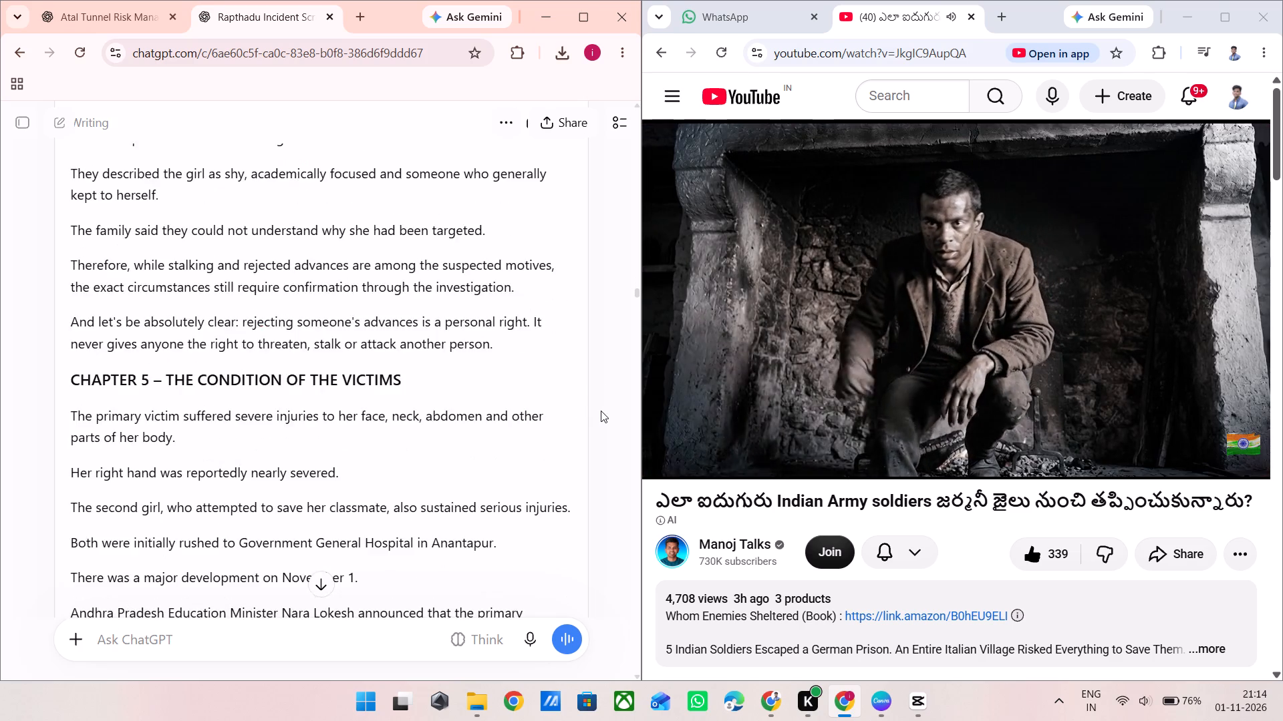
scroll(601, 411, "down", 10)
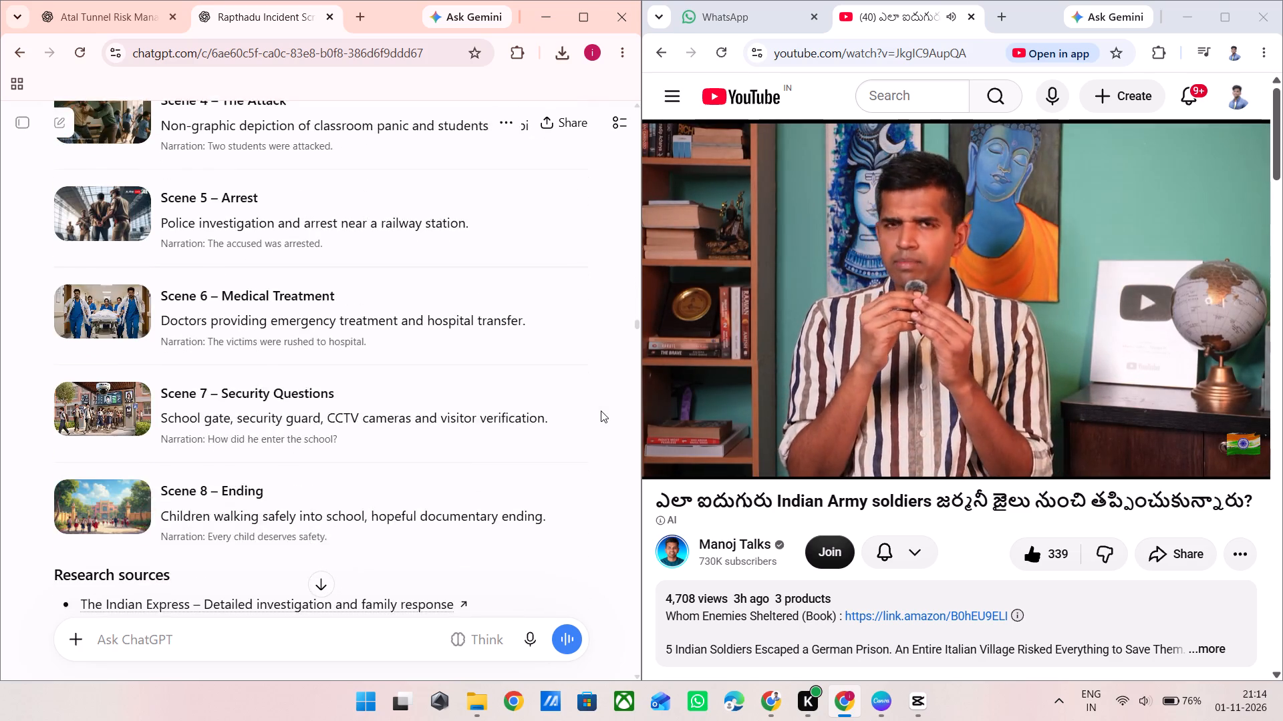
scroll(601, 411, "down", 10)
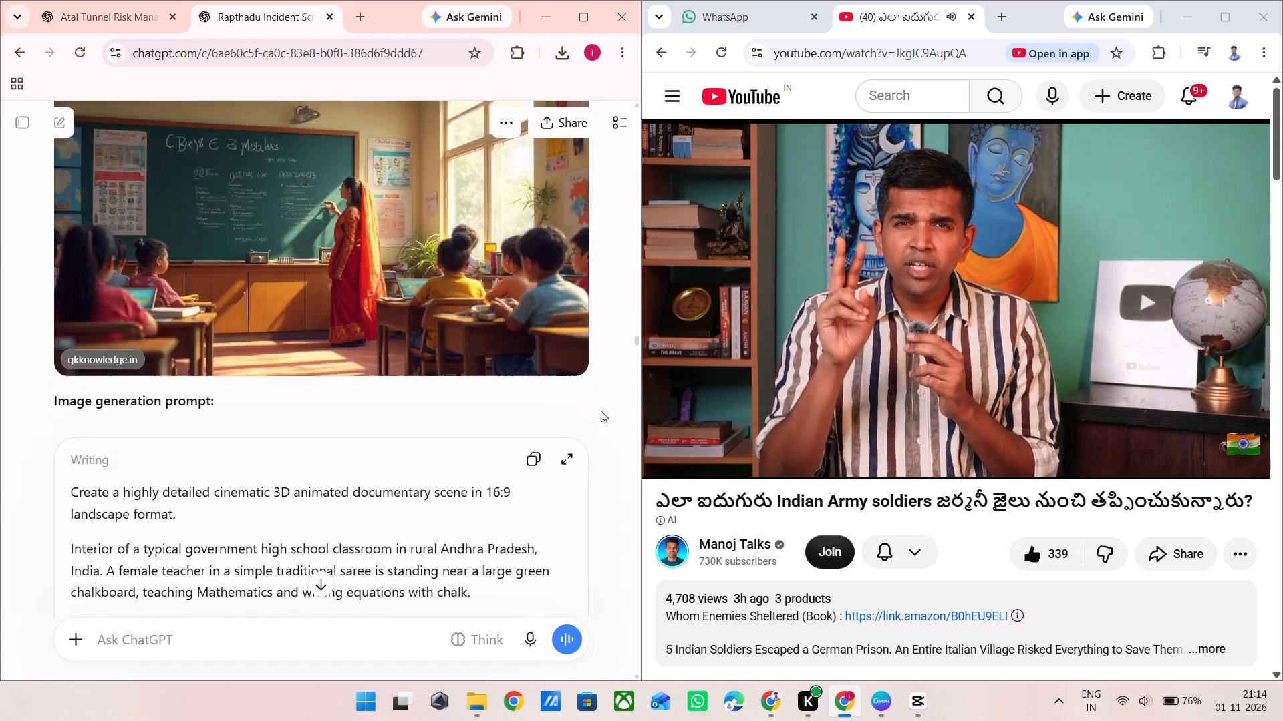
scroll(601, 411, "down", 10)
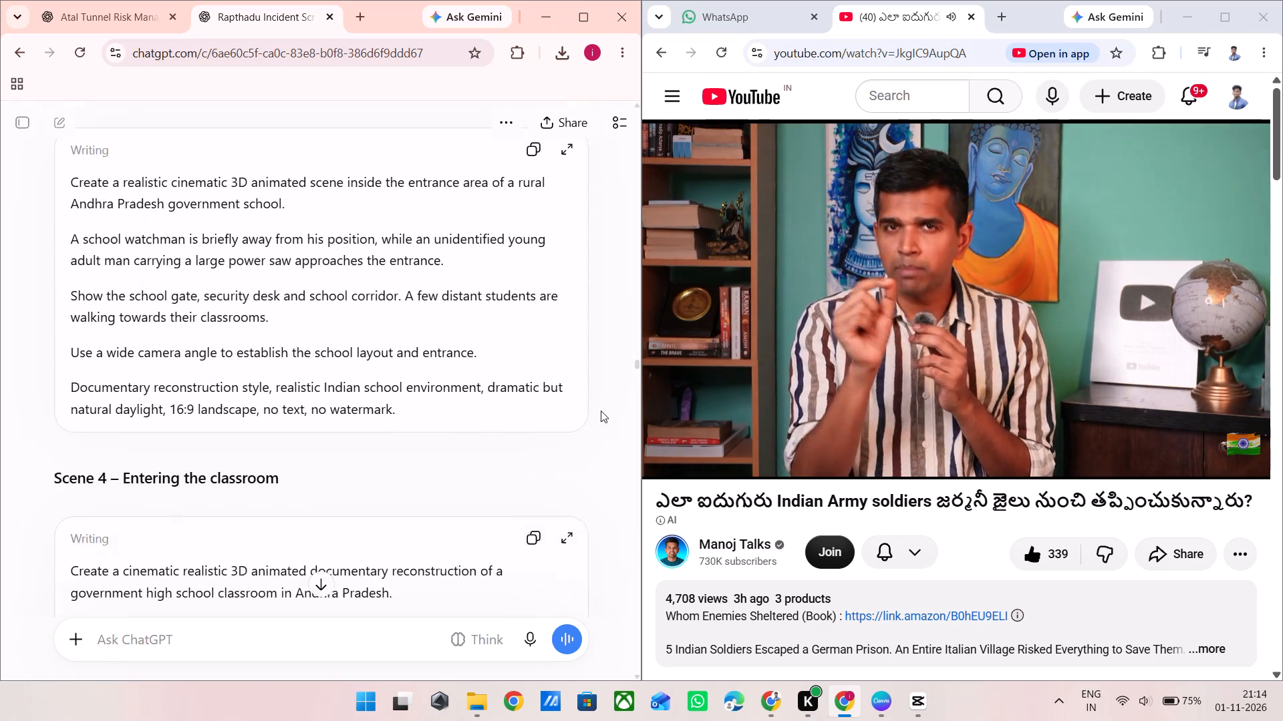
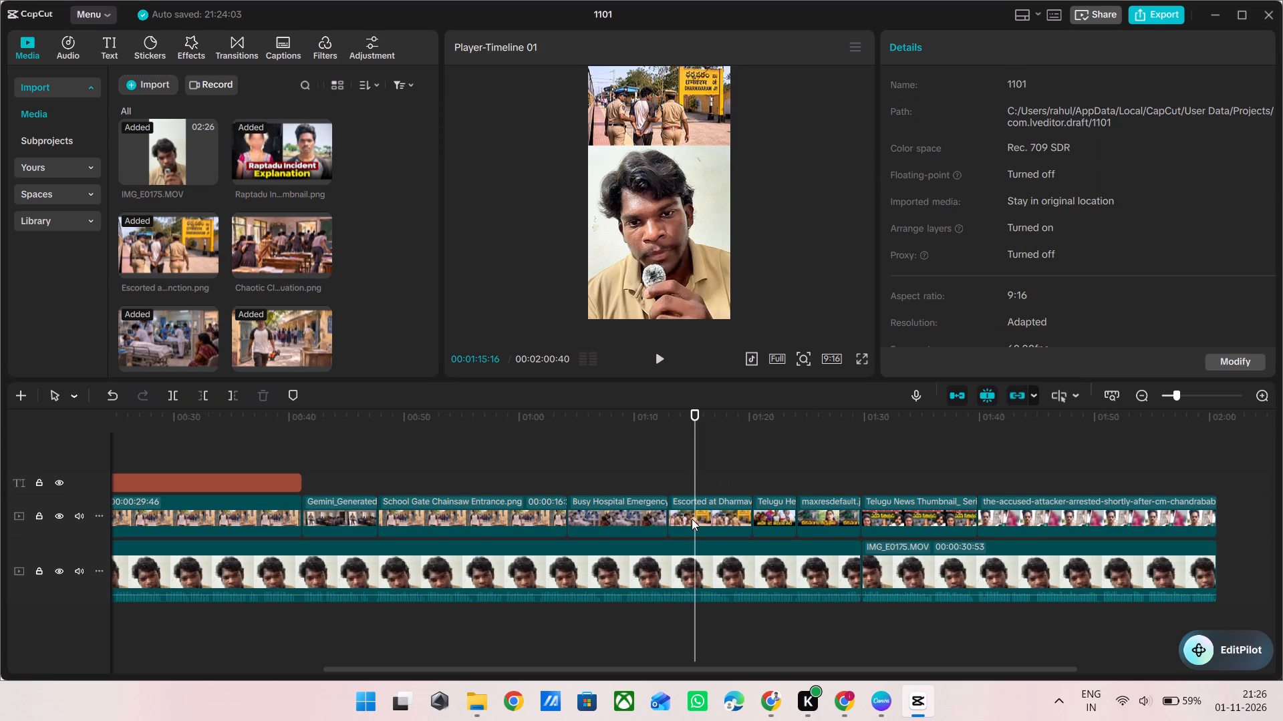
right_click(703, 499)
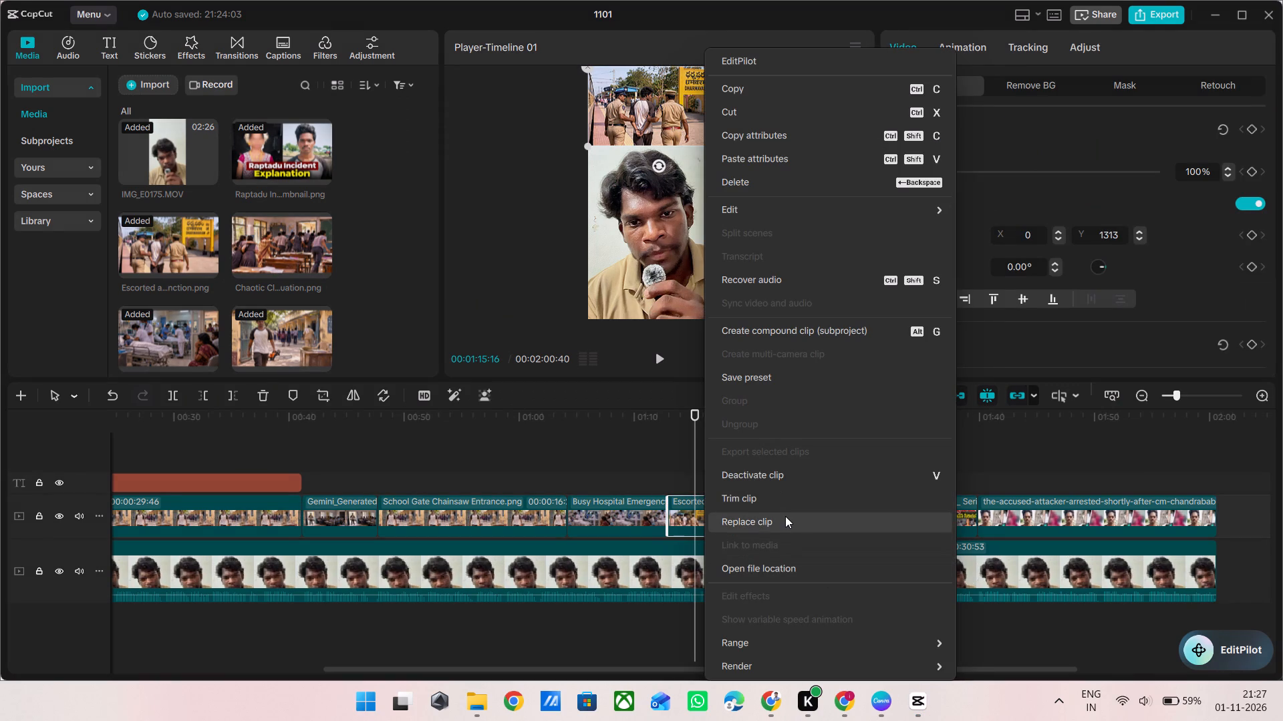
left_click(785, 516)
left_click(235, 215)
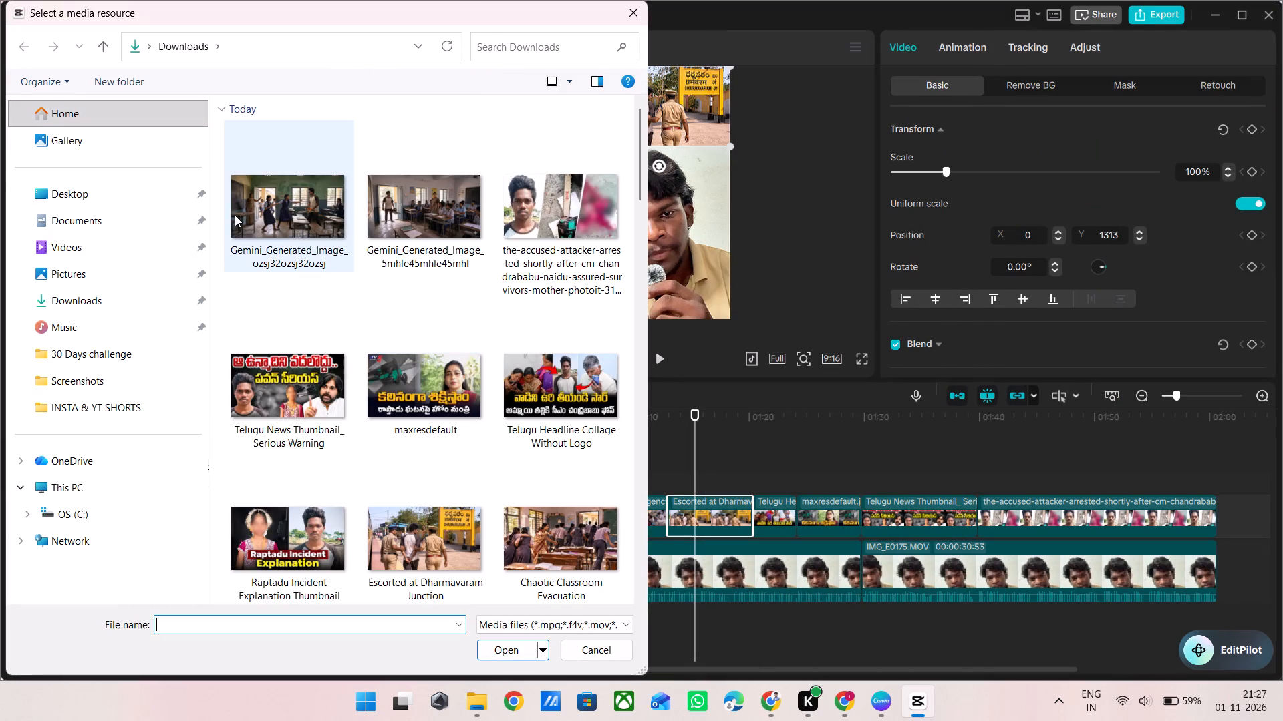
key("Return")
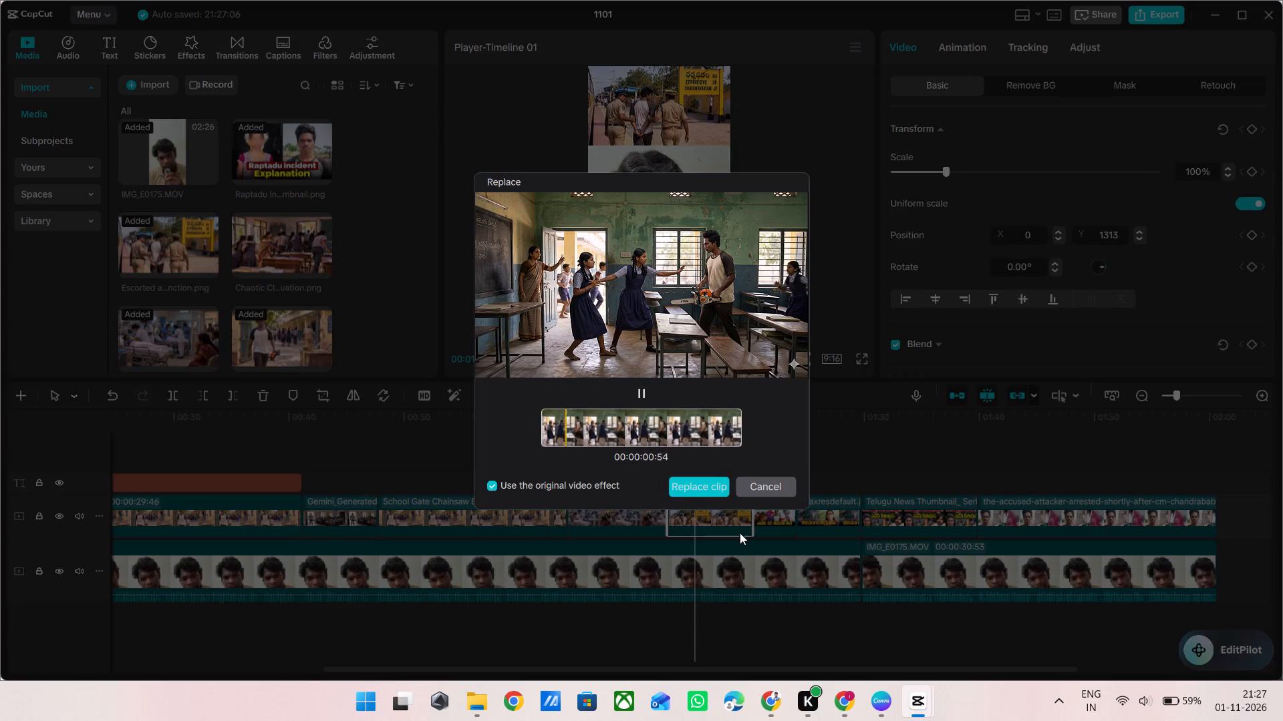
left_click(707, 480)
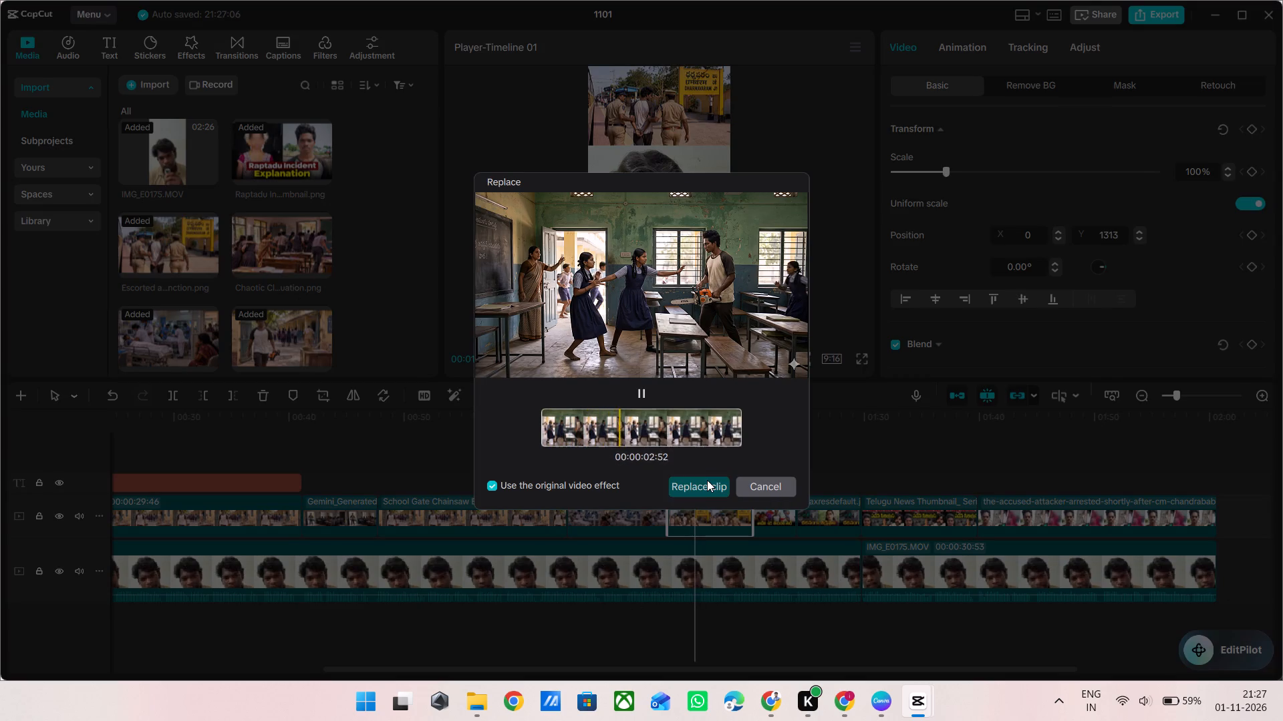
Play the timeline from just before the Busy Hospital Emergency clip, and undo the replacement of the Escorted at Dharmavaram clip.
left_click(632, 439)
left_click_drag(632, 439, 594, 439)
left_click_drag(594, 439, 541, 452)
key("space")
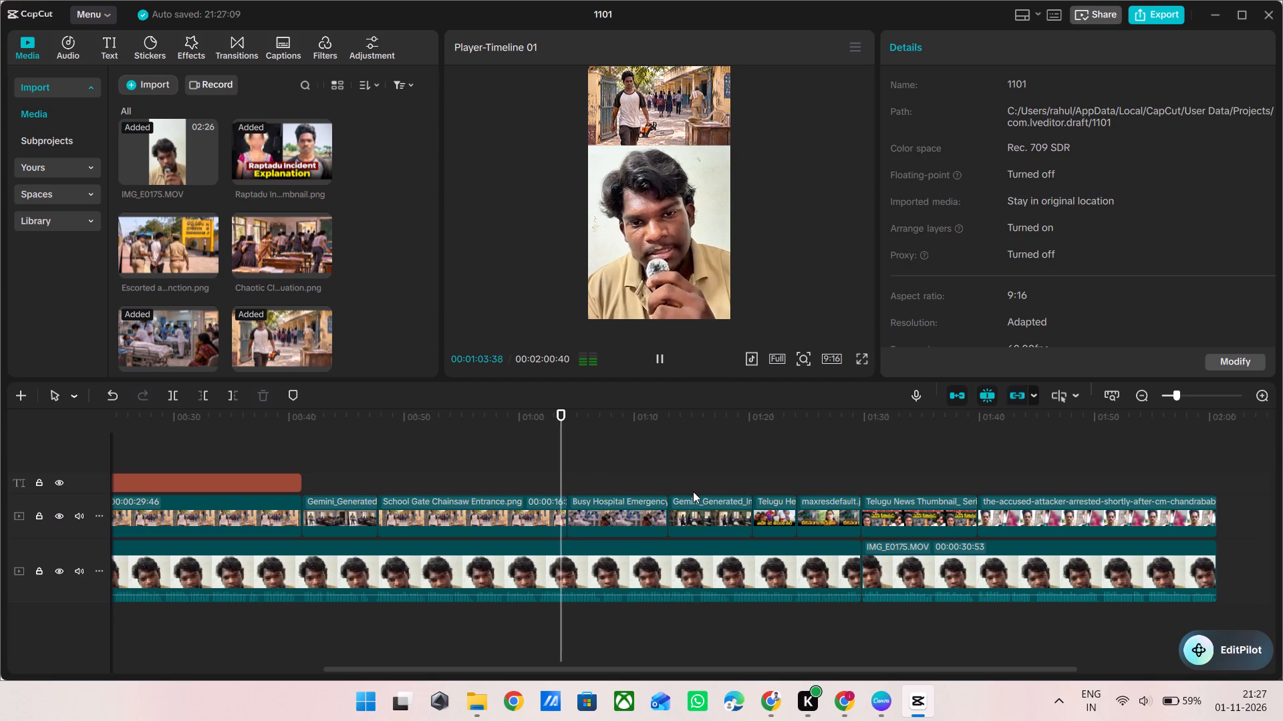
key("ctrl+z")
Replace the School Gate Chainsaw Entrance clip just before the Busy Hospital Emergency clip with the imported classroom confrontation image.
left_click(516, 447)
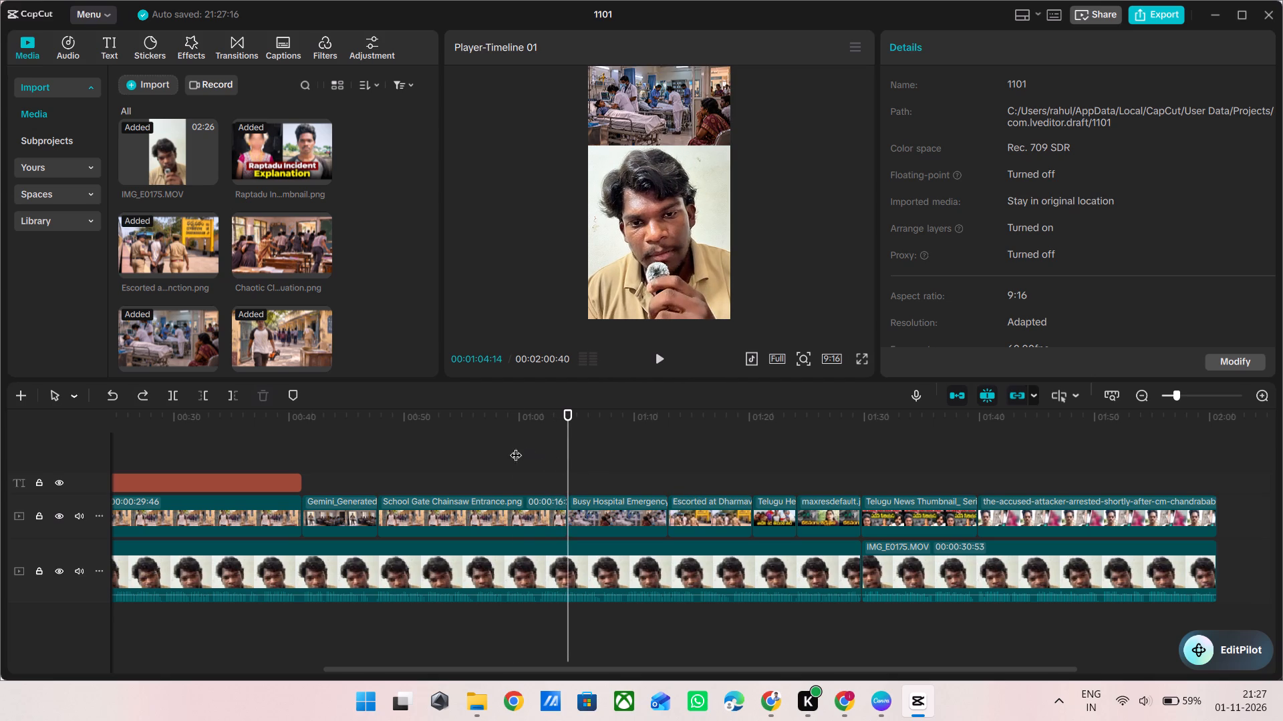
left_click_drag(516, 447, 498, 450)
scroll(349, 309, "down", 1)
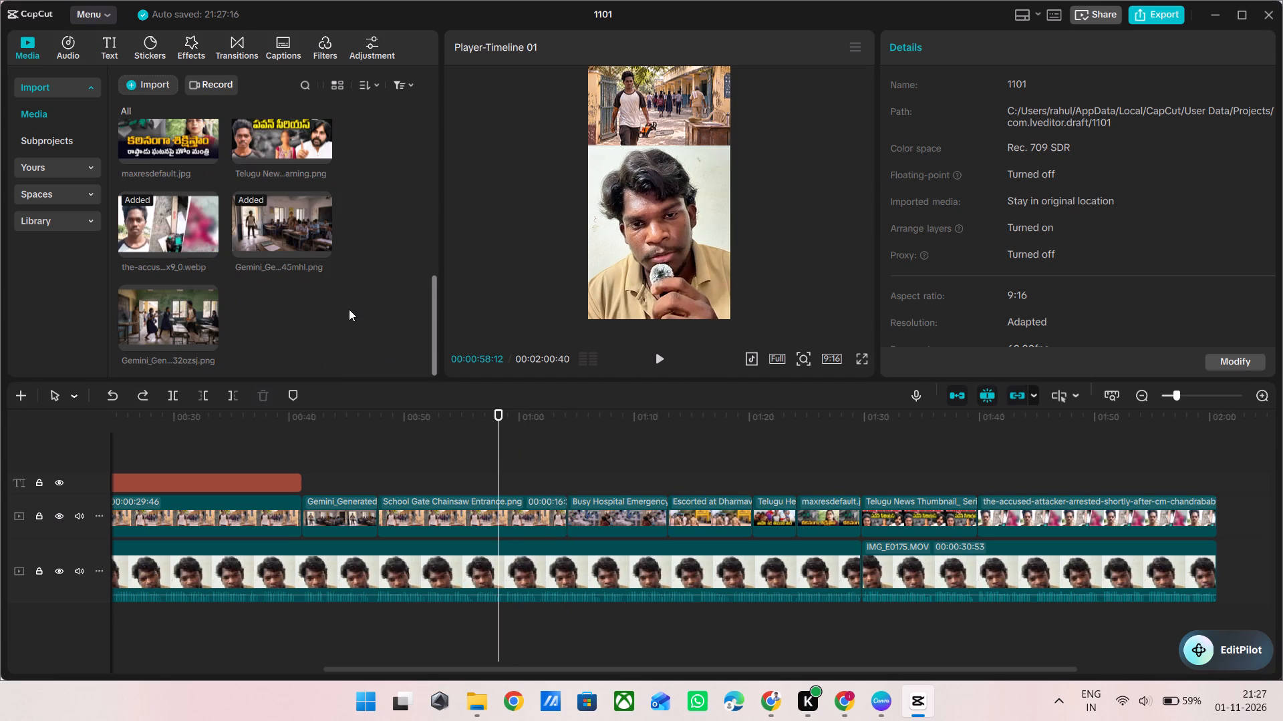
left_click_drag(174, 297, 428, 503)
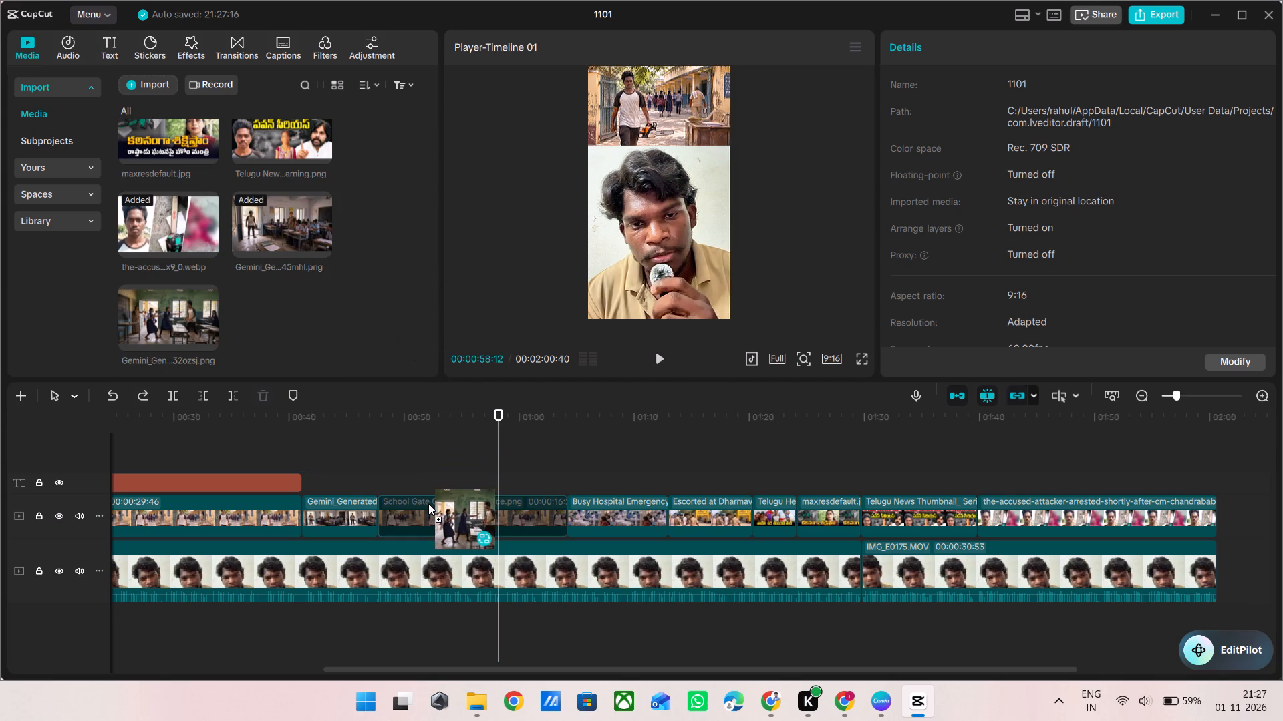
left_click_drag(428, 503, 431, 501)
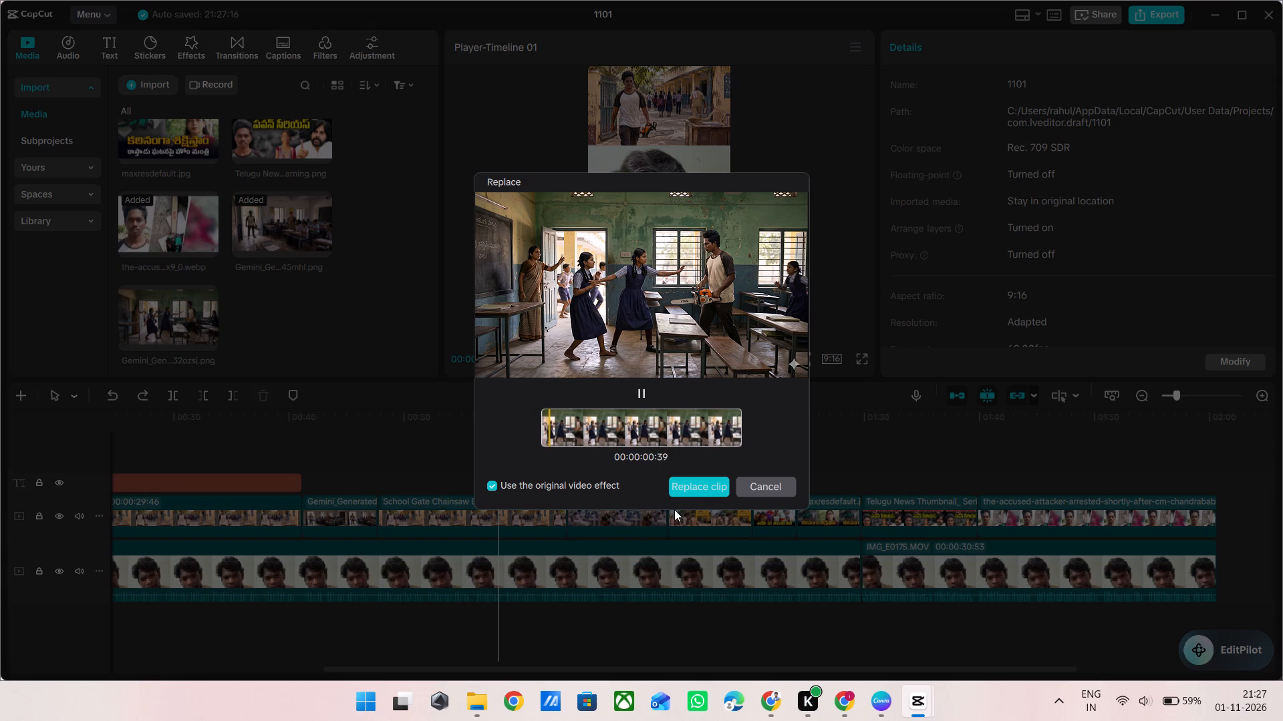
left_click(698, 497)
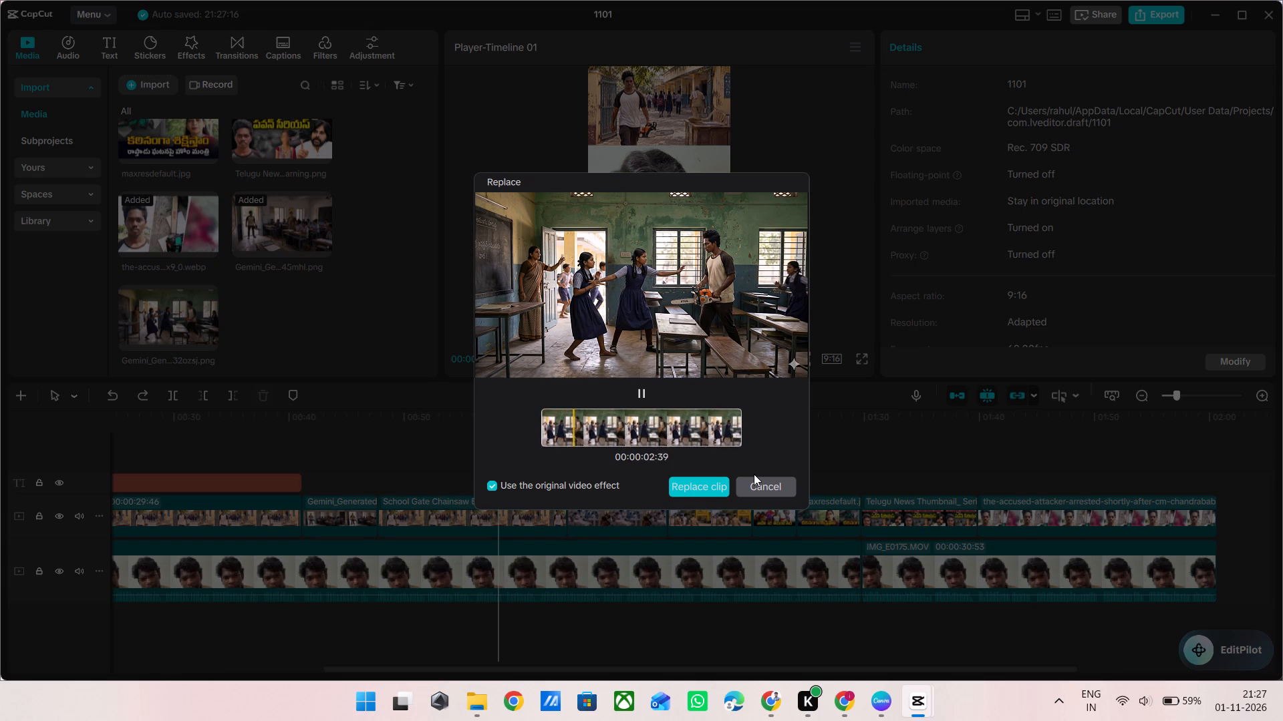
left_click(716, 488)
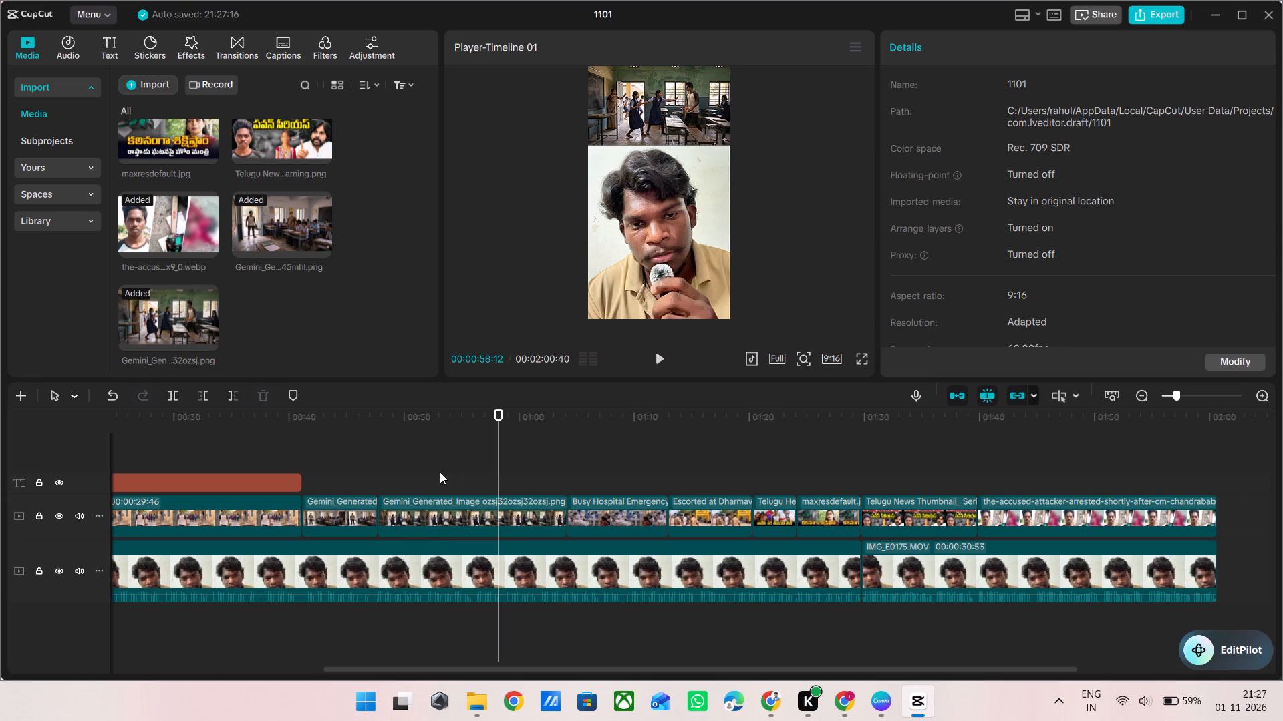
Play the timeline from the first Gemini classroom clip into the replaced confrontation clip, checking it in full screen.
left_click(440, 472)
left_click_drag(440, 472, 329, 459)
key("space")
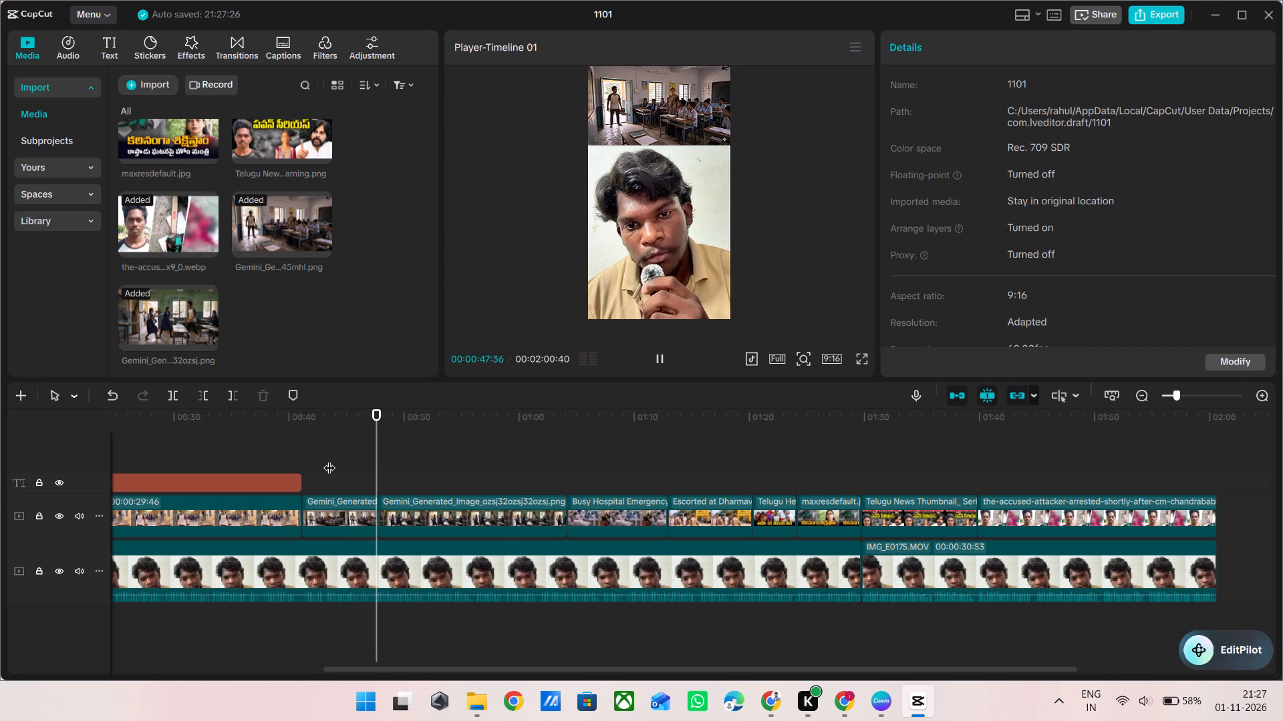
left_click(860, 354)
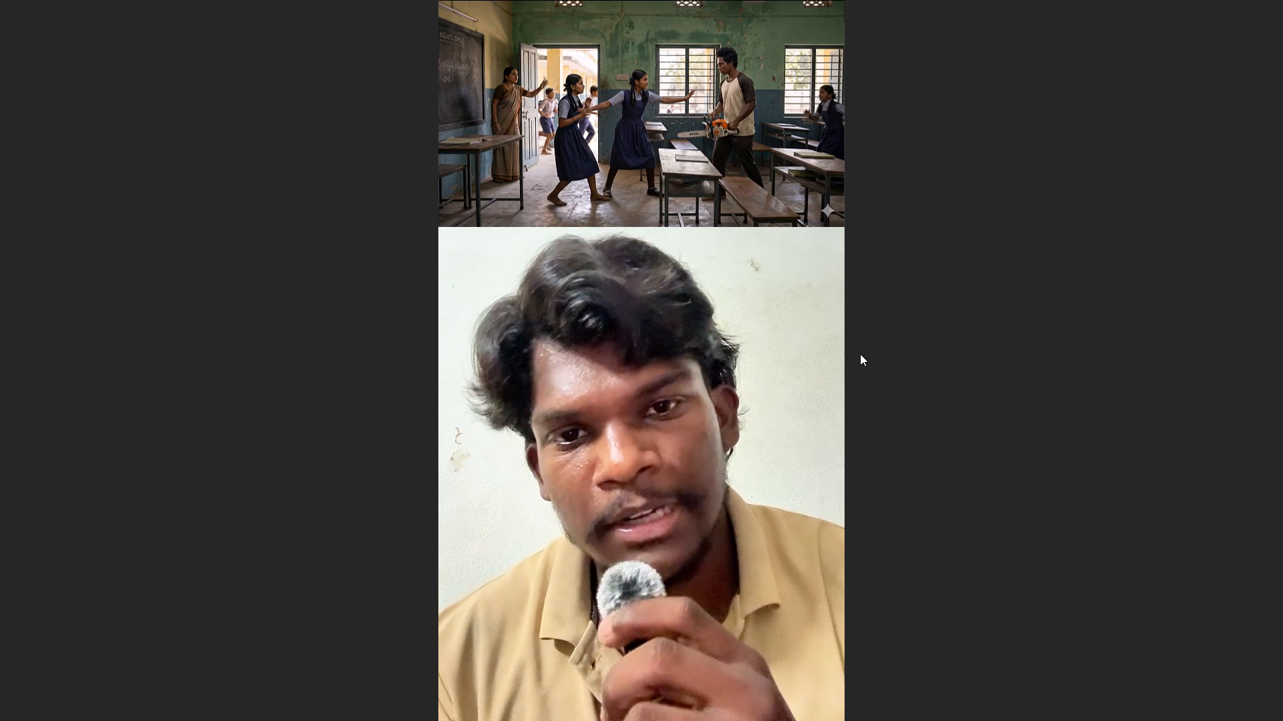
key("Escape")
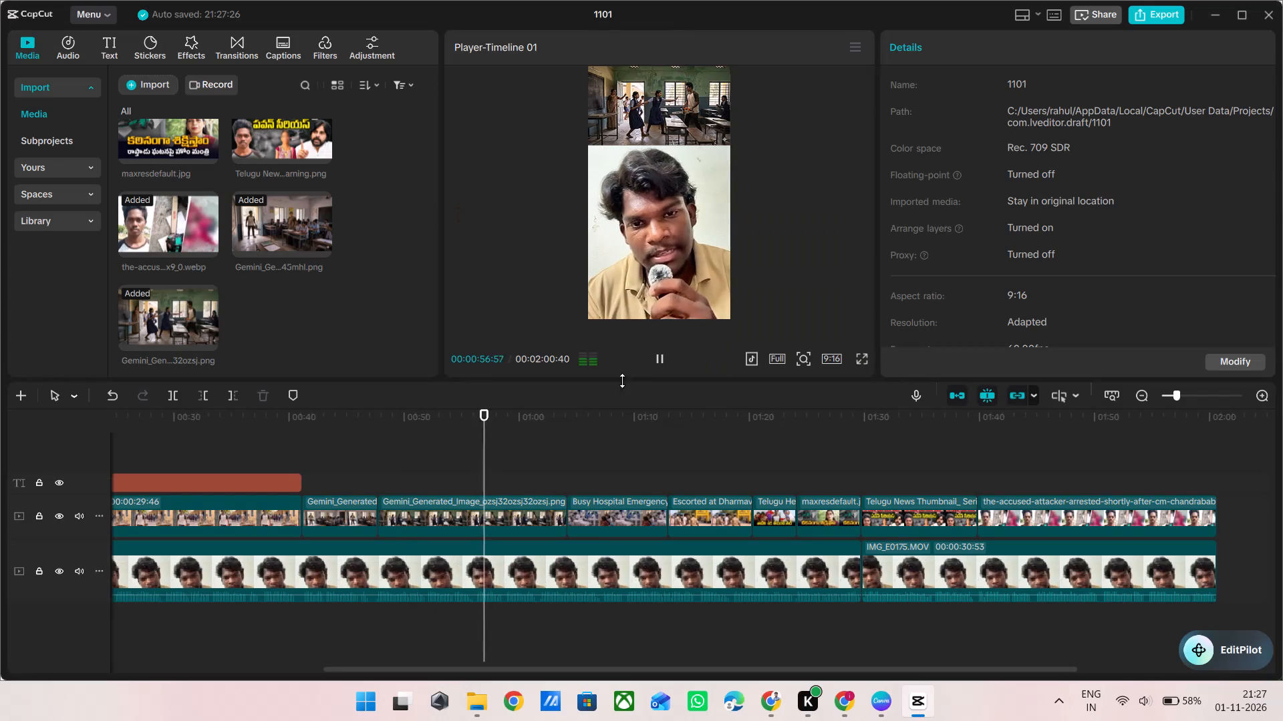
Play the video from the very beginning through the accused caption over the School Gate Chainsaw Entrance clip, checking it in full screen.
double_click(438, 445)
left_click_drag(438, 445, 54, 466)
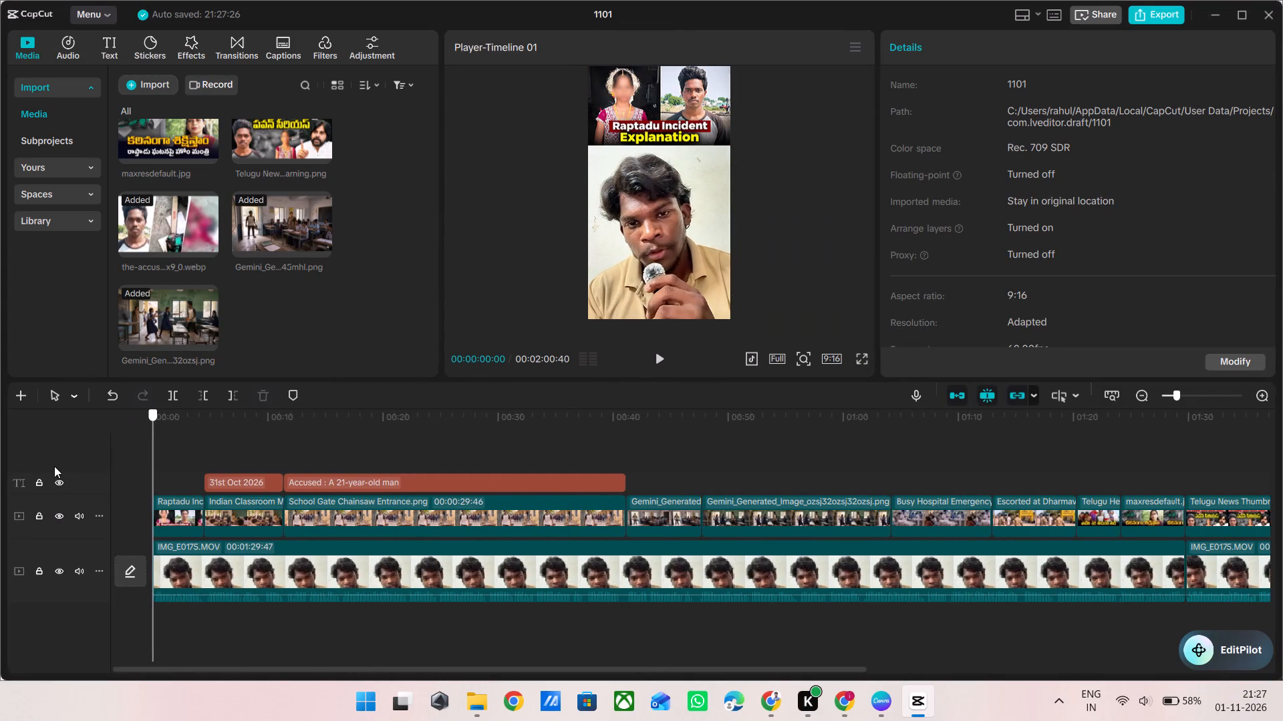
left_click_drag(54, 466, 58, 462)
key("space")
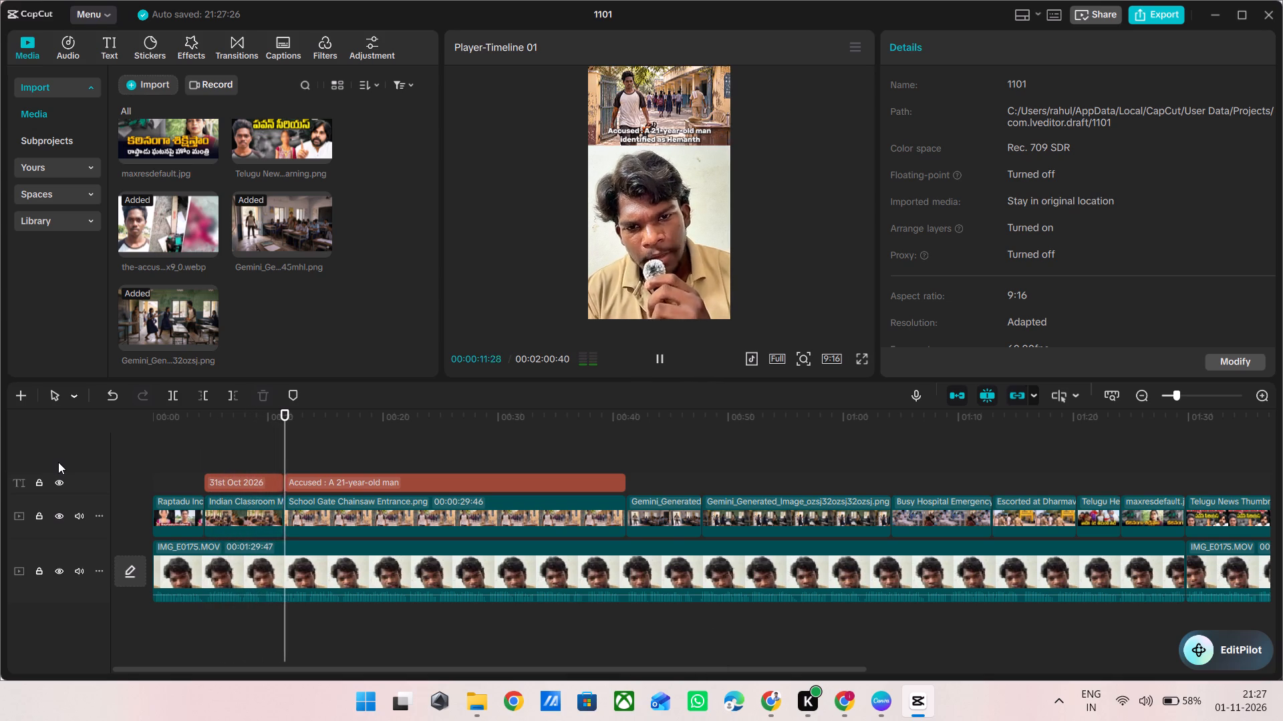
left_click(863, 355)
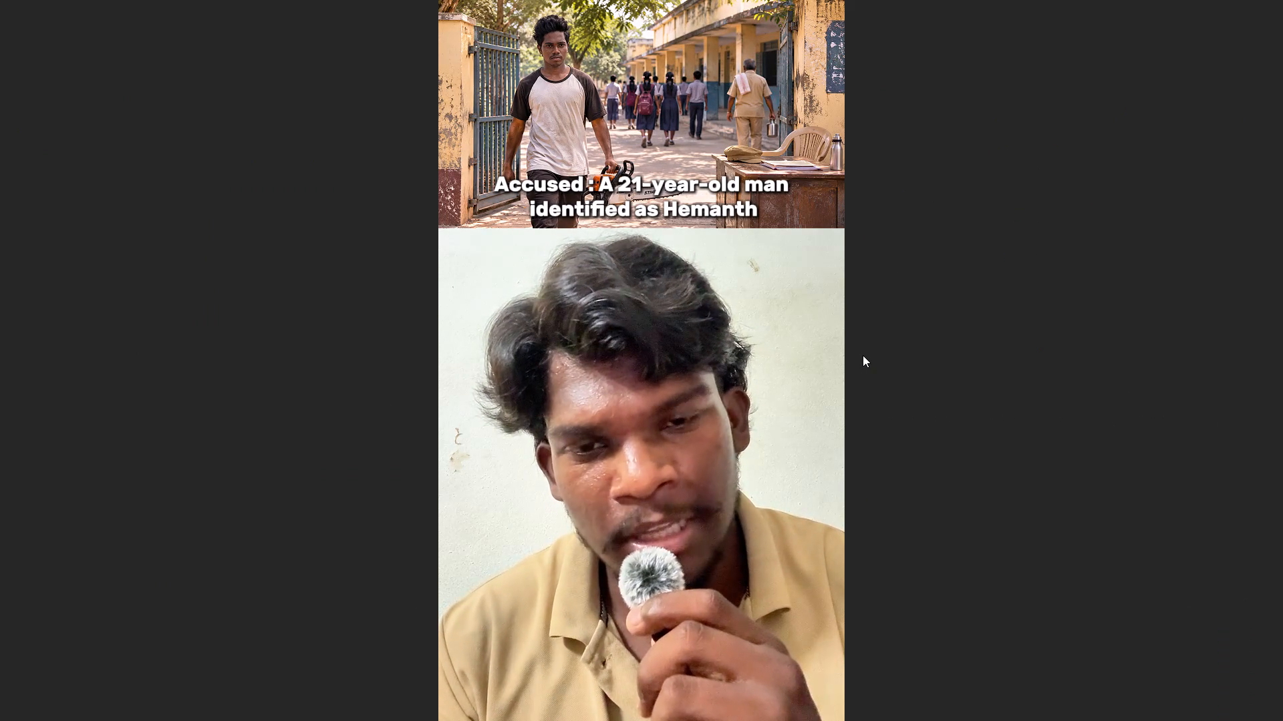
key("Escape")
scroll(480, 509, "down", 2, "ctrl")
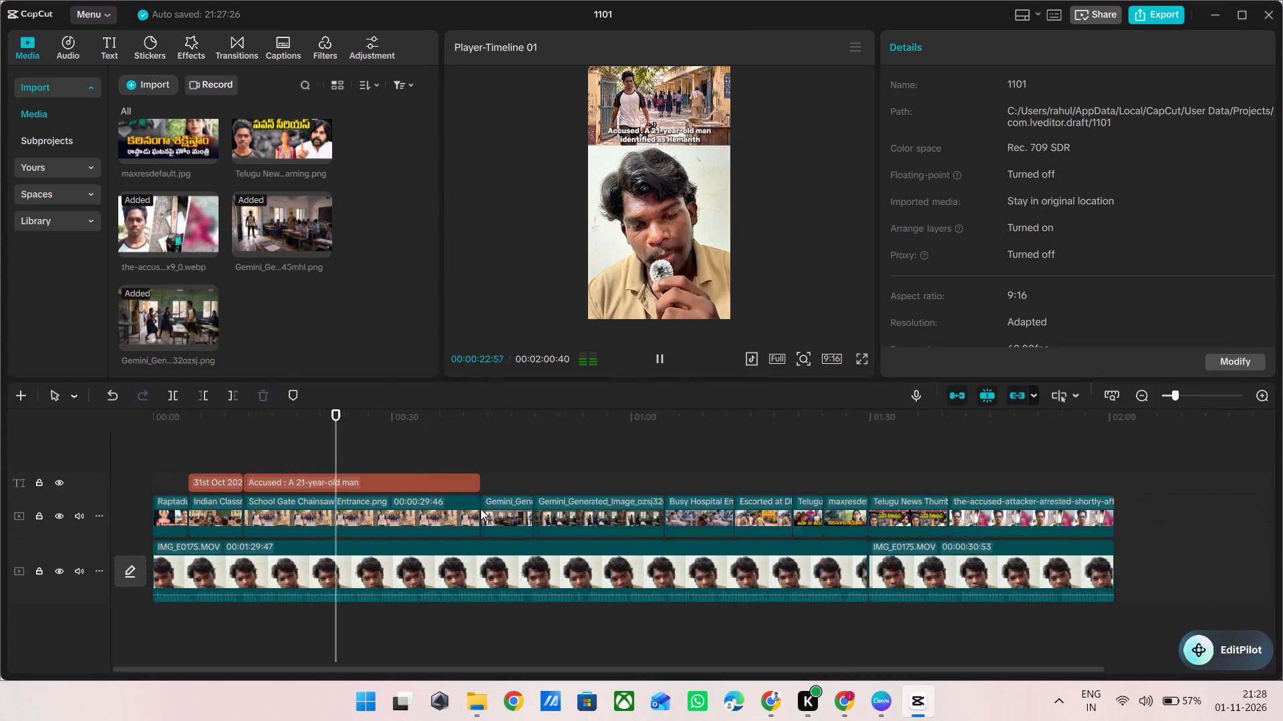
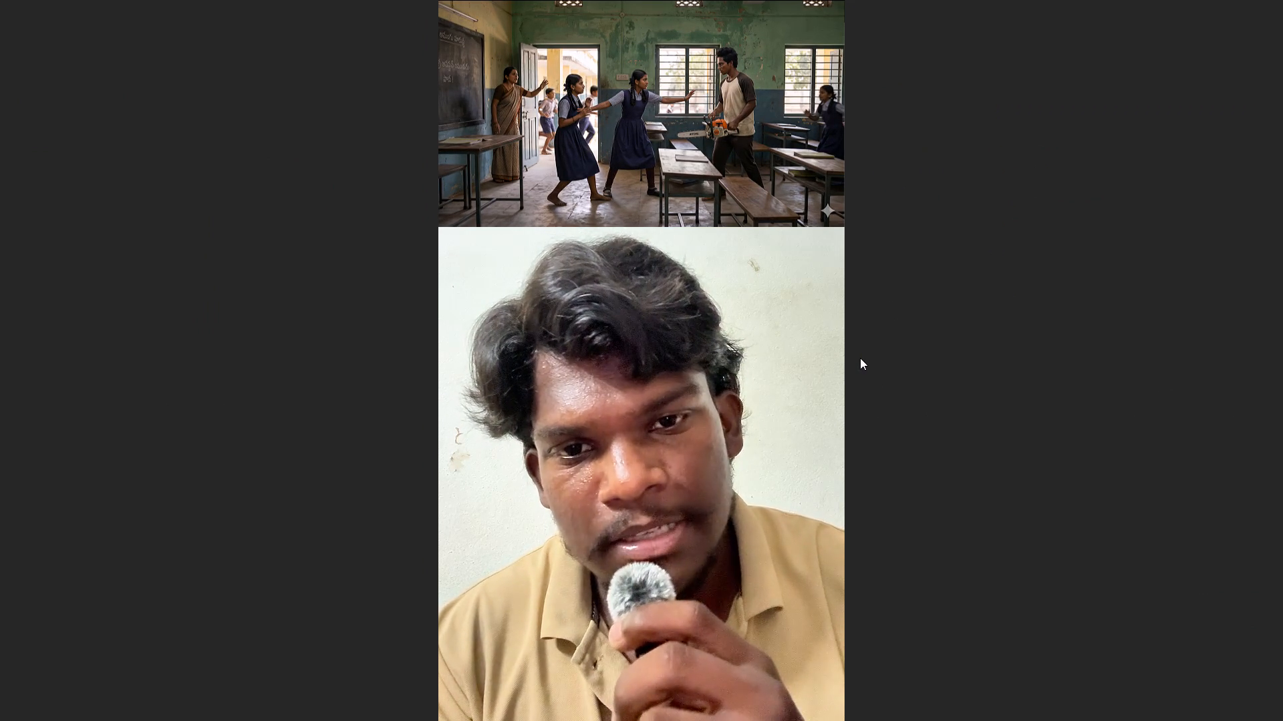
Leave the full-screen preview and pause playback within the classroom confrontation clip, before the Busy Hospital Emergency clip.
key("Escape")
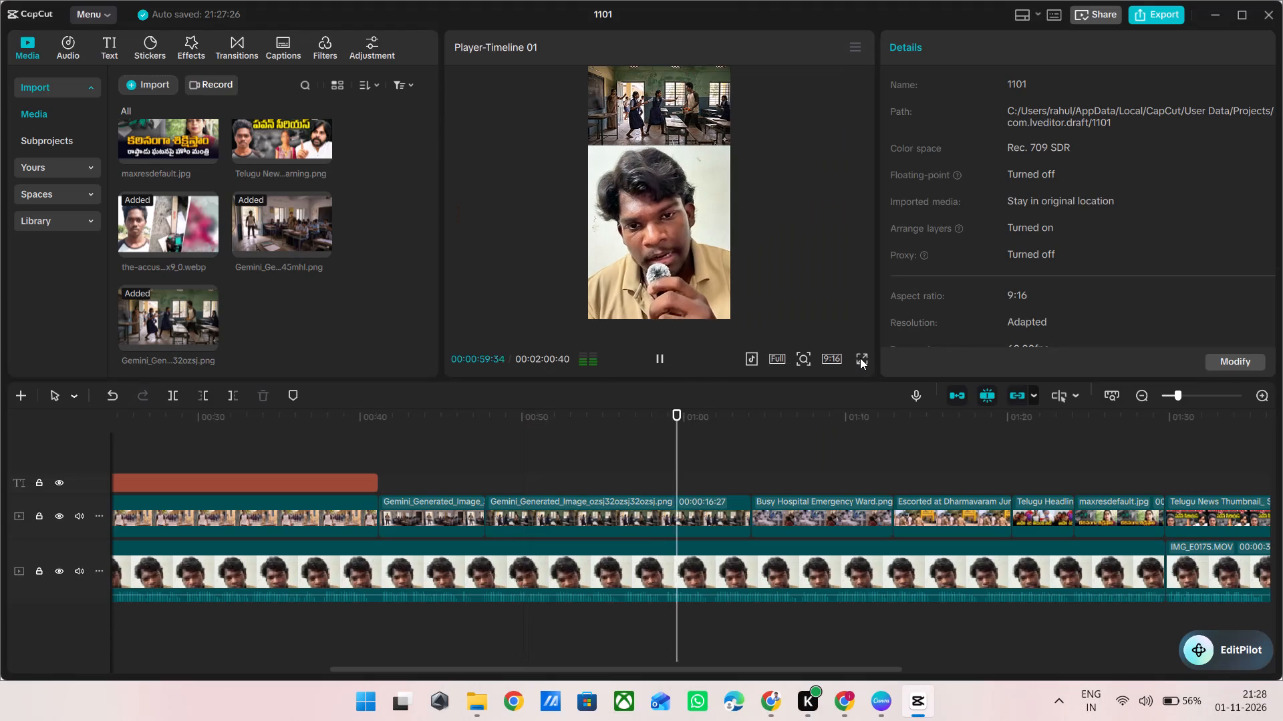
key("space")
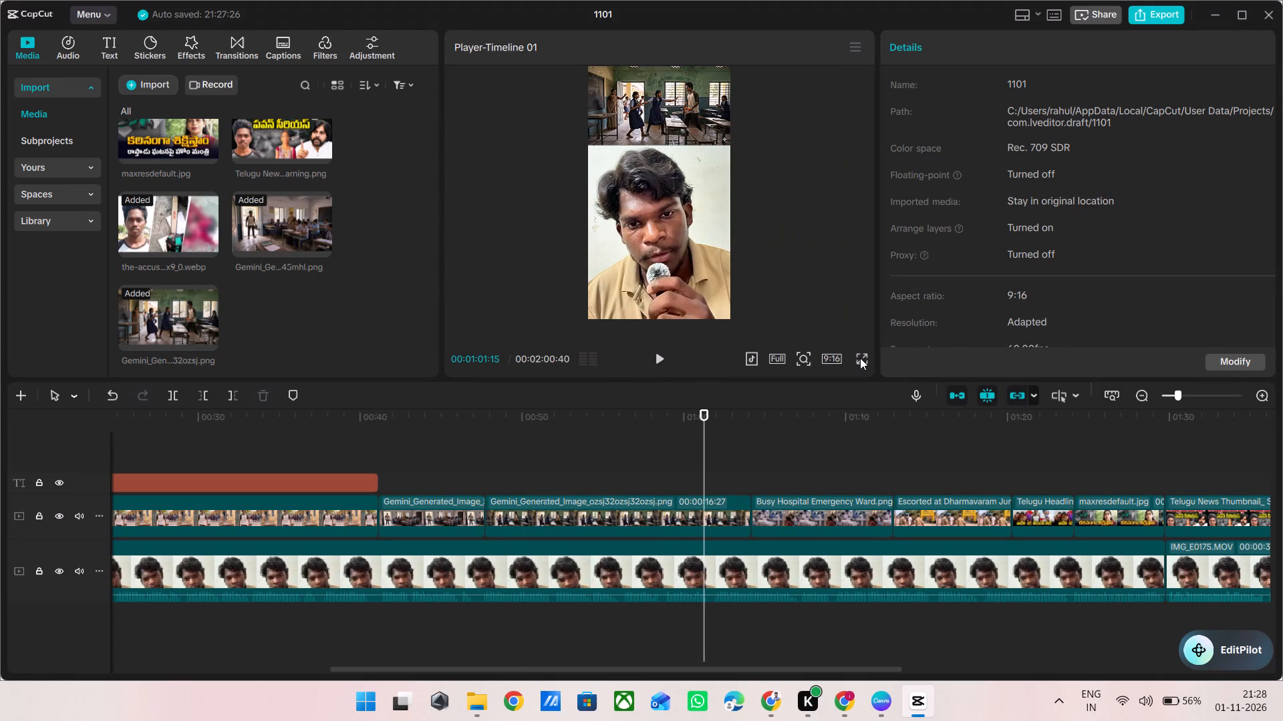
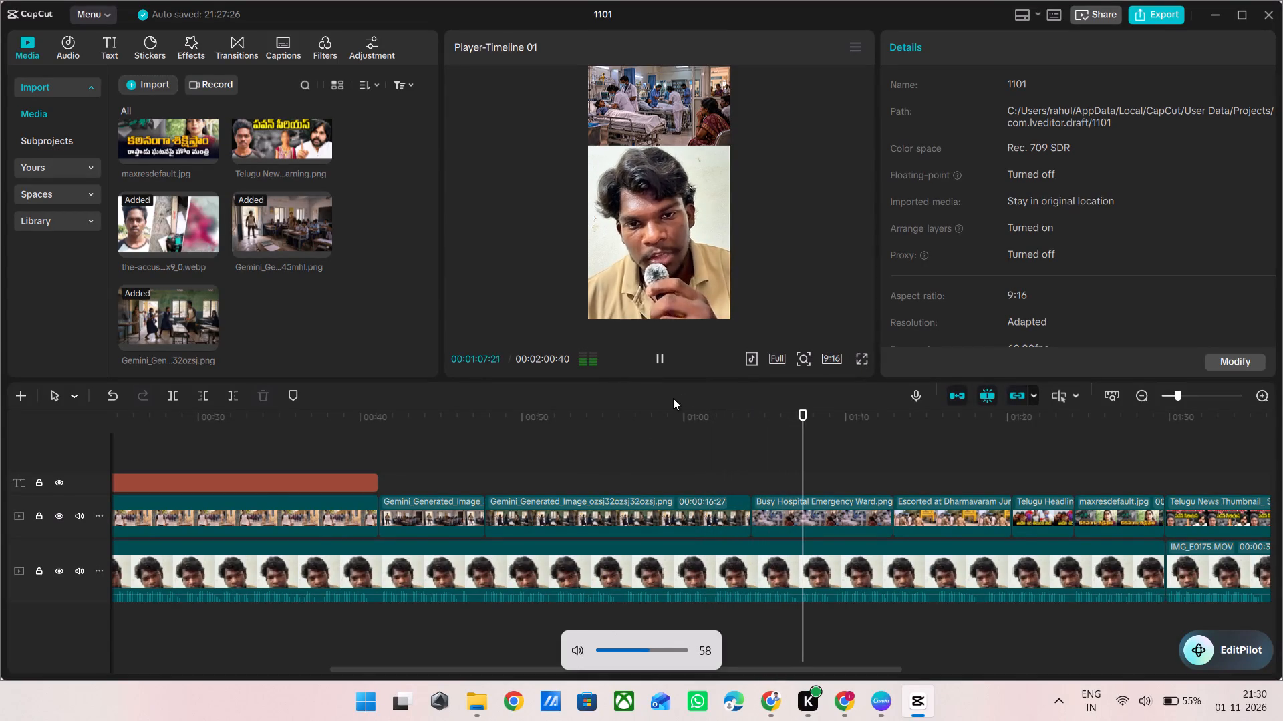
scroll(609, 469, "down", 4, "ctrl")
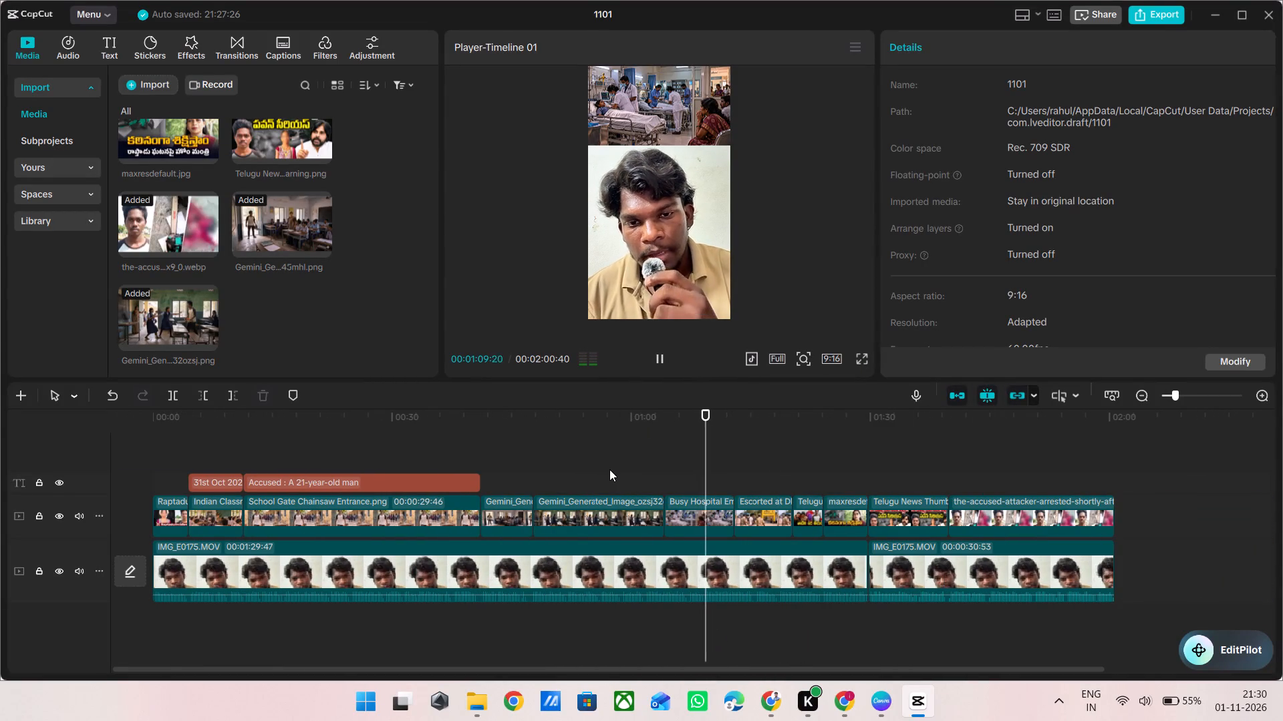
scroll(707, 485, "down", 4, "ctrl")
scroll(707, 485, "up", 3, "ctrl")
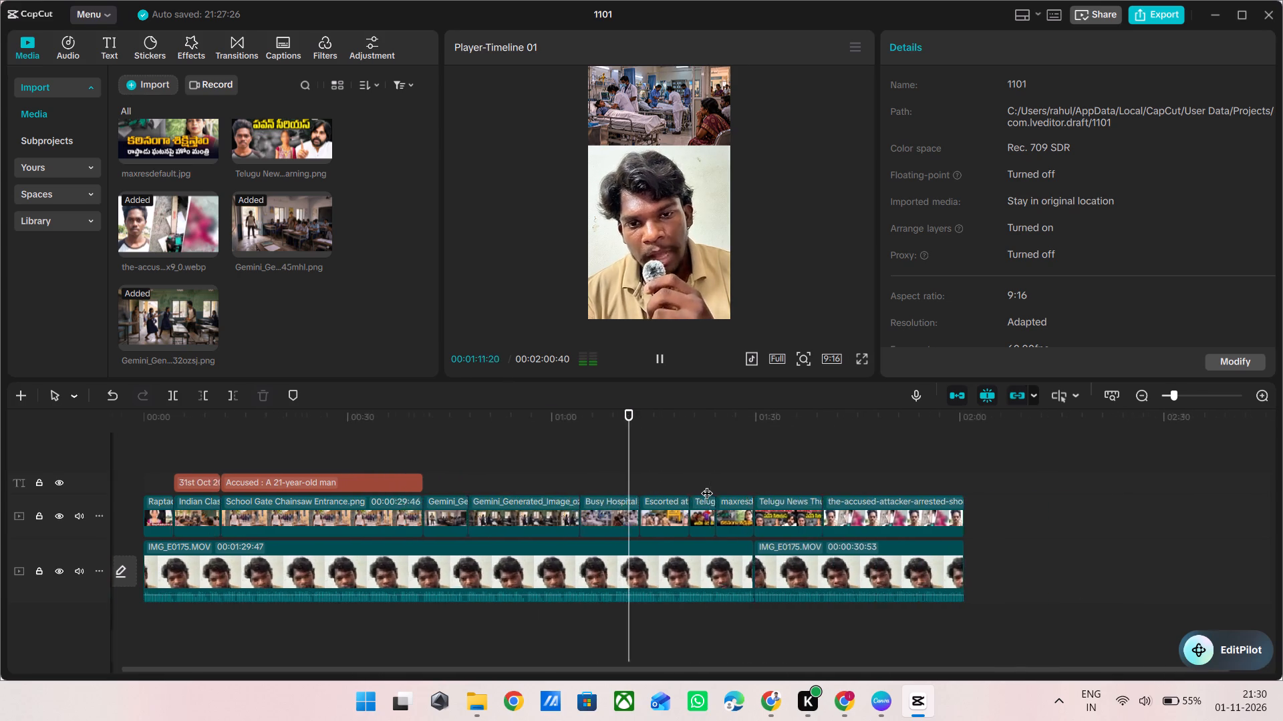
scroll(707, 485, "up", 7, "ctrl")
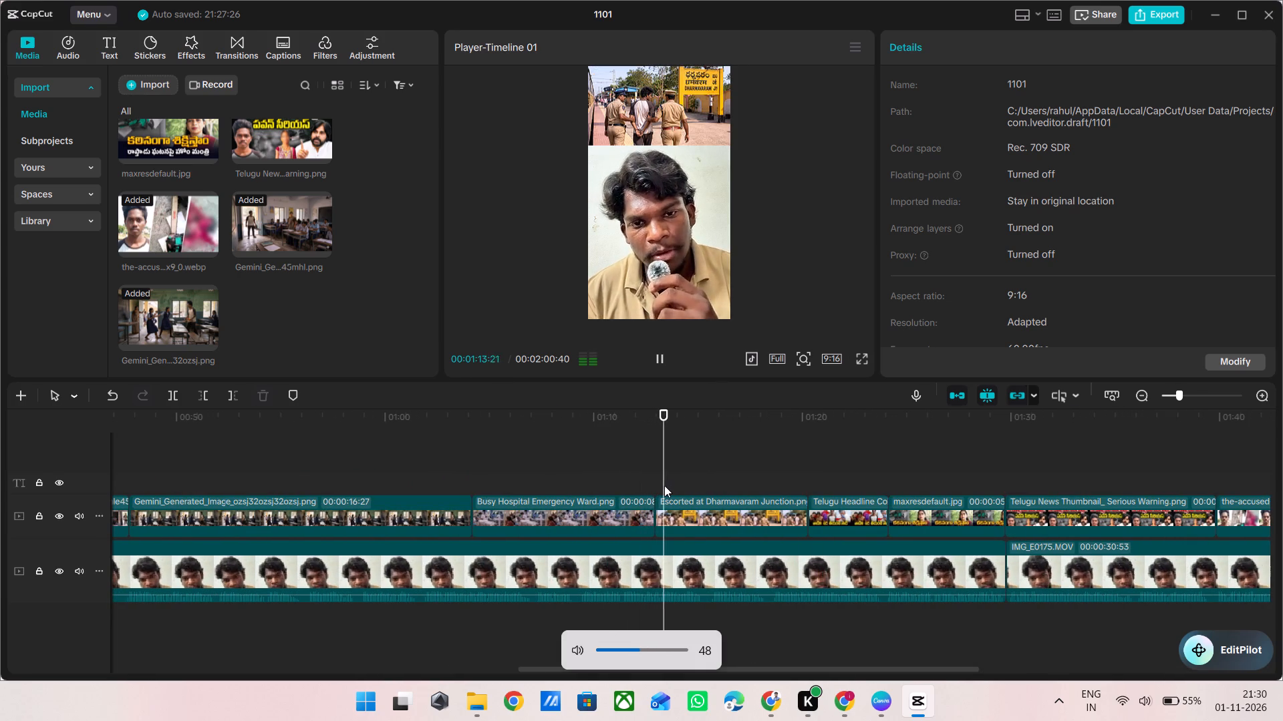
scroll(620, 487, "down", 5, "ctrl")
scroll(620, 487, "up", 1)
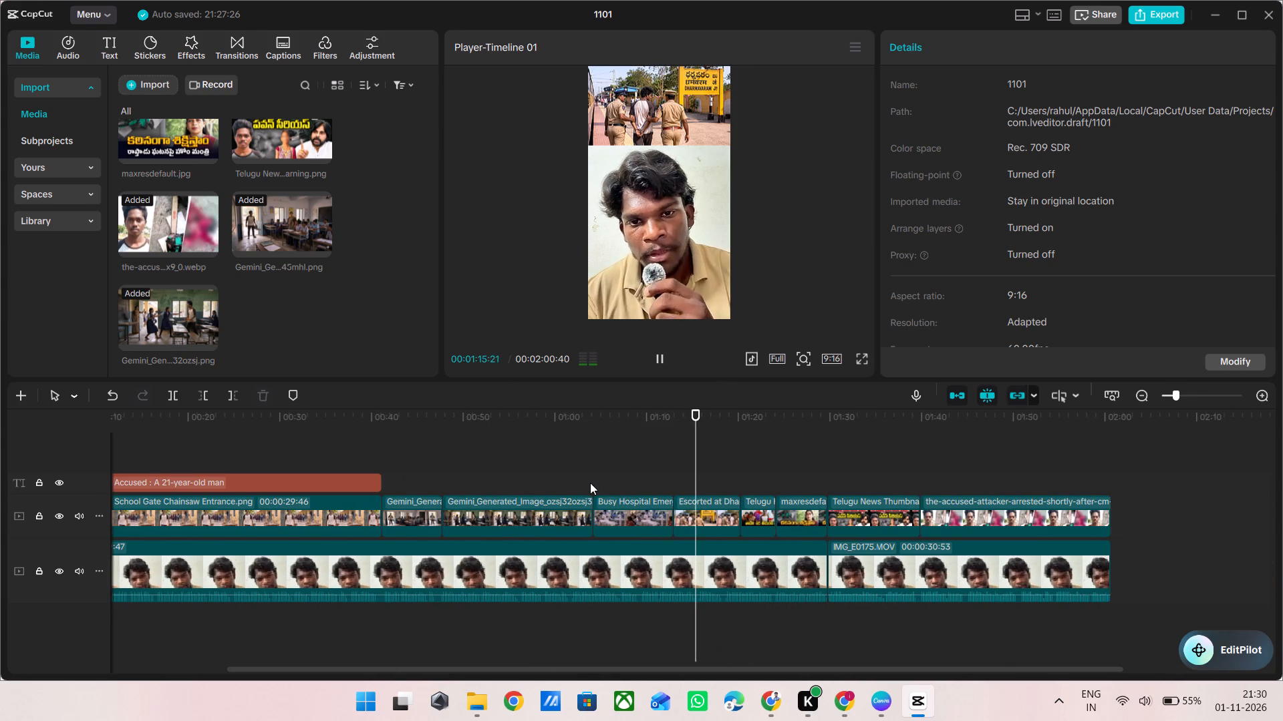
left_click(590, 483)
left_click_drag(590, 483, 536, 482)
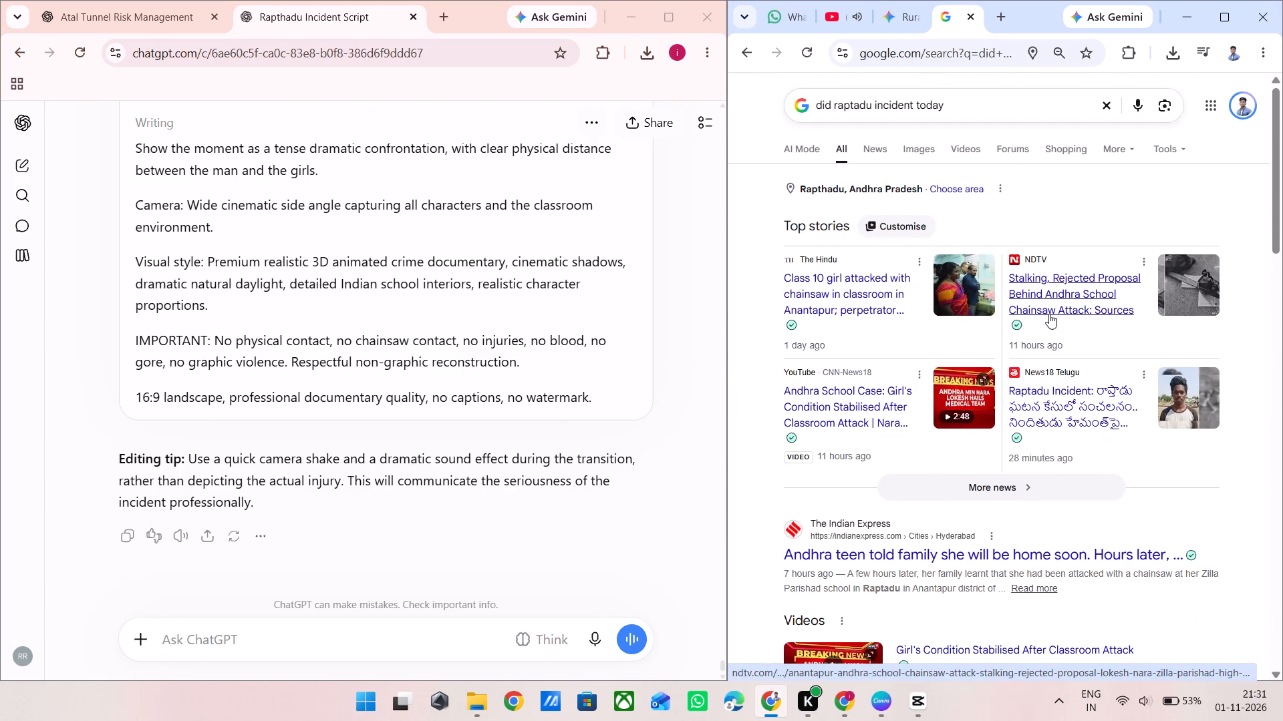
Change the Google search to "did raptadu incident encounter" and examine the overview of the police encounter.
left_click(988, 114)
key("BackSpace")
key("BackSpace")
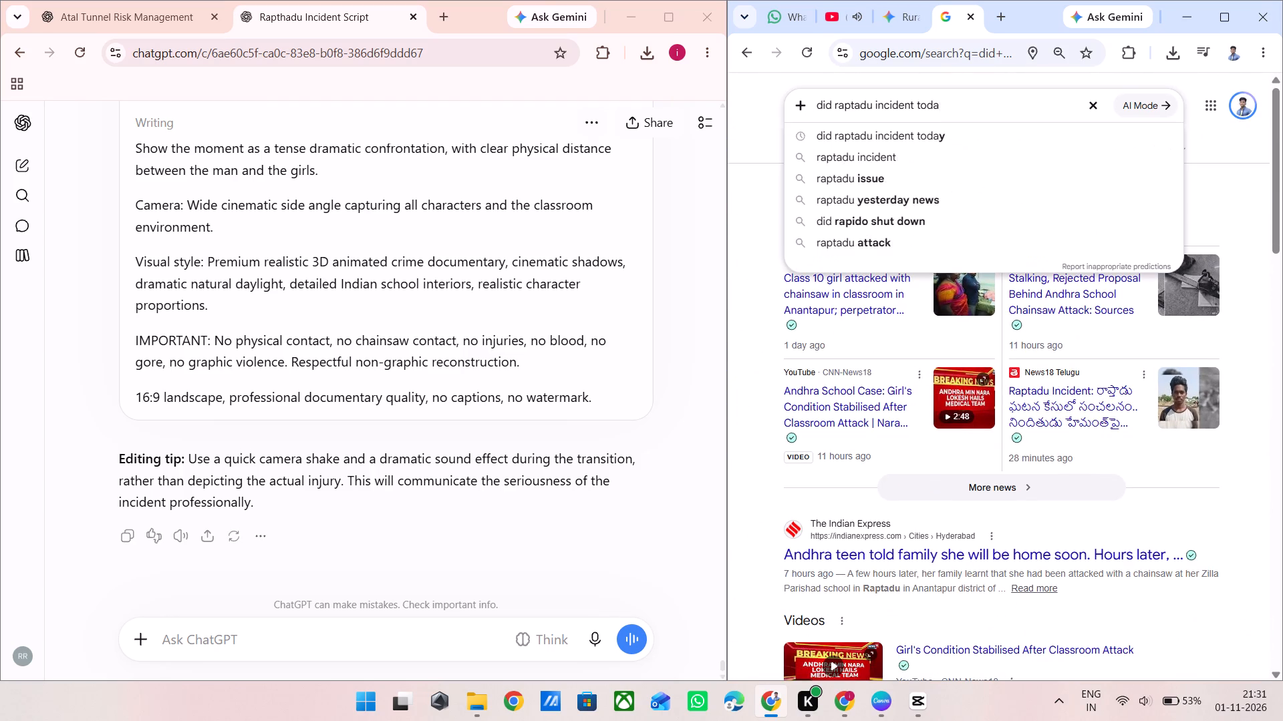
key("BackSpace")
key("BackSpace")
key("BackSpace")
type("encounter")
key("Return")
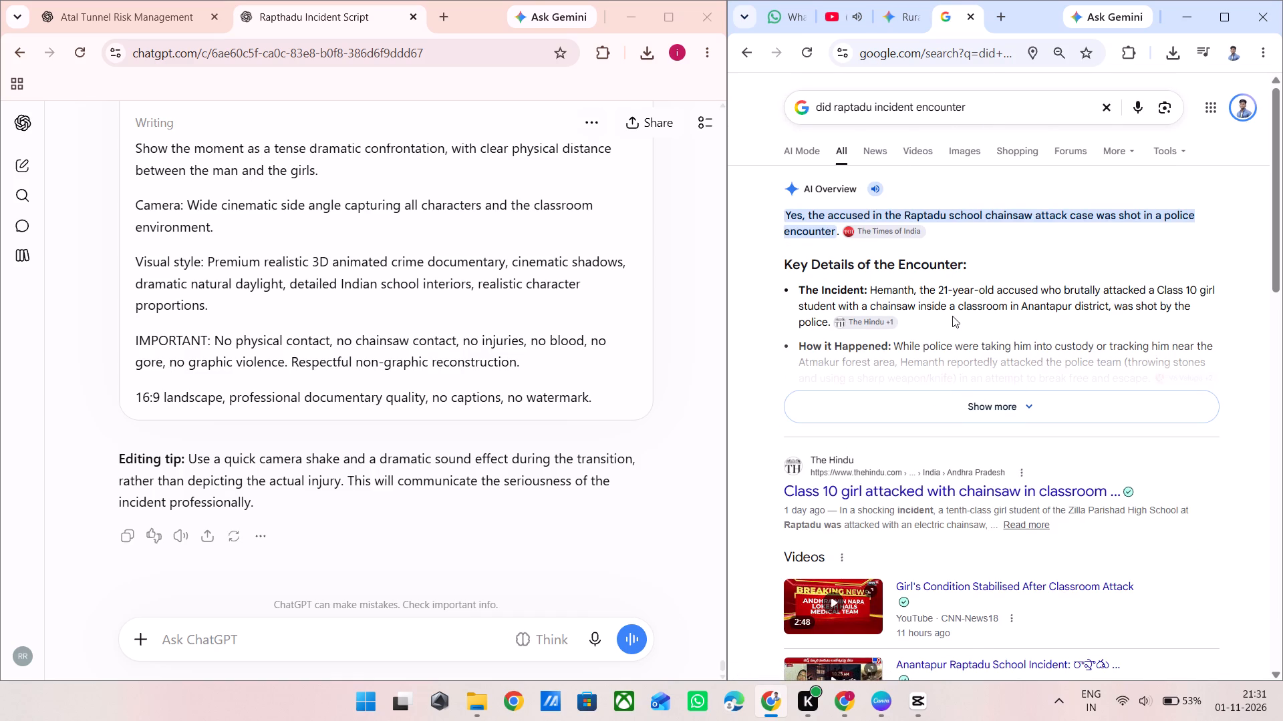
scroll(934, 258, "down", 1)
scroll(931, 350, "up", 1)
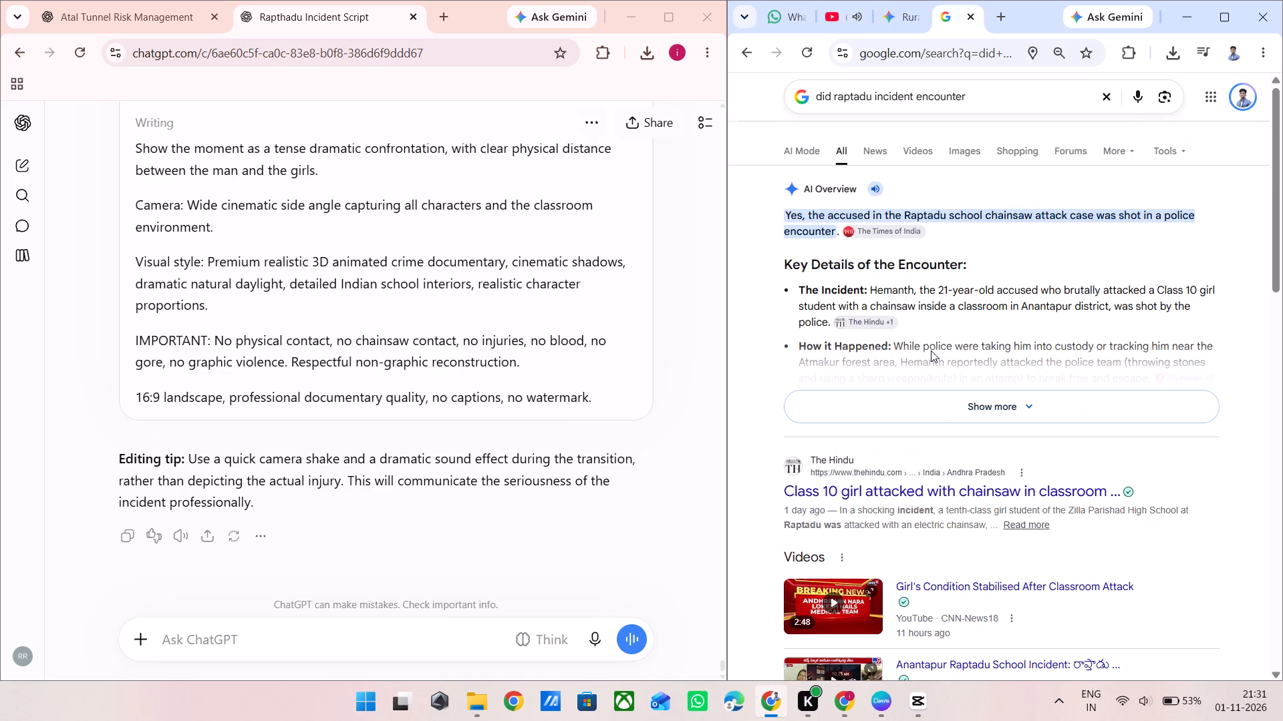
scroll(931, 350, "up", 1)
left_click(834, 17)
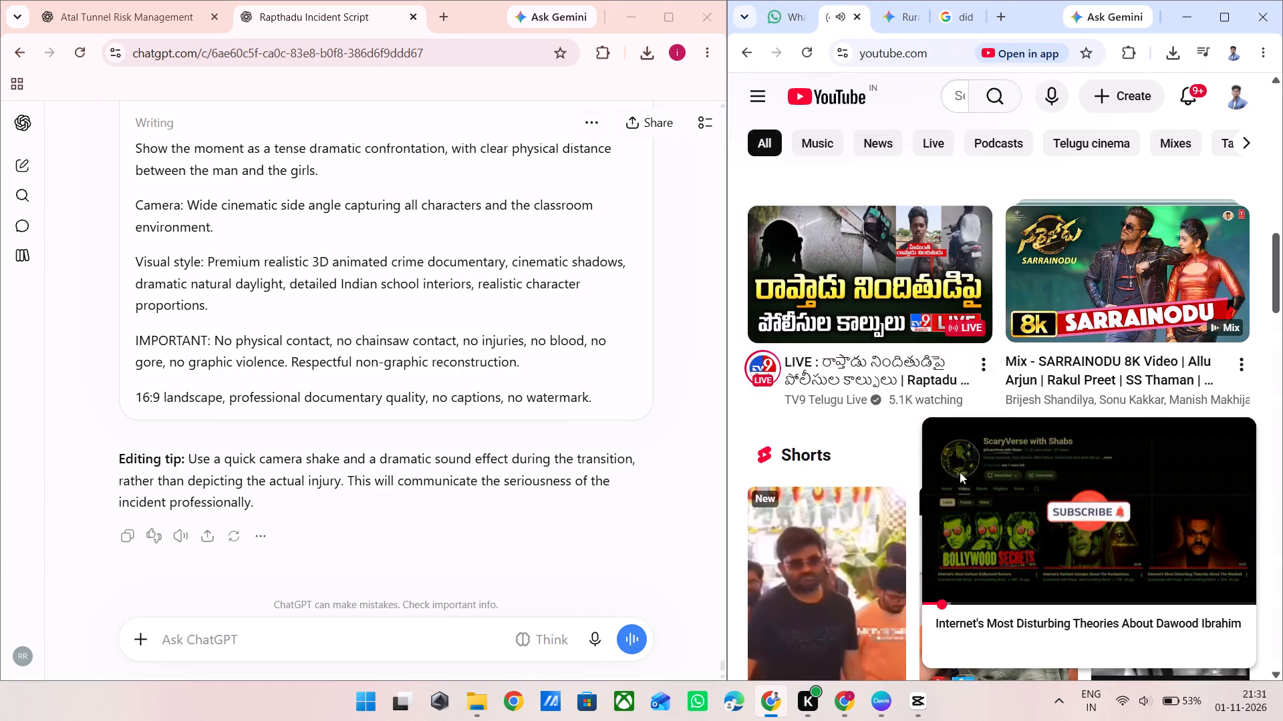
left_click(960, 19)
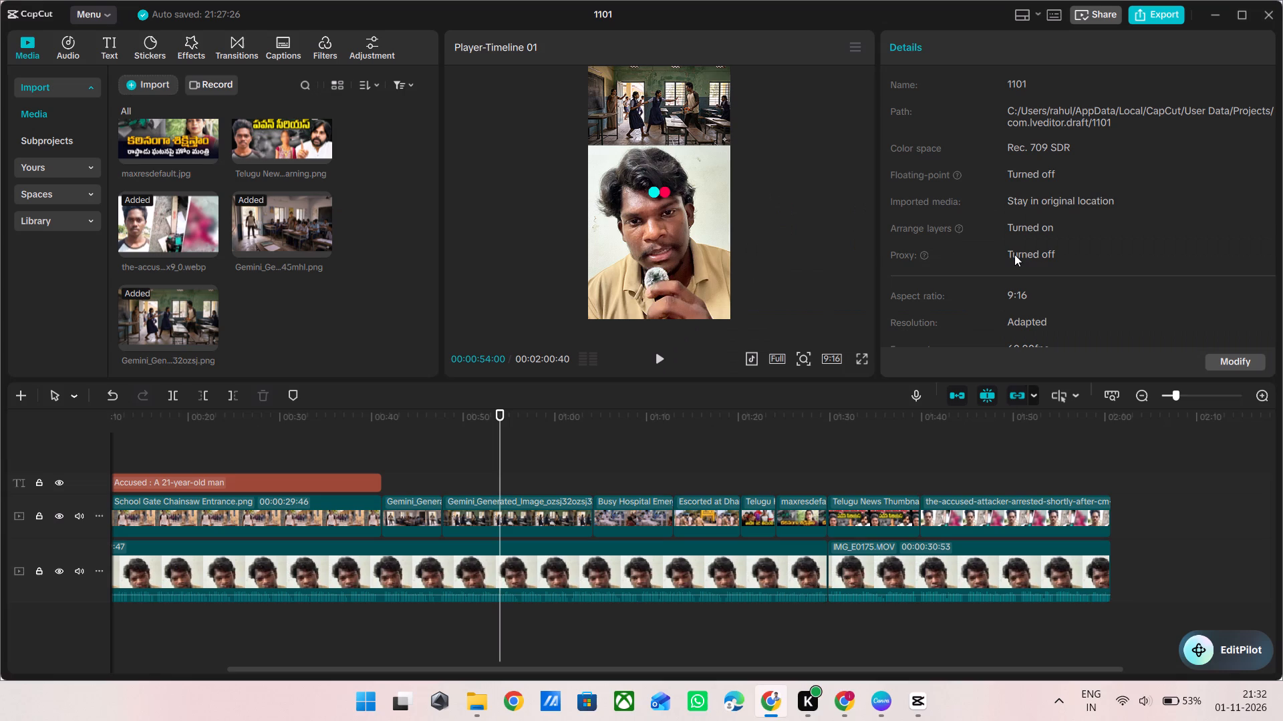
Return to CapCut and play parts of the accused-attacker clip and of maxresdefault.jpg, pausing at the start of the Telugu News Thumbnail clip.
scroll(936, 461, "down", 4, "ctrl")
left_click(862, 458)
left_click_drag(862, 458, 818, 463)
key("space")
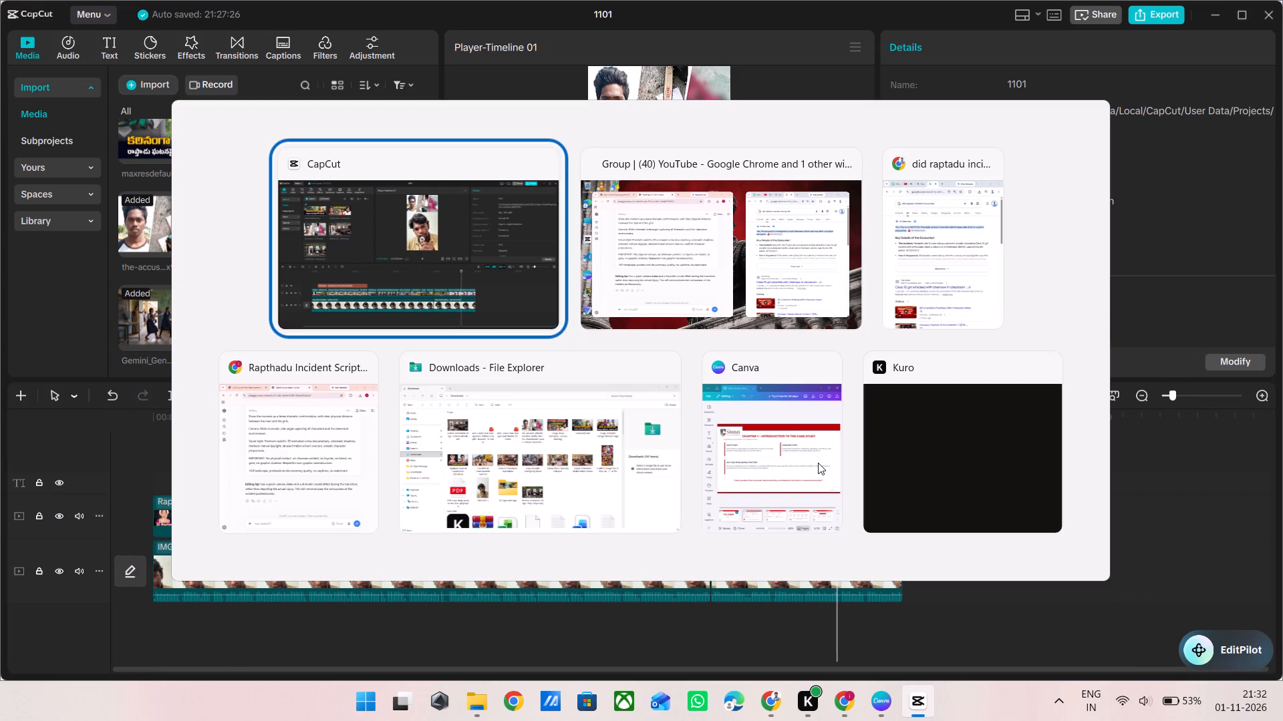
left_click(742, 448)
left_click_drag(742, 448, 692, 449)
key("space")
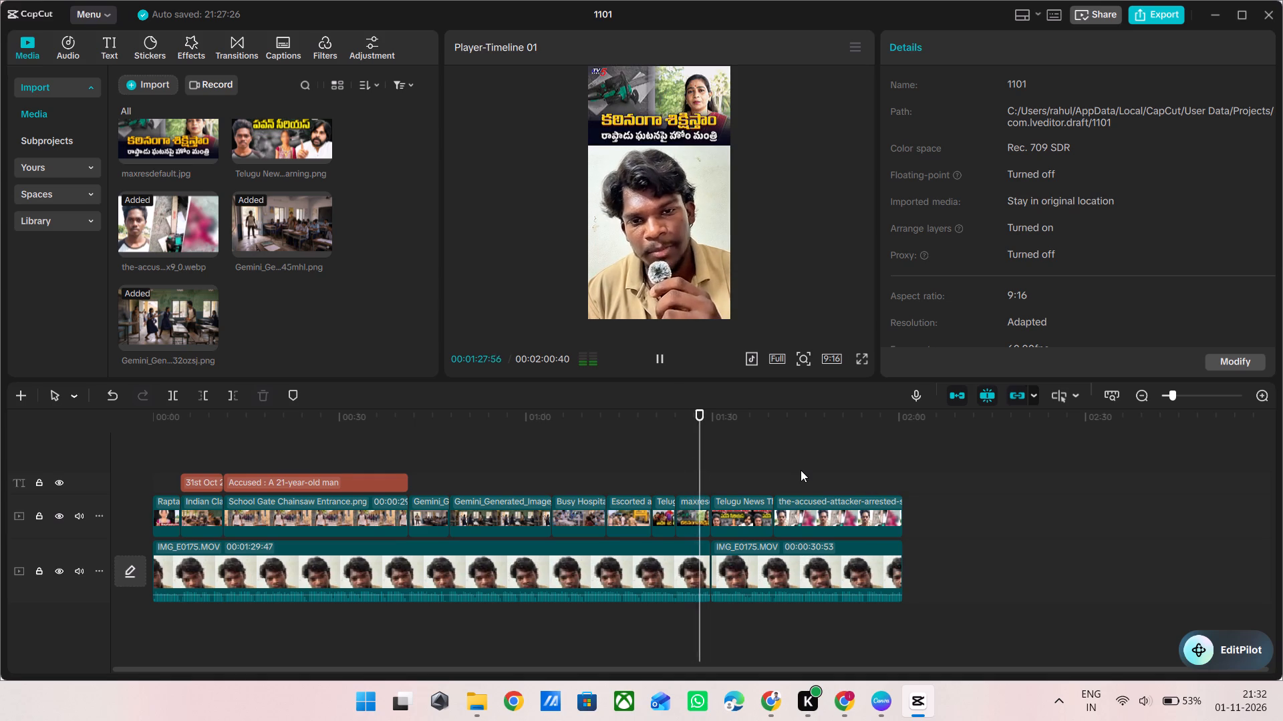
scroll(801, 470, "up", 4, "ctrl")
key("space")
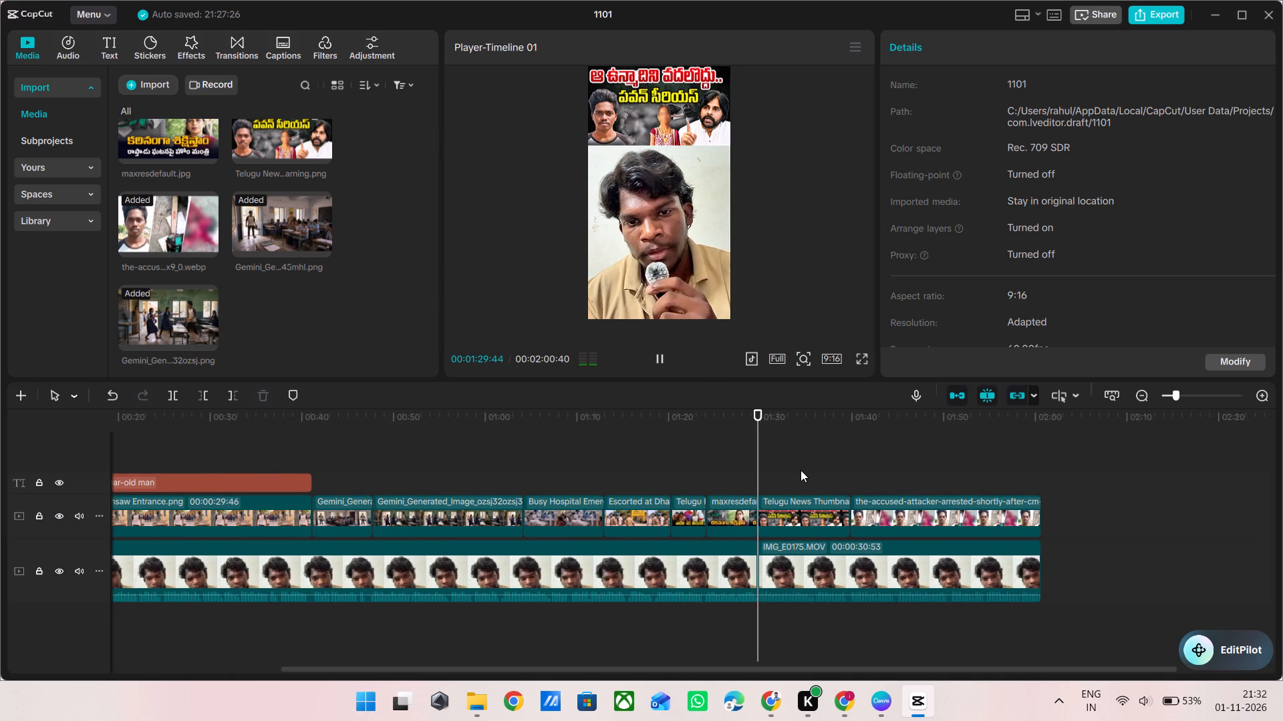
Play the timeline across the cut between maxresdefault.jpg and the Telugu News Thumbnail clip.
scroll(789, 493, "up", 10, "ctrl")
scroll(789, 493, "down", 3, "ctrl")
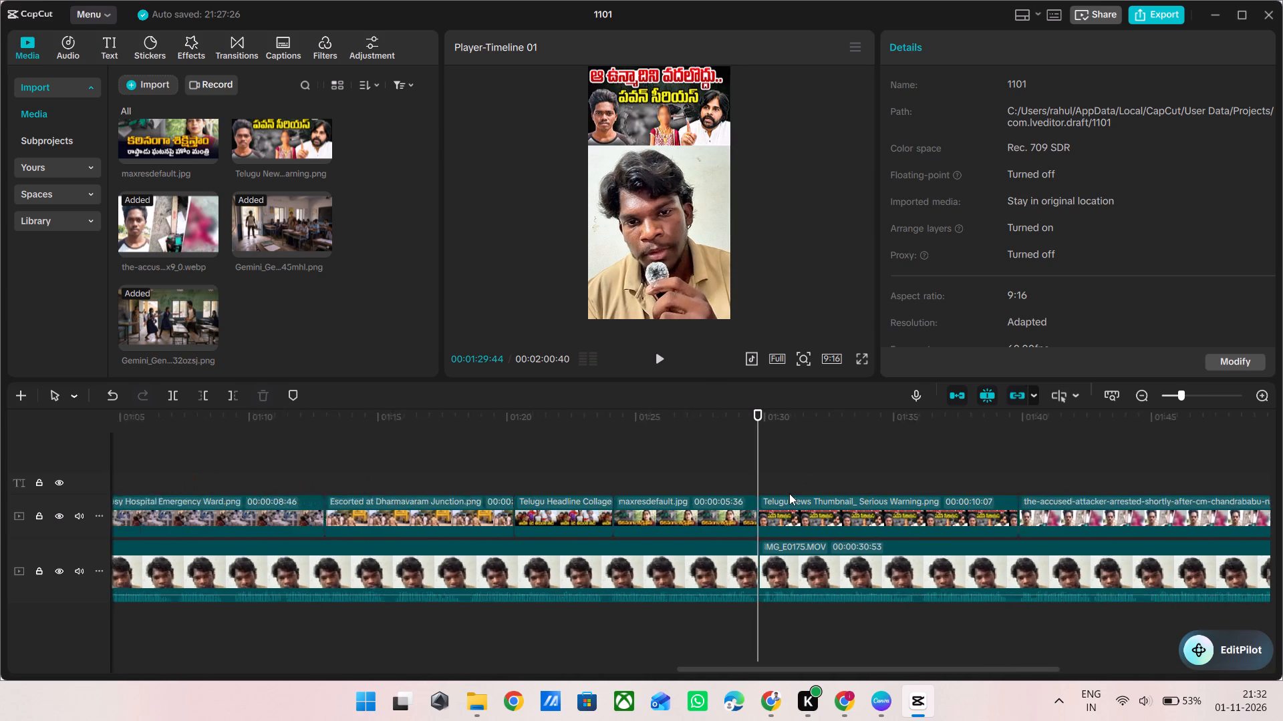
scroll(789, 493, "down", 4, "ctrl")
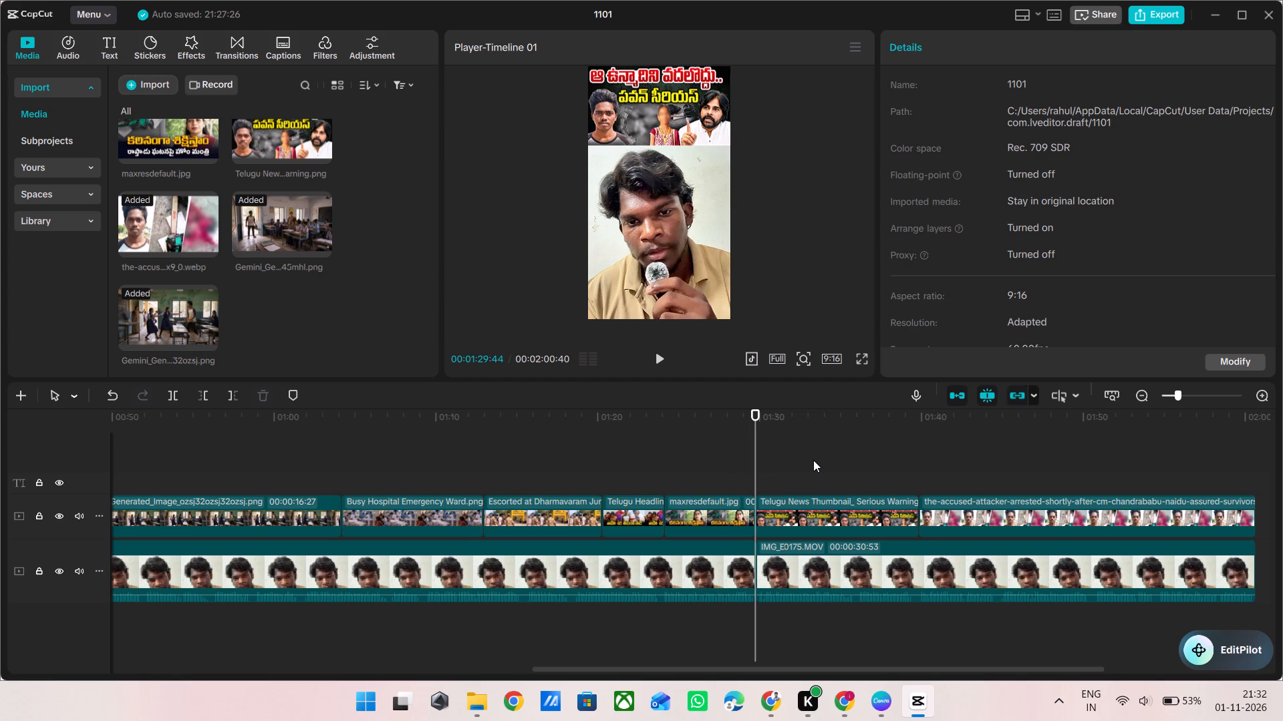
left_click(716, 431)
left_click_drag(716, 431, 749, 444)
key("space")
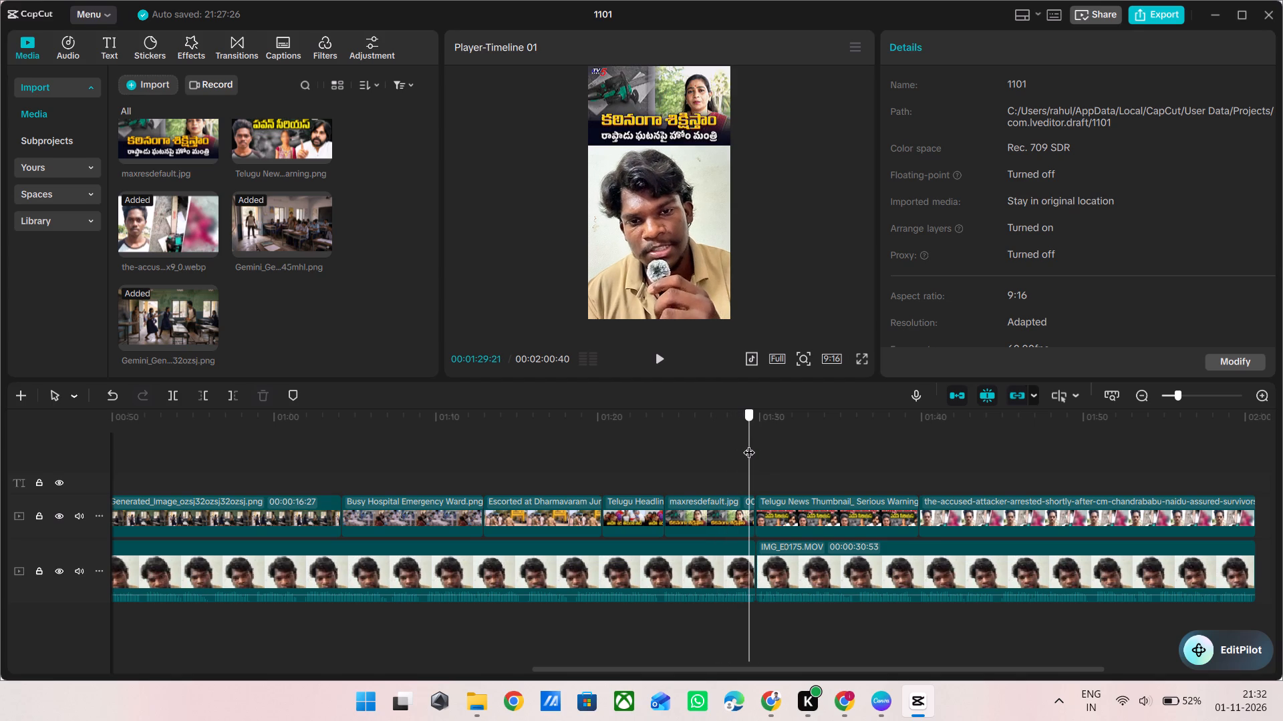
Return the playhead to 00:00:00:00 and play the video from the beginning.
left_click(715, 429)
left_click_drag(715, 429, 23, 510)
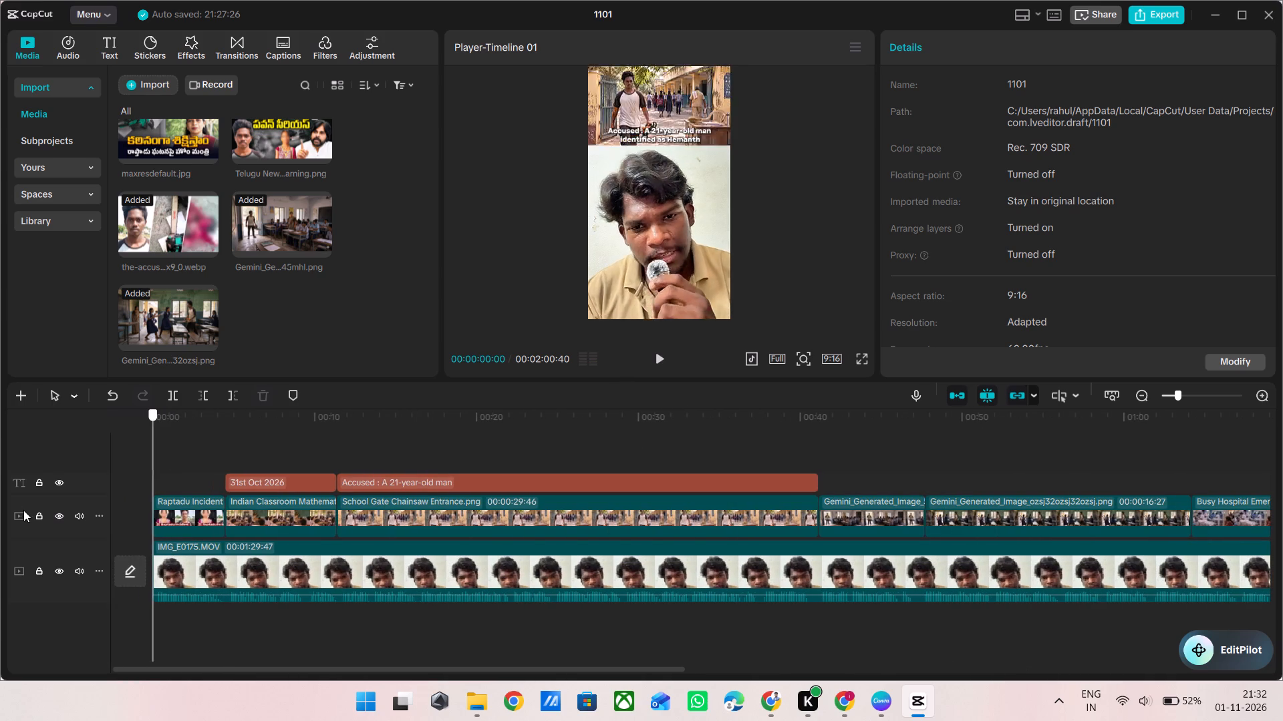
left_click_drag(23, 510, 27, 510)
key("space")
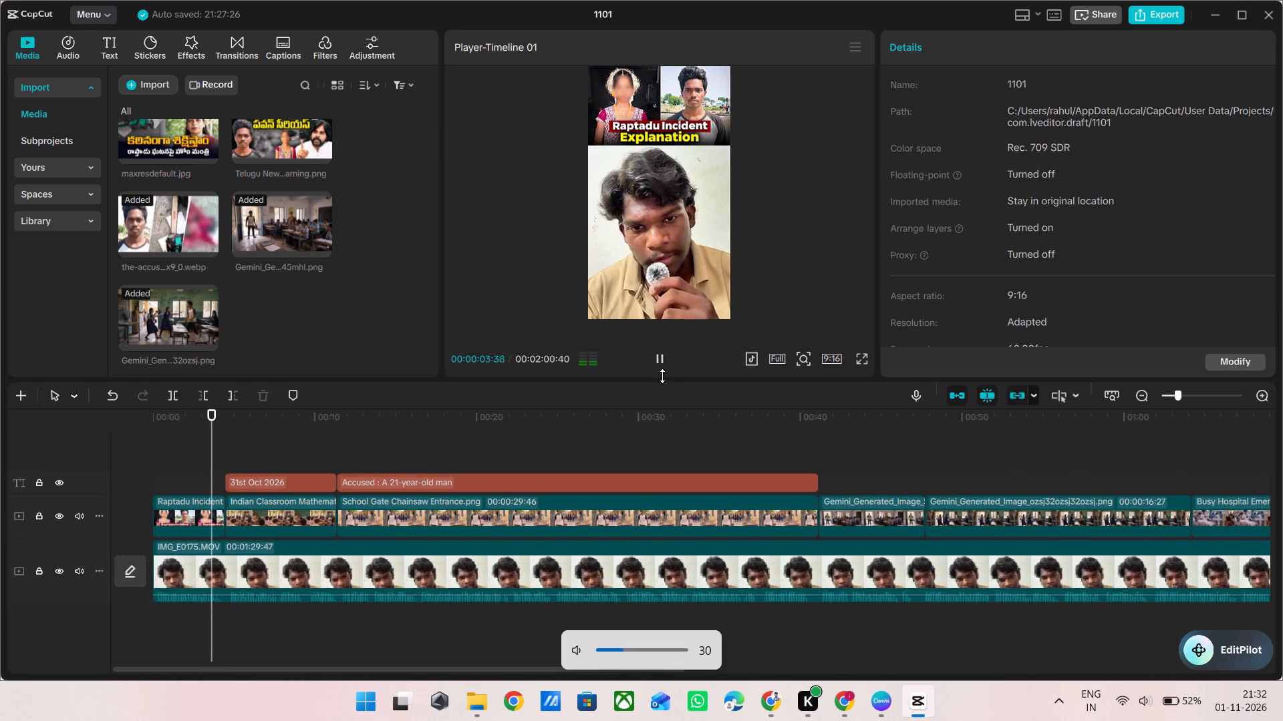
Move the playhead to about 00:01:26:56 in the maxresdefault.jpg clip and play across the cut into the Telugu News Thumbnail clip.
scroll(604, 475, "left", 1)
scroll(604, 475, "down", 3, "ctrl")
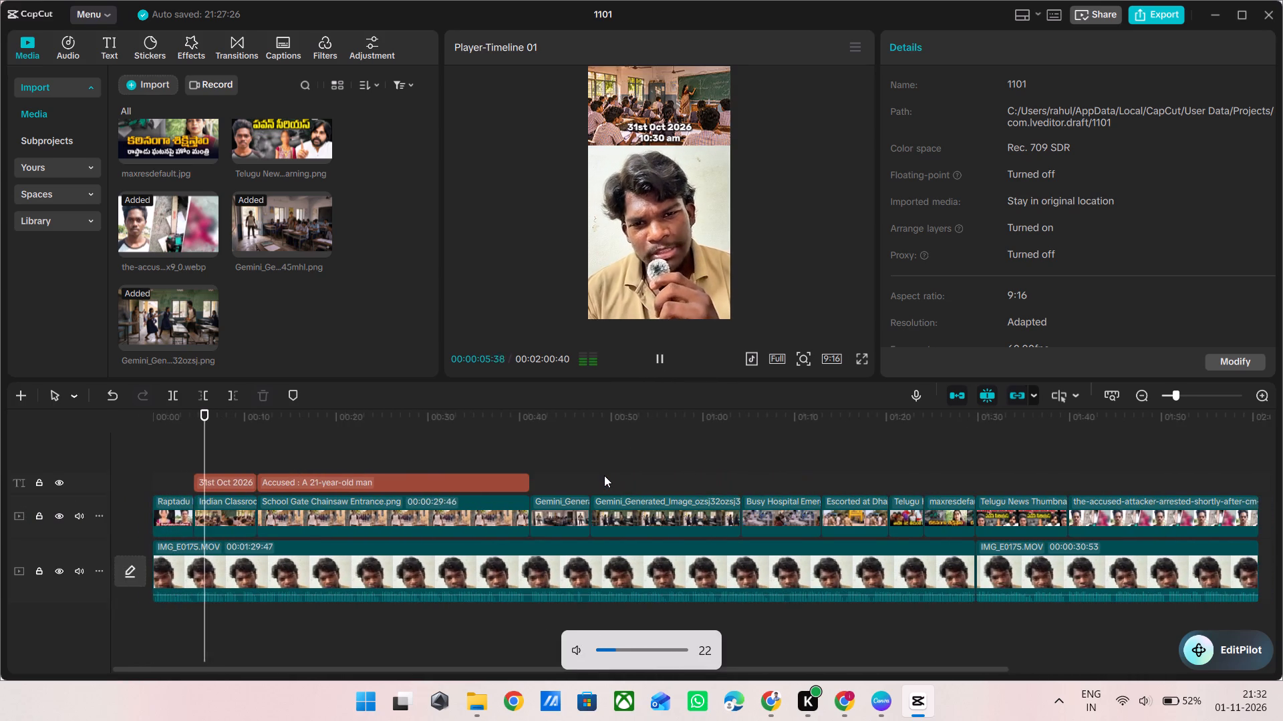
scroll(604, 475, "left", 1)
left_click(866, 461)
left_click_drag(866, 461, 891, 465)
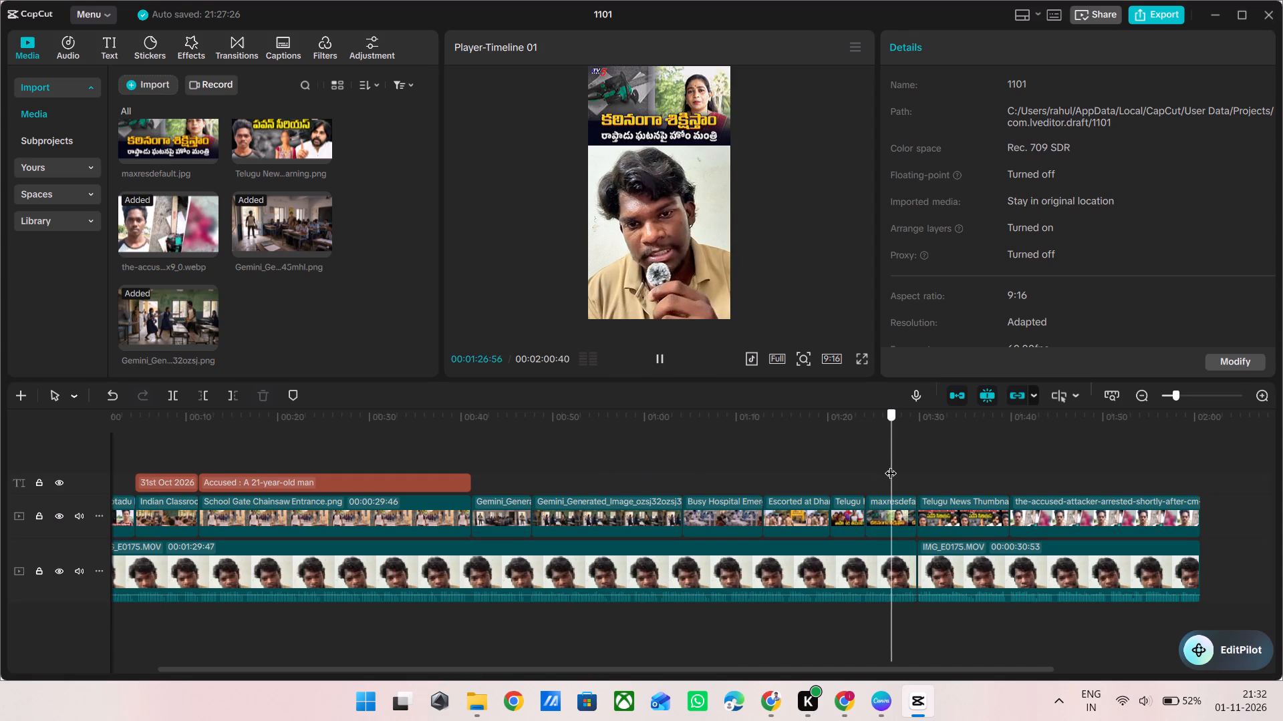
key("space")
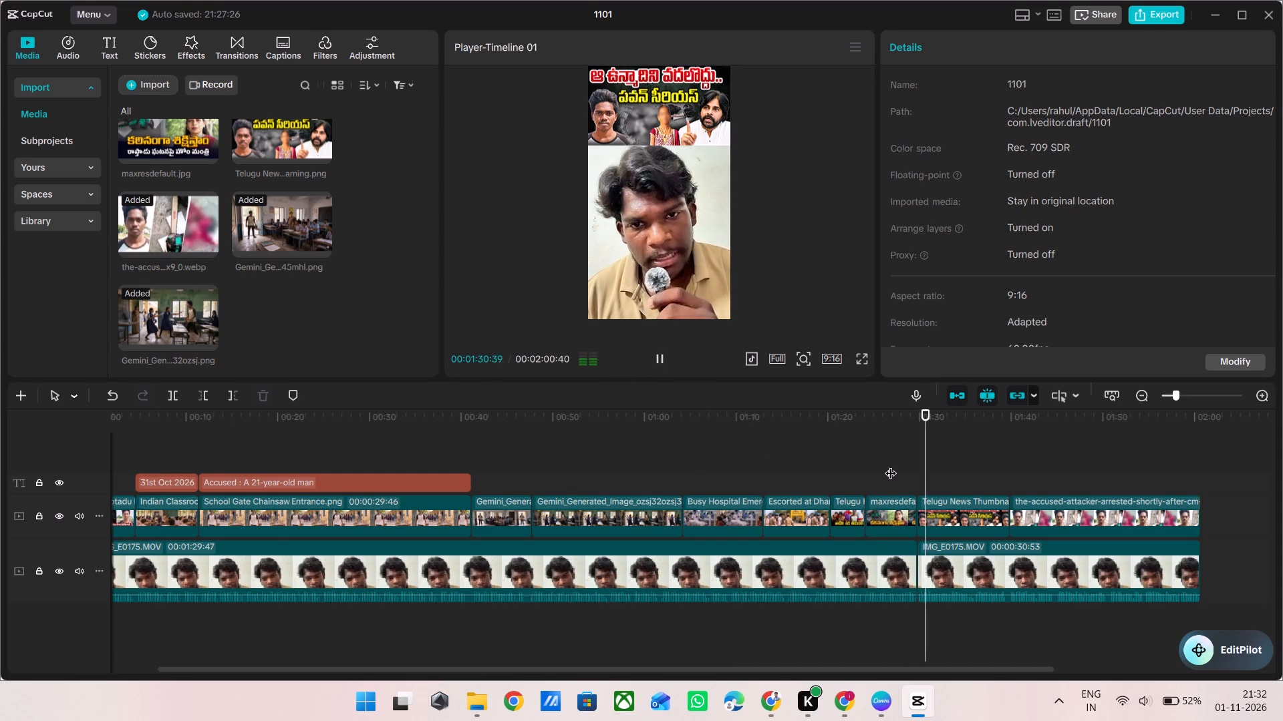
Play the end of the Busy Hospital clip, then place the playhead at 00:01:33:15 in the Telugu News Thumbnail clip.
scroll(944, 540, "down", 3, "ctrl")
left_click(650, 440)
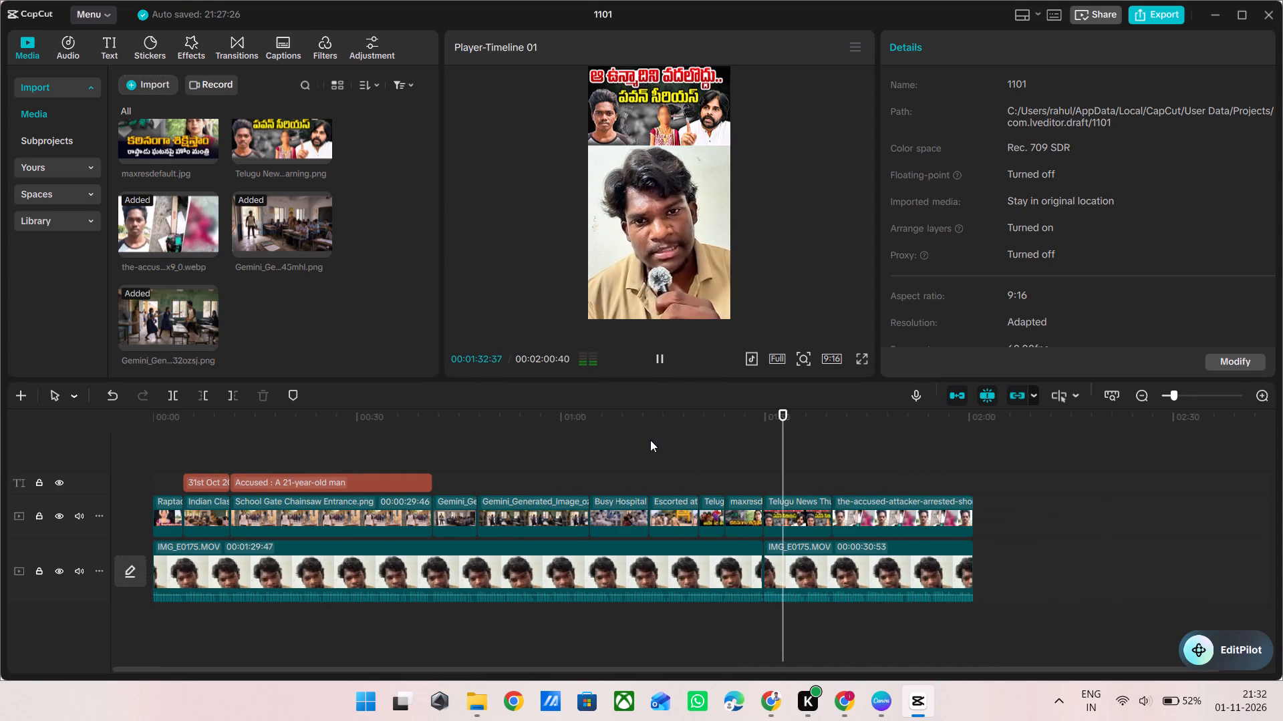
left_click_drag(650, 440, 640, 443)
key("space")
key("space")
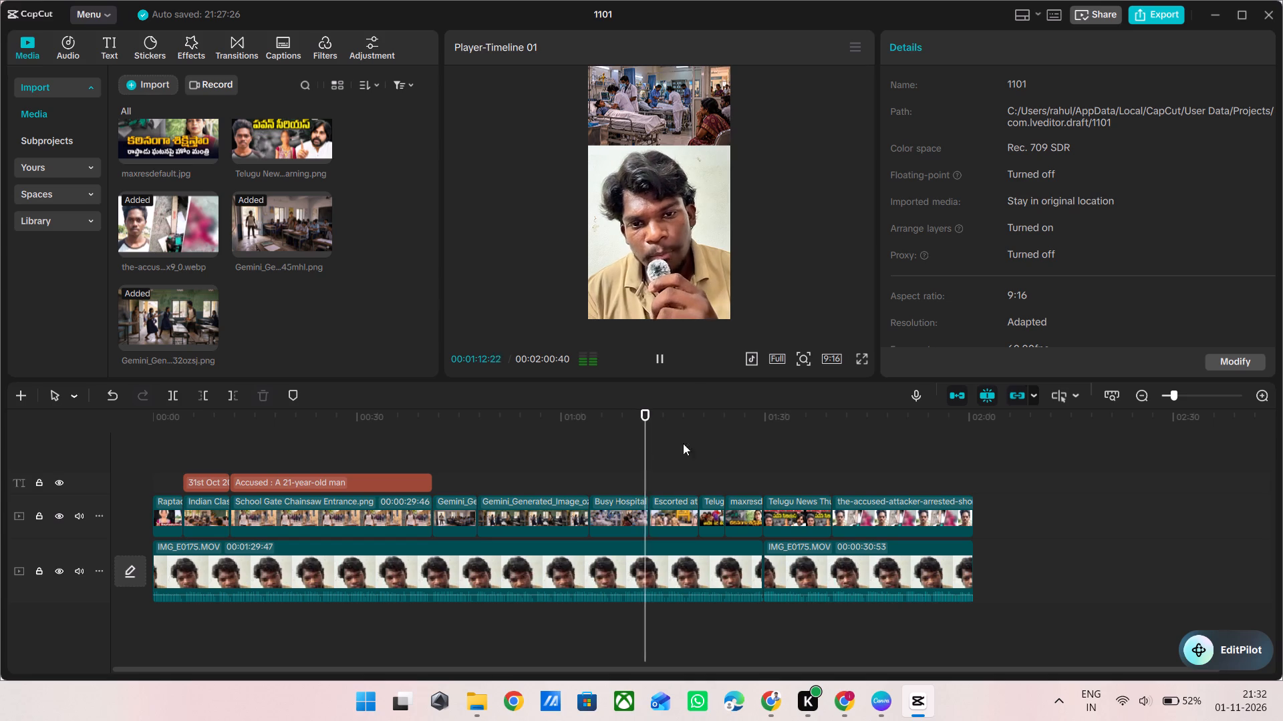
double_click(726, 444)
left_click_drag(726, 444, 787, 469)
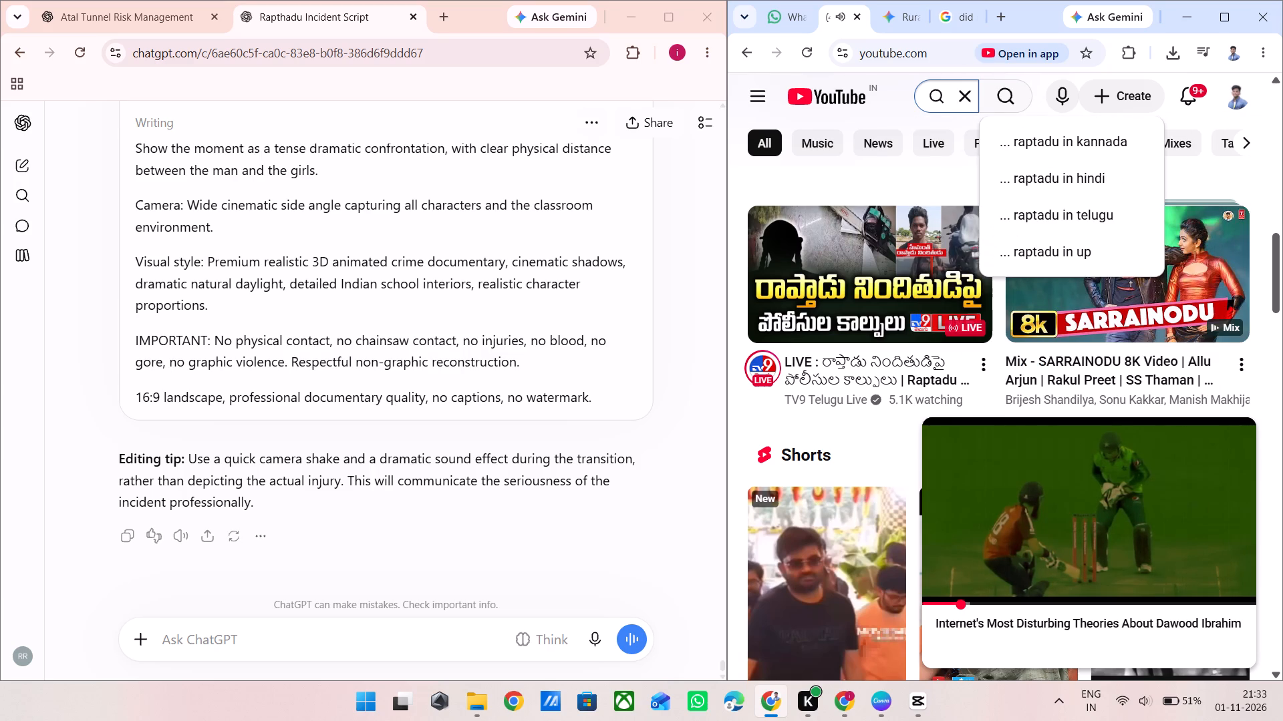
type("incident")
key("Return")
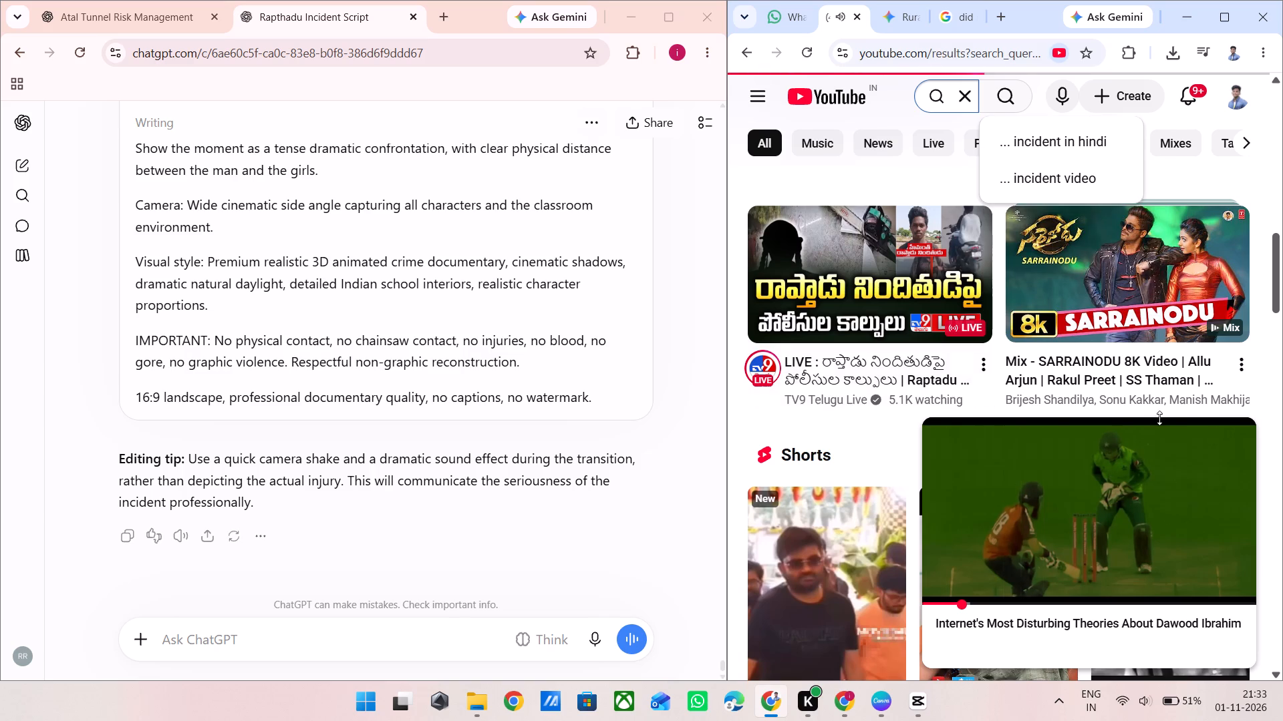
left_click(1240, 436)
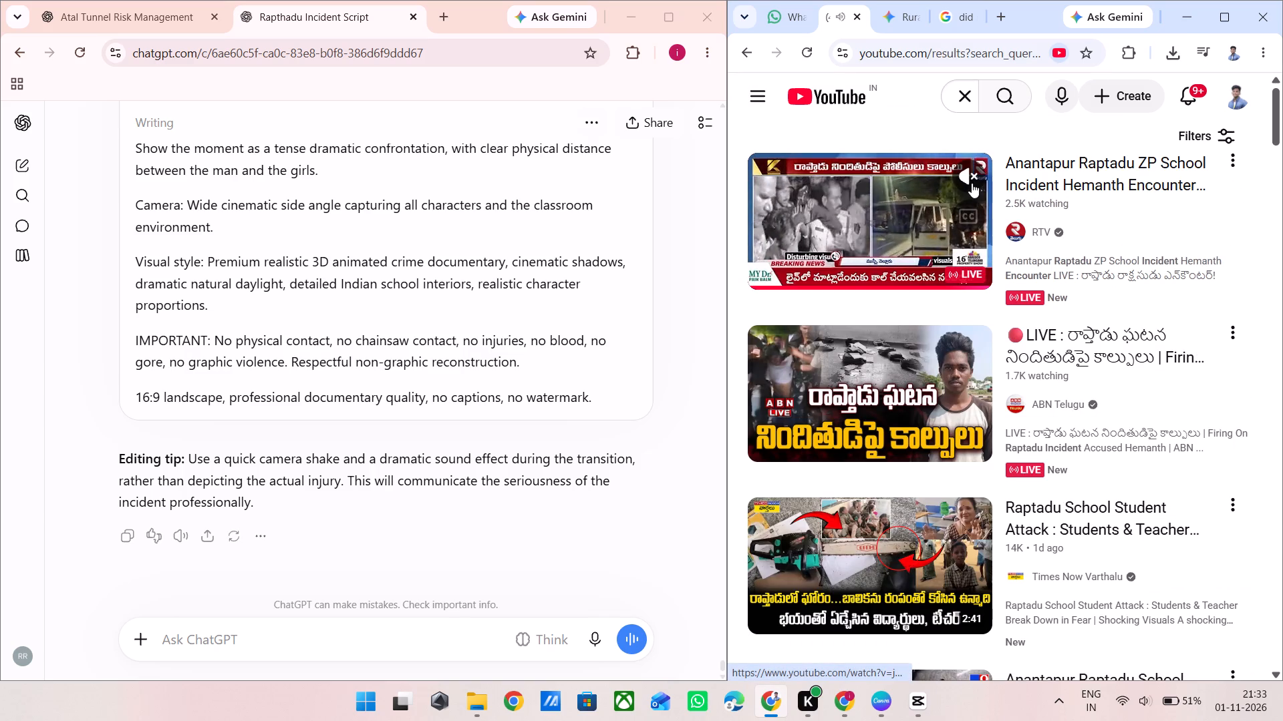
Preview the RTV live video with sound and look through the encounter videos down to the Shorts results.
left_click(974, 178)
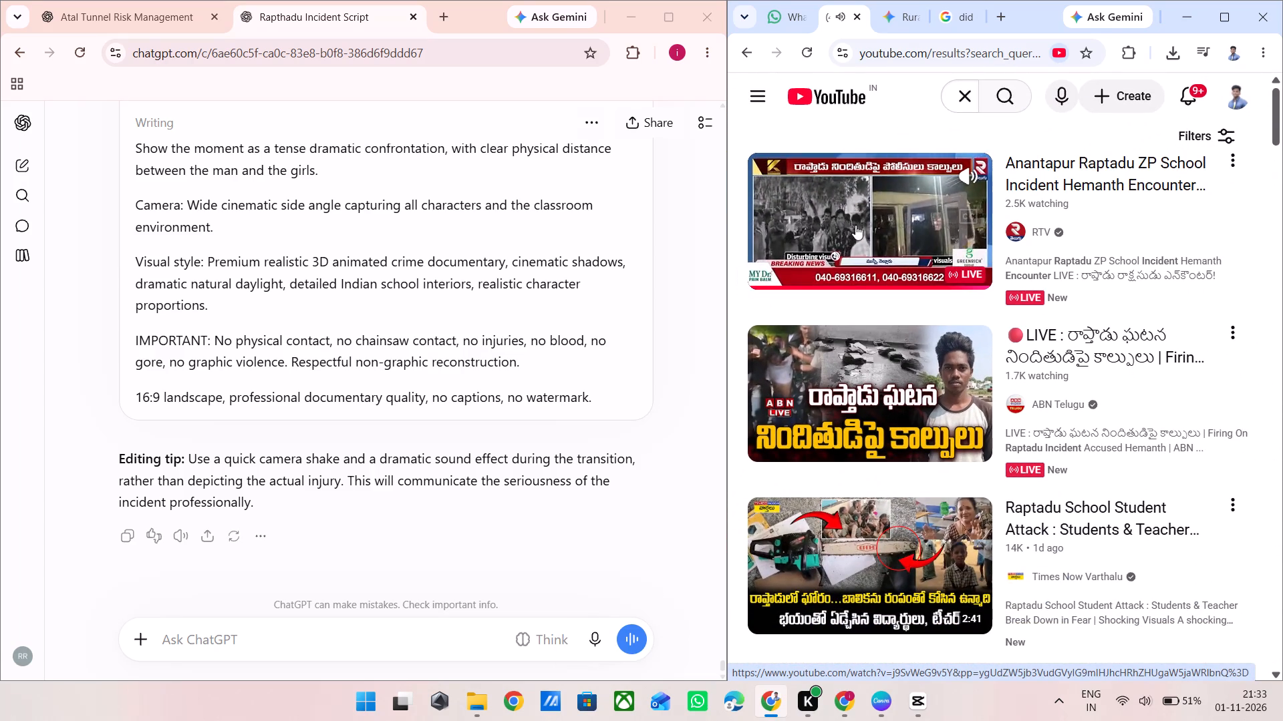
scroll(876, 403, "down", 1)
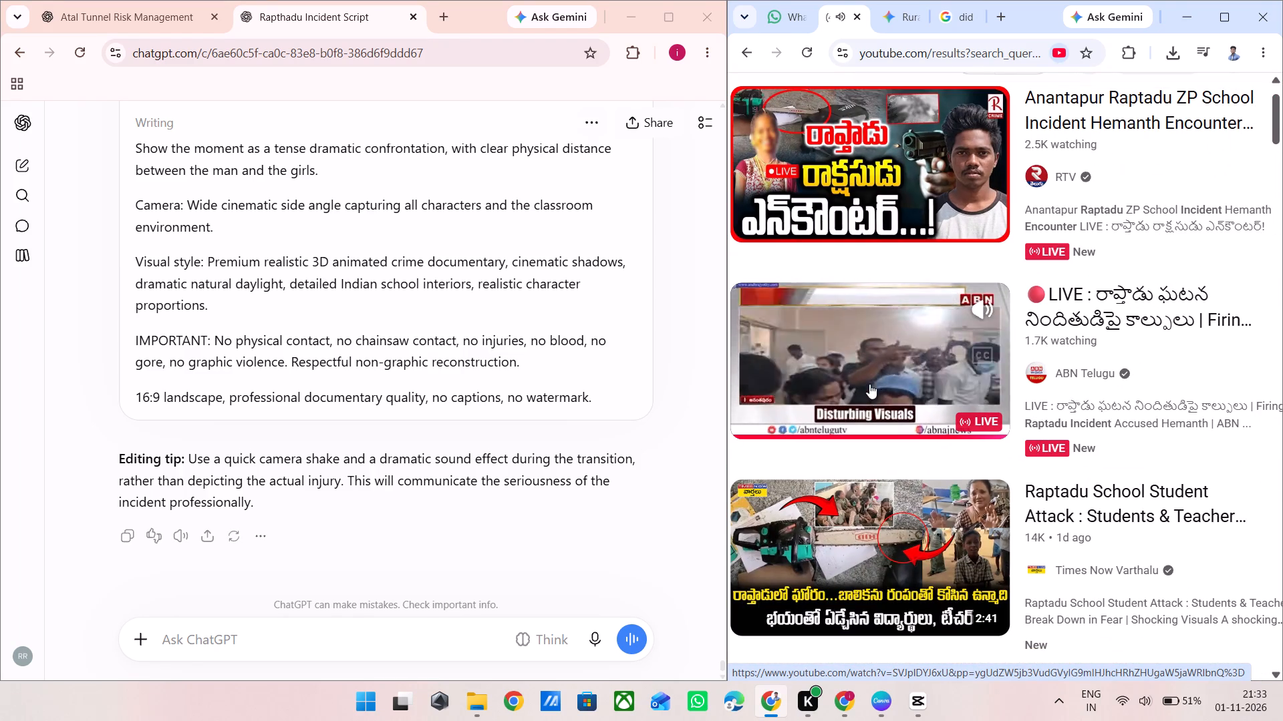
scroll(901, 414, "down", 1)
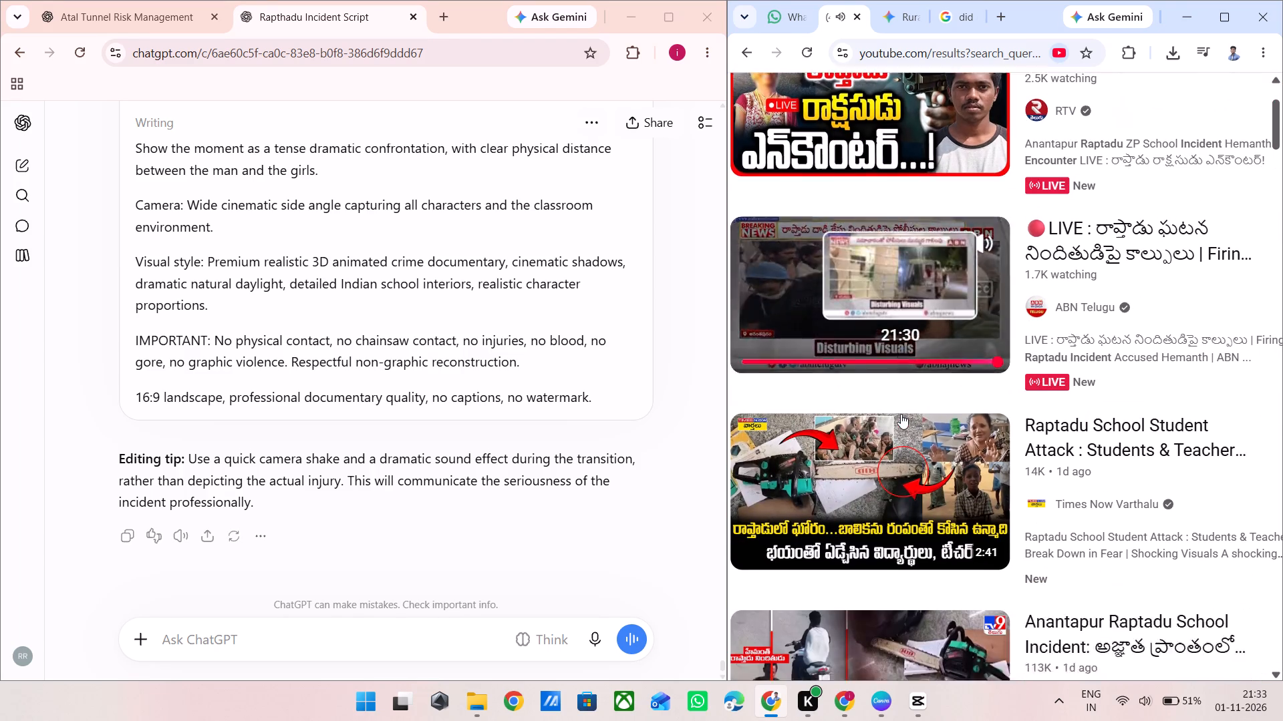
scroll(901, 414, "down", 1)
scroll(907, 512, "down", 1)
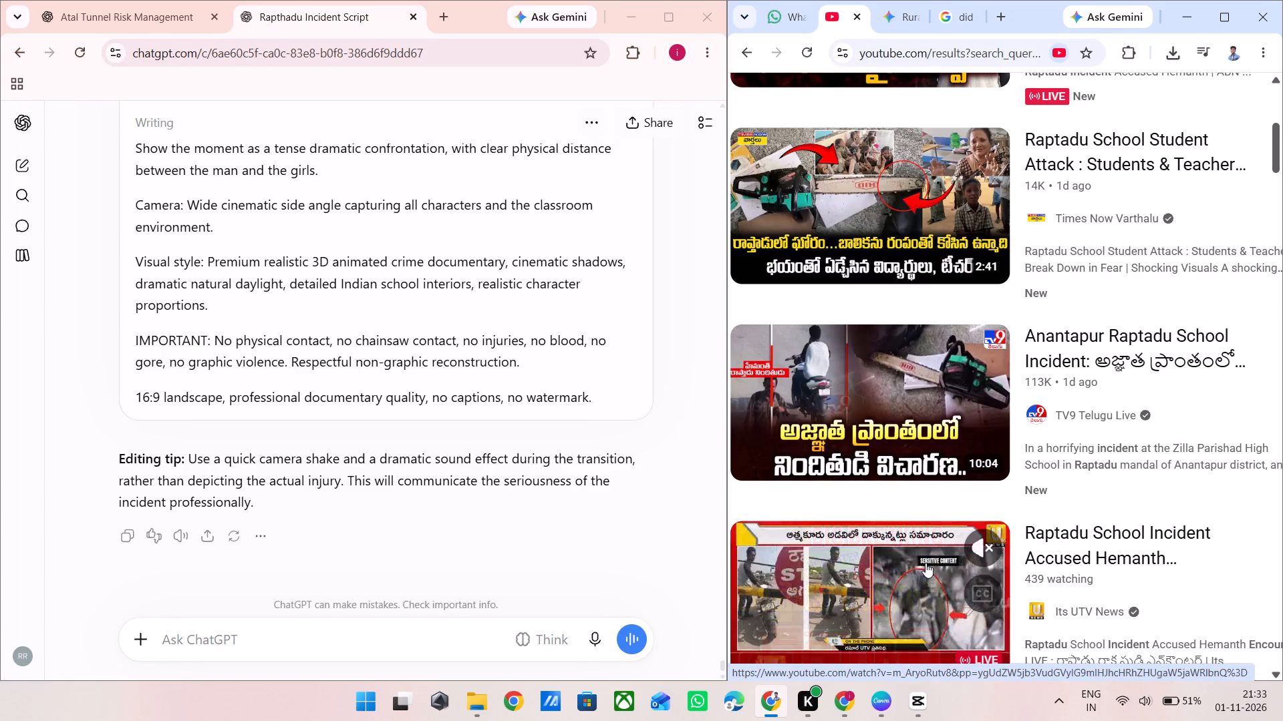
scroll(934, 547, "down", 2)
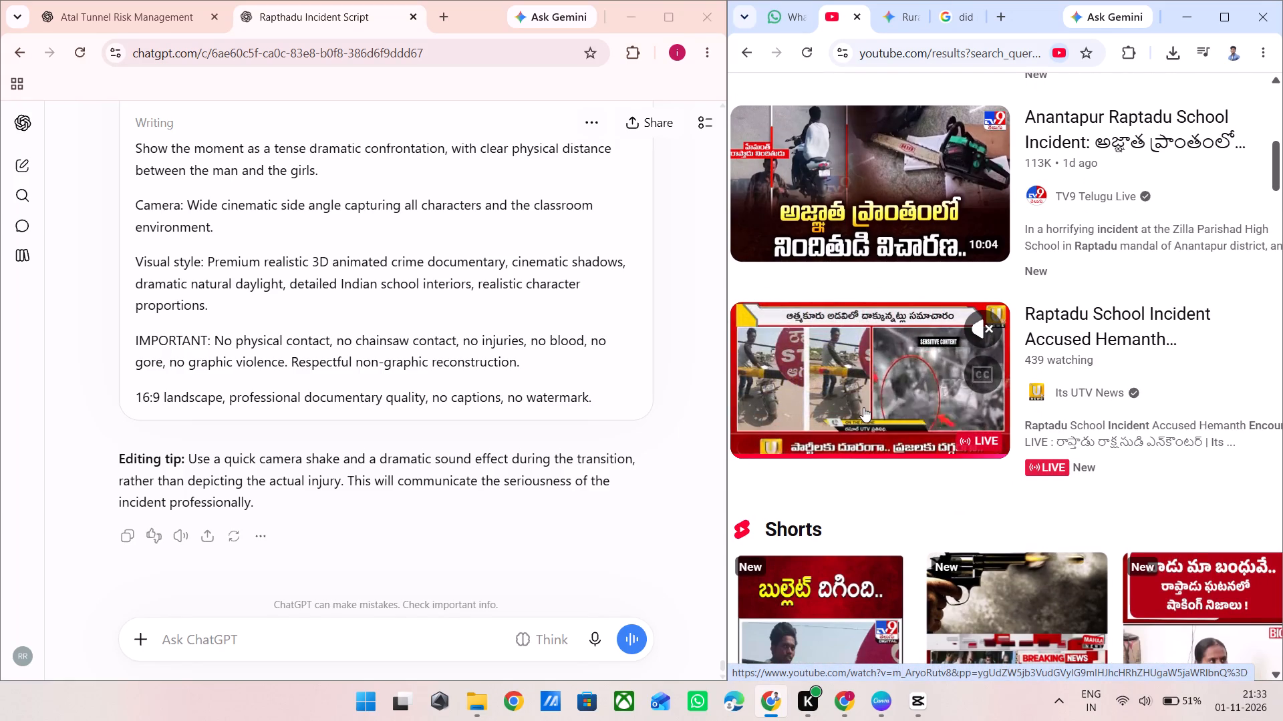
scroll(863, 407, "down", 1)
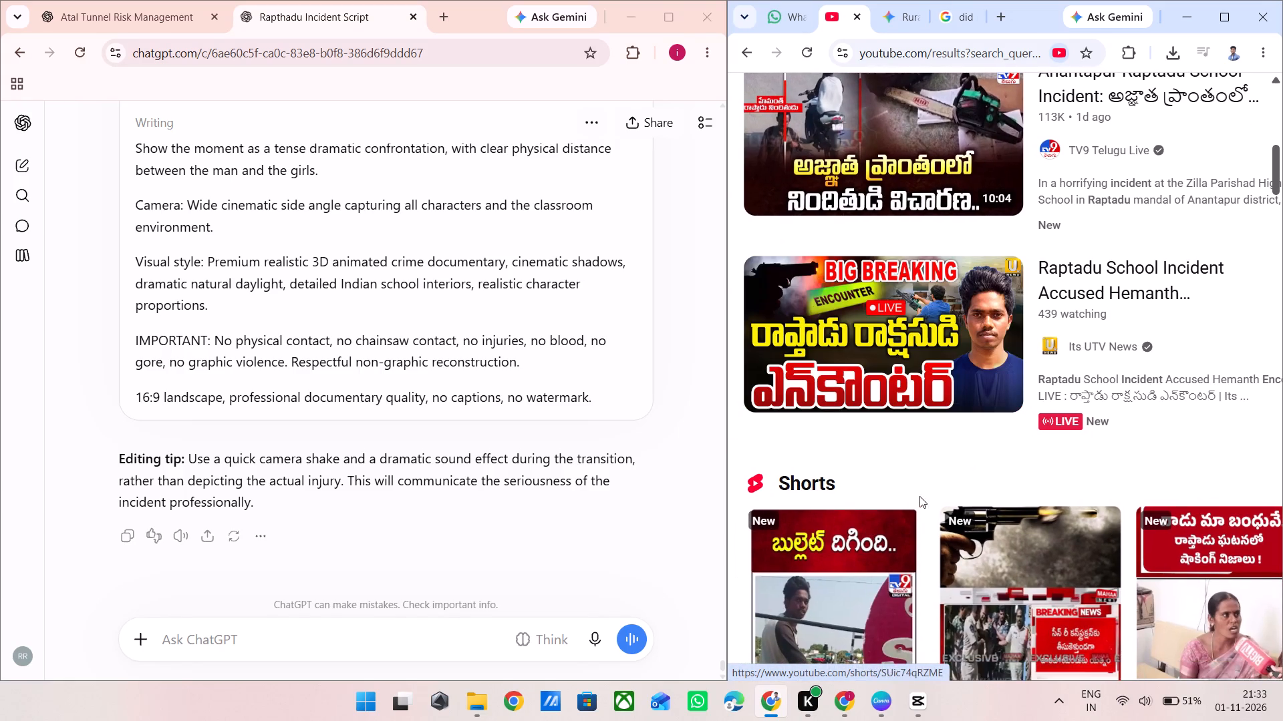
scroll(919, 496, "down", 1)
scroll(843, 419, "down", 1)
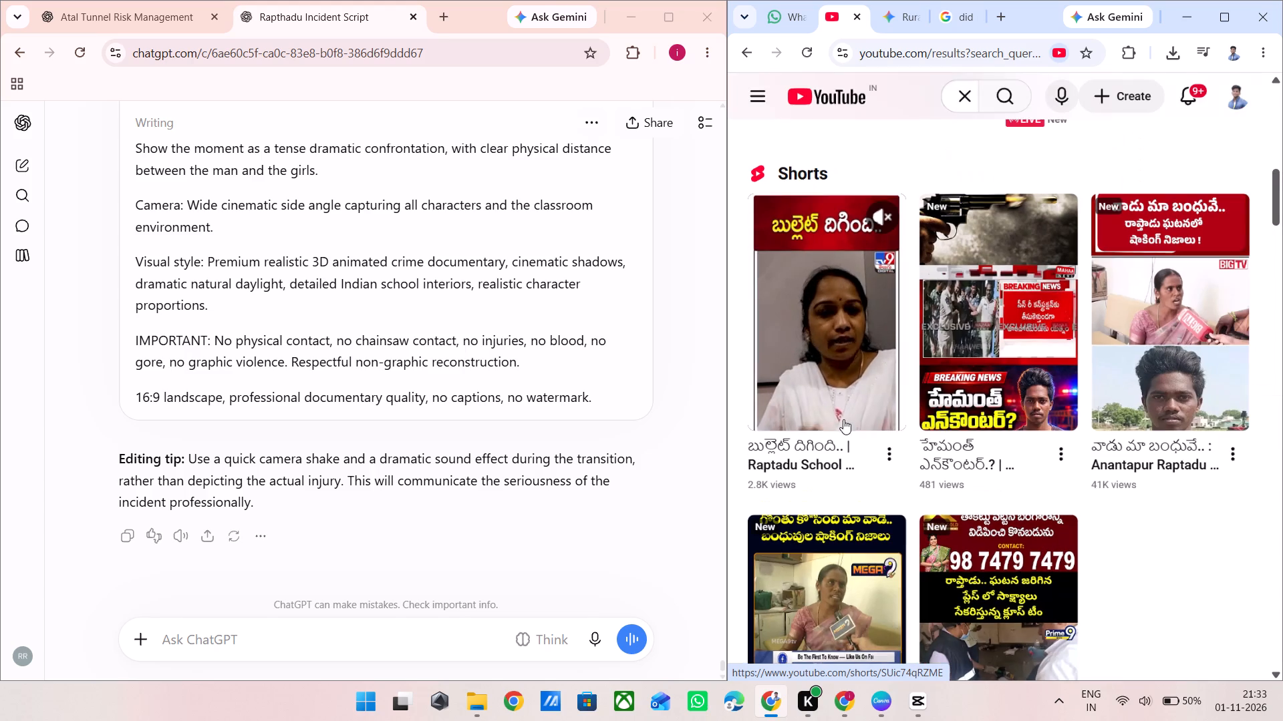
Open the TV9 Telugu Digital short about the Raptadu school accused and copy its share link.
left_click(836, 341)
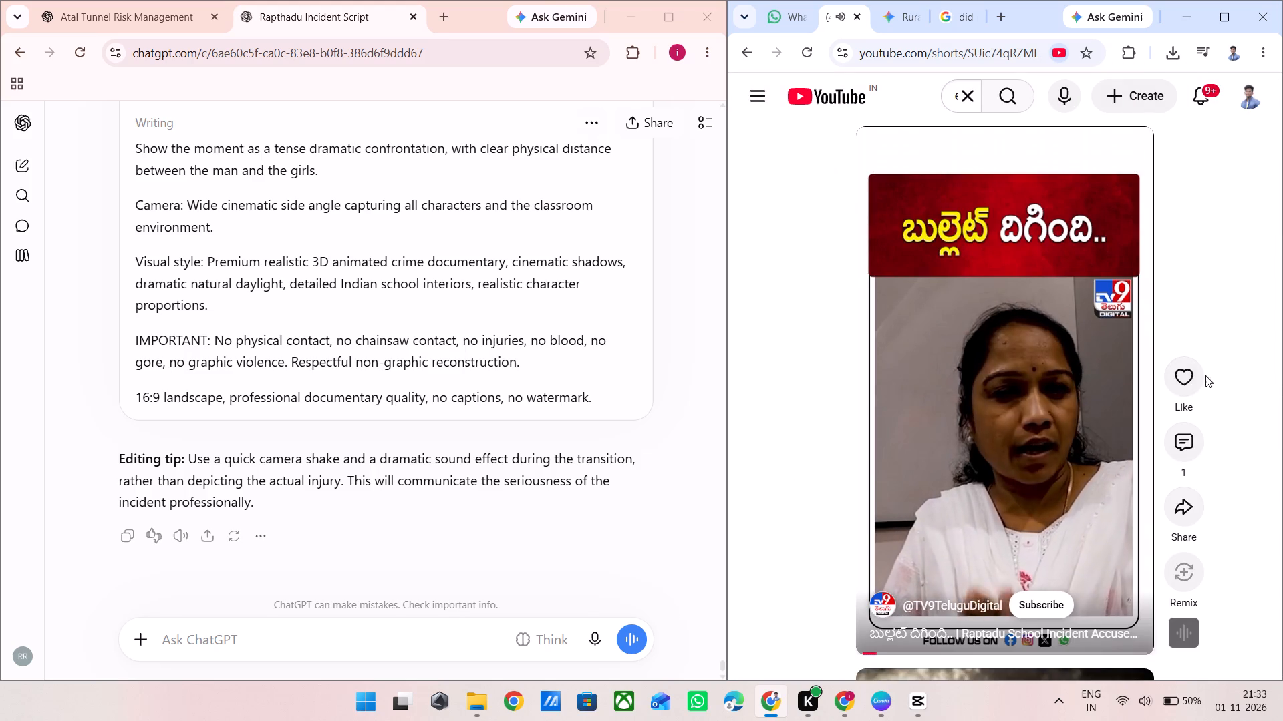
left_click(1185, 519)
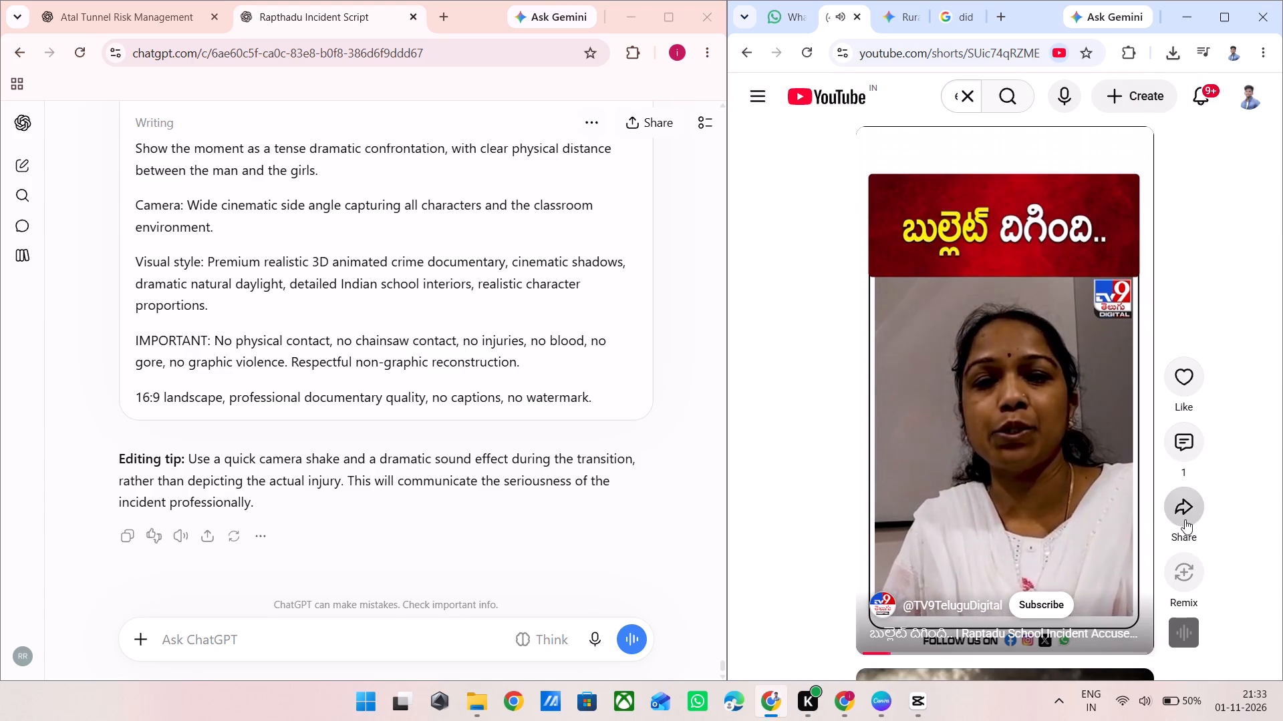
left_click(1152, 440)
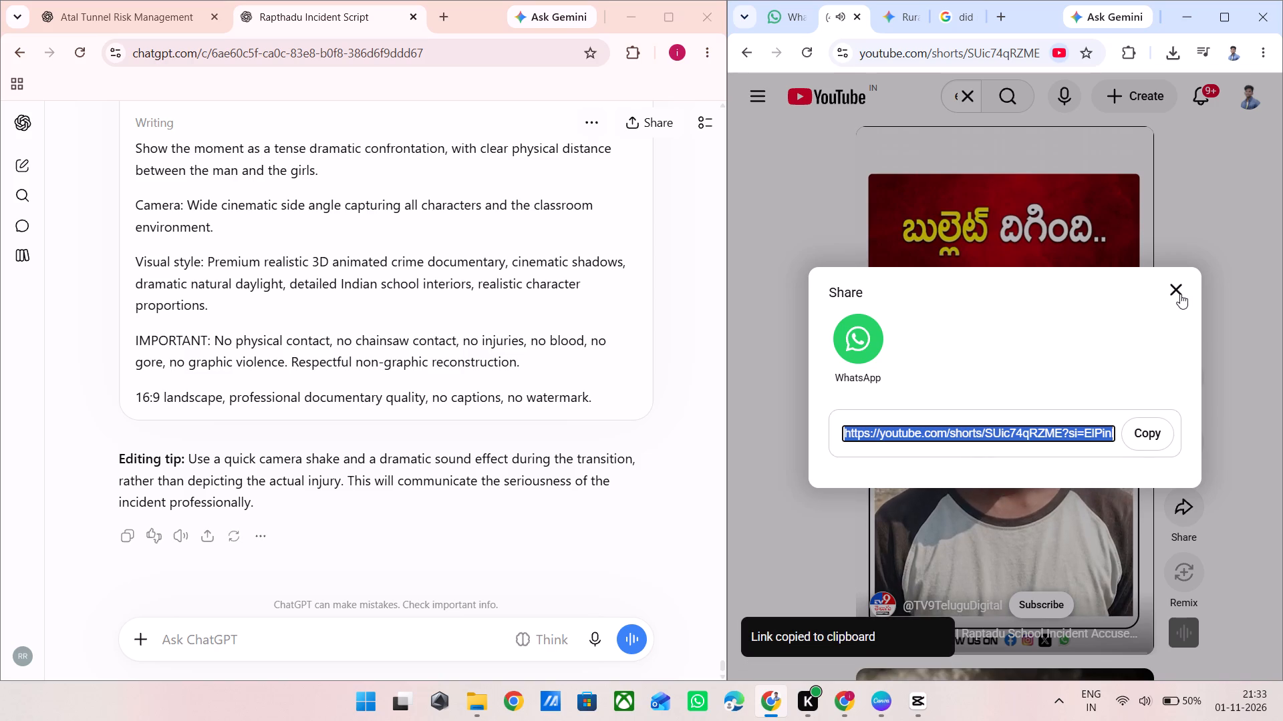
left_click(1180, 293)
left_click_drag(1180, 293, 1179, 283)
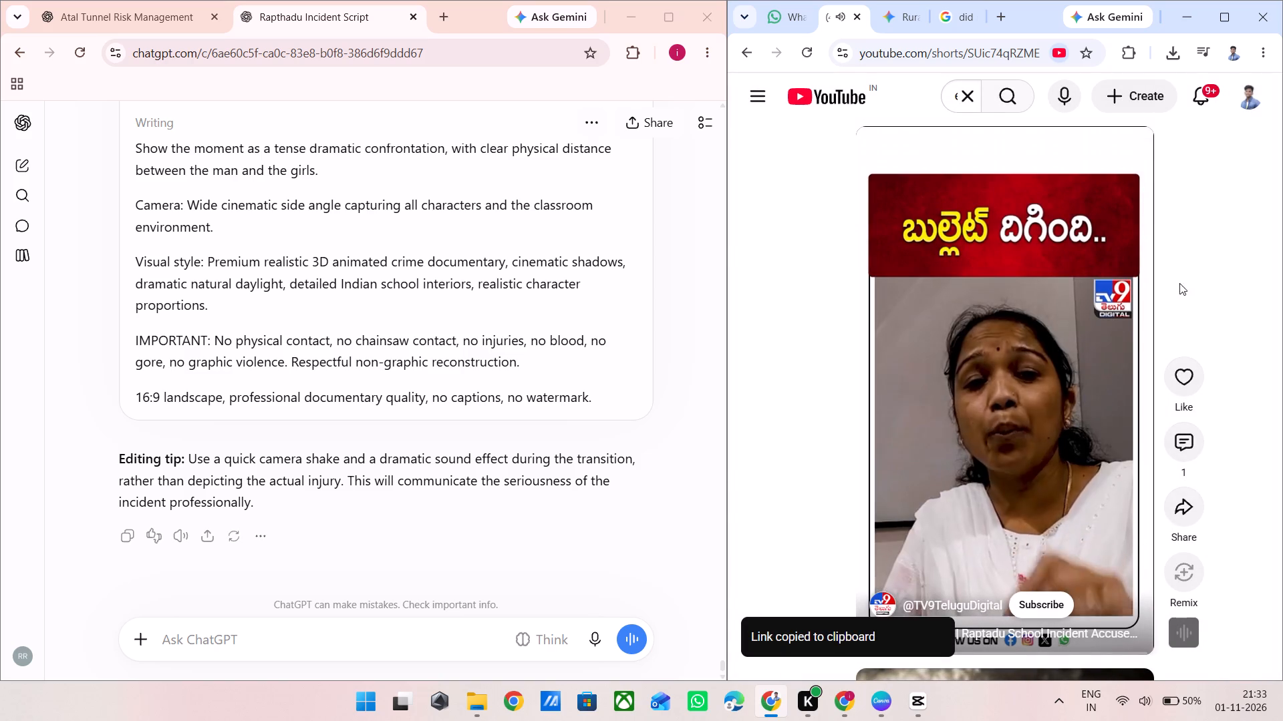
left_click_drag(1179, 283, 1162, 254)
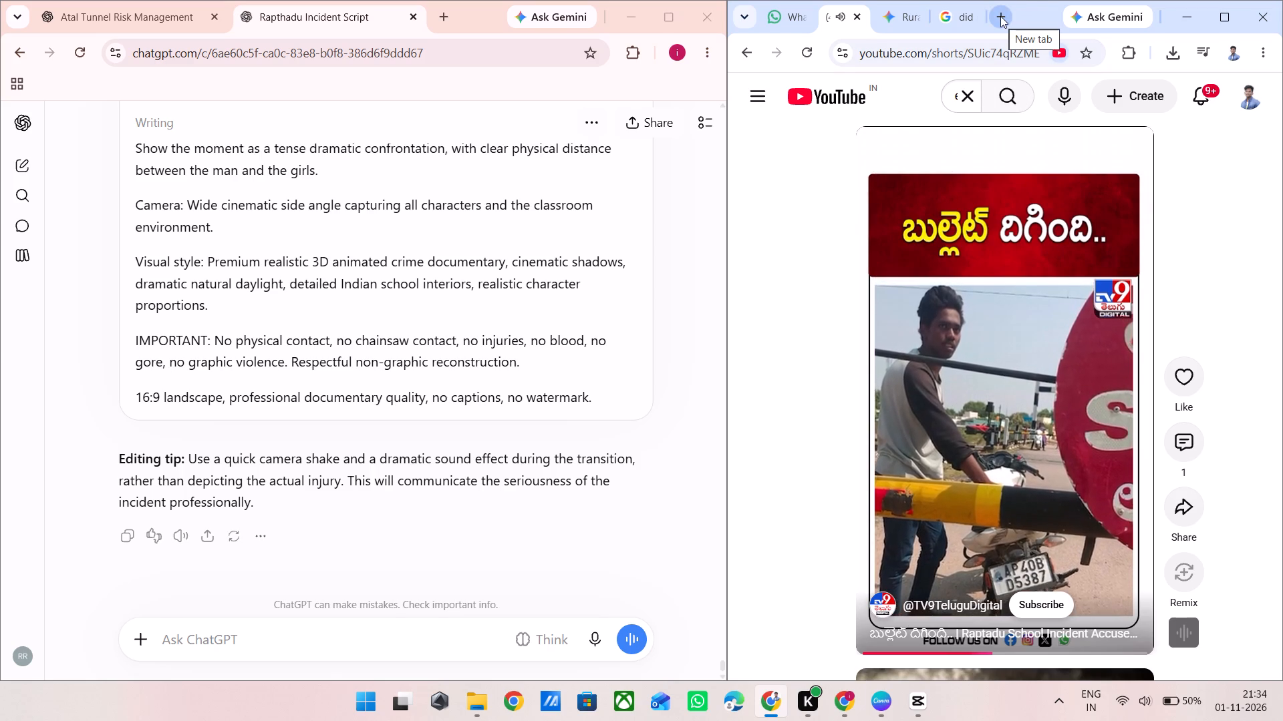
Read the comments on the TV9 Telugu Digital short and close them.
left_click(1180, 435)
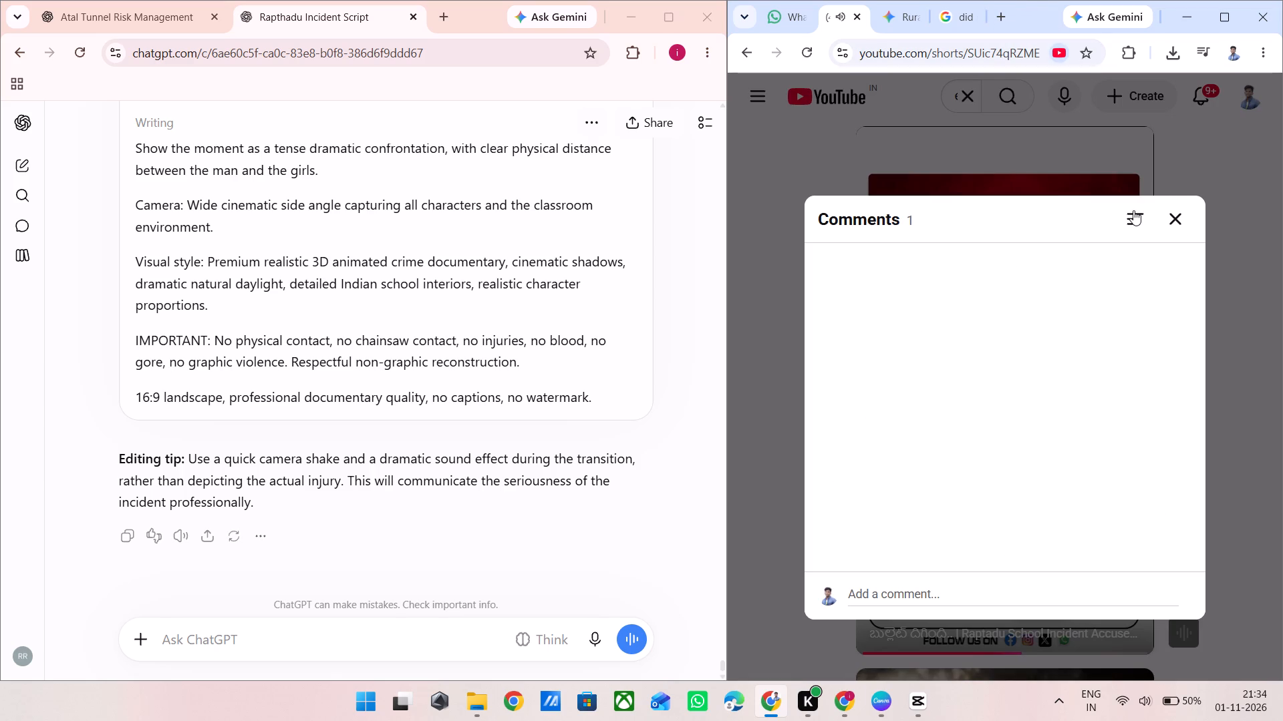
left_click(1133, 210)
left_click(1050, 327)
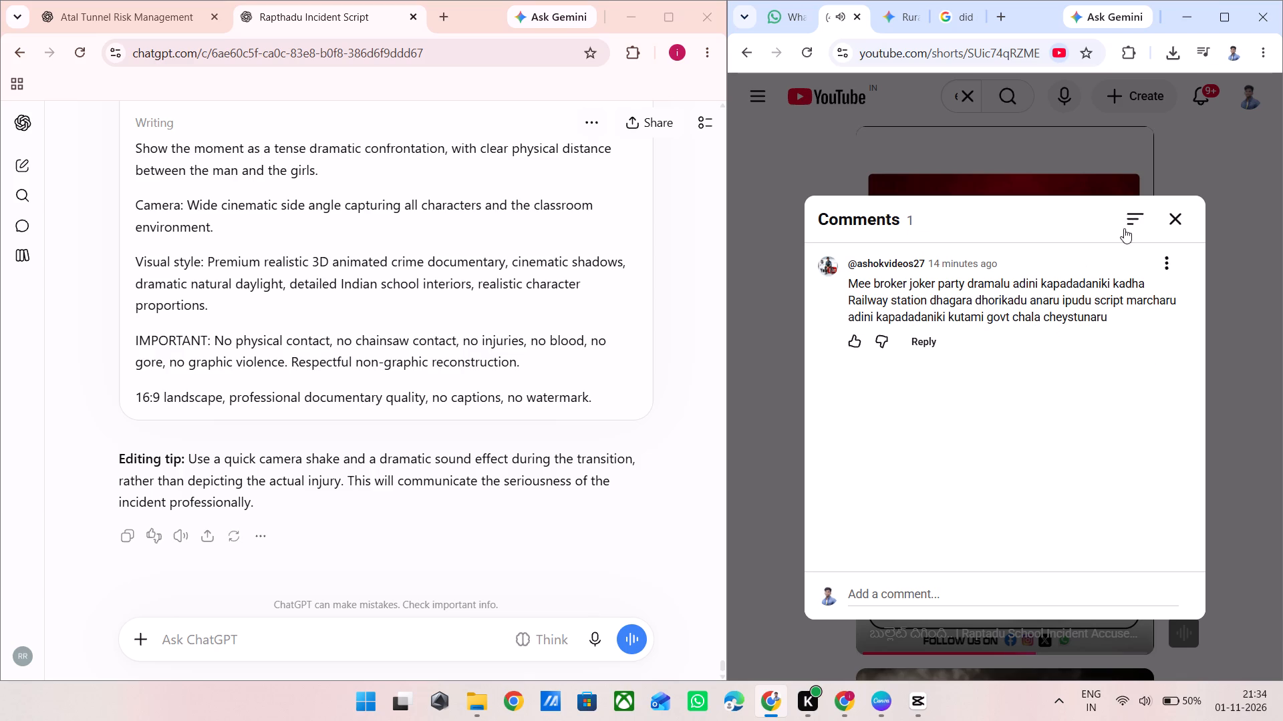
left_click(1169, 221)
Cut the TV9 short's URL from the address bar and return to the YouTube search results.
left_click(956, 51)
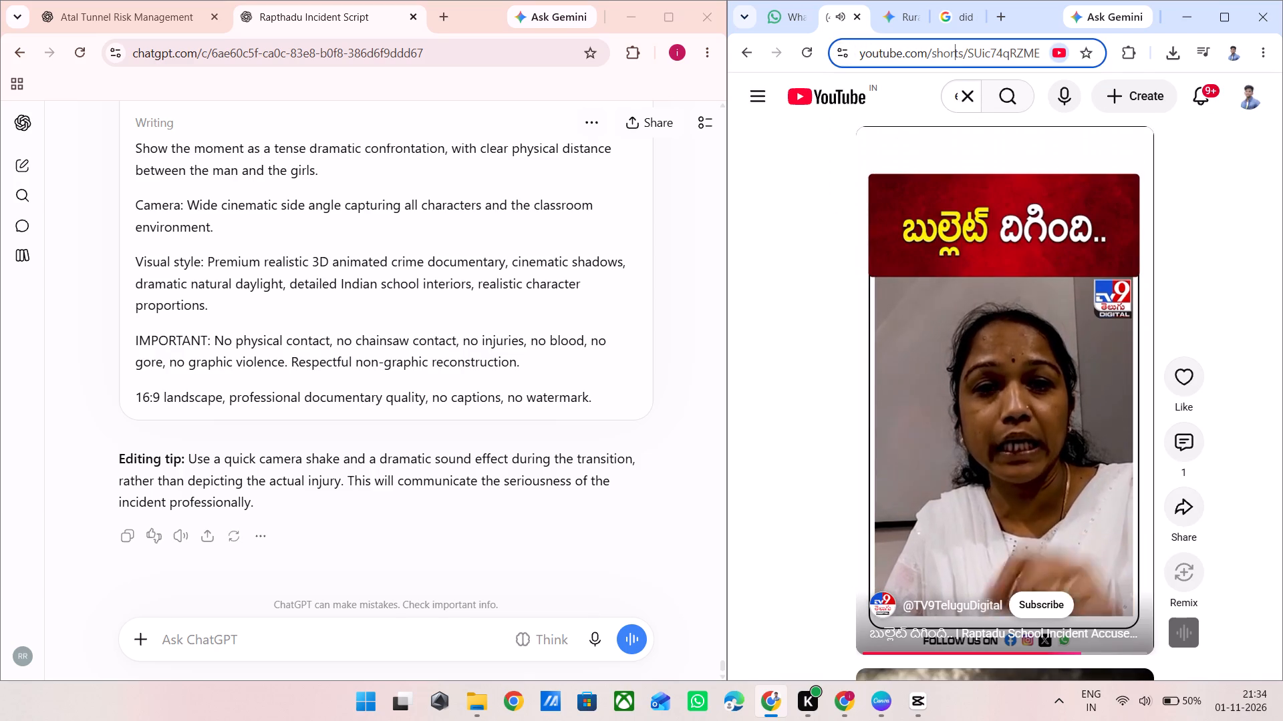
key("ctrl+x")
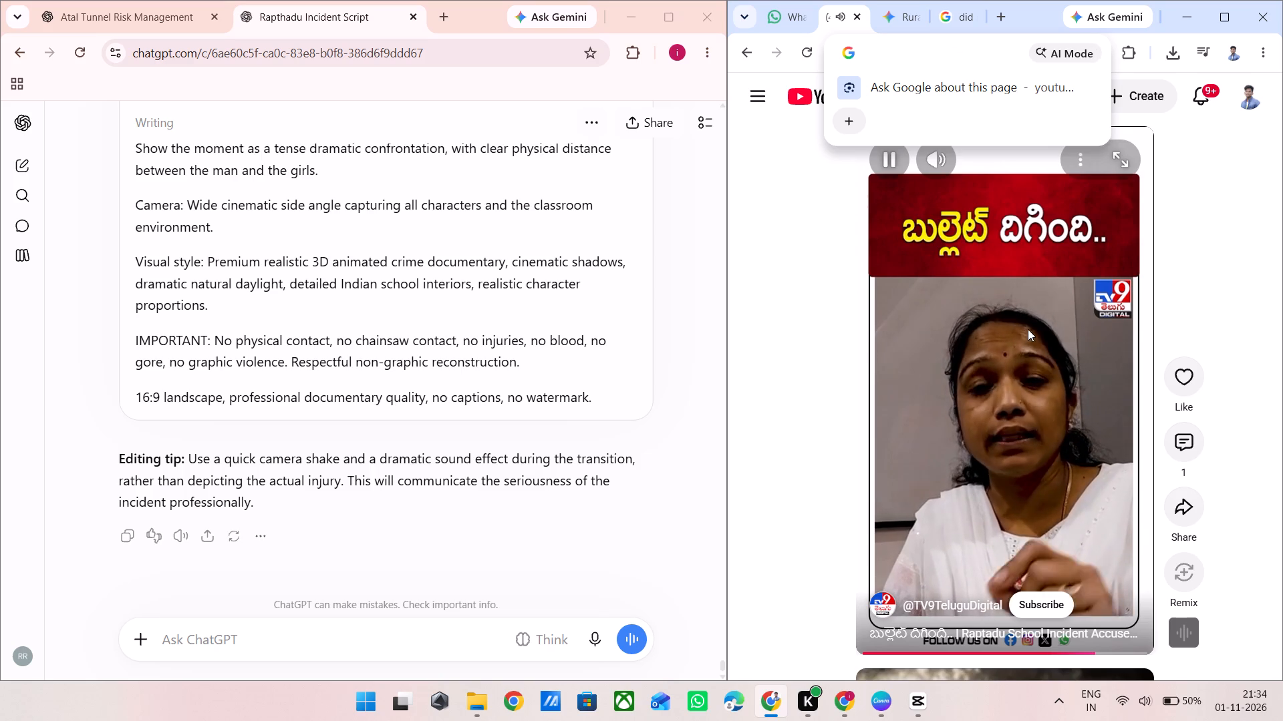
left_click(1221, 318)
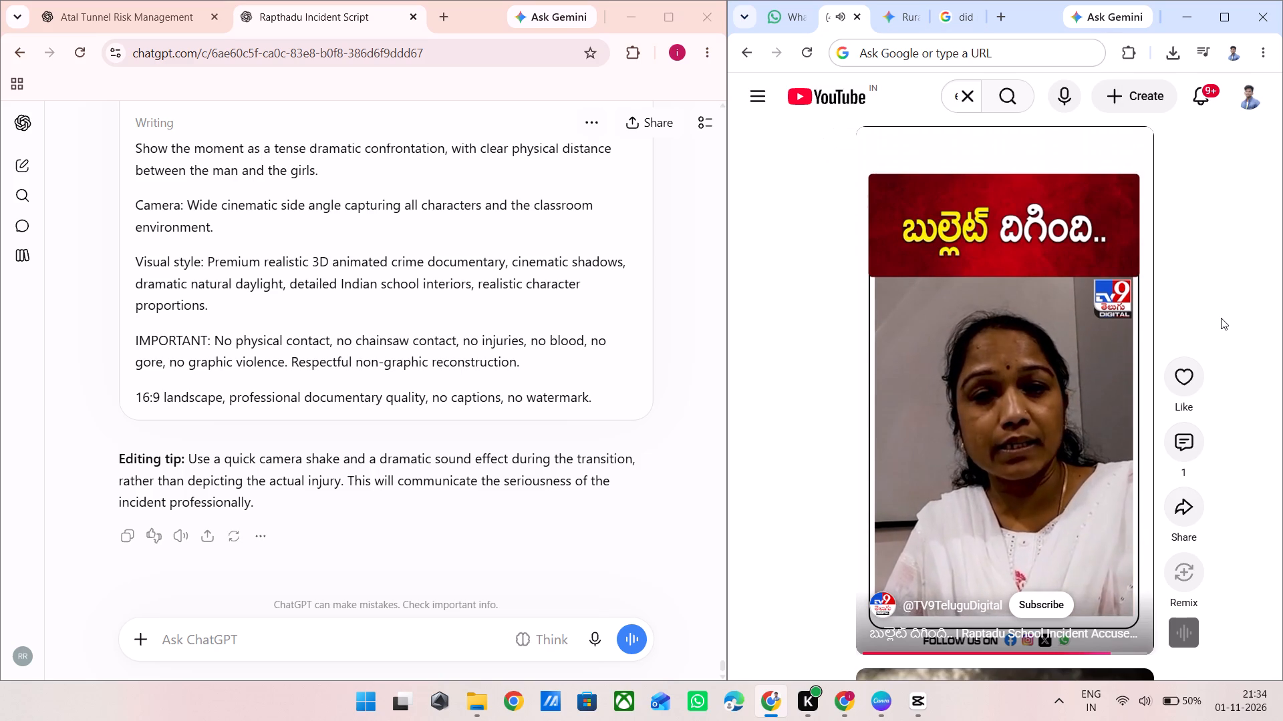
left_click(744, 55)
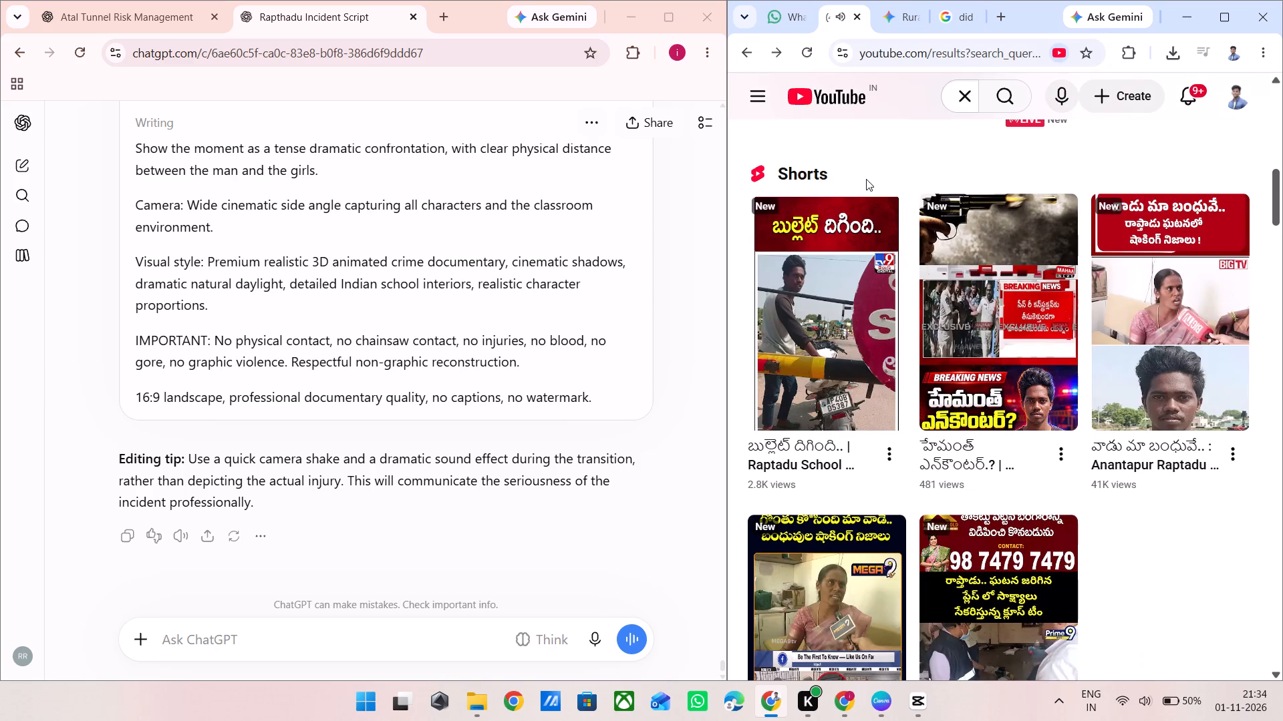
View the BIGTV Telugu Live short about the Raptadu incident and go back to the search results.
scroll(986, 497, "down", 1)
left_click(1145, 272)
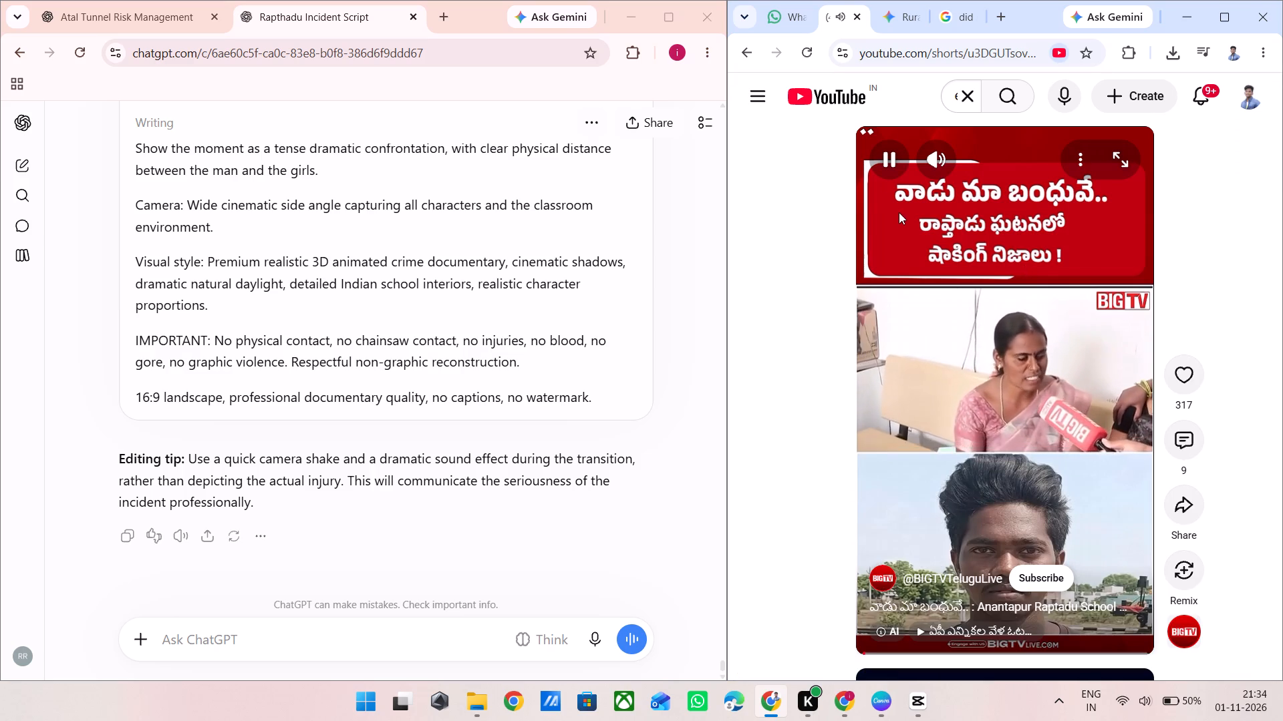
left_click(746, 53)
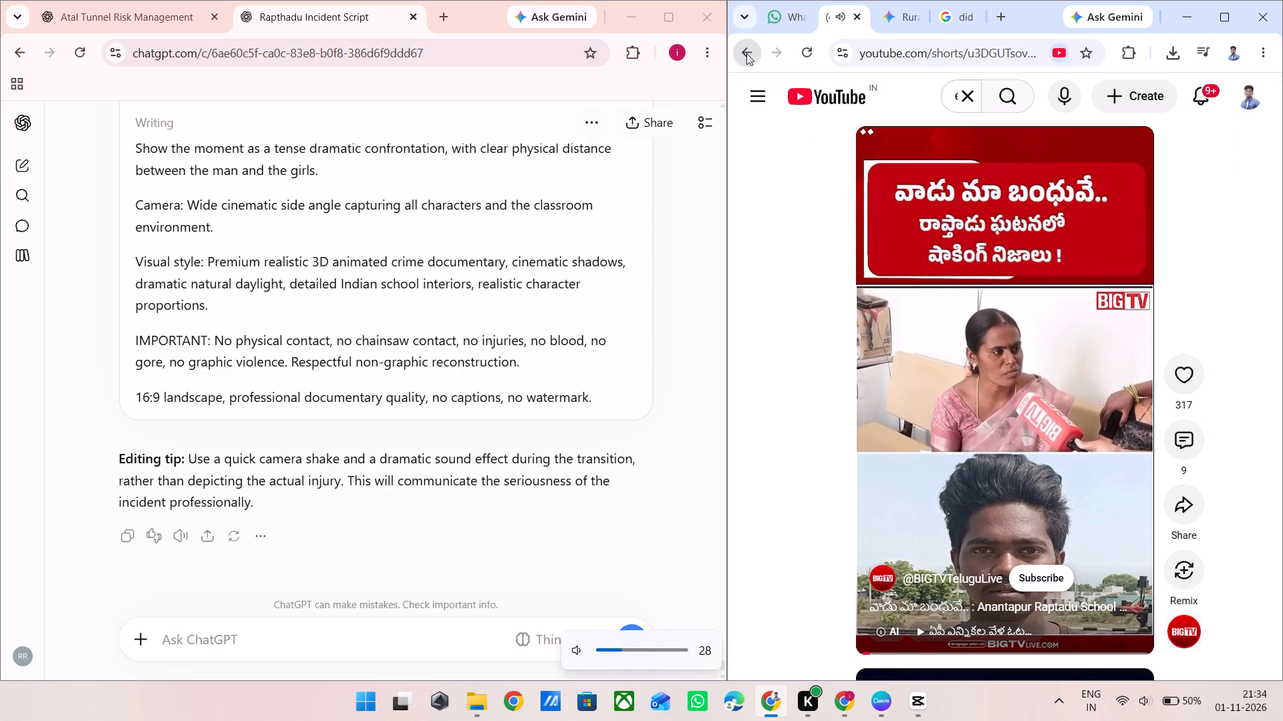
Open the Mahaa News short about the Rapthadu accused's encounter, like it and copy its share link.
left_click(973, 262)
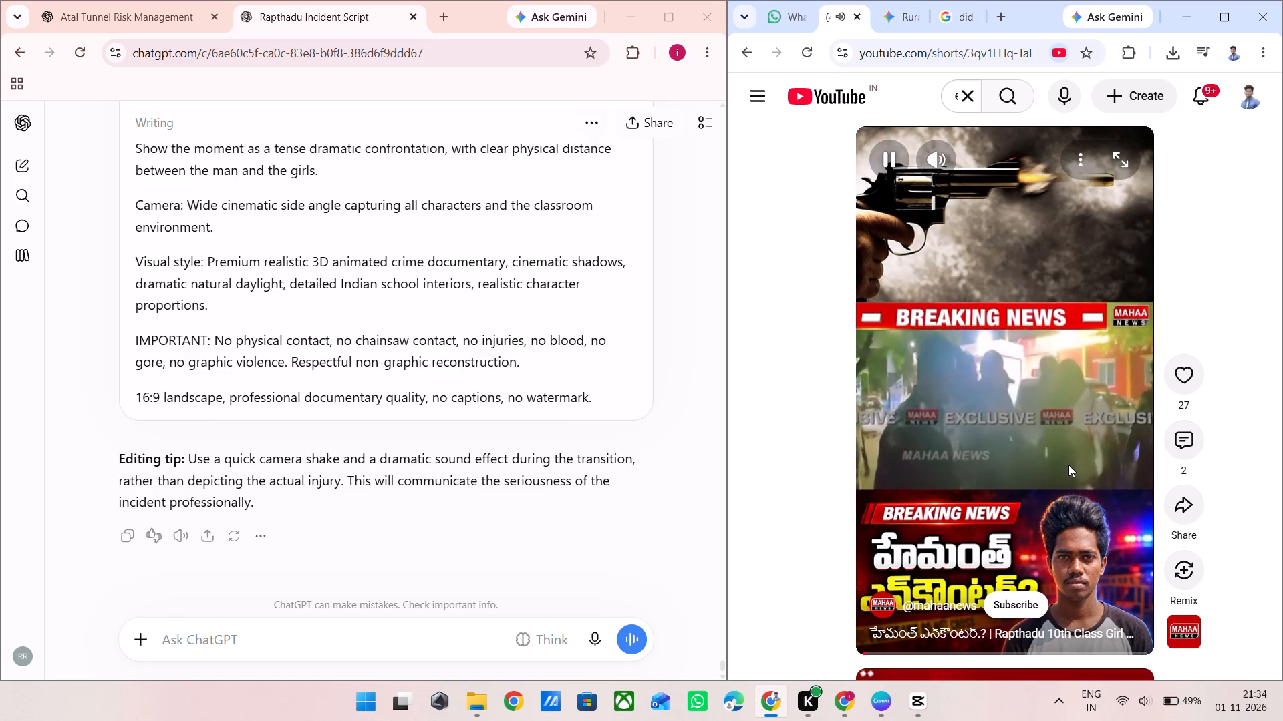
left_click(1183, 390)
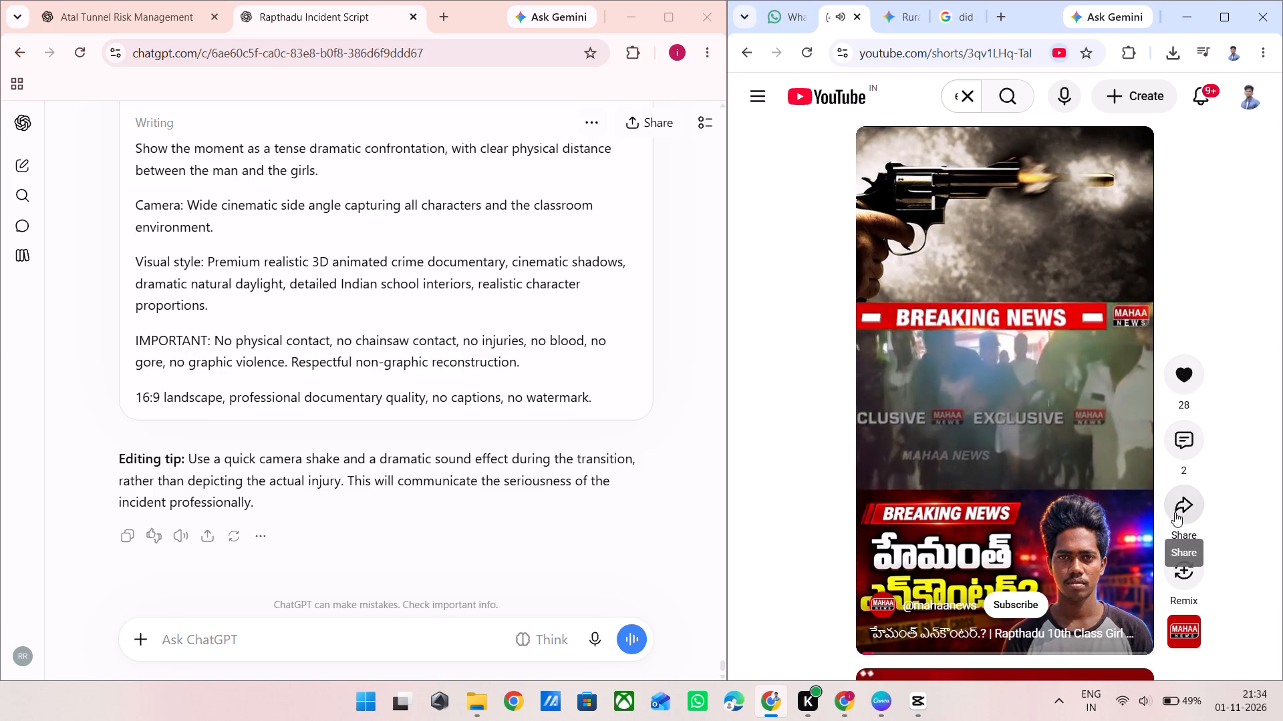
left_click(1176, 509)
left_click(1153, 438)
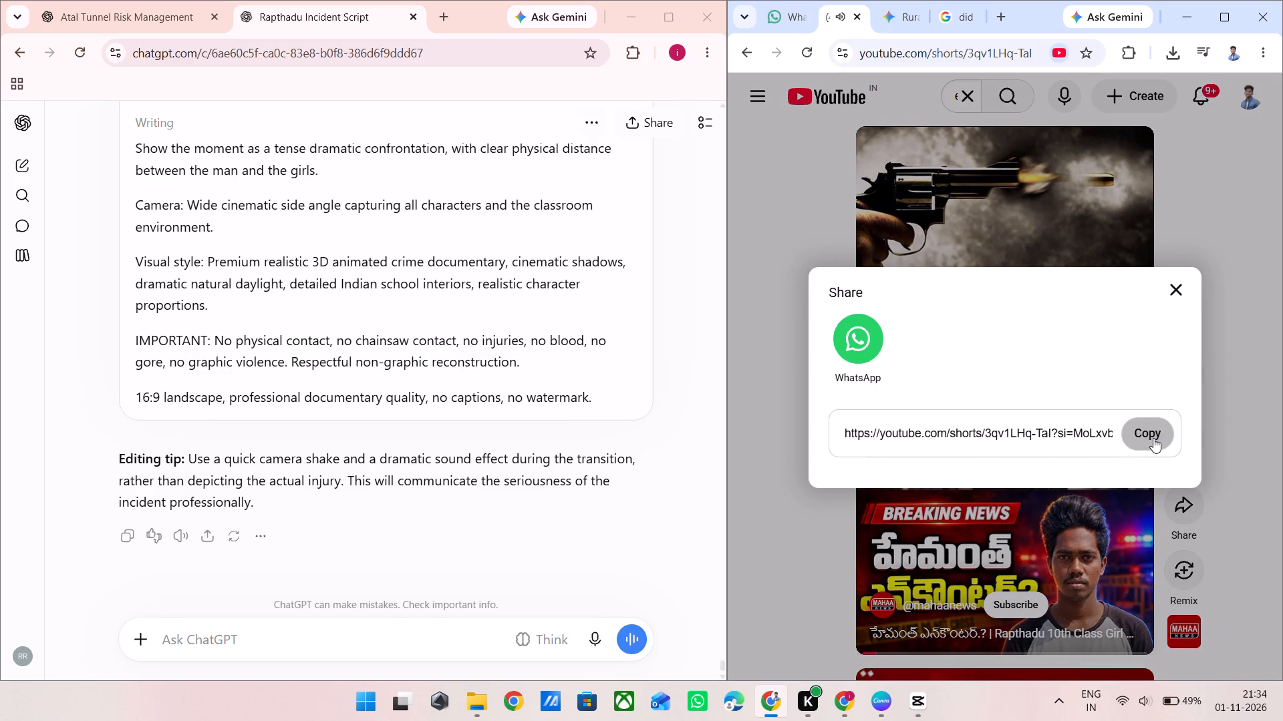
left_click(1177, 297)
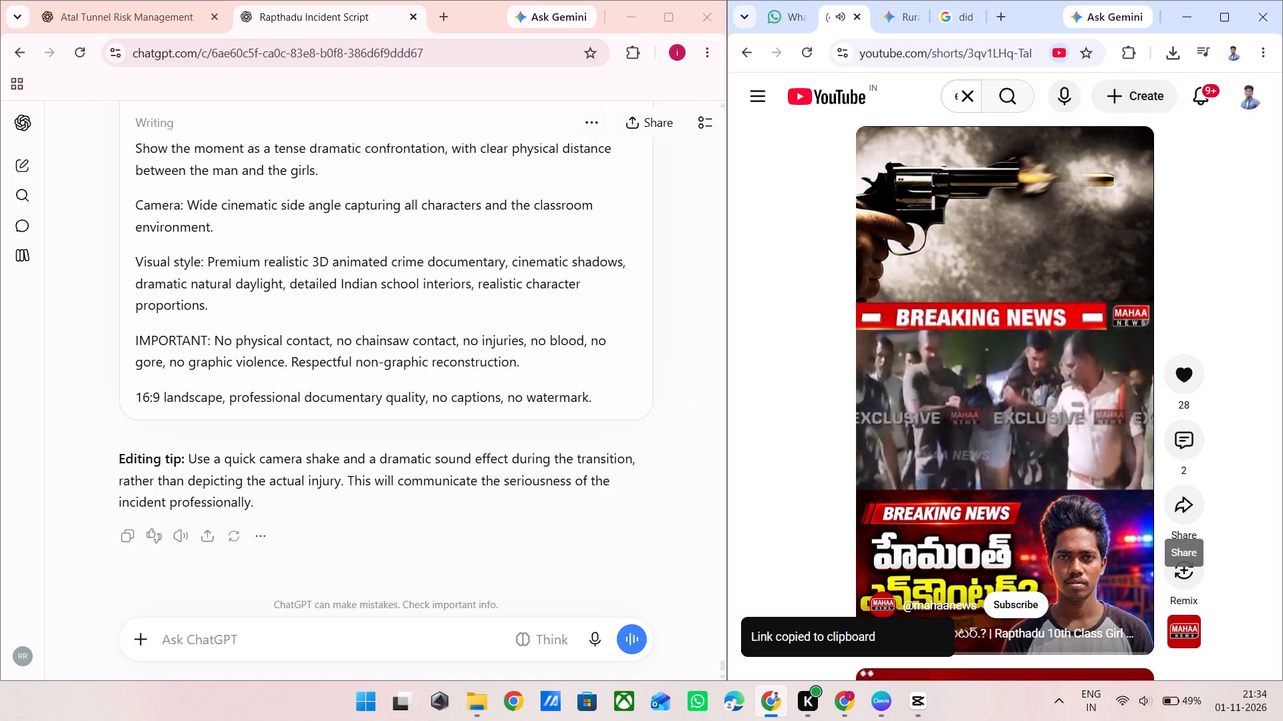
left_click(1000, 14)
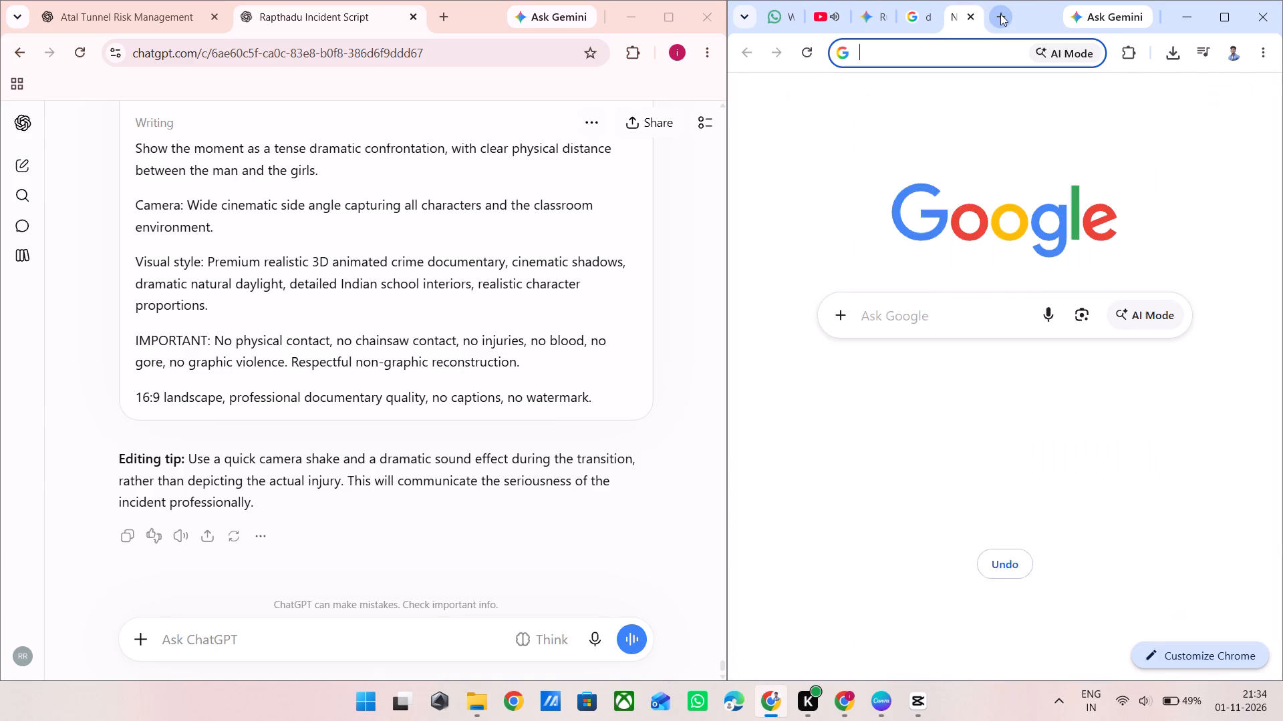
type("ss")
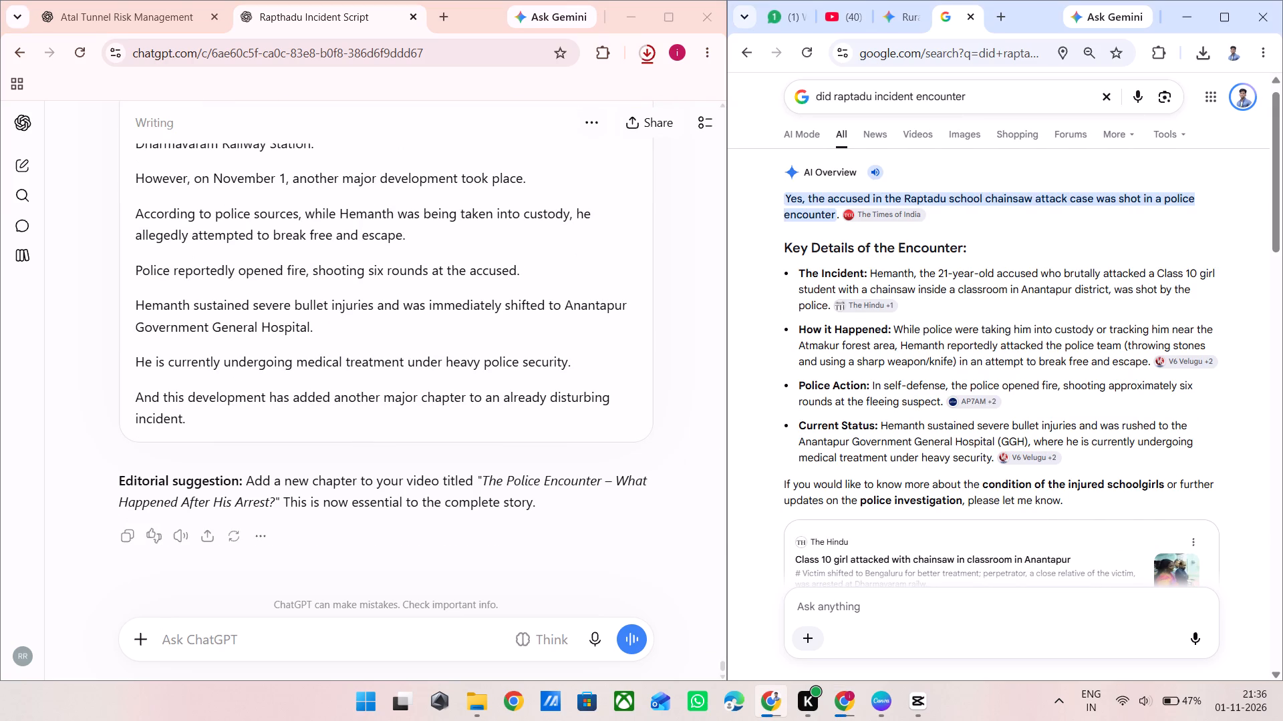
scroll(546, 338, "down", 1)
scroll(546, 338, "up", 3)
scroll(546, 338, "down", 1)
scroll(546, 338, "up", 7)
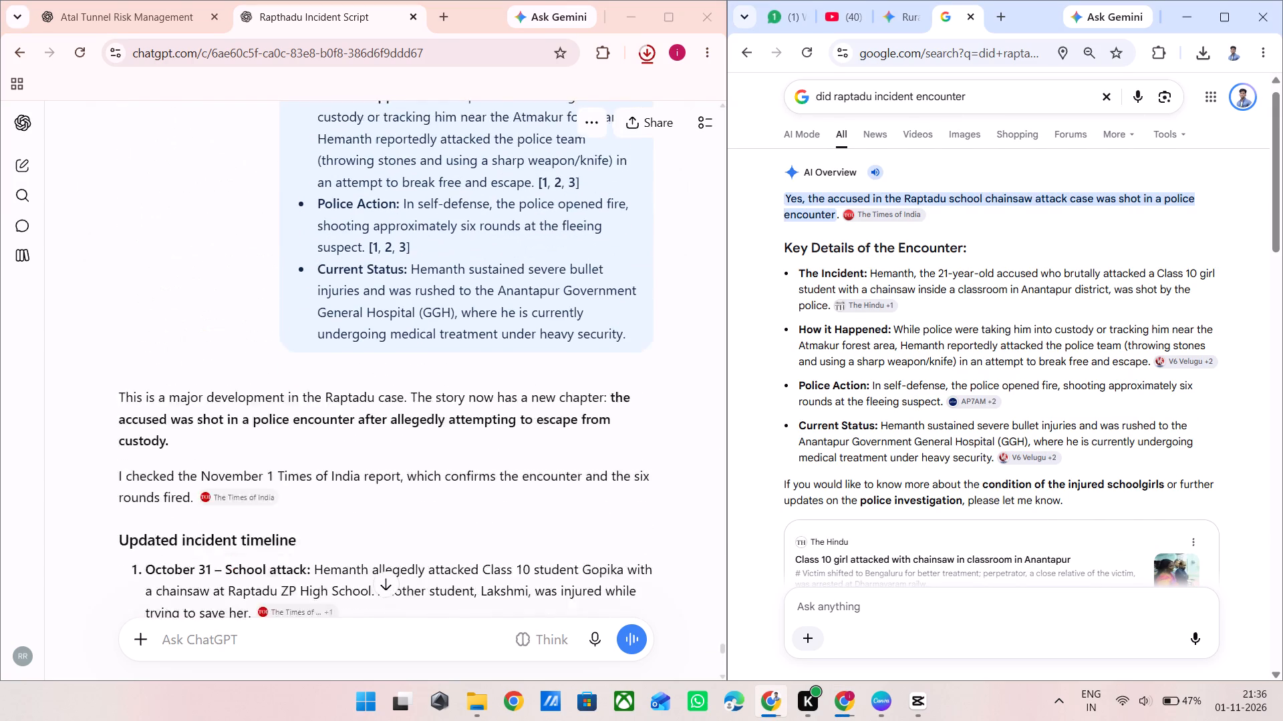
scroll(546, 338, "down", 7)
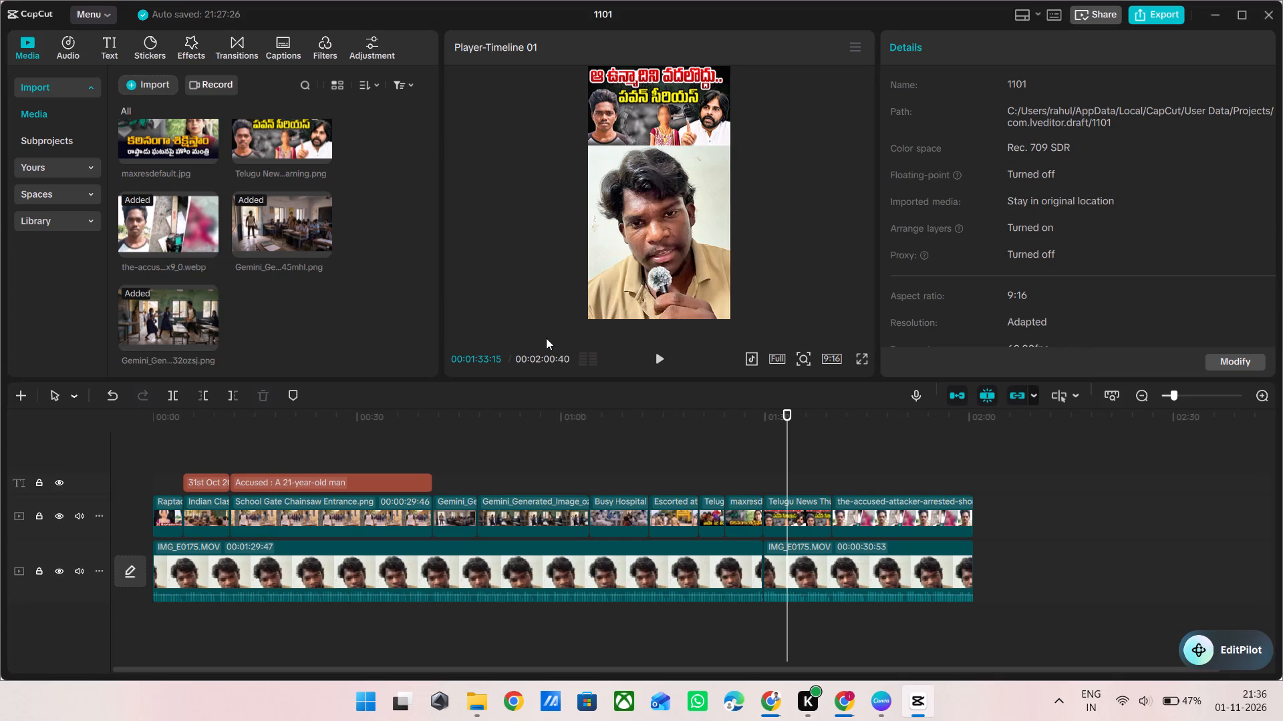
Cut the Telugu News Thumbnail image, the accused-attacker image and the second IMG_E0175.MOV clip from the end of the timeline.
left_click(476, 489)
left_click_drag(476, 489, 791, 478)
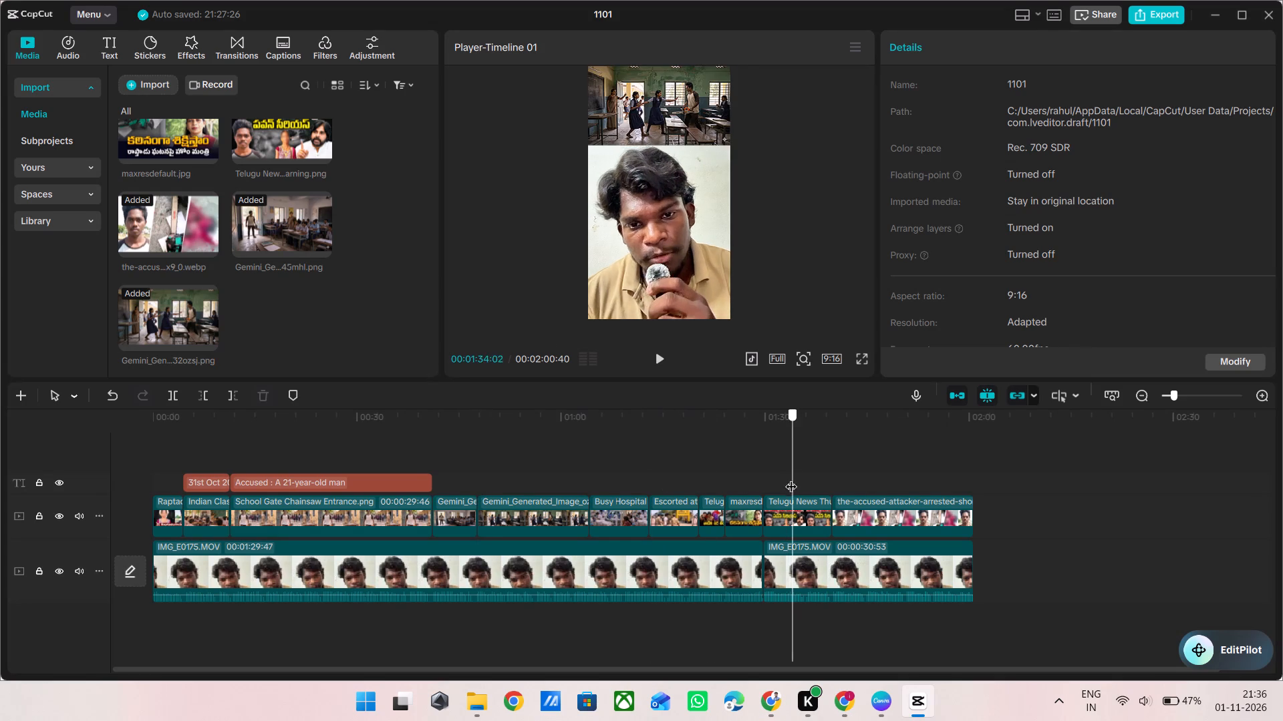
left_click_drag(791, 478, 722, 485)
key("space")
scroll(832, 485, "up", 5, "ctrl")
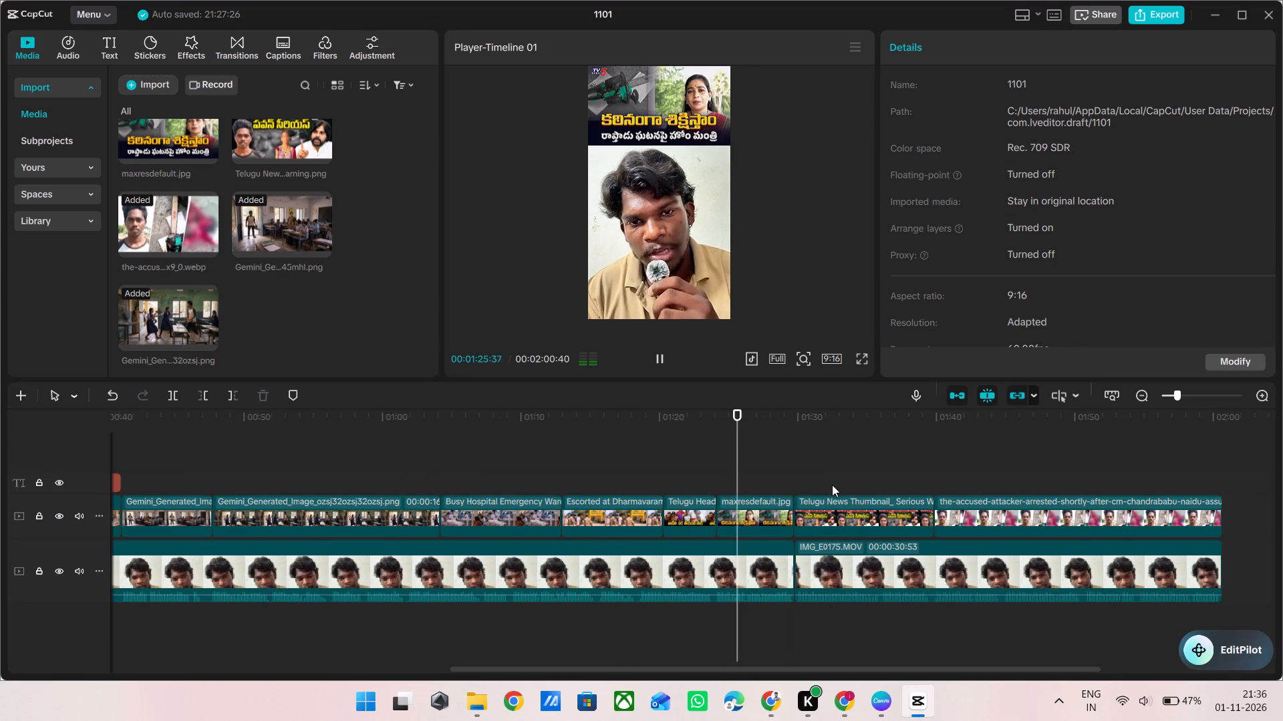
scroll(832, 485, "up", 1, "ctrl")
scroll(832, 485, "left", 1)
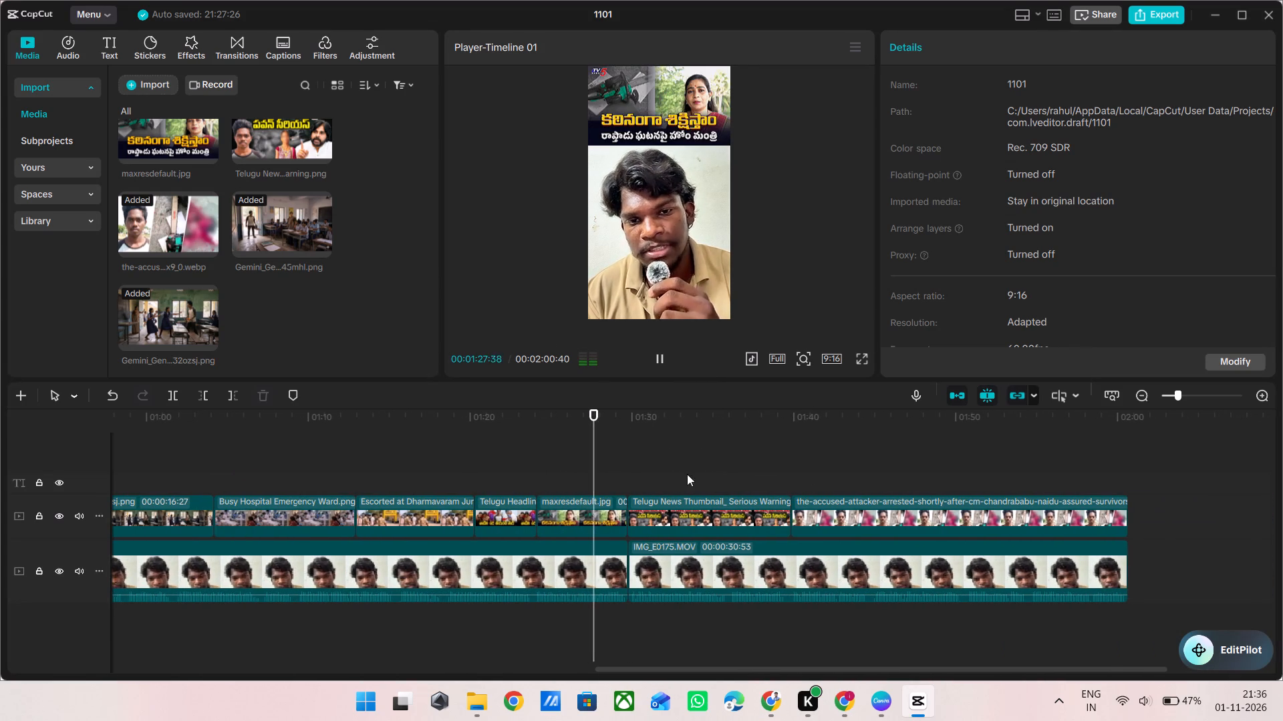
left_click_drag(663, 462, 731, 559)
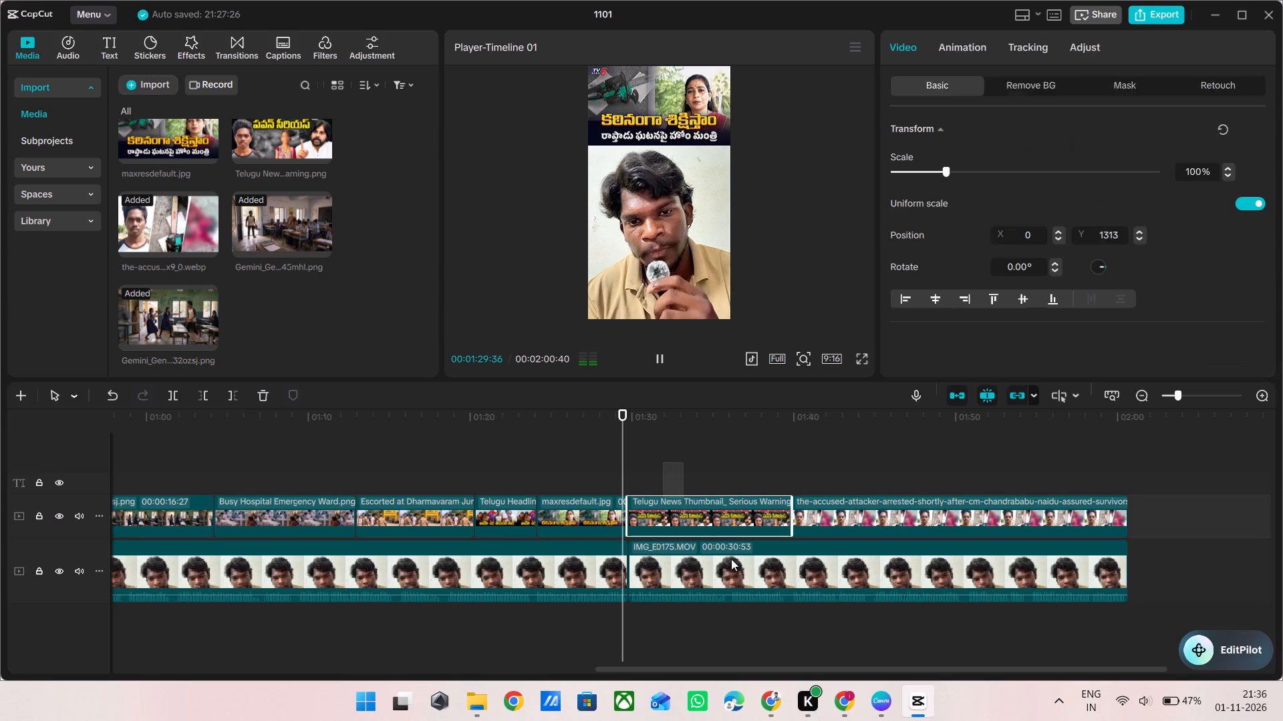
left_click_drag(731, 559, 1028, 644)
key("ctrl+x")
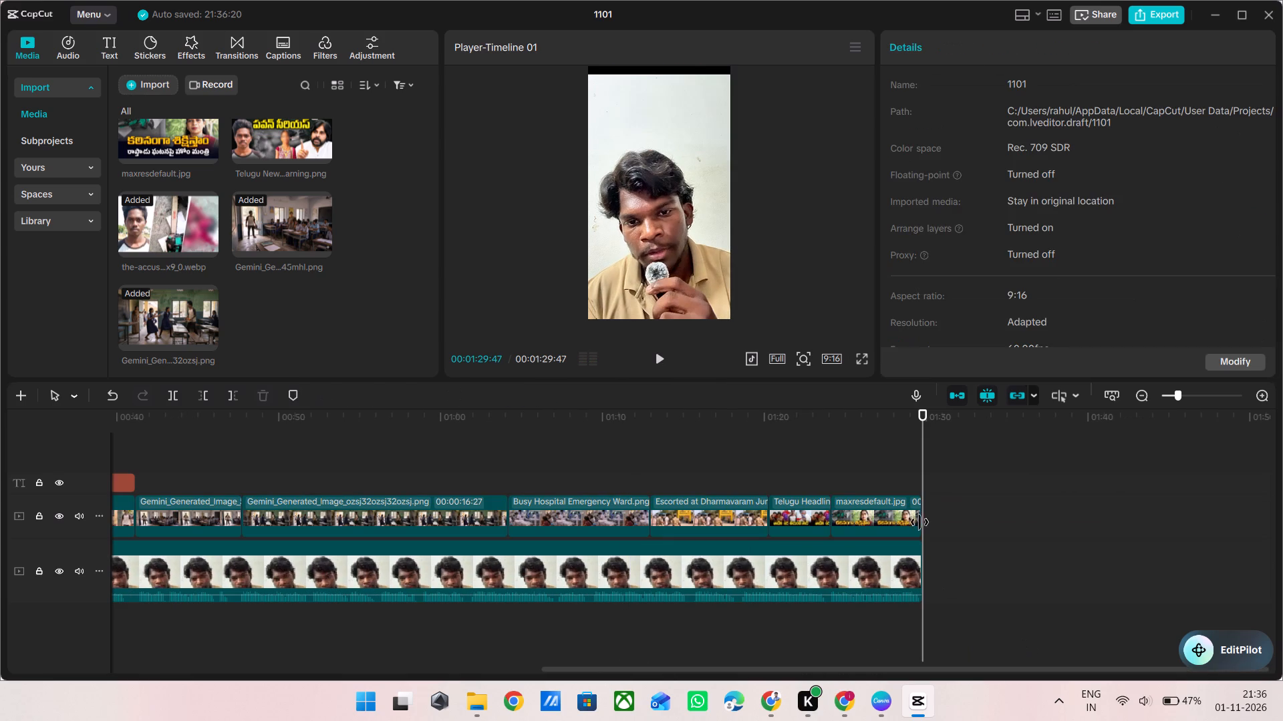
Play back the new ending and extend the end of the IMG_E0175.MOV clip to 00:01:30:26.
left_click(907, 495)
key("space")
scroll(728, 545, "left", 7)
scroll(728, 545, "down", 5, "ctrl")
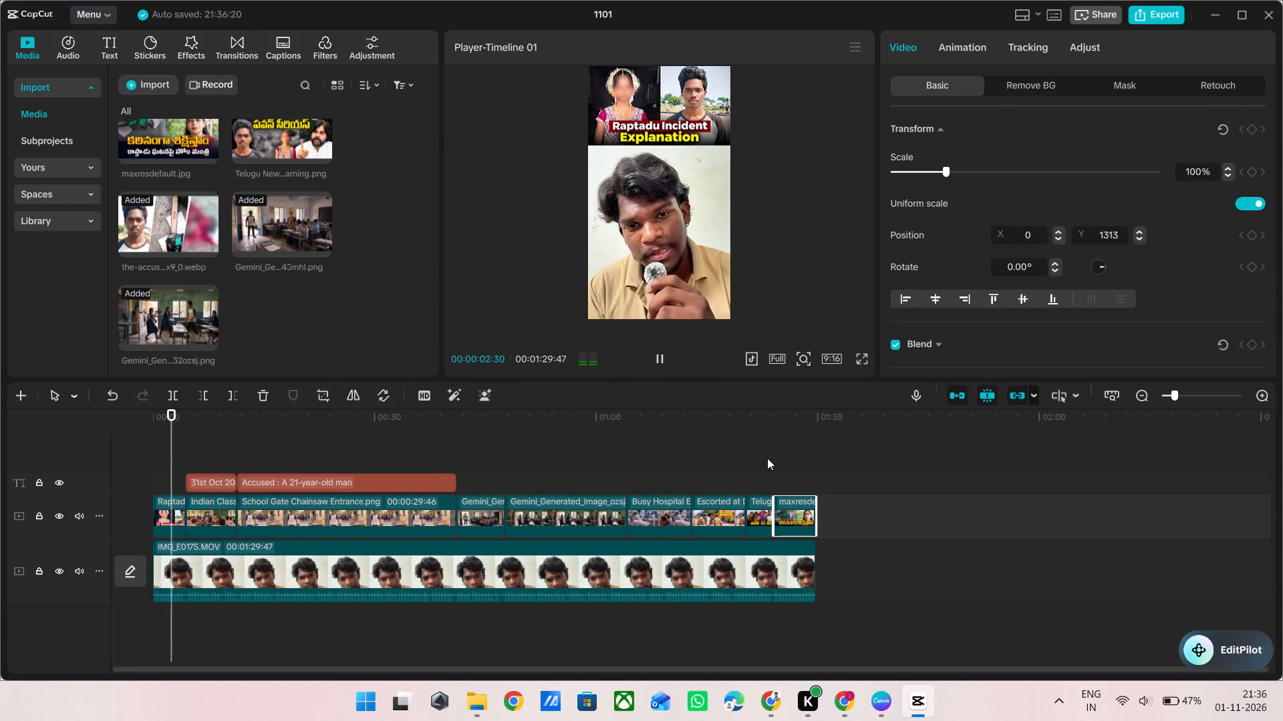
left_click(767, 458)
left_click_drag(767, 458, 796, 463)
key("space")
key("space")
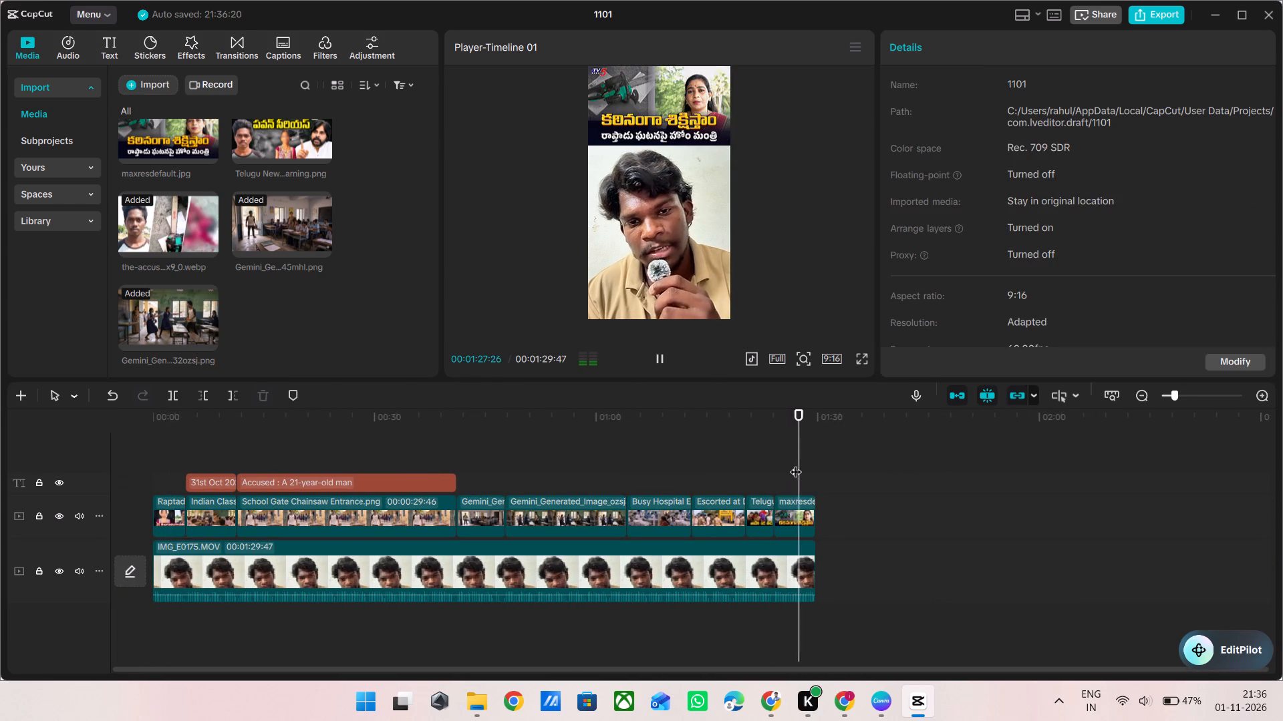
key("space")
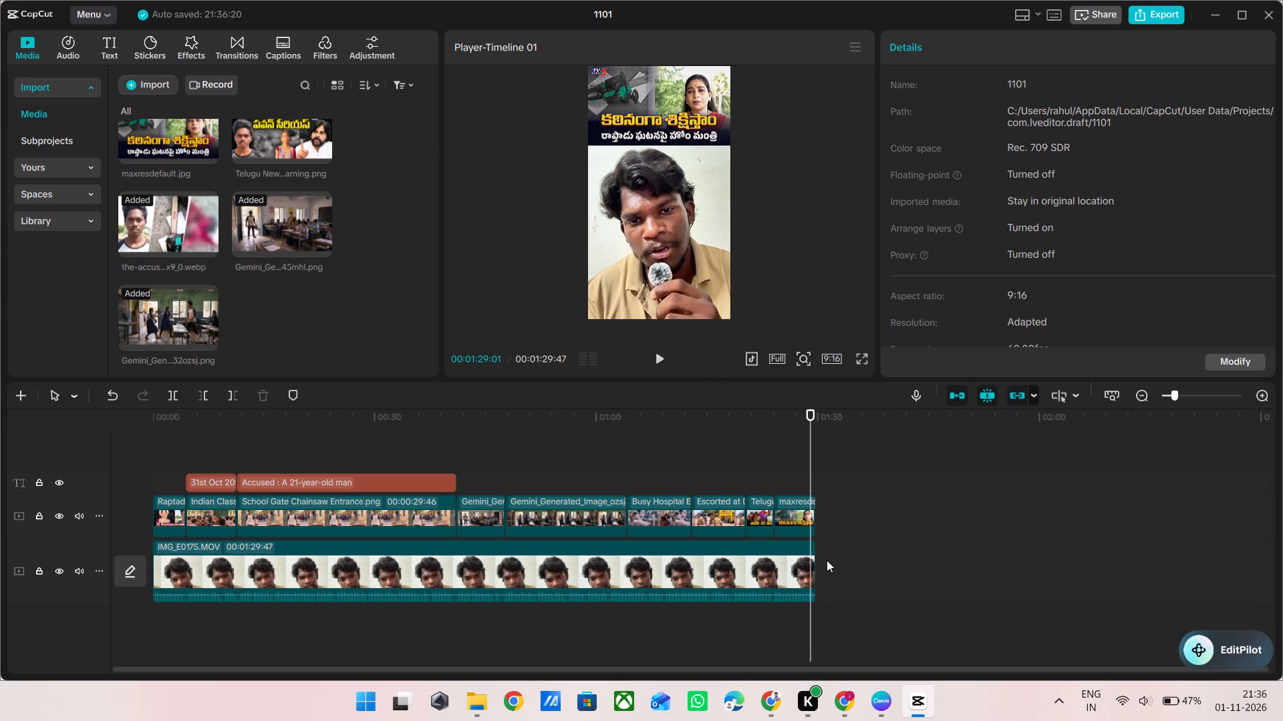
left_click(793, 570)
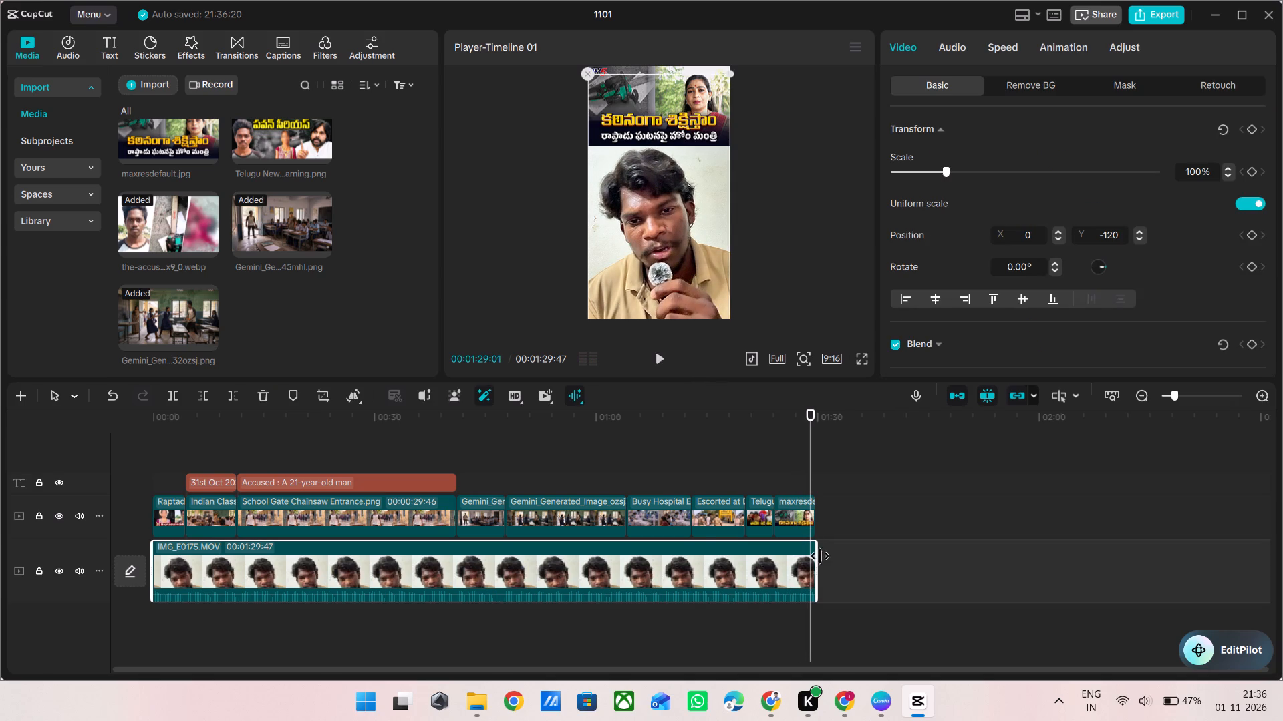
left_click(817, 556)
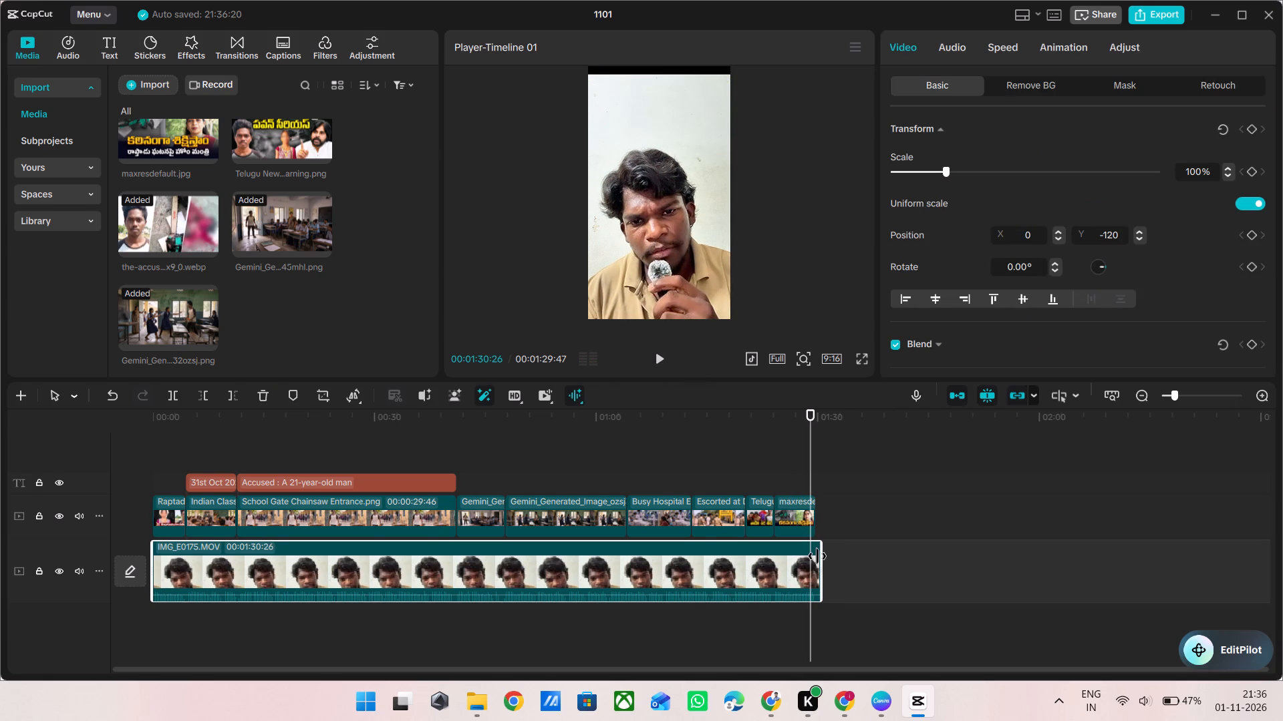
left_click(871, 547)
double_click(871, 547)
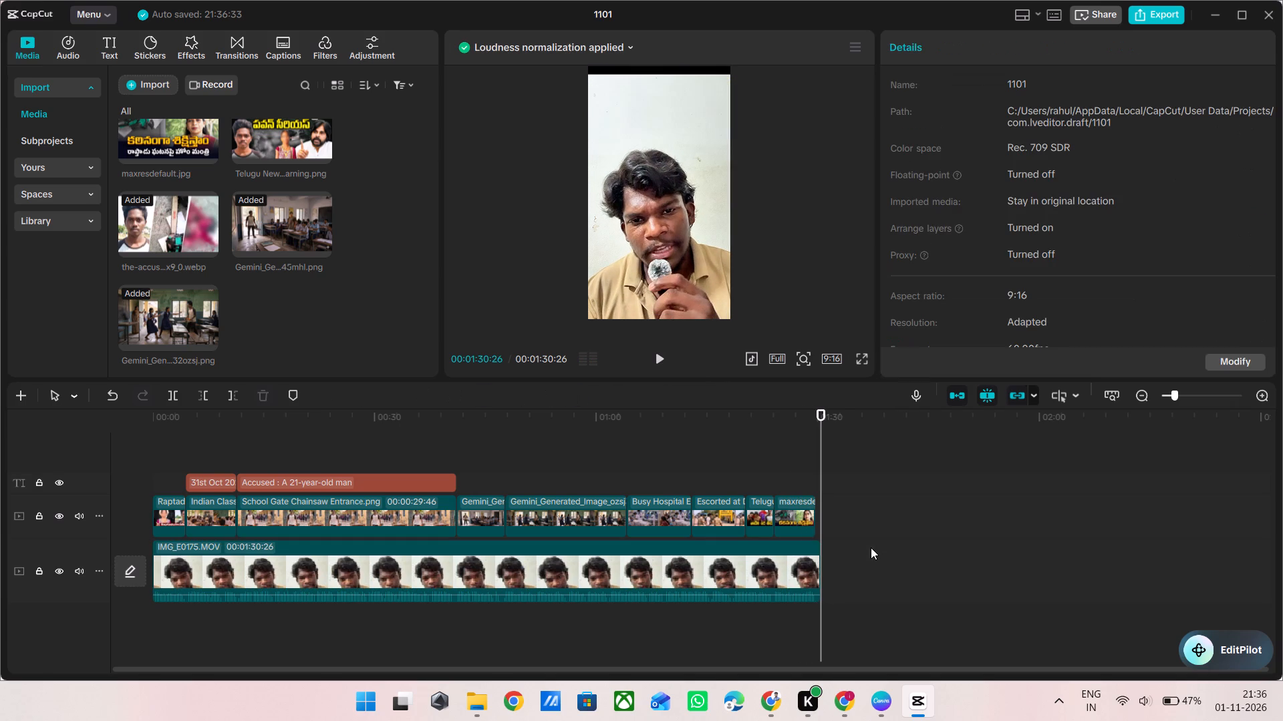
Find where the closing speech ends and trim off the rest of the IMG_E0175.MOV clip after 00:01:30:11.
left_click(796, 457)
key("space")
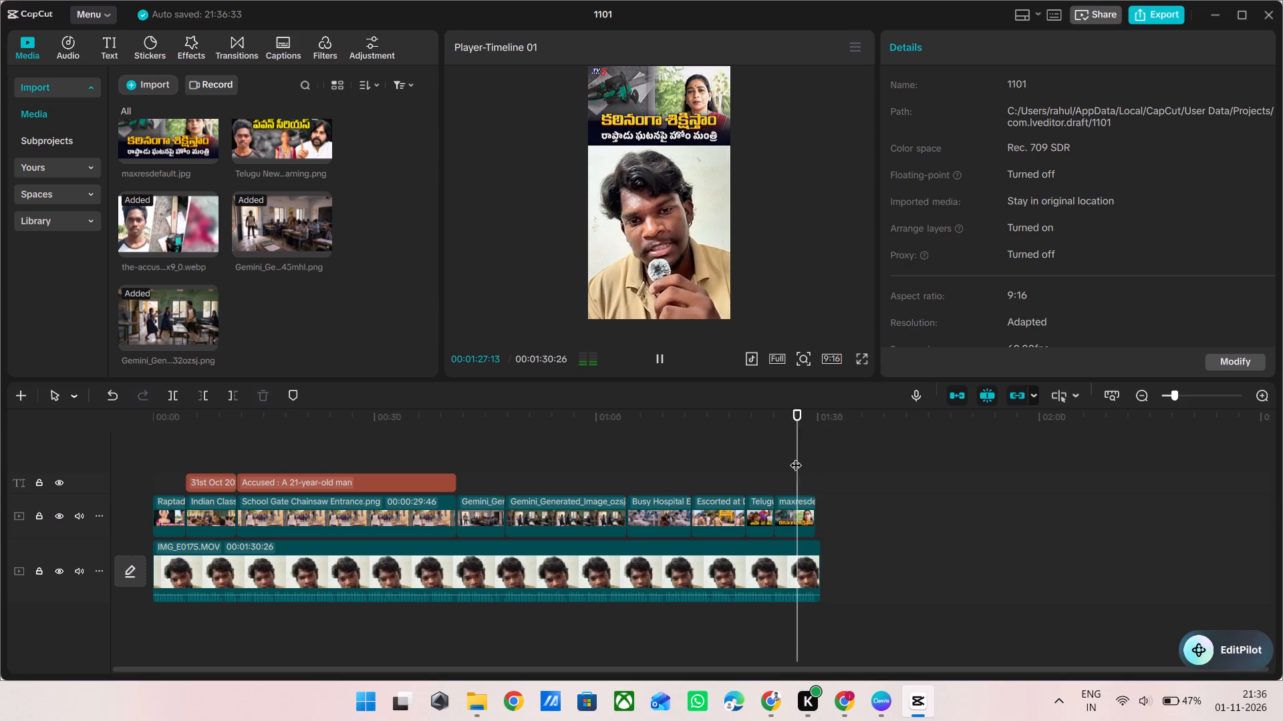
scroll(893, 482, "up", 6, "ctrl")
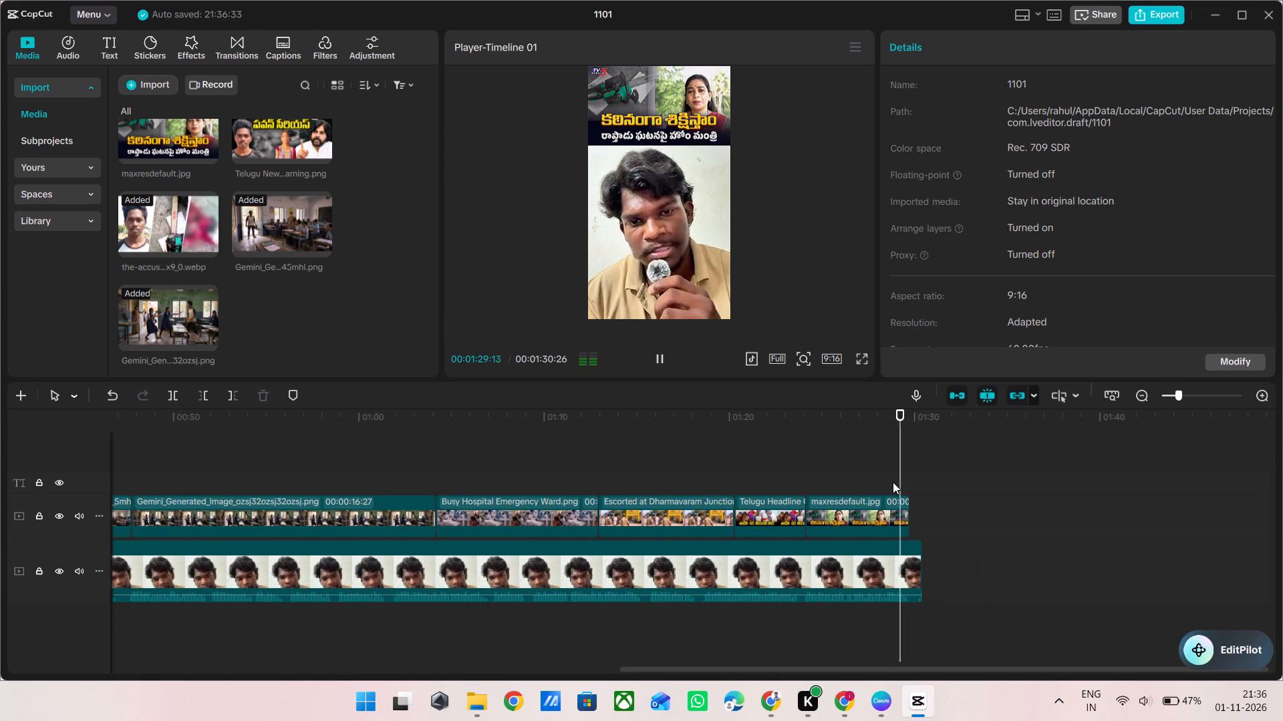
key("space")
scroll(870, 522, "up", 5, "ctrl")
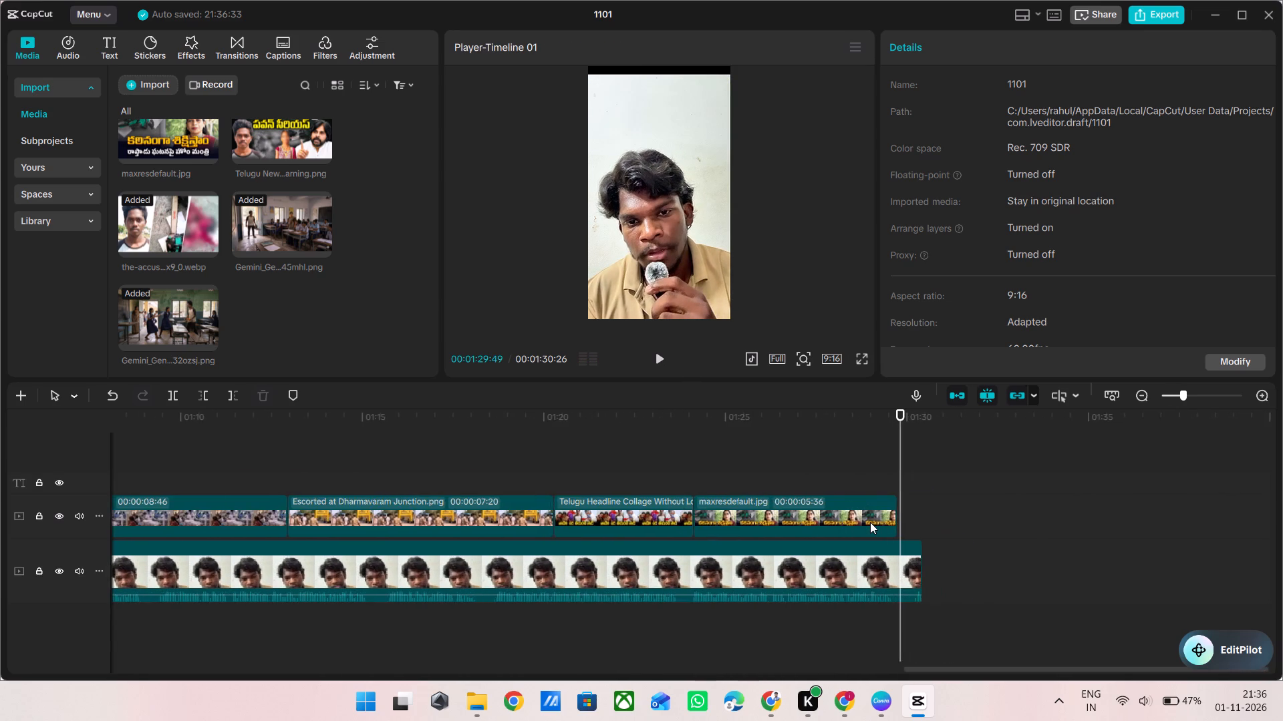
scroll(870, 522, "up", 13, "ctrl")
key("space")
key("space")
key("space")
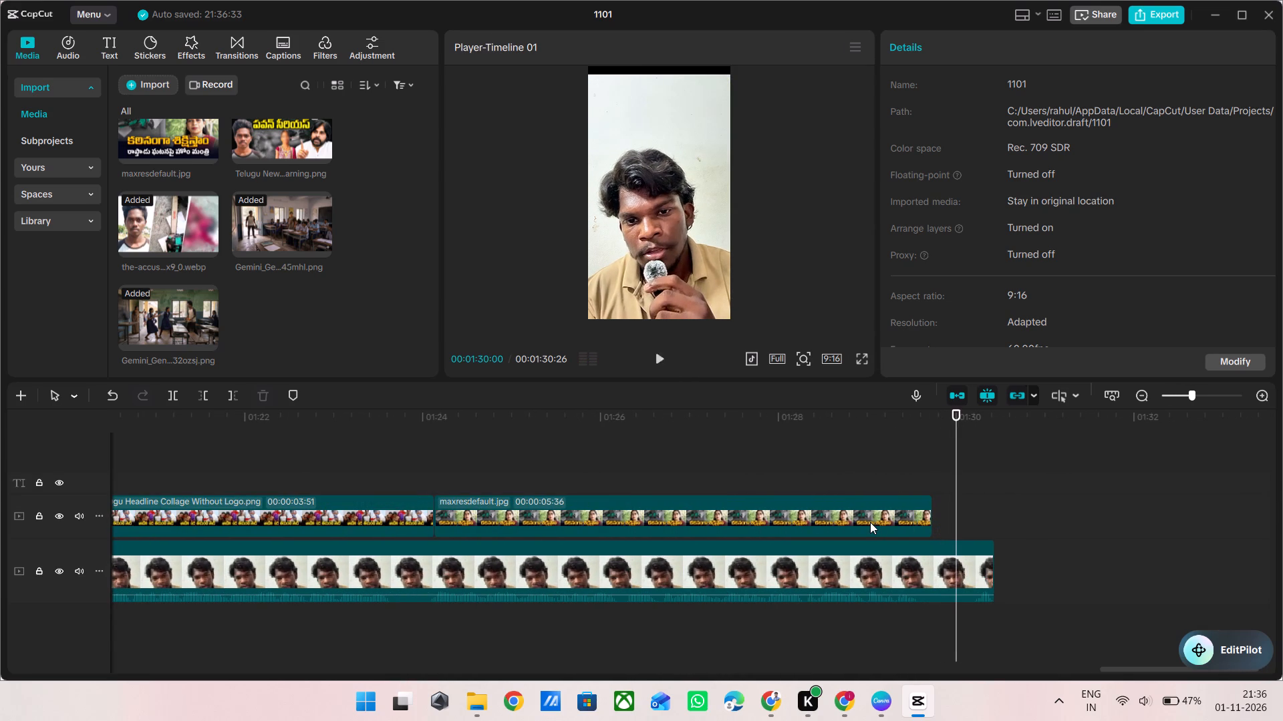
key("space")
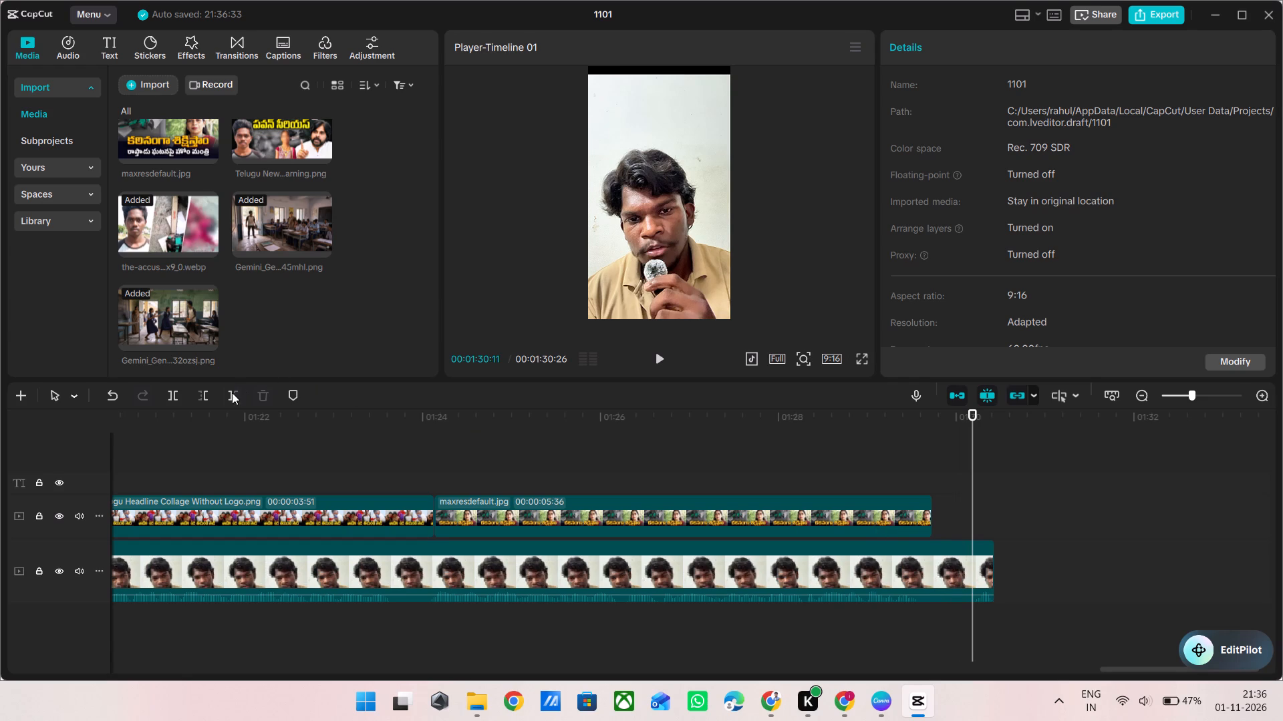
left_click(232, 393)
Extend the maxresdefault.jpg overlay to 00:00:06:03 so it ends level with the IMG_E0175.MOV clip.
left_click(883, 509)
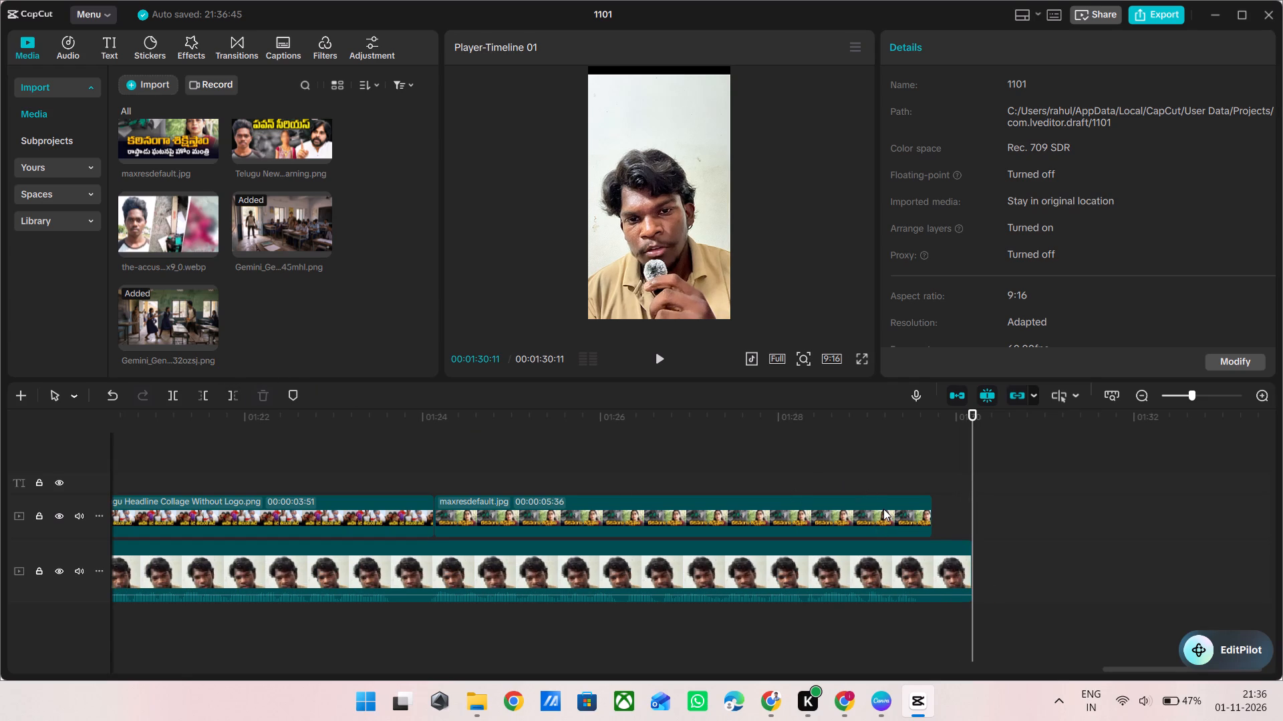
left_click_drag(935, 515, 960, 518)
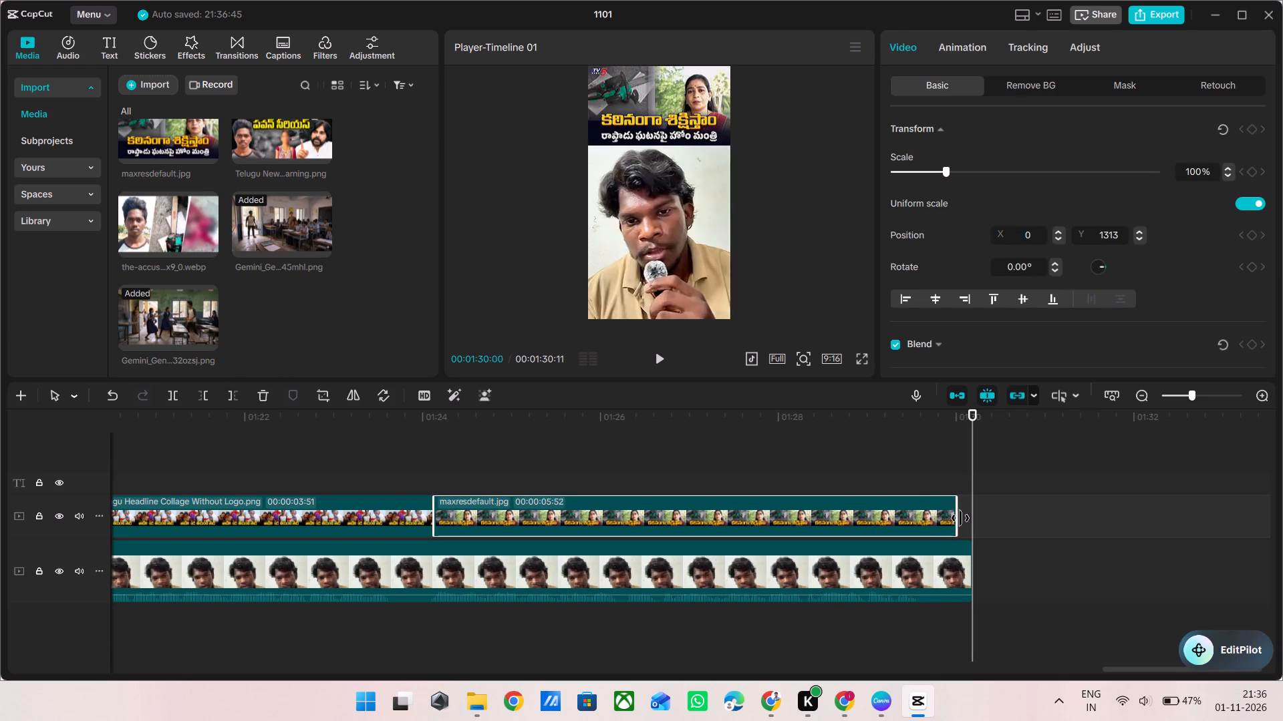
left_click_drag(960, 518, 970, 518)
left_click(878, 479)
Return to the start of the timeline and play the opening to check the thumbnail and first clips.
left_click_drag(878, 479, 225, 429)
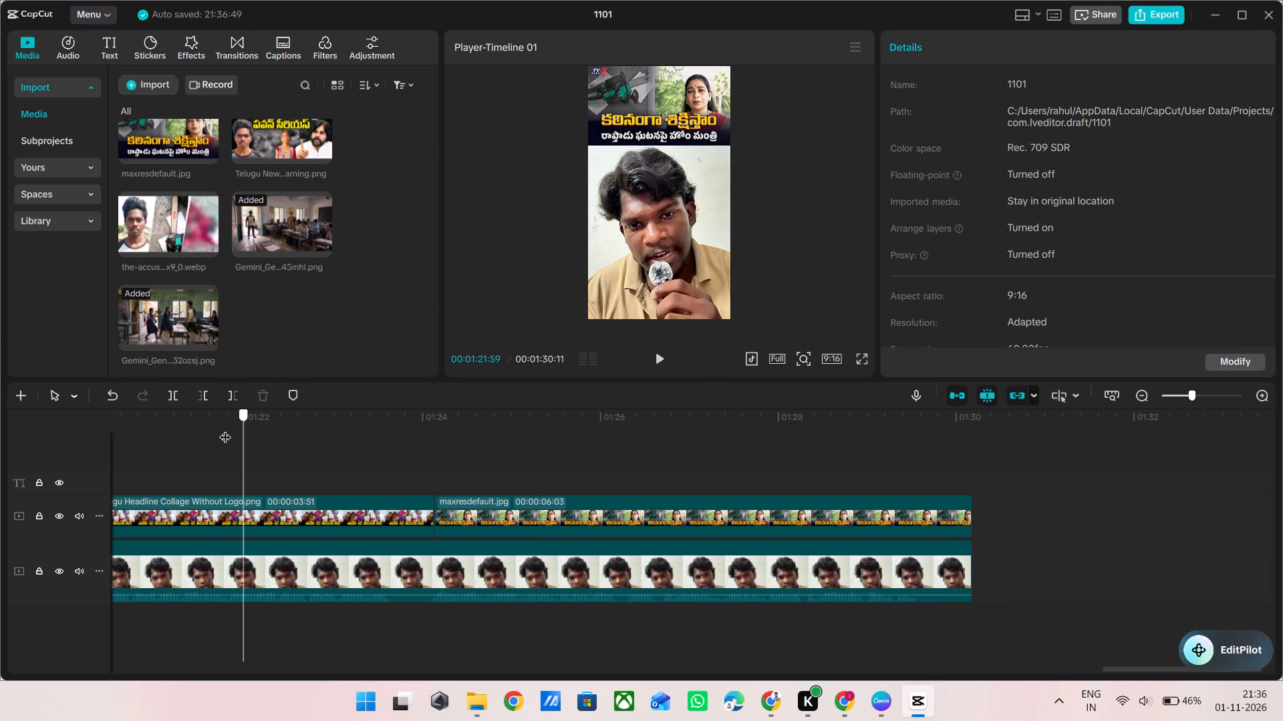
left_click_drag(225, 429, 24, 454)
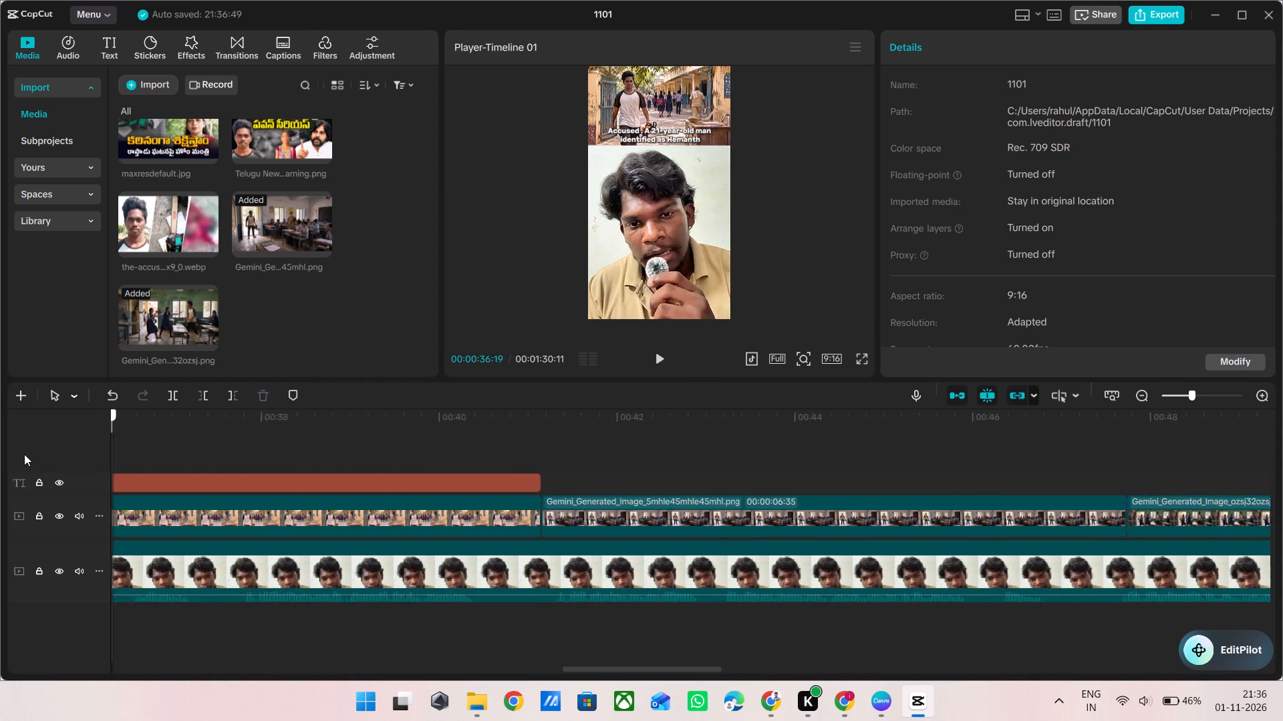
left_click_drag(24, 454, 4, 449)
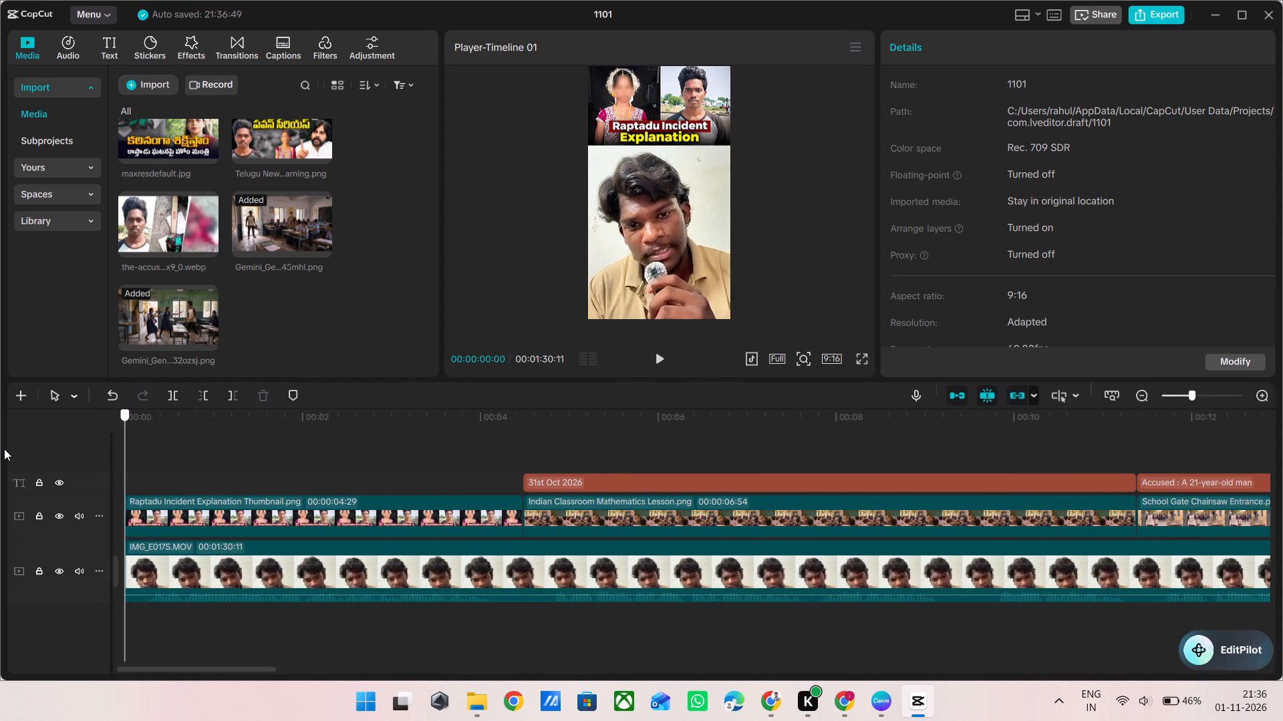
left_click_drag(4, 449, 9, 451)
key("space")
scroll(462, 496, "down", 6, "ctrl")
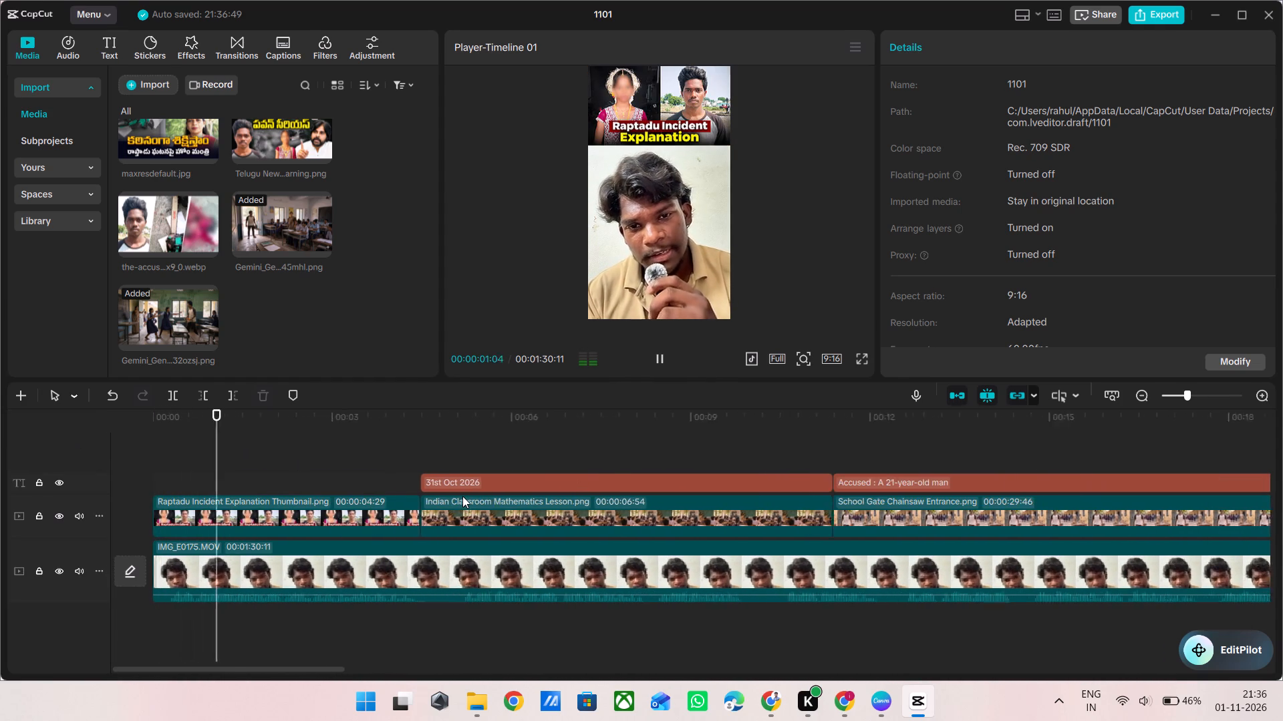
scroll(462, 496, "down", 1, "ctrl")
scroll(462, 496, "up", 1)
scroll(462, 496, "down", 11, "ctrl")
key("space")
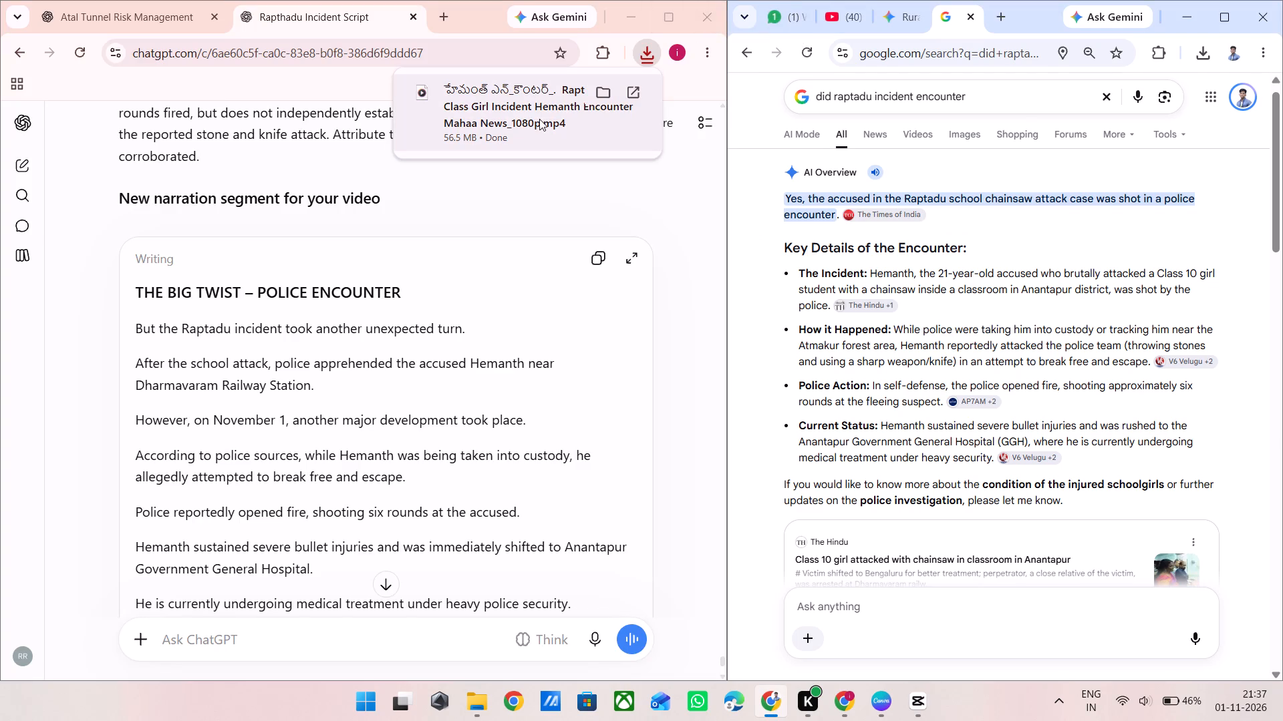
Import the downloaded Mahaa News 1080p encounter video into the CapCut project and place it on the main track directly after the IMG_E0175.MOV clip.
left_click(600, 96)
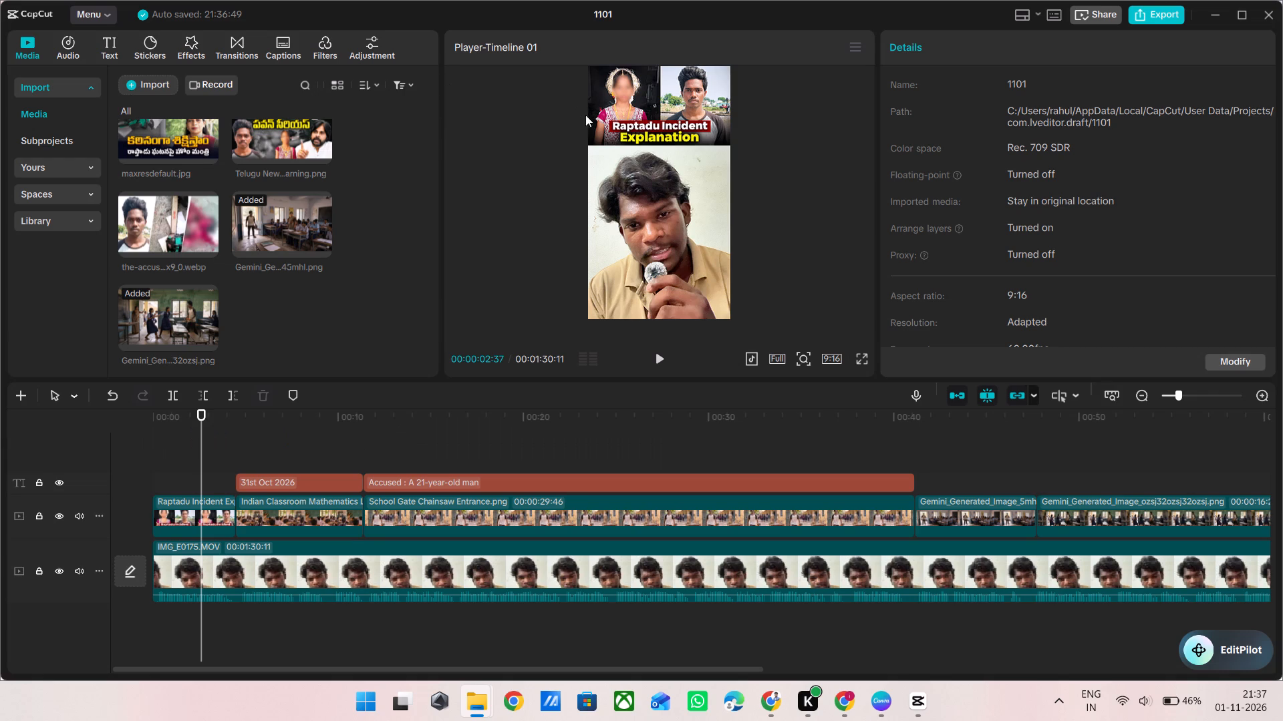
scroll(593, 451, "down", 9, "ctrl")
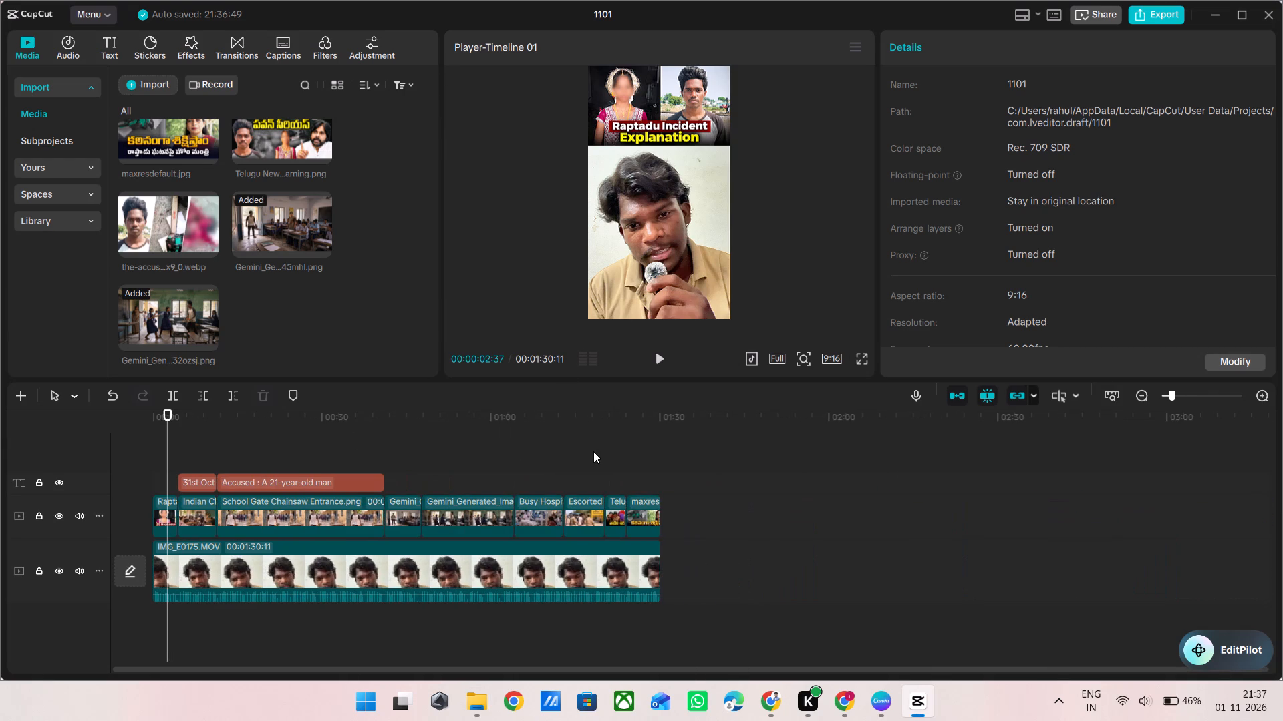
left_click(629, 439)
left_click_drag(629, 439, 696, 446)
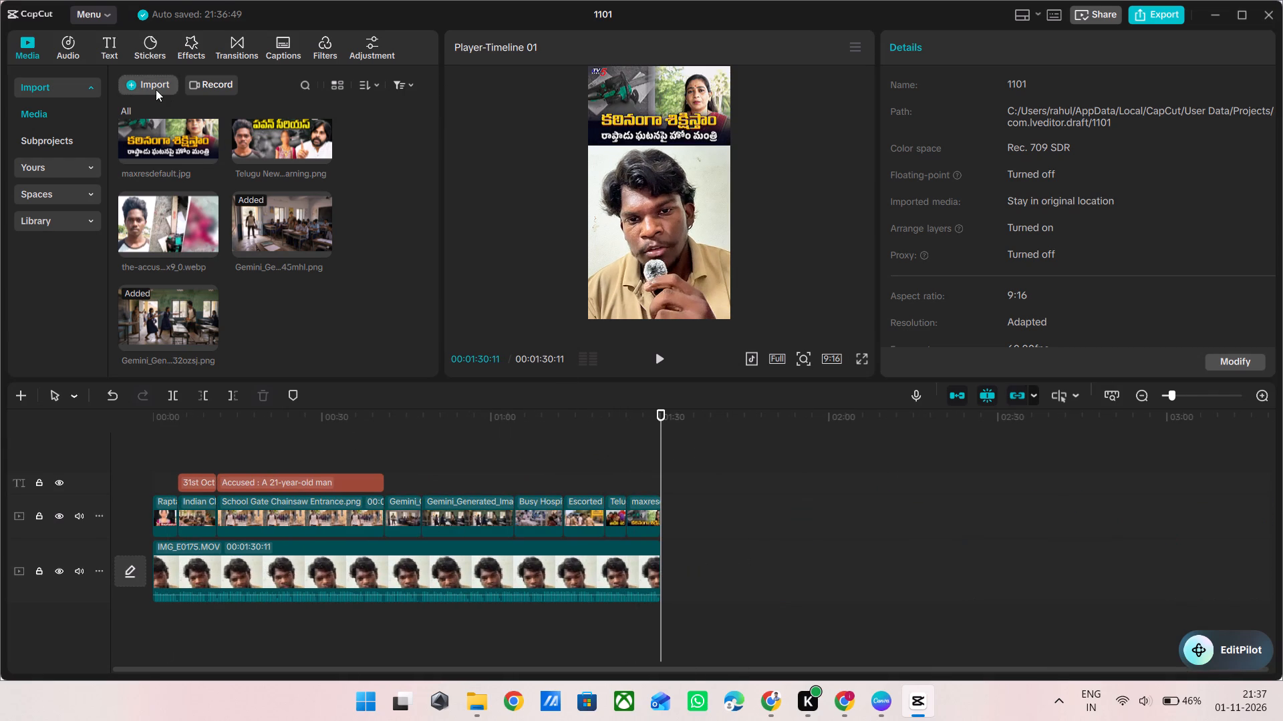
left_click(156, 89)
left_click(182, 117)
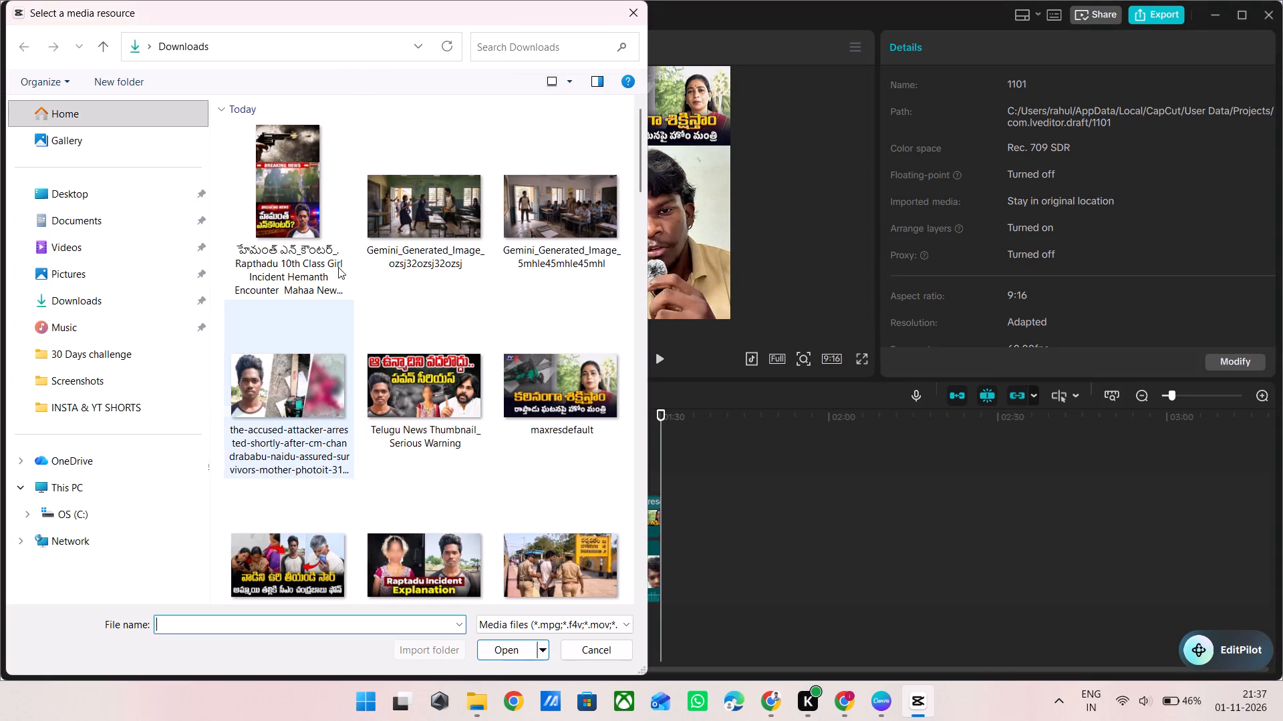
left_click(291, 161)
key("Return")
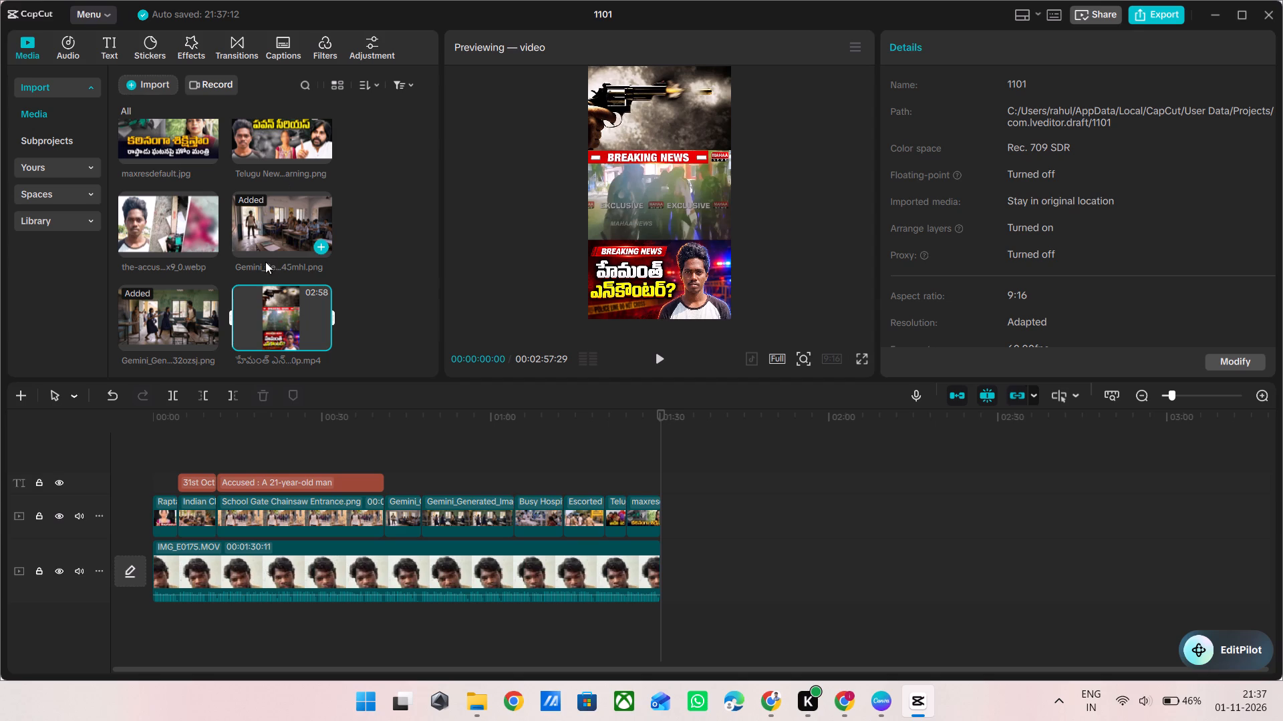
left_click_drag(255, 329, 668, 553)
Play through the Mahaa News clip to find where the needed footage ends, and trim off everything after 00:01:57:24.
key("space")
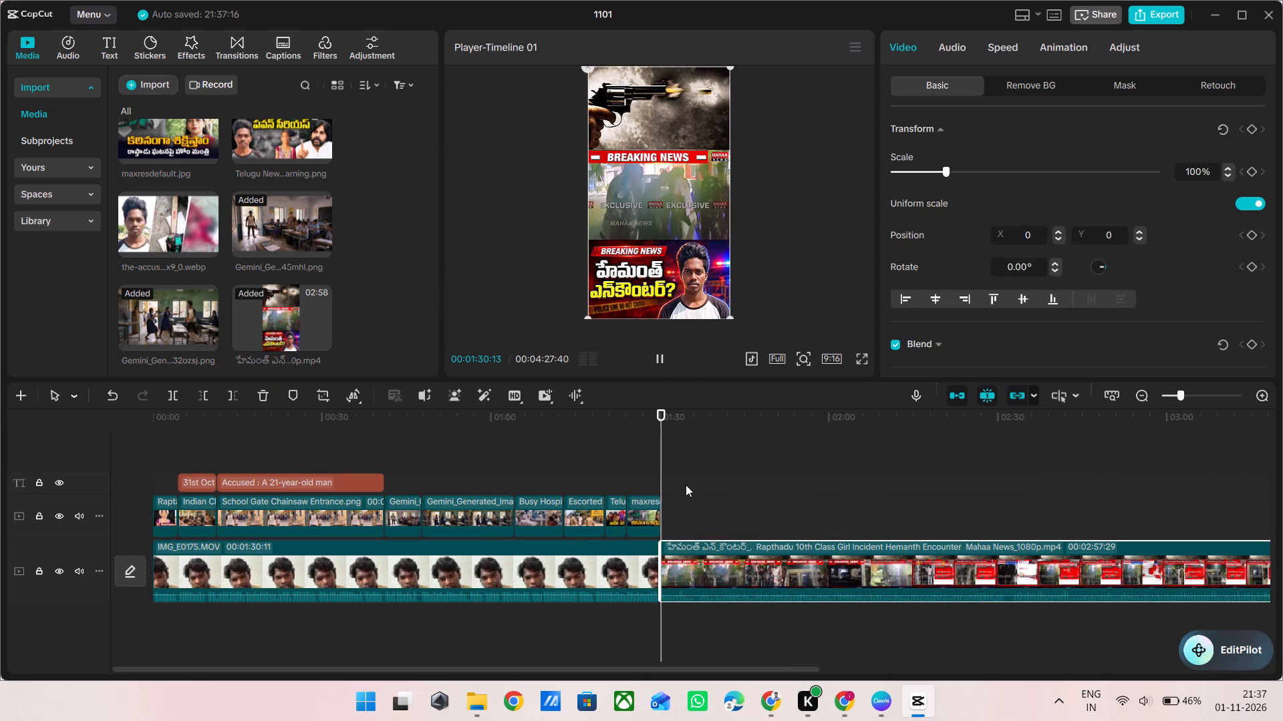
left_click(861, 360)
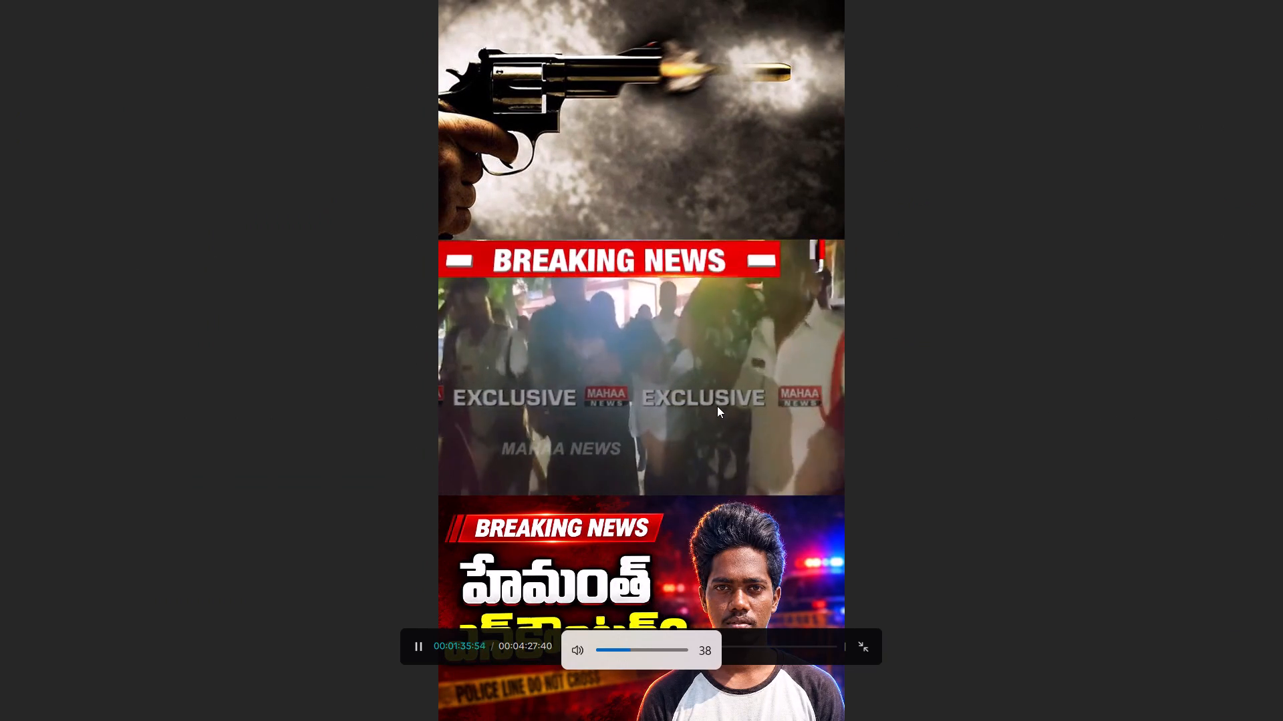
key("Escape")
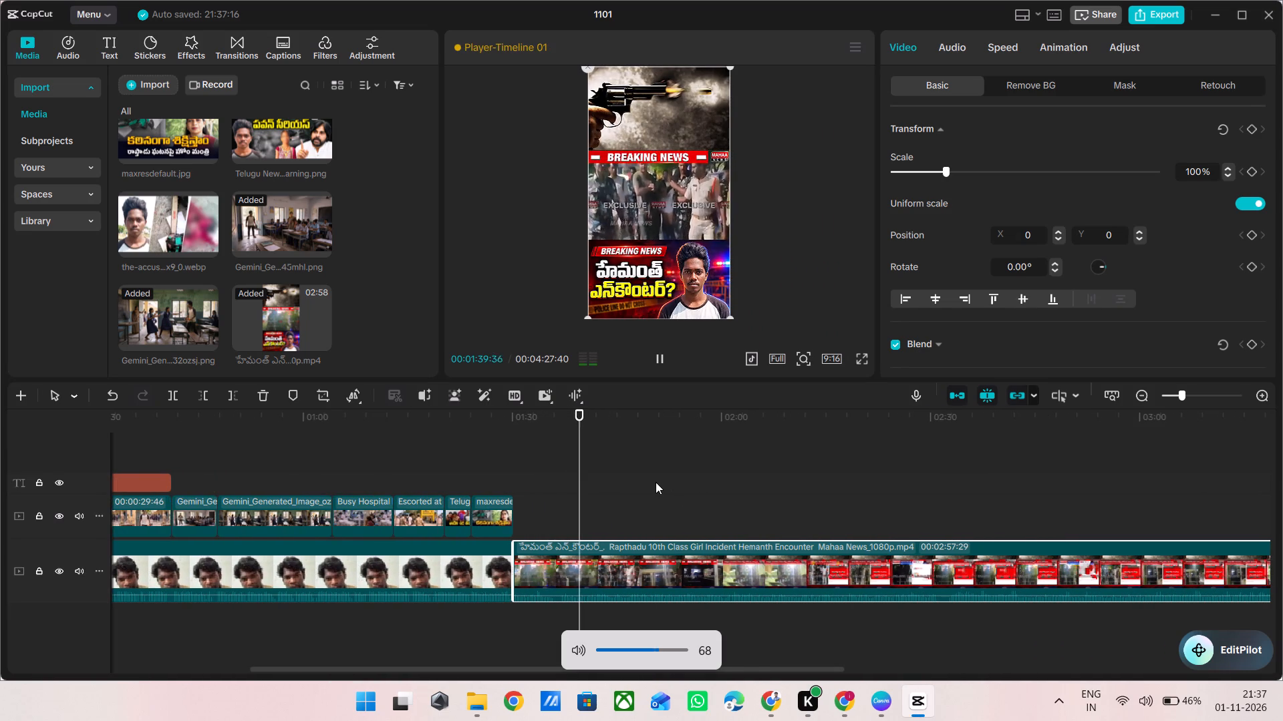
left_click(696, 421)
key("space")
key("space")
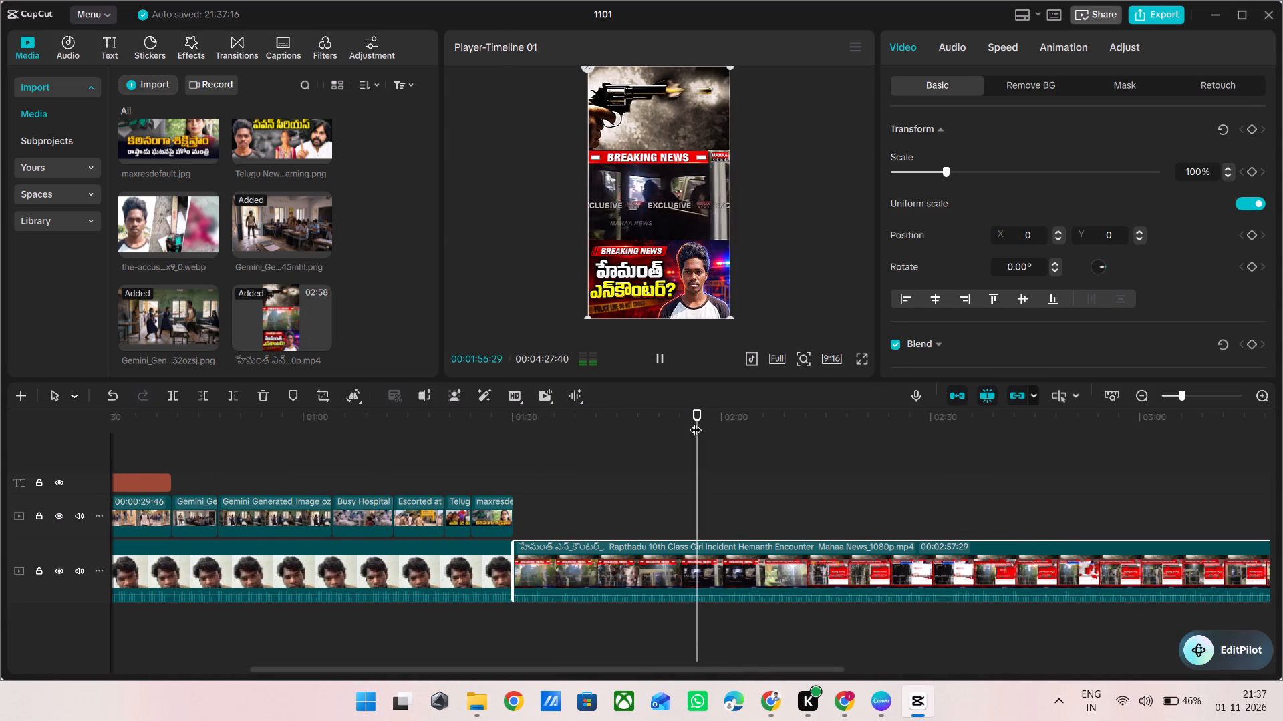
scroll(716, 438, "up", 3, "ctrl")
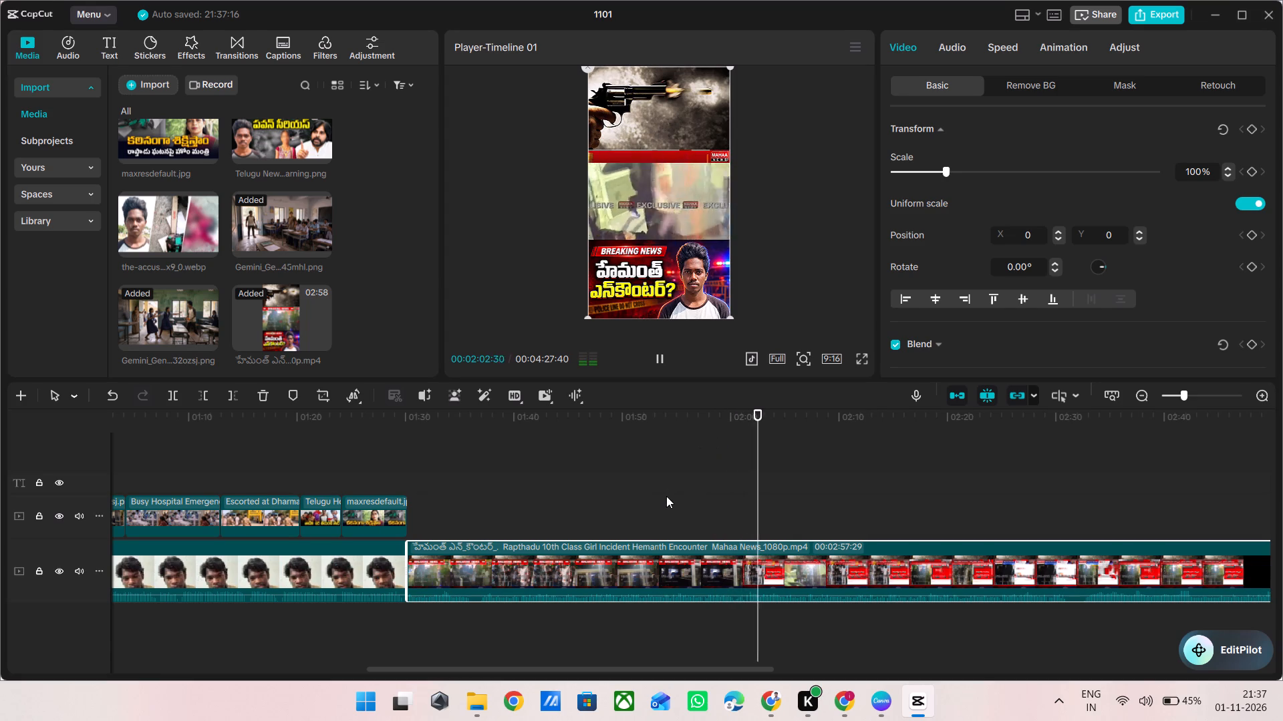
scroll(723, 525, "up", 3, "ctrl")
scroll(629, 477, "up", 2, "ctrl")
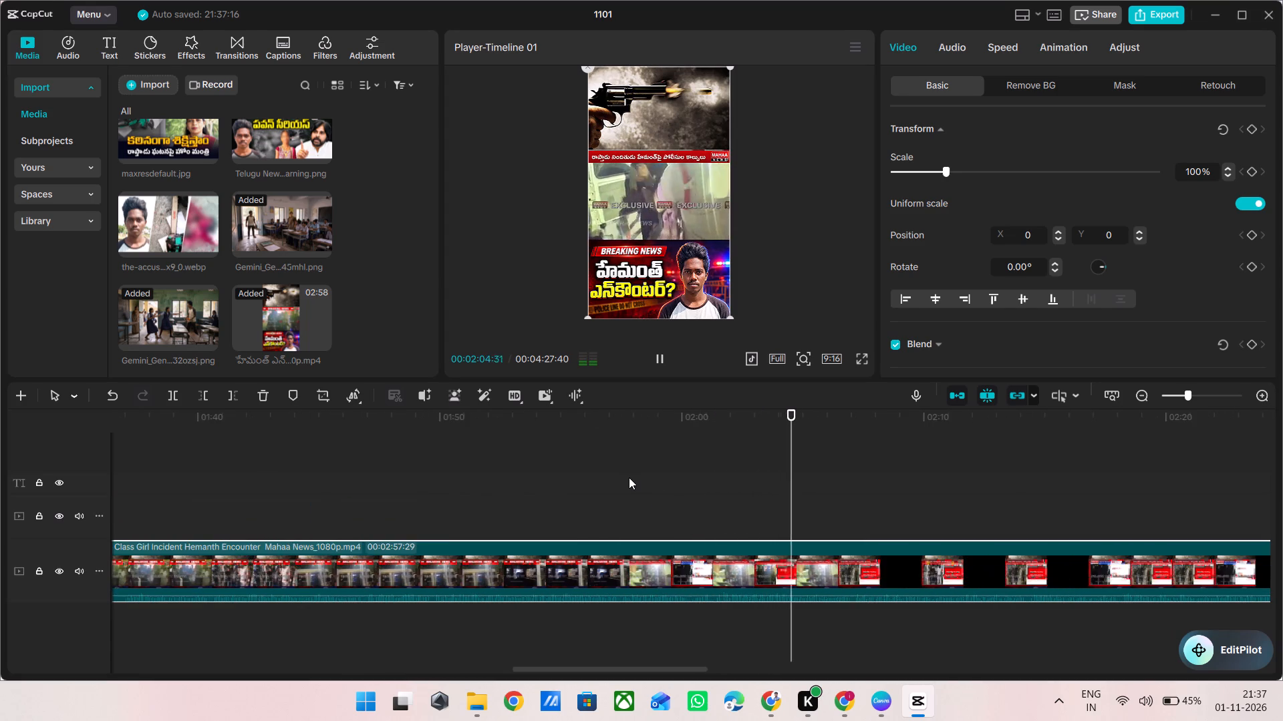
scroll(629, 477, "right", 1)
left_click(615, 470)
left_click(615, 470)
key("space")
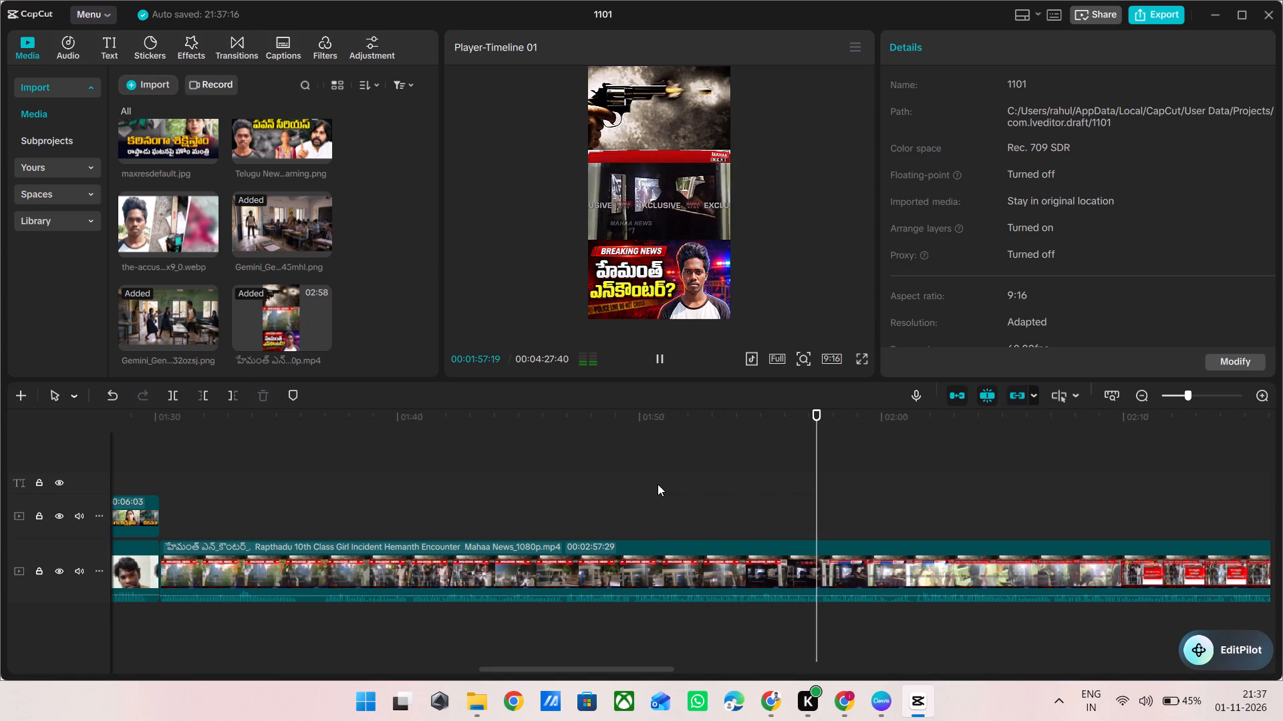
key("space")
left_click(236, 391)
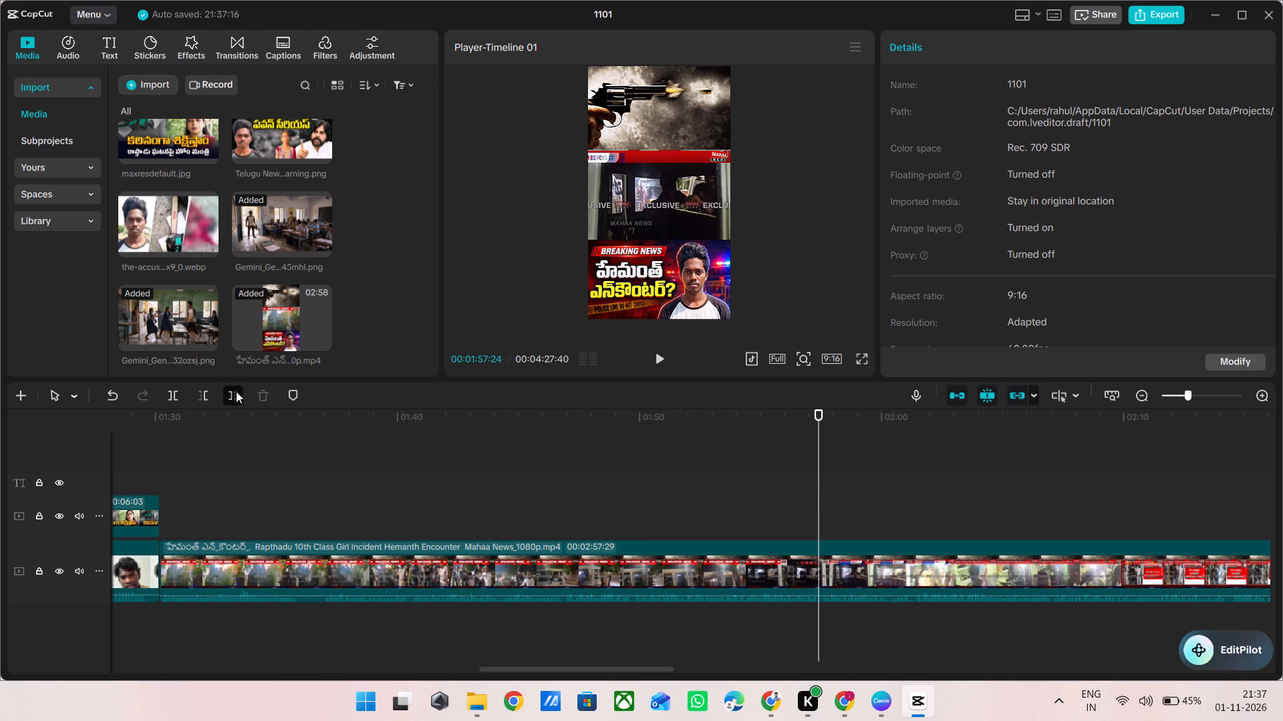
Play across the join with IMG_E0175.MOV, set the Mahaa News clip's volume to 5.0 dB, and play it back again.
left_click(390, 469)
left_click_drag(390, 469, 133, 475)
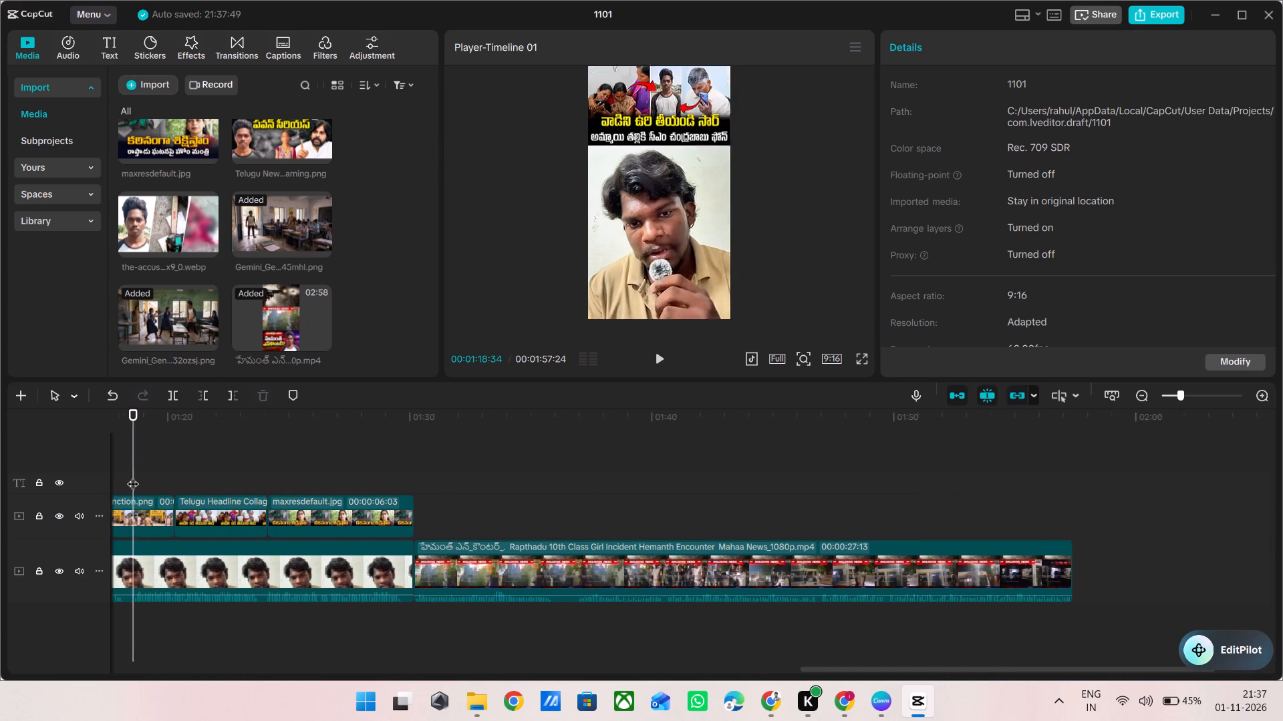
key("space")
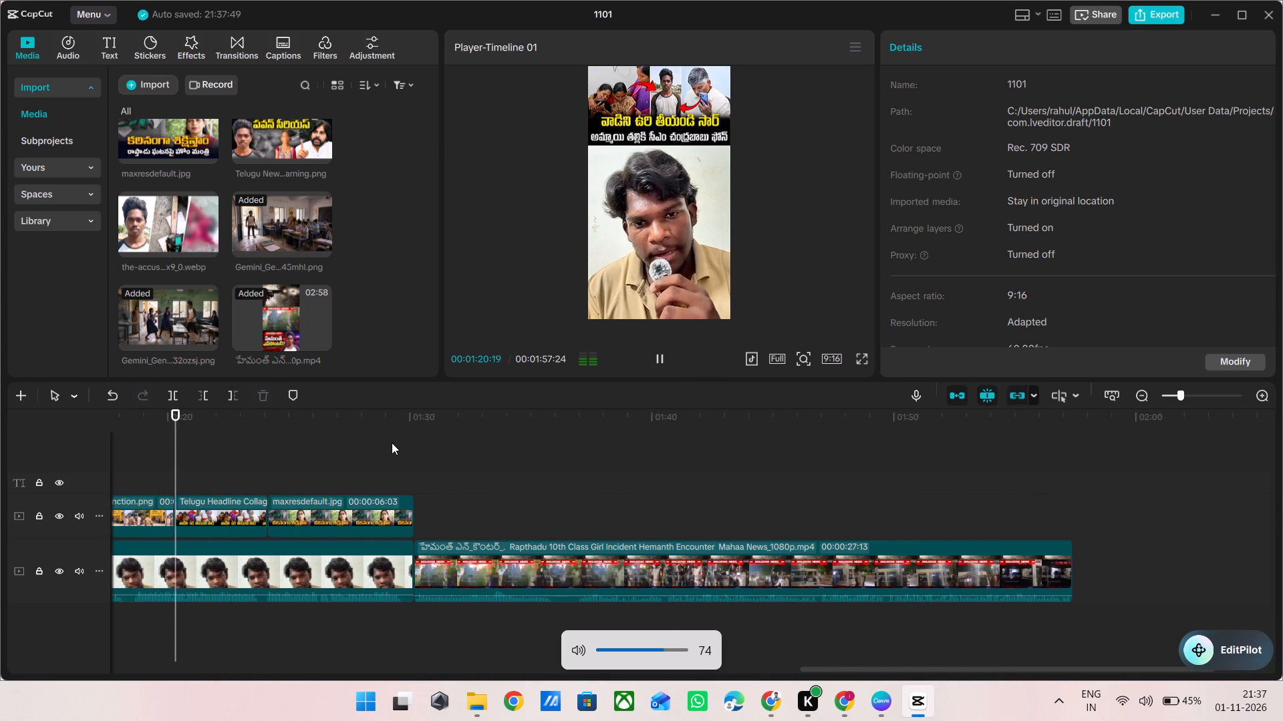
double_click(392, 443)
key("space")
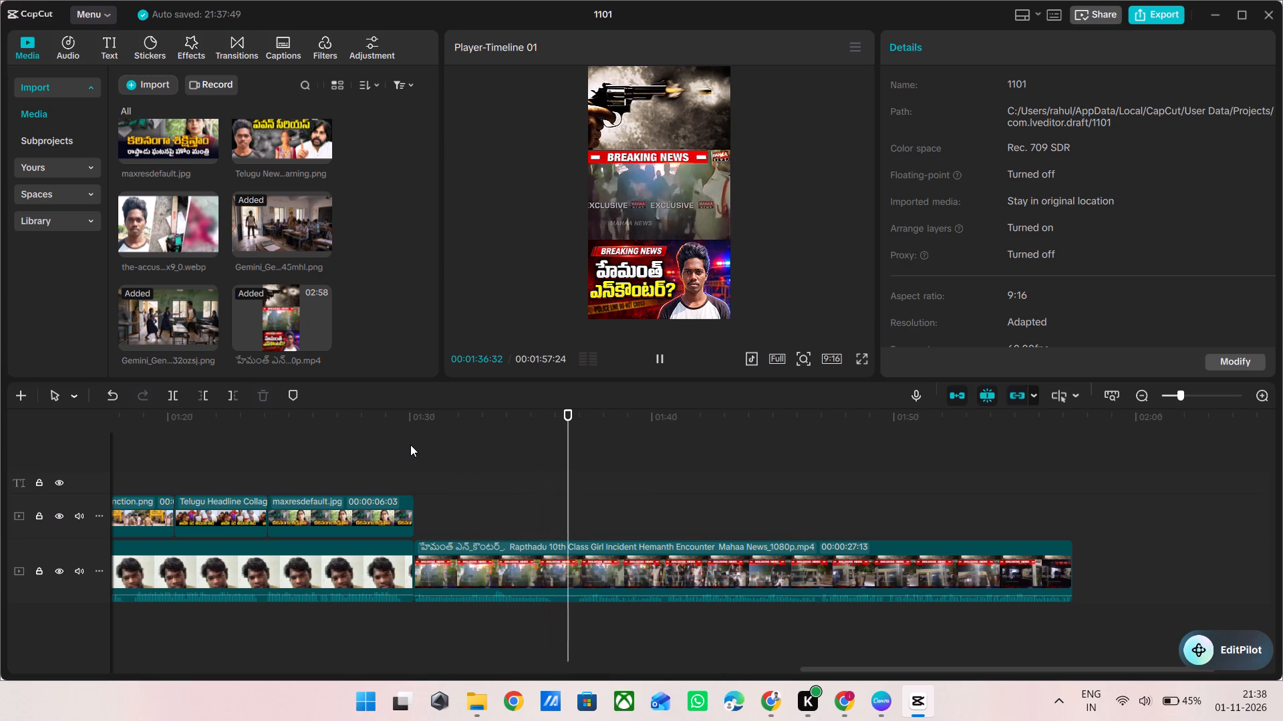
scroll(527, 477, "down", 4, "ctrl")
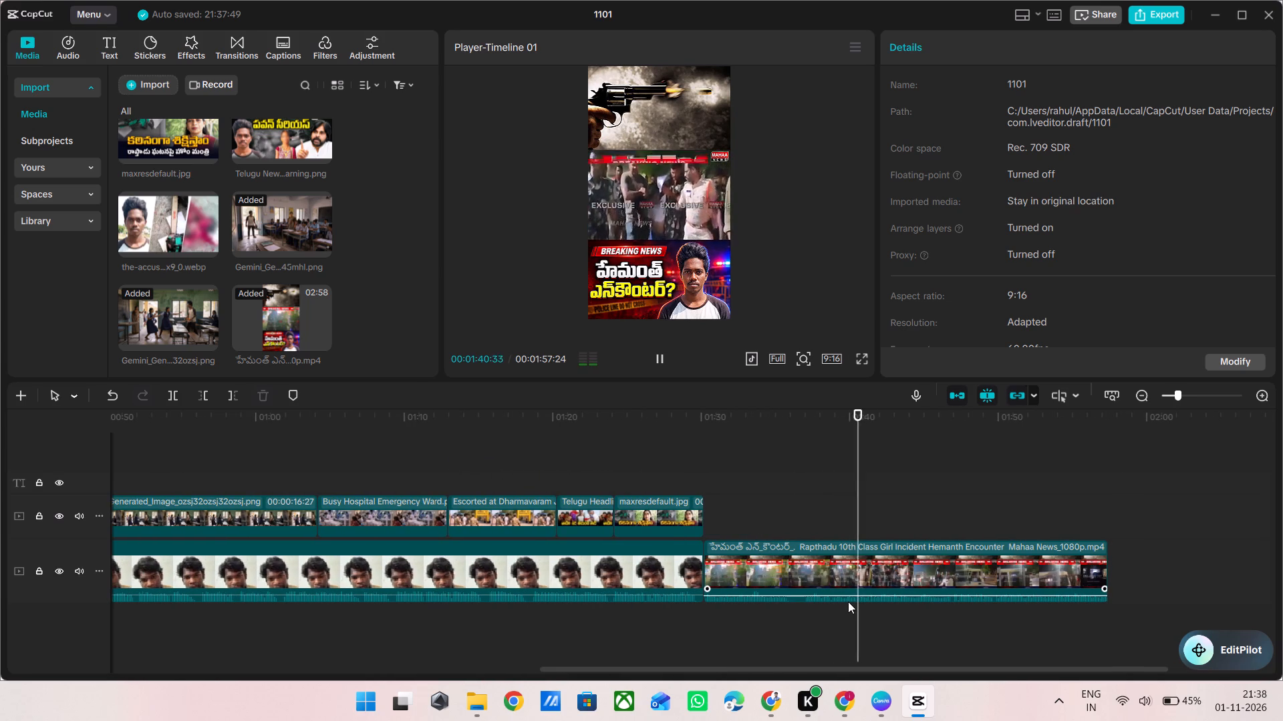
left_click(848, 602)
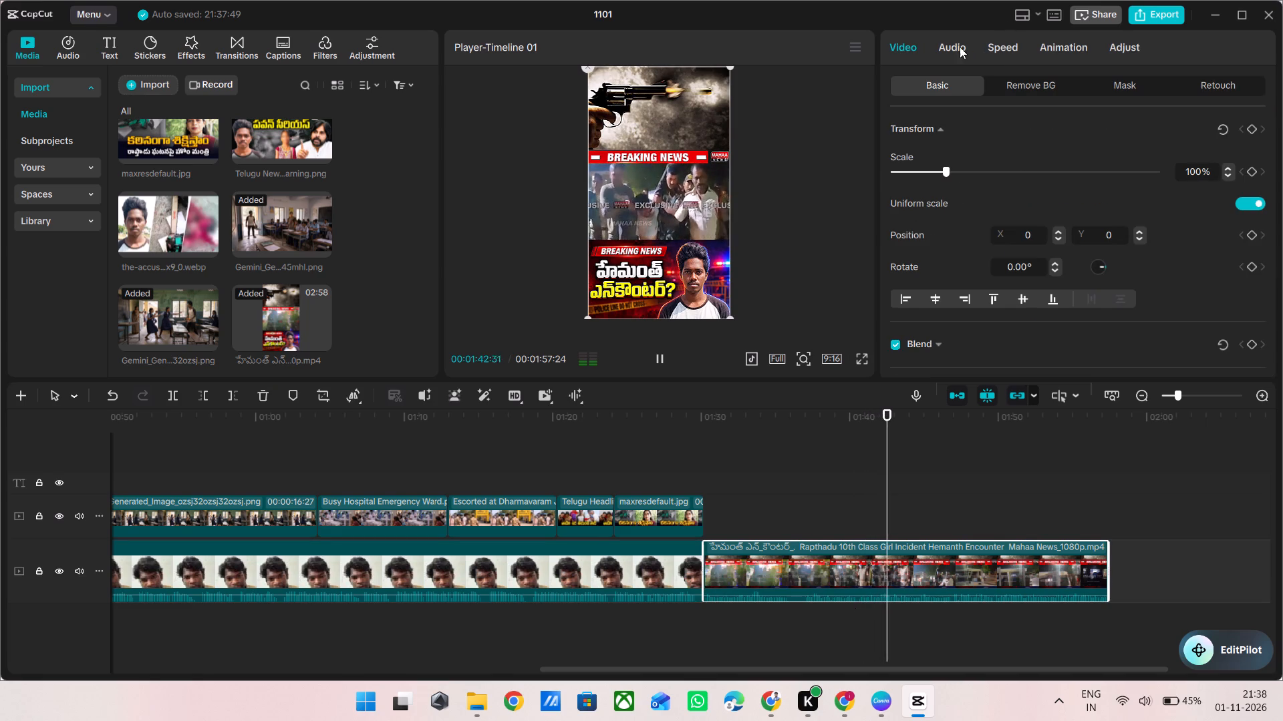
left_click(1004, 51)
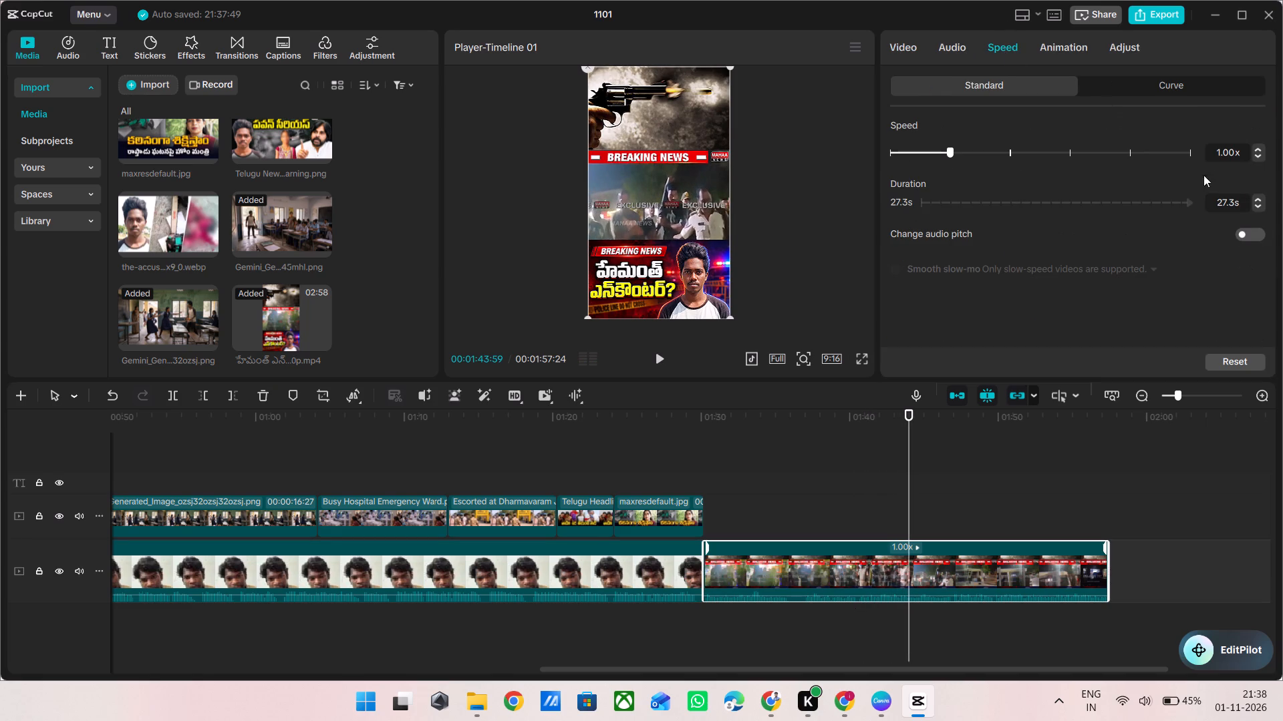
left_click(949, 49)
left_click_drag(1200, 174, 1132, 172)
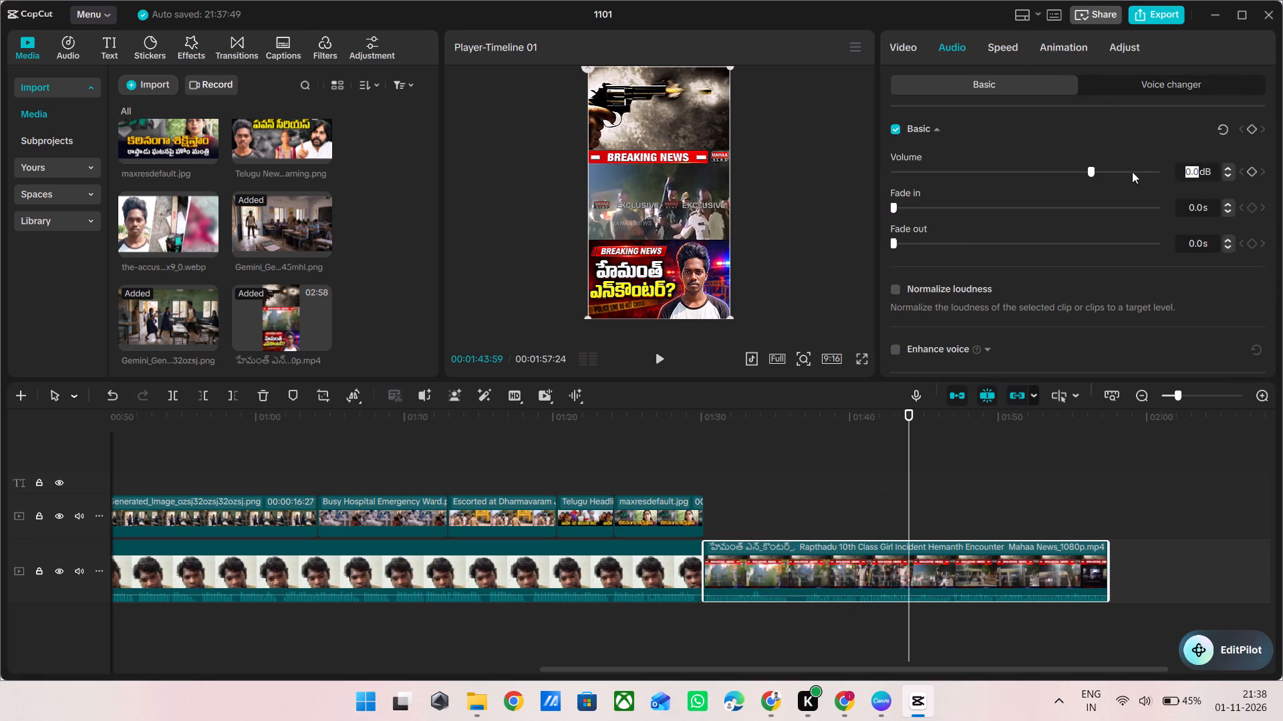
key("5")
key("Return")
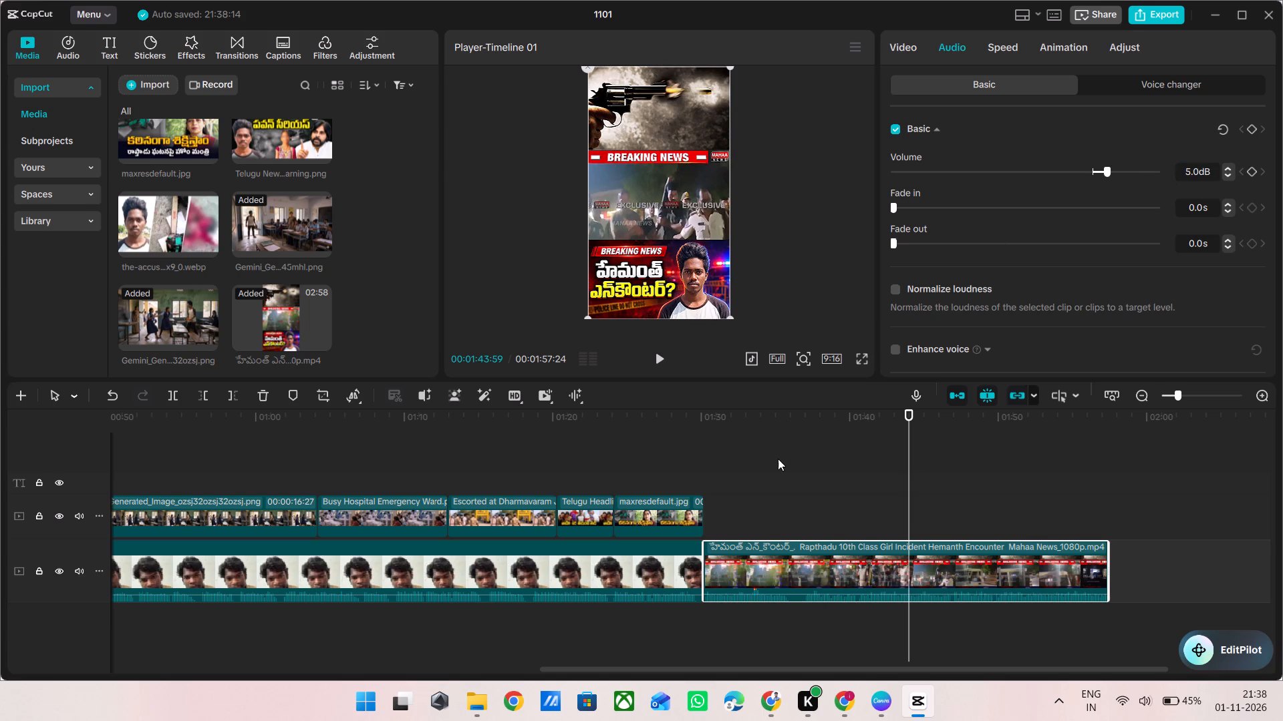
double_click(778, 459)
key("space")
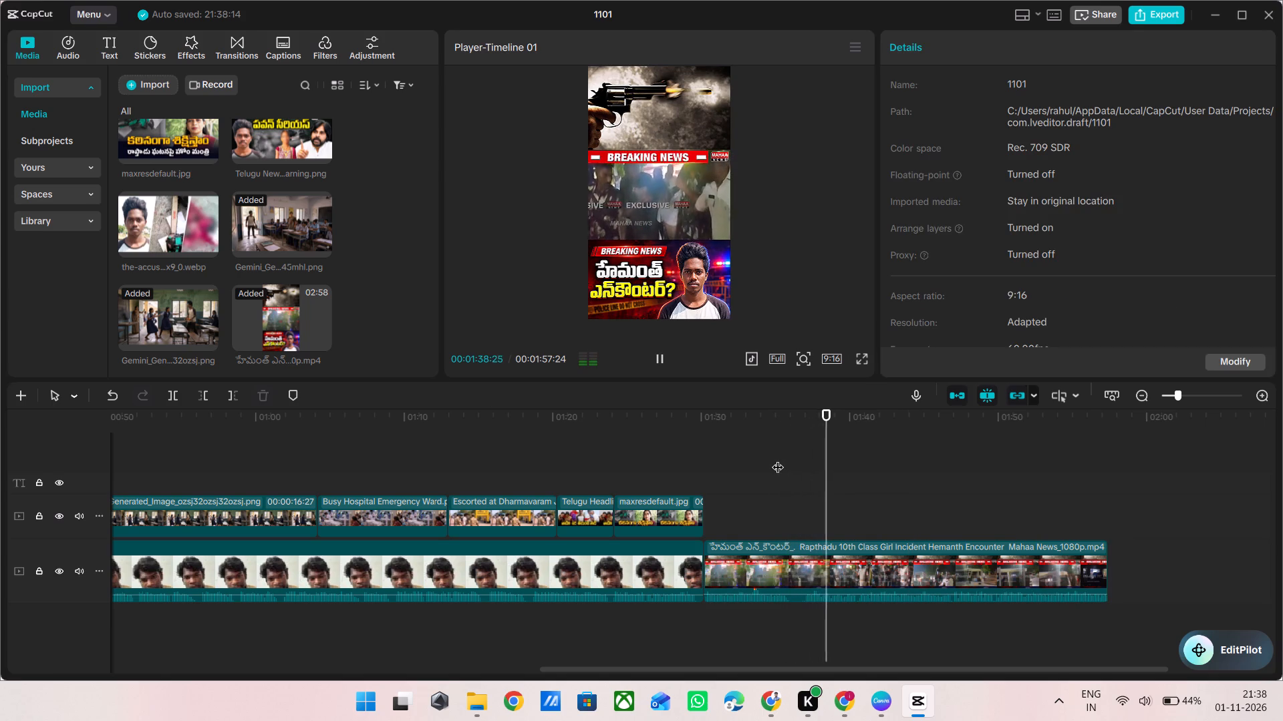
Duplicate the "Accused : A 21-year-old man" caption to the start of the Mahaa News clip at 00:01:30:11.
left_click(744, 481)
left_click_drag(744, 481, 707, 480)
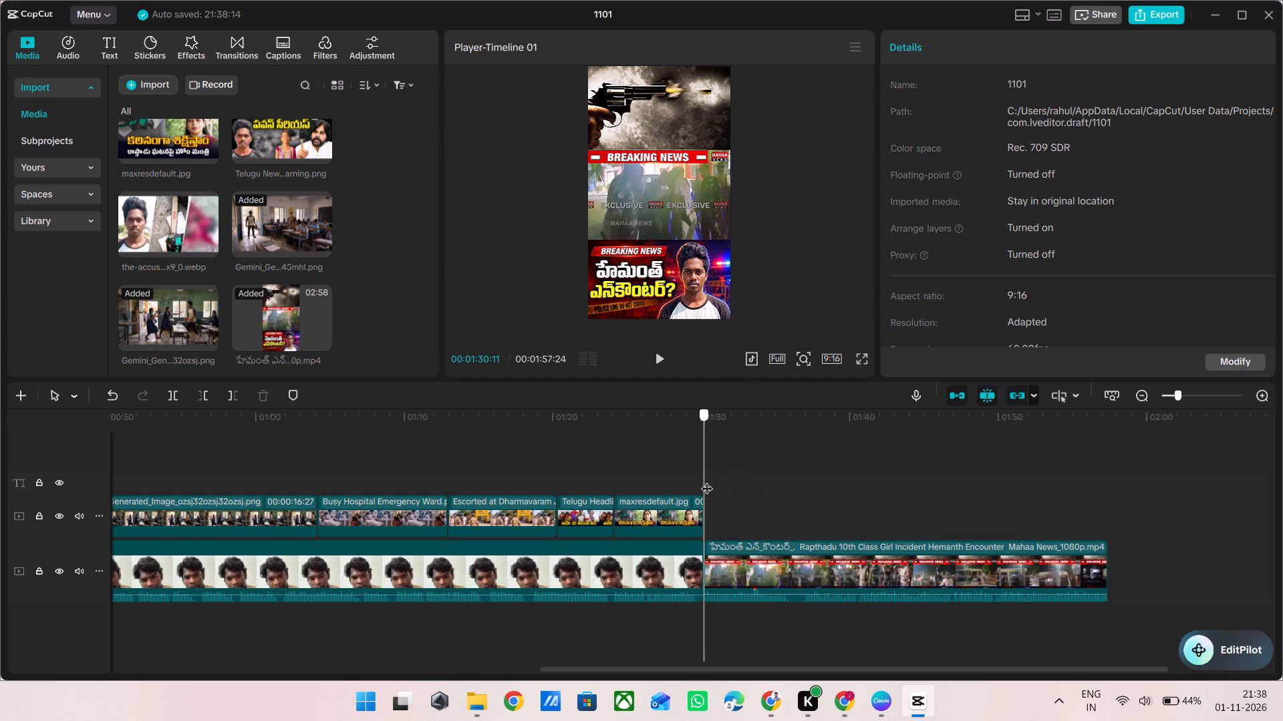
left_click_drag(707, 480, 705, 481)
scroll(575, 496, "down", 6)
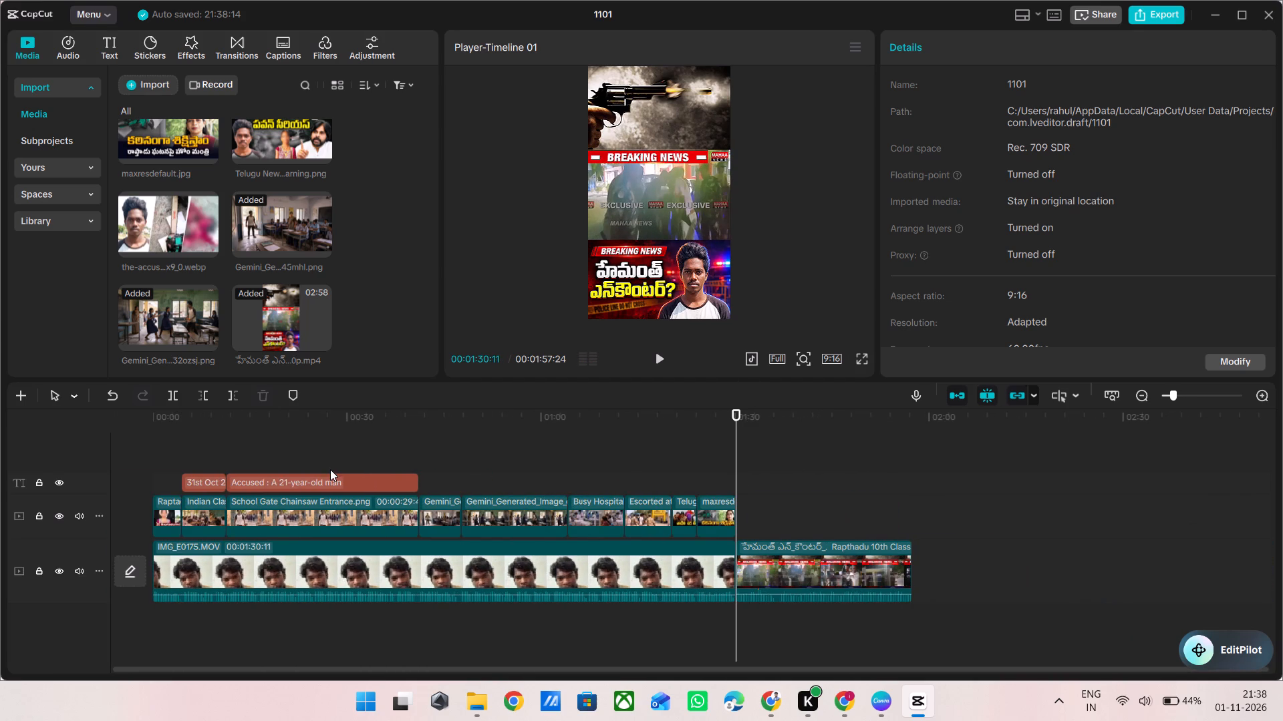
left_click(326, 479)
key("ctrl+c")
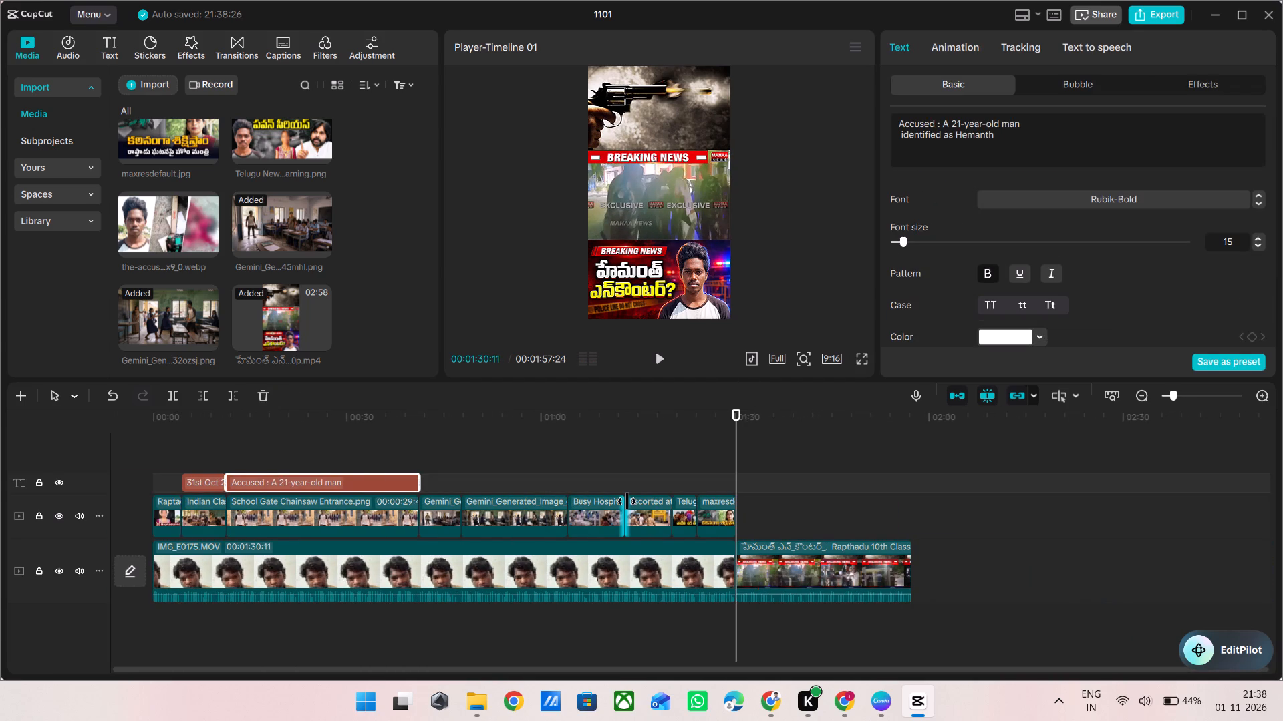
key("ctrl+v")
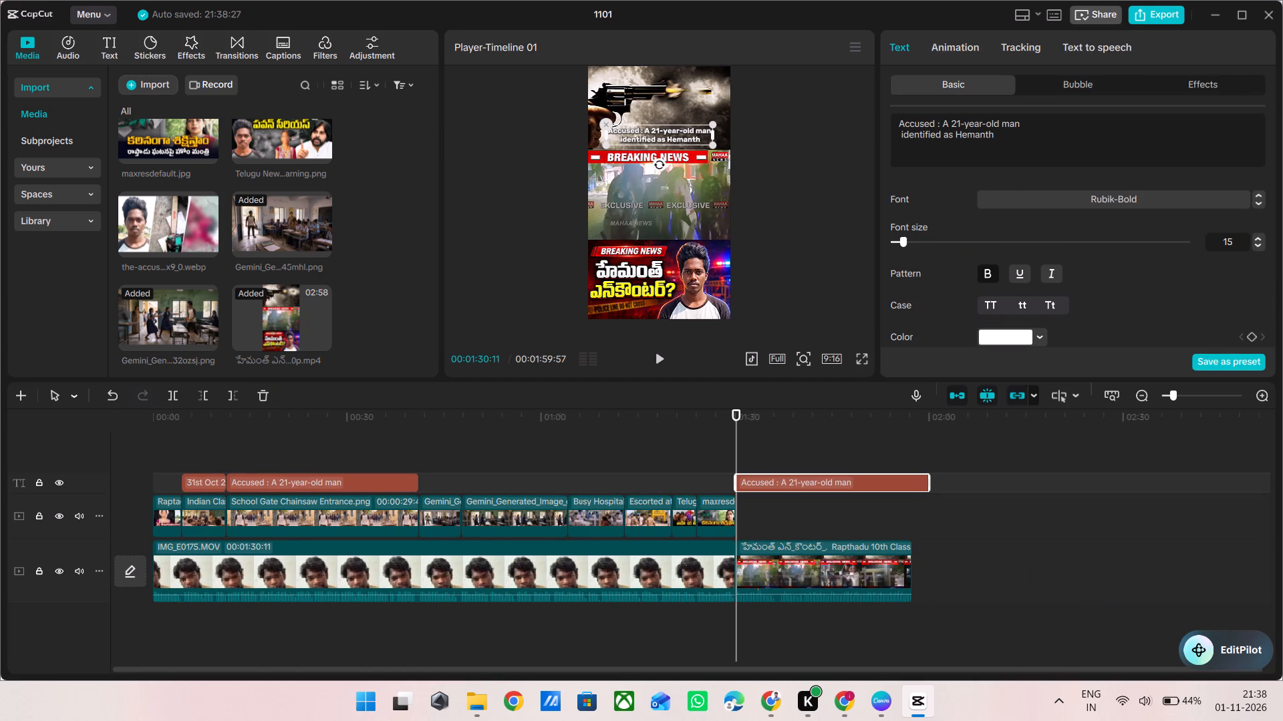
Replace the duplicated caption's text with "Courtesy : Maha News".
left_click_drag(1002, 134, 875, 30)
key("shift+c")
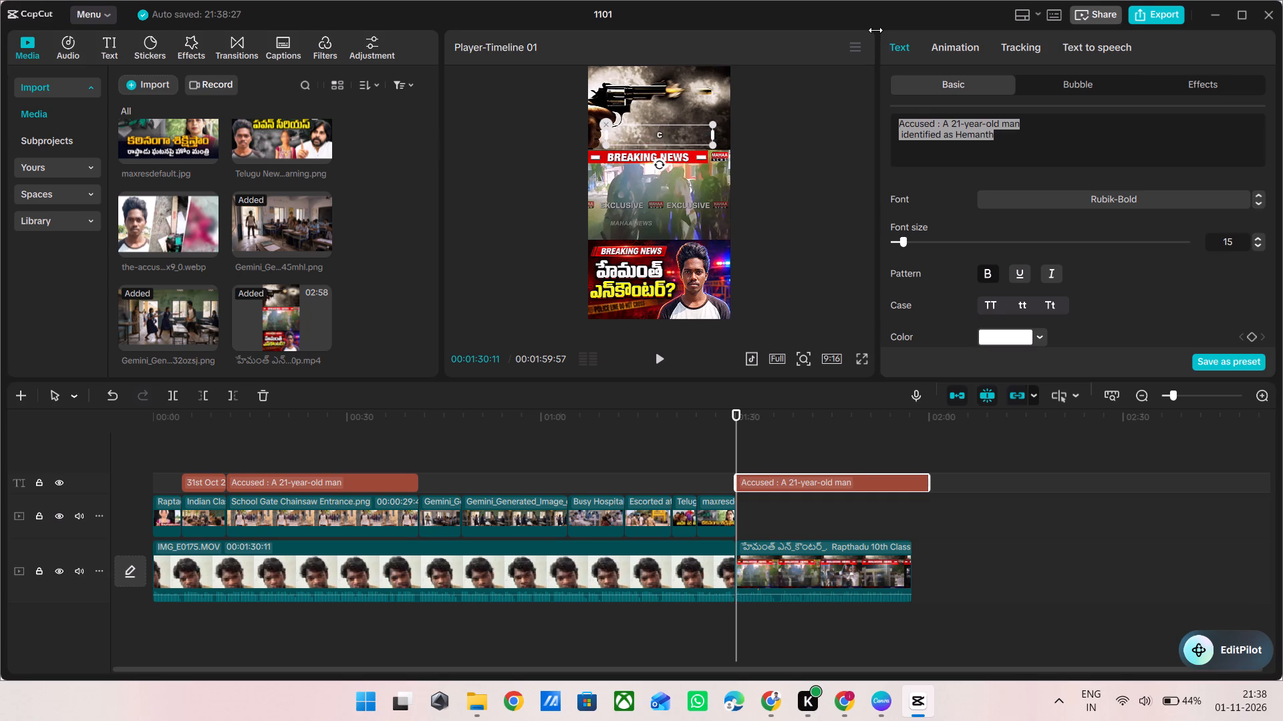
type("ourtesy : Ma")
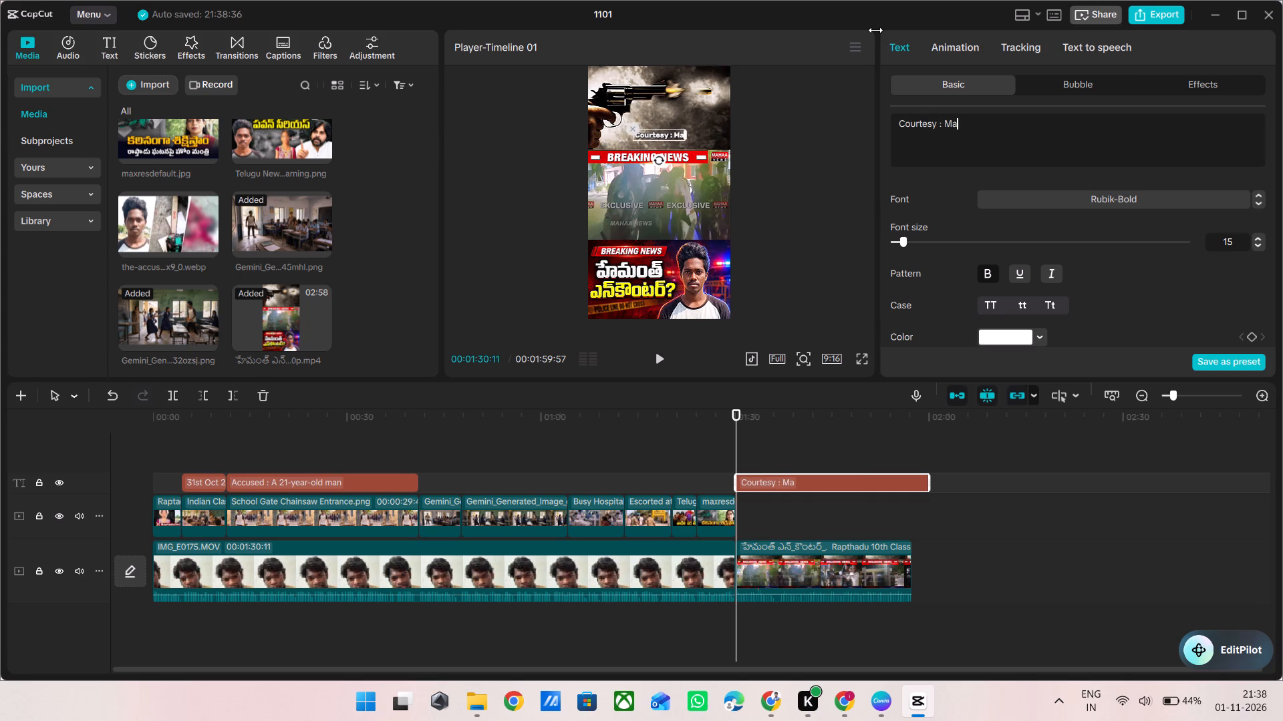
type("ha")
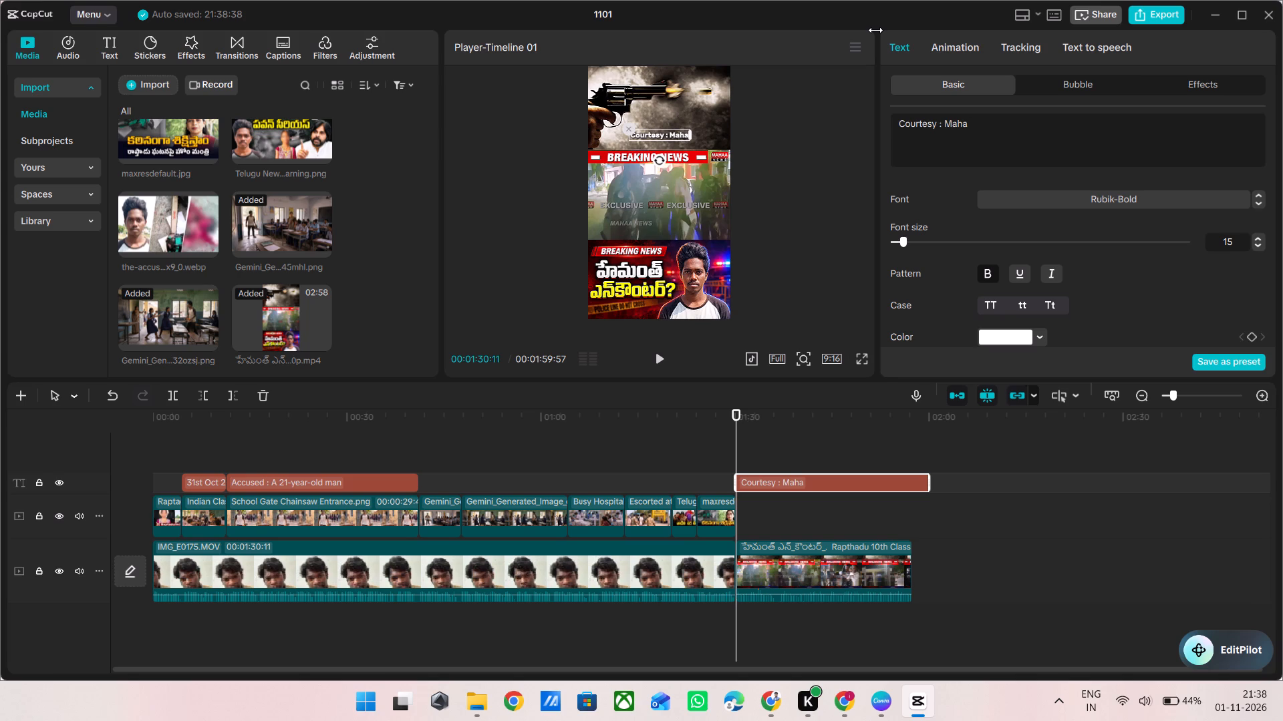
key("space")
type("News")
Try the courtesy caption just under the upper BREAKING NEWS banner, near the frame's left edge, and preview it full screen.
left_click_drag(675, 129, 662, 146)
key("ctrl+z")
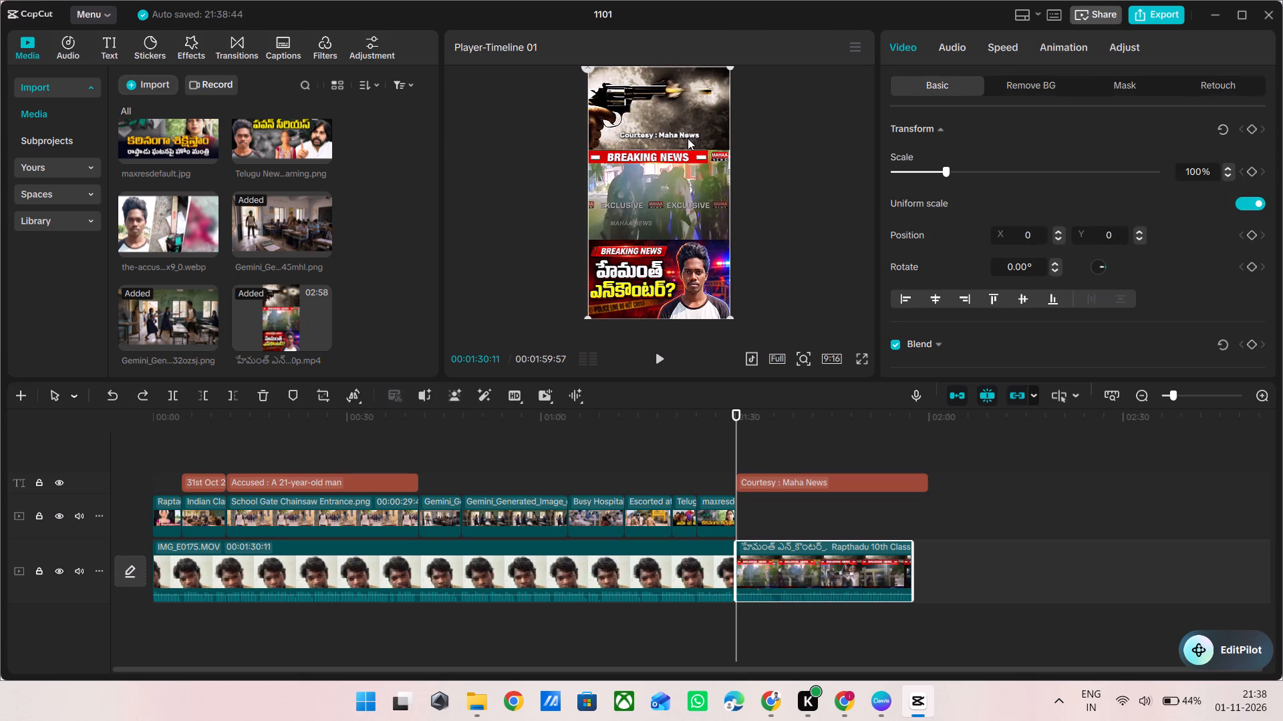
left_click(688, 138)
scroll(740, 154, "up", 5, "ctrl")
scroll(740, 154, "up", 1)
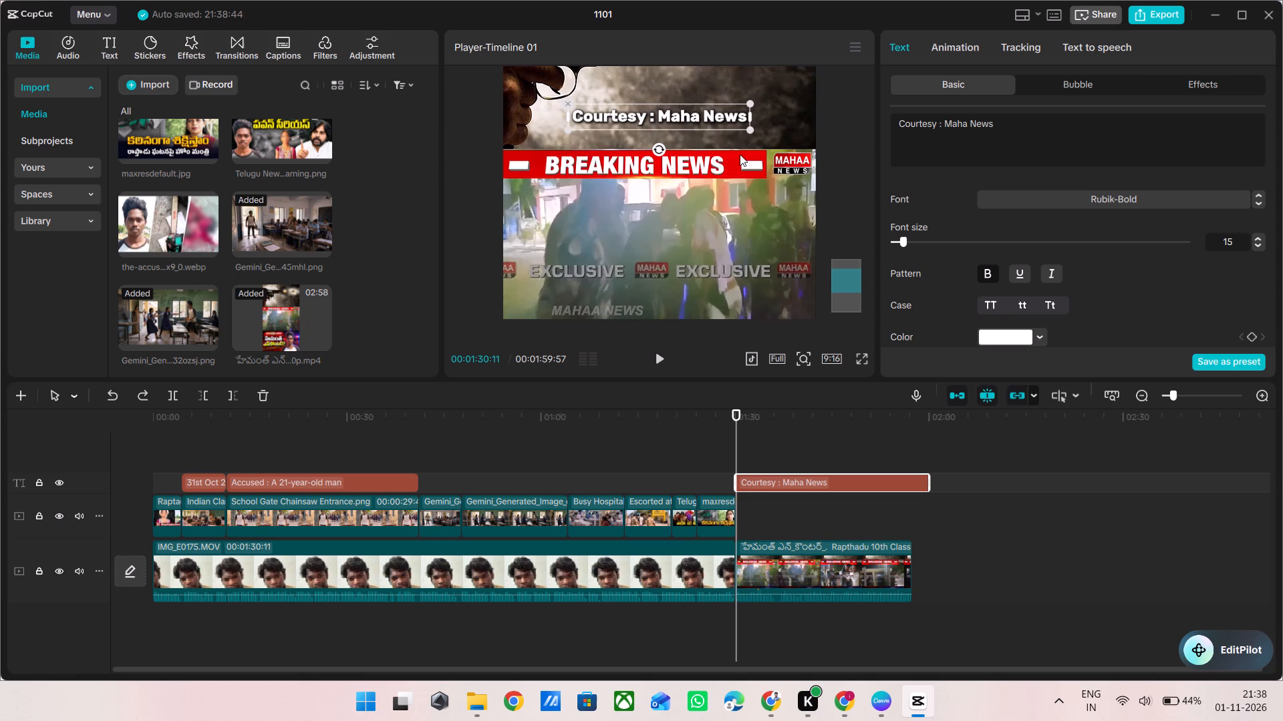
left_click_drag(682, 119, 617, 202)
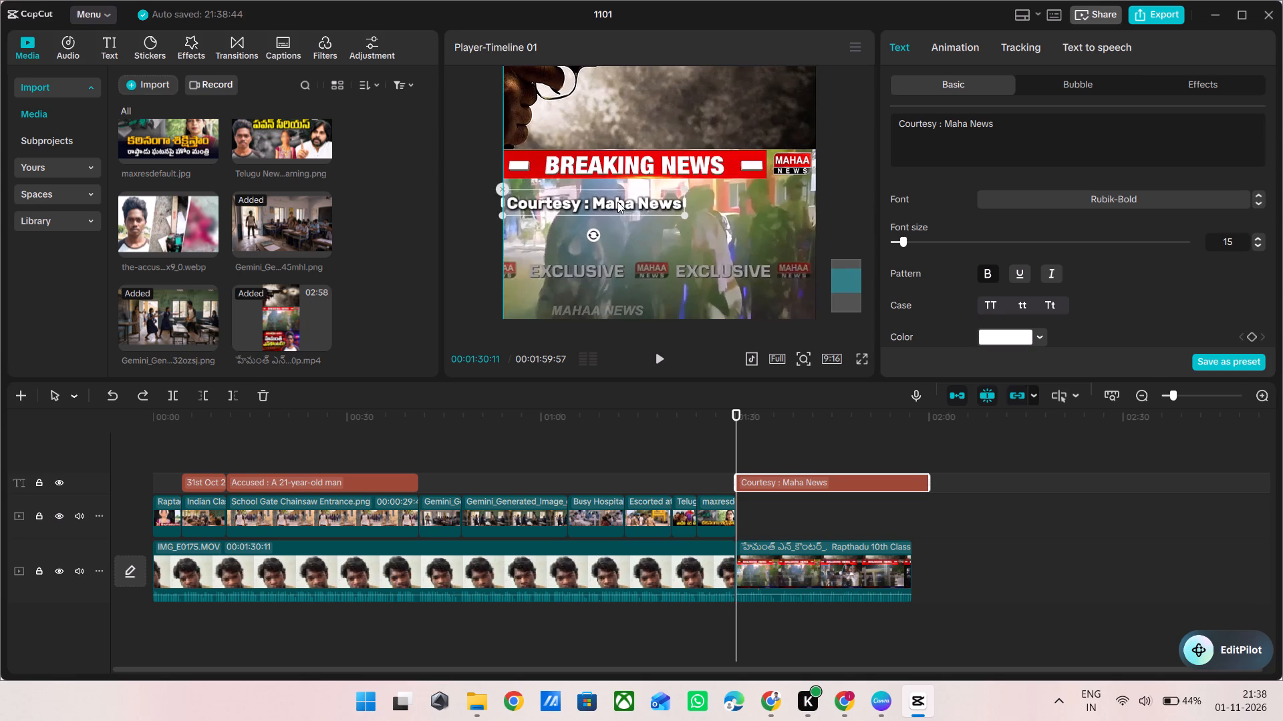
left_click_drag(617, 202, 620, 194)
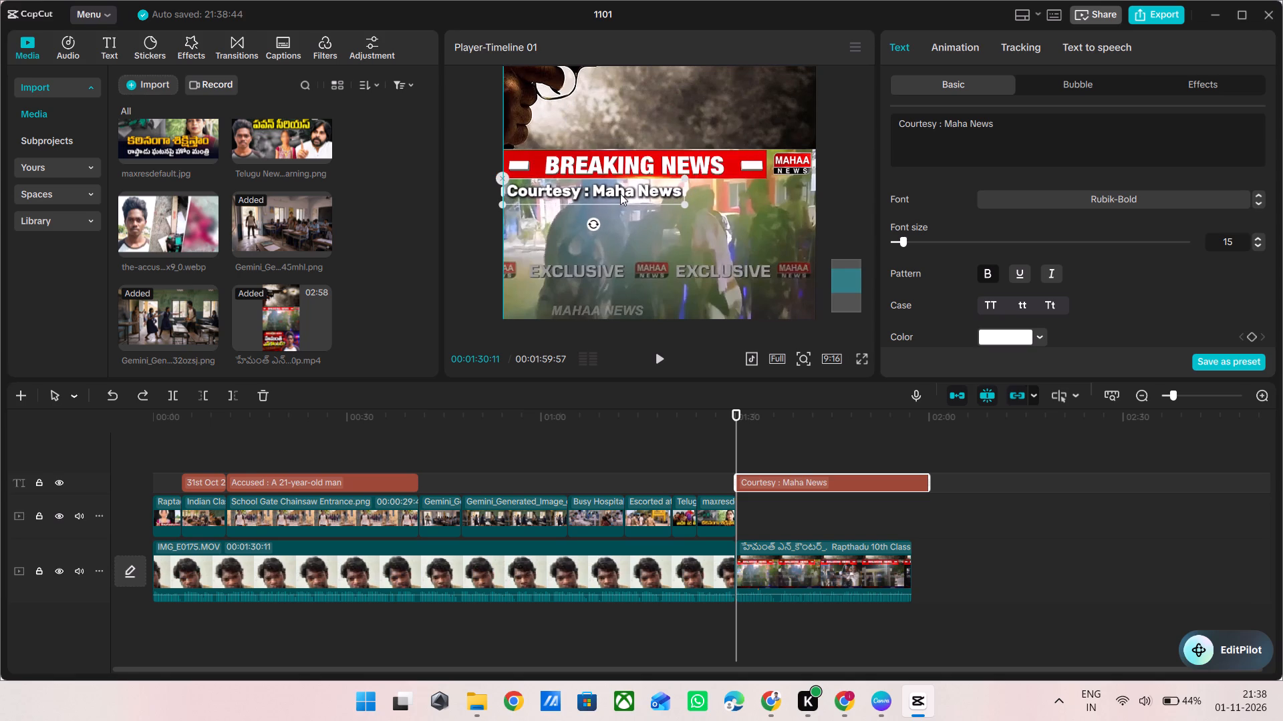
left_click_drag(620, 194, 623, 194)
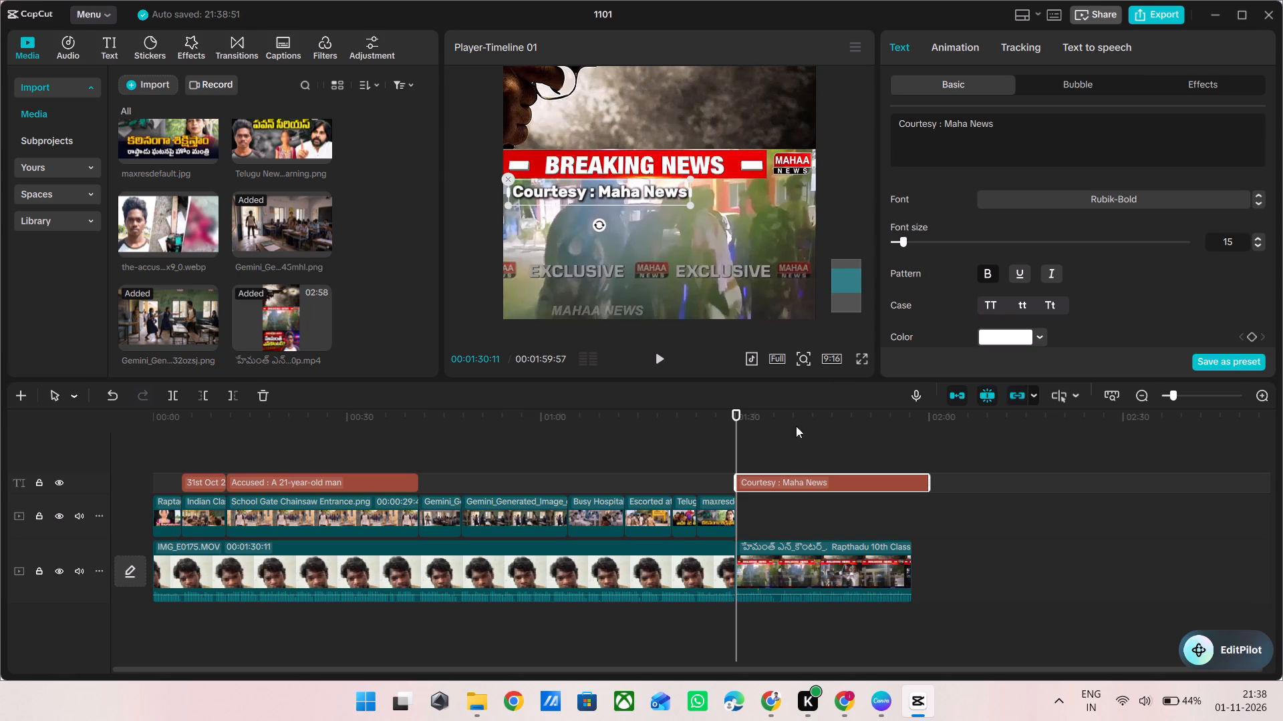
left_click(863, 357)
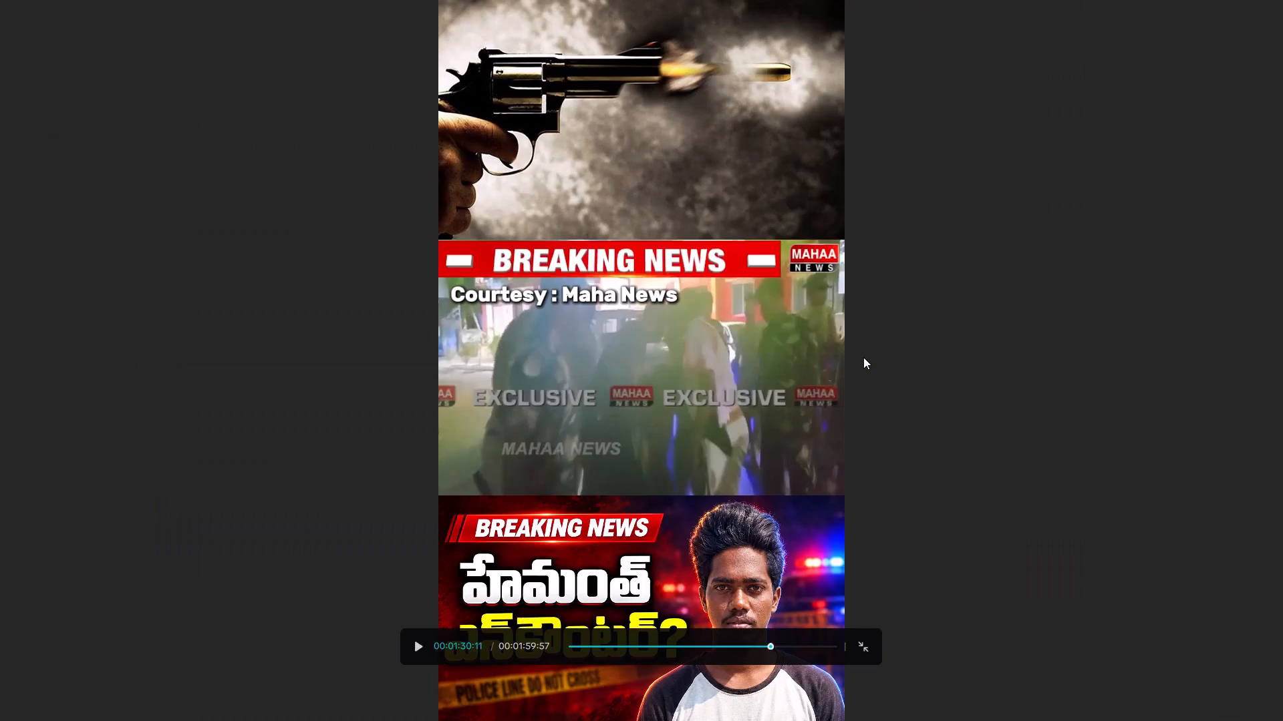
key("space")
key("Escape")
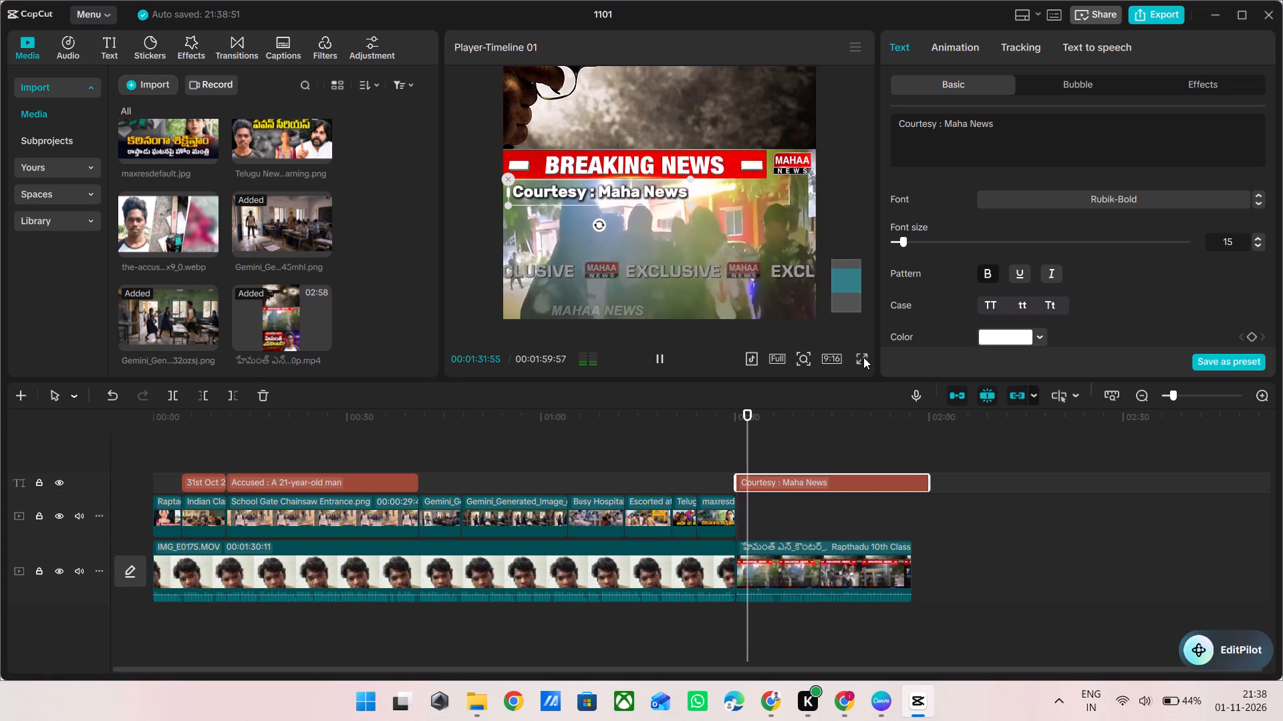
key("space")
Move the courtesy caption down to the lower left of the news footage, just above the bottom BREAKING NEWS graphic.
scroll(790, 214, "down", 1)
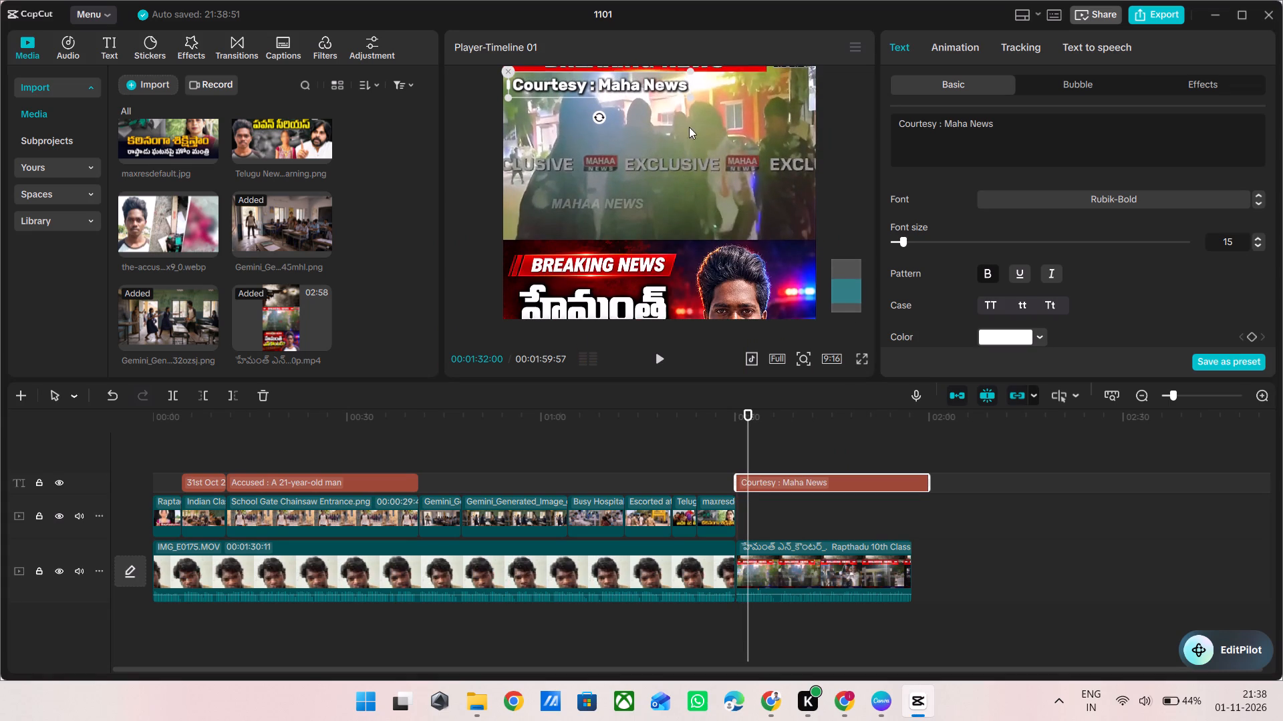
left_click_drag(650, 88, 654, 199)
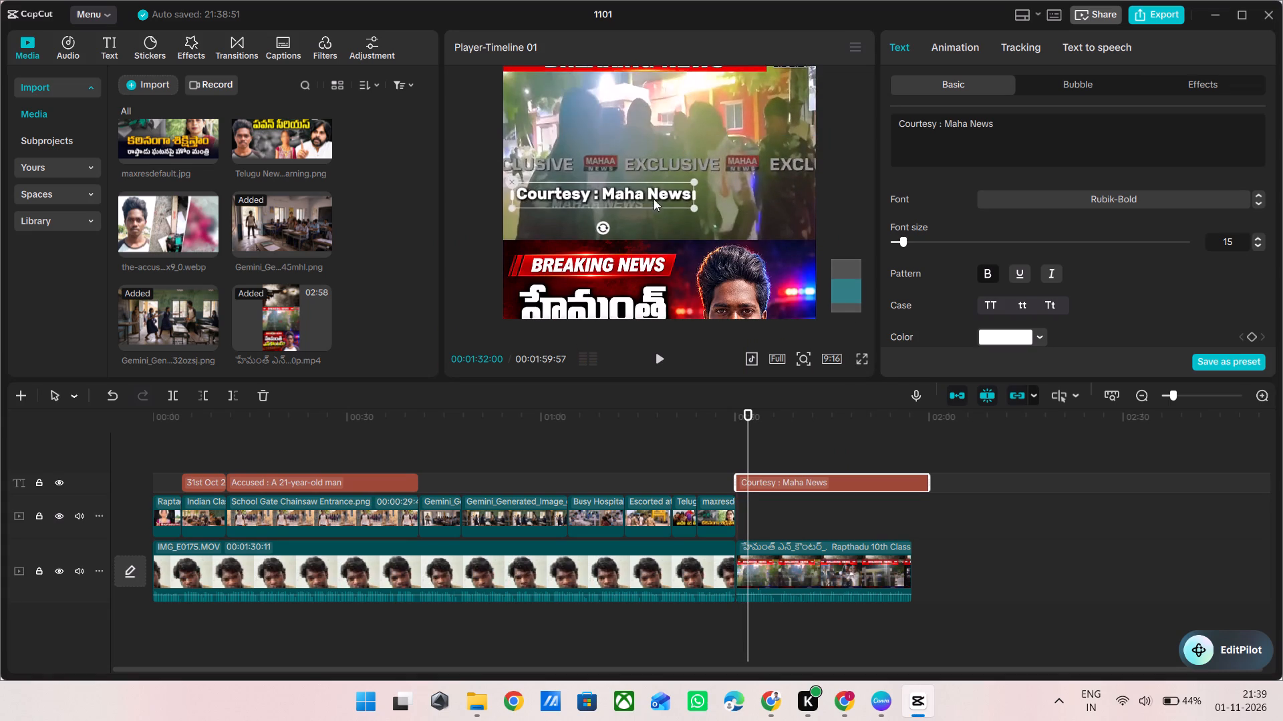
left_click_drag(654, 199, 652, 227)
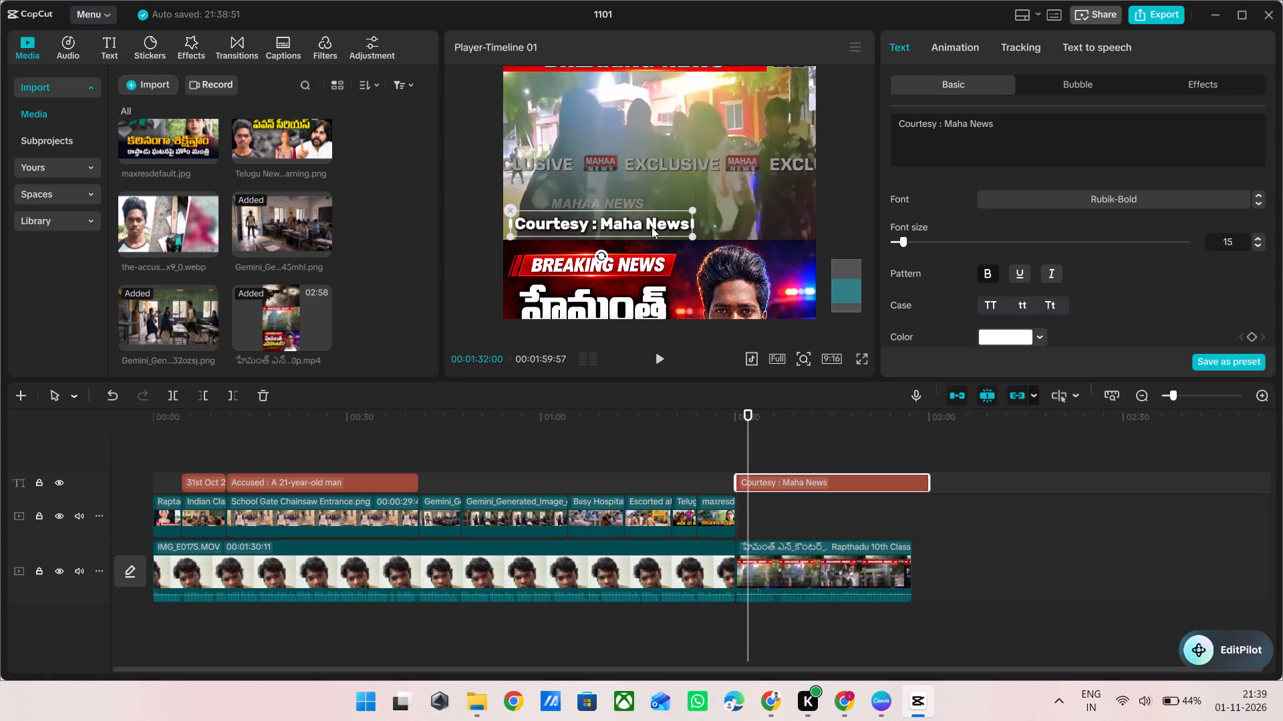
Play the cut from the presenter to the Mahaa News clip and check the courtesy caption full screen.
left_click_drag(652, 227, 650, 226)
double_click(718, 433)
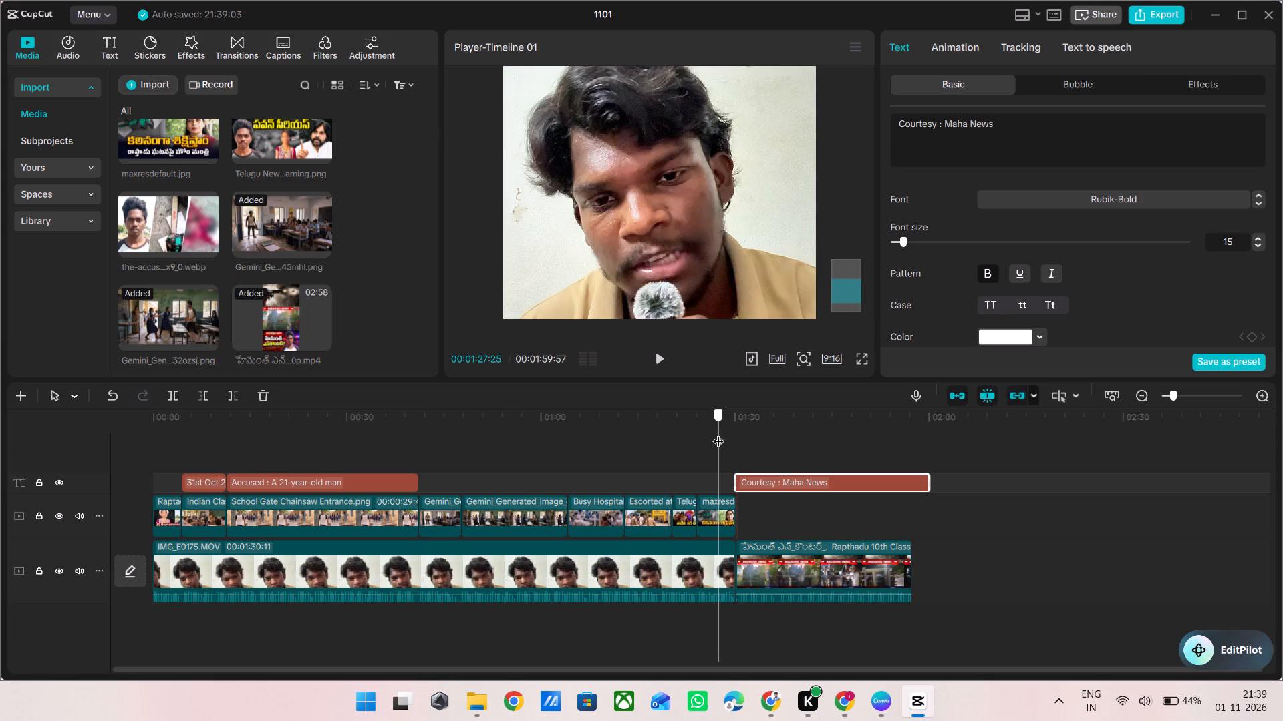
key("space")
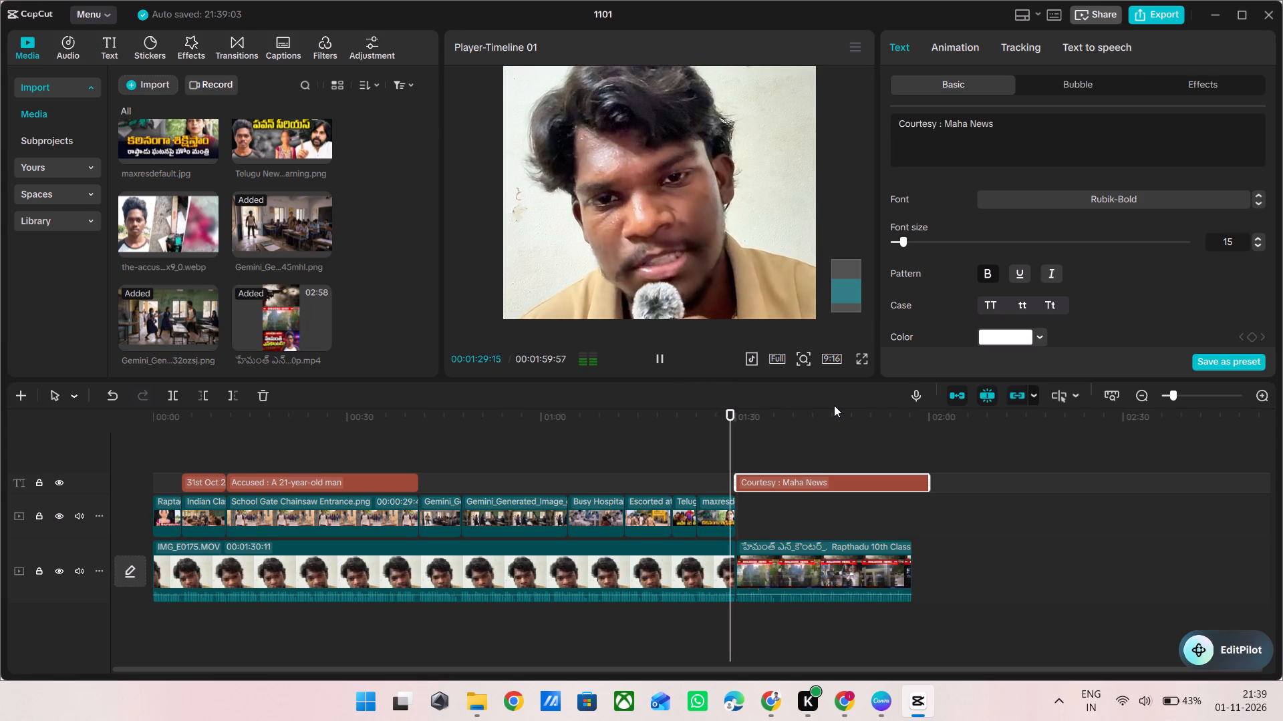
key("space")
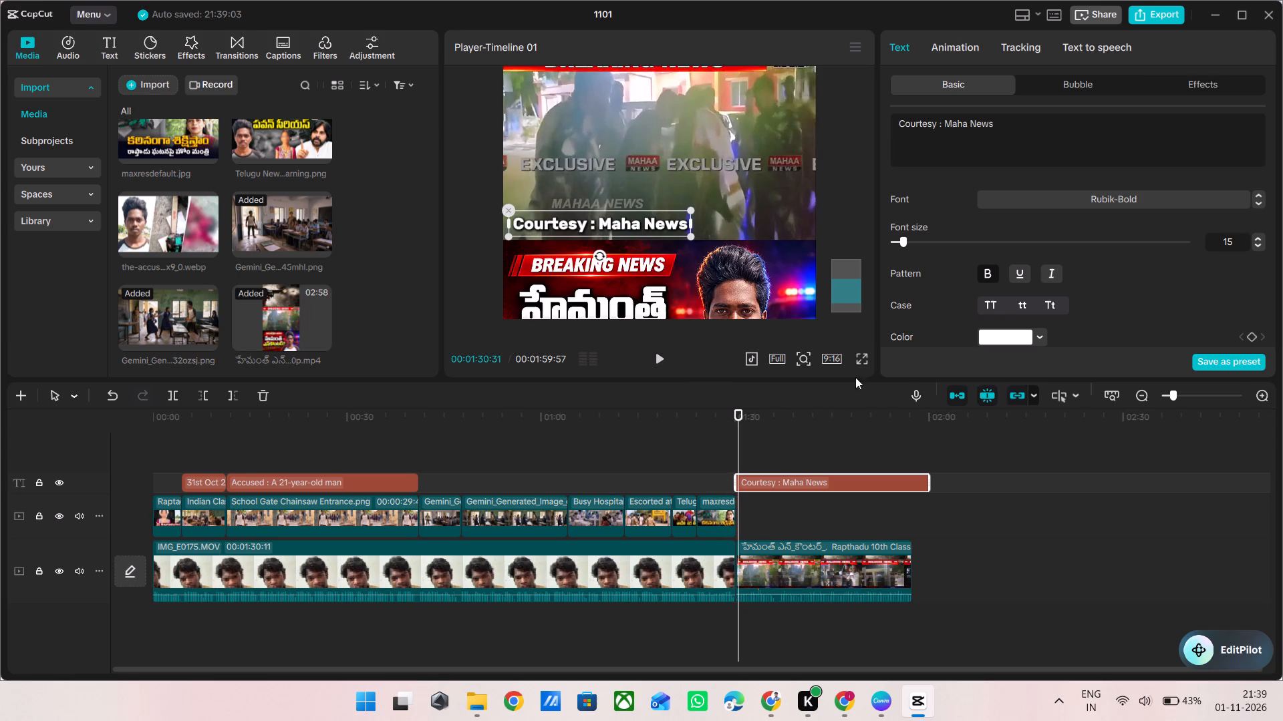
left_click(860, 357)
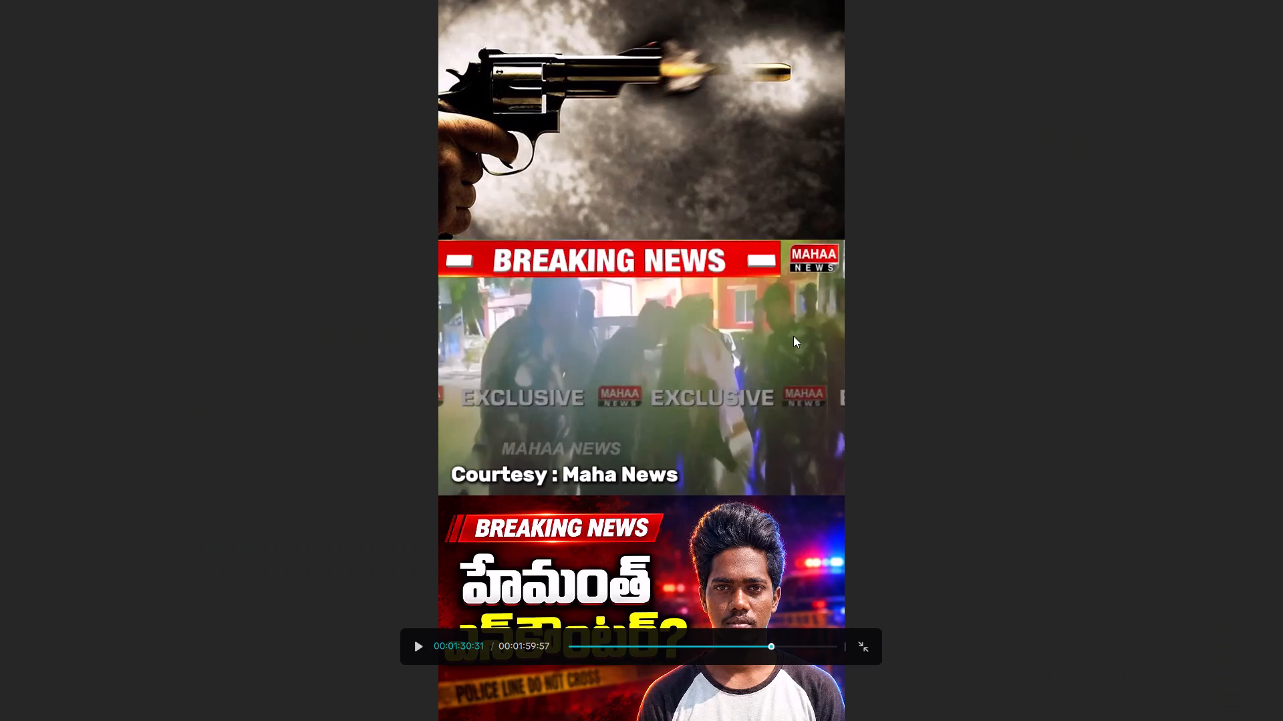
key("Escape")
left_click(811, 442)
left_click_drag(811, 442, 770, 444)
scroll(794, 437, "down", 6, "ctrl")
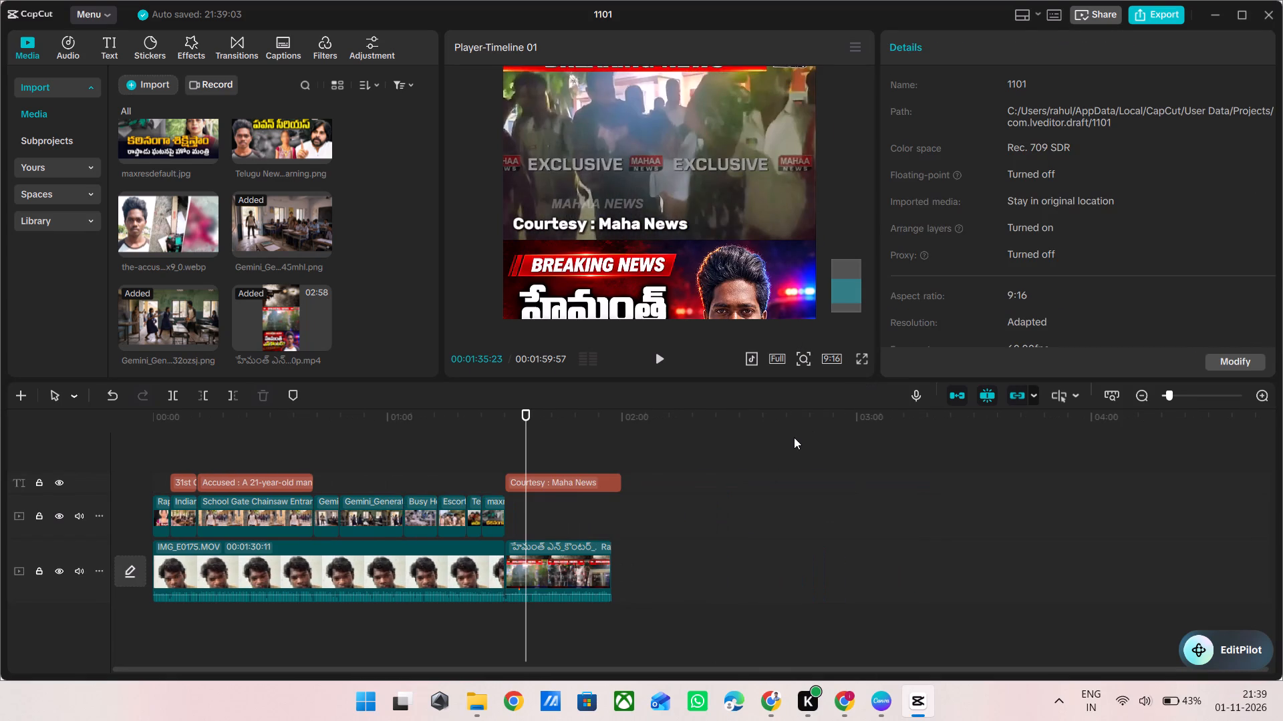
scroll(824, 248, "down", 5, "ctrl")
scroll(824, 248, "up", 3)
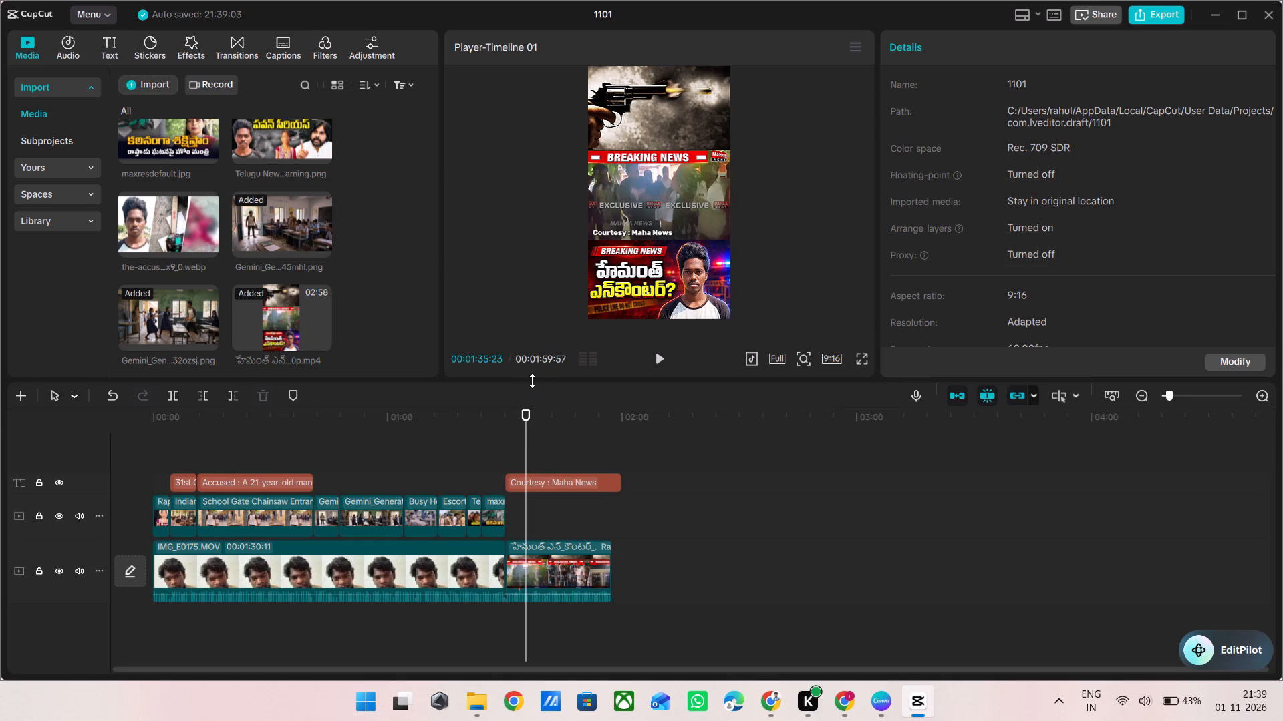
left_click(553, 479)
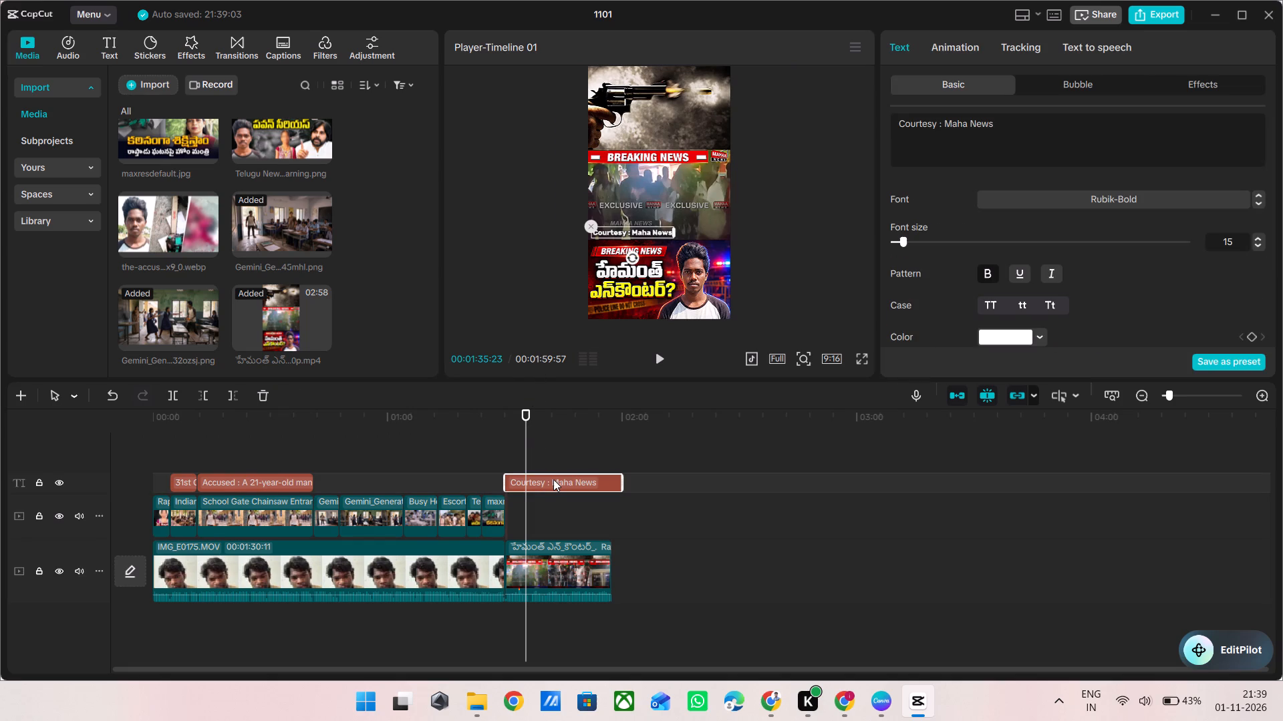
key("ctrl+c")
left_click_drag(523, 437, 509, 437)
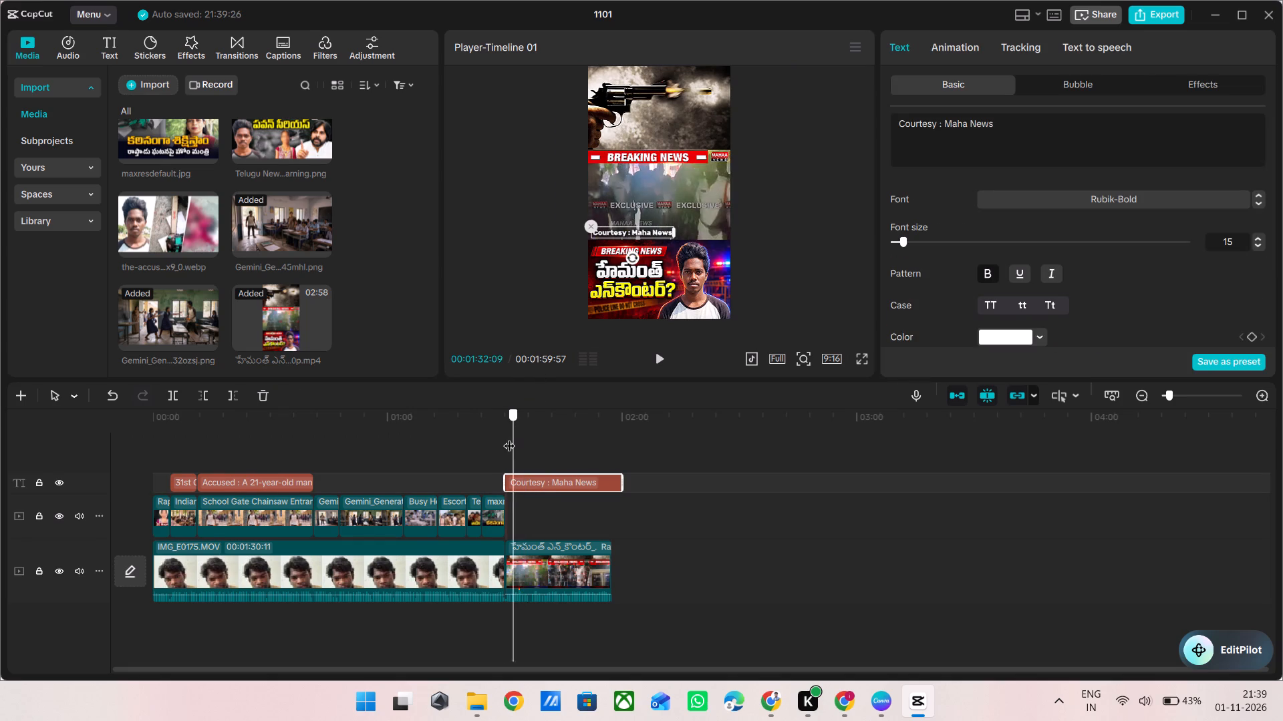
left_click_drag(509, 437, 506, 437)
key("ctrl+v")
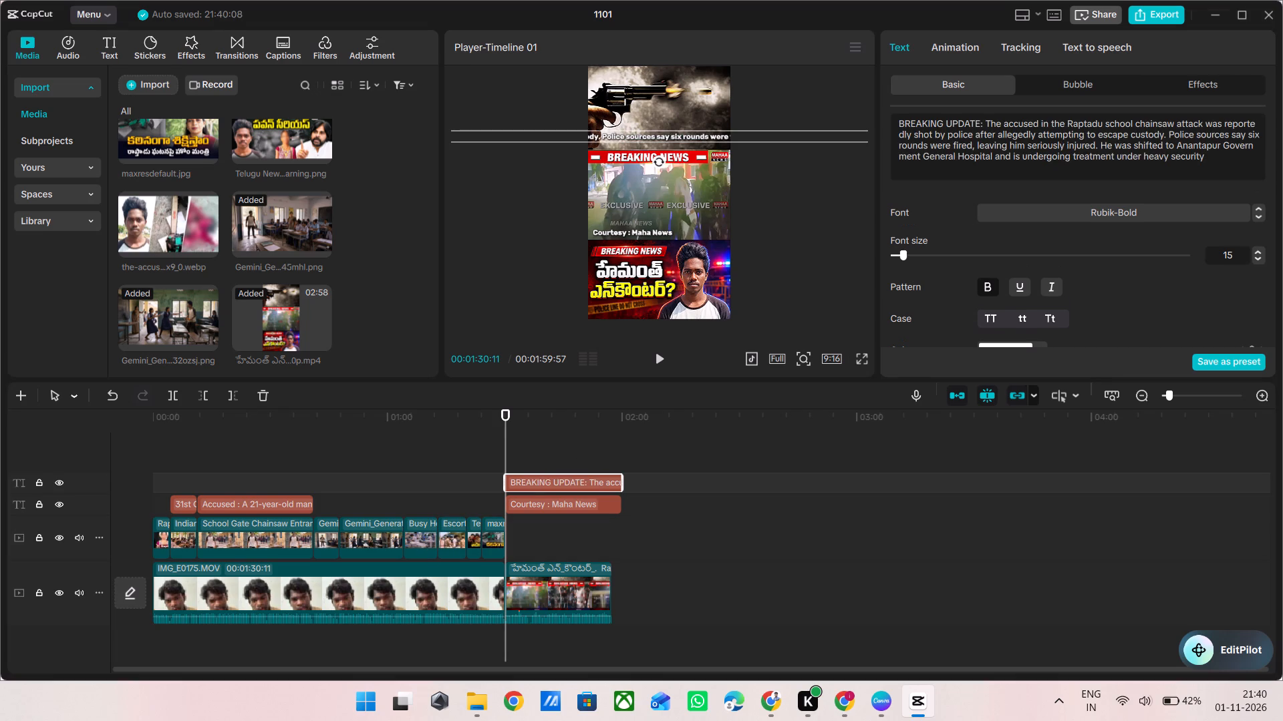
Change "attack" to "attacker" in the update caption and insert line breaks before "was reportedly" and "attempting to escape".
left_click(1101, 122)
left_click(1107, 123)
key("Left")
left_click(1204, 122)
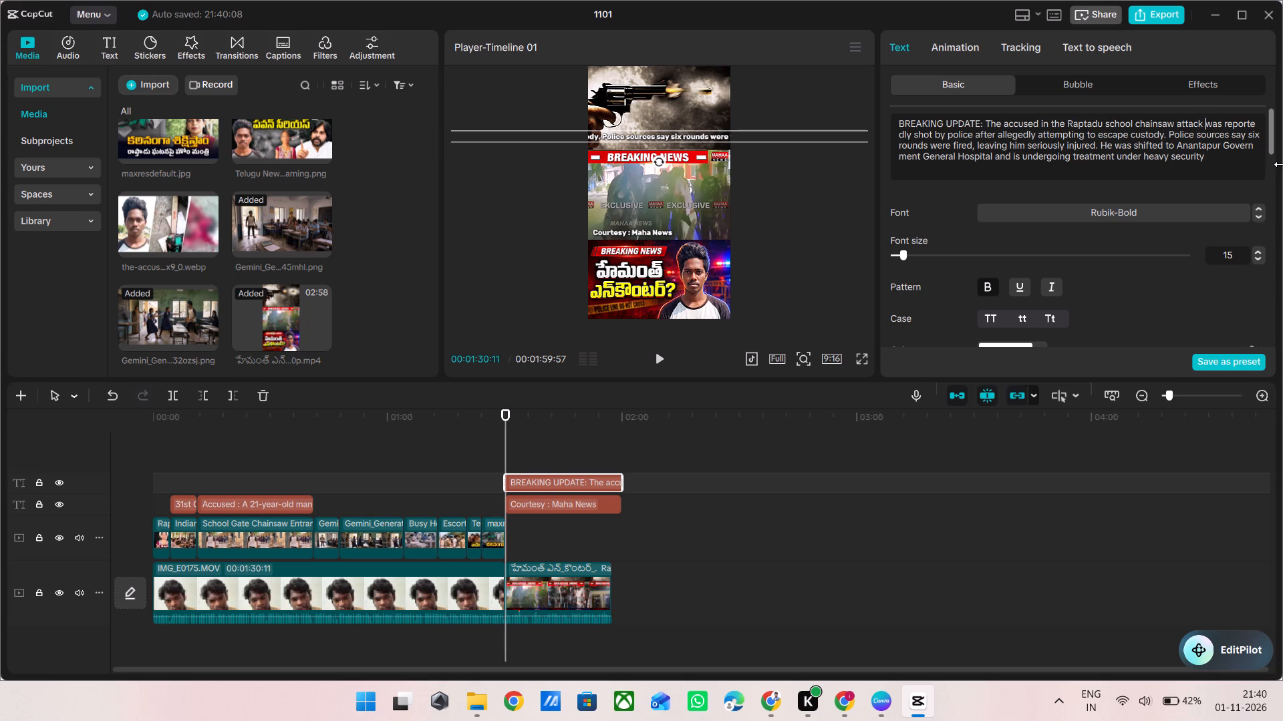
key("BackSpace")
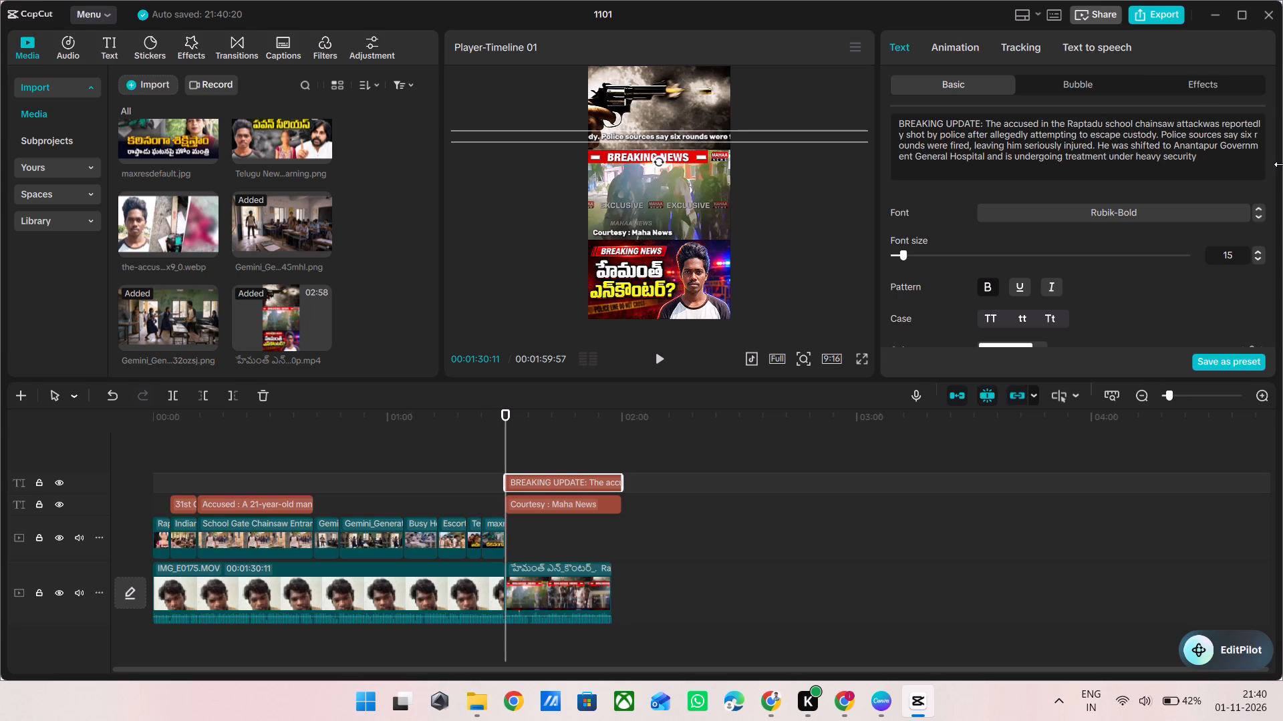
type("er")
key("space")
key("Return")
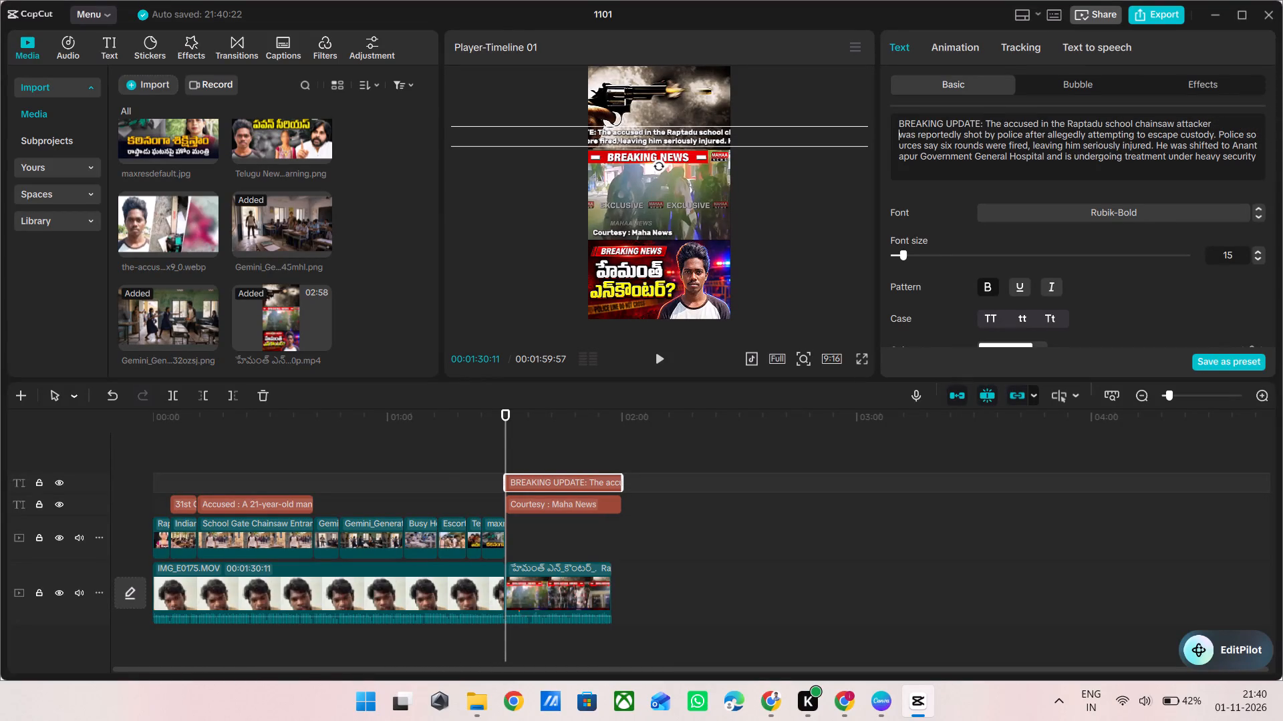
left_click(1087, 138)
key("Return")
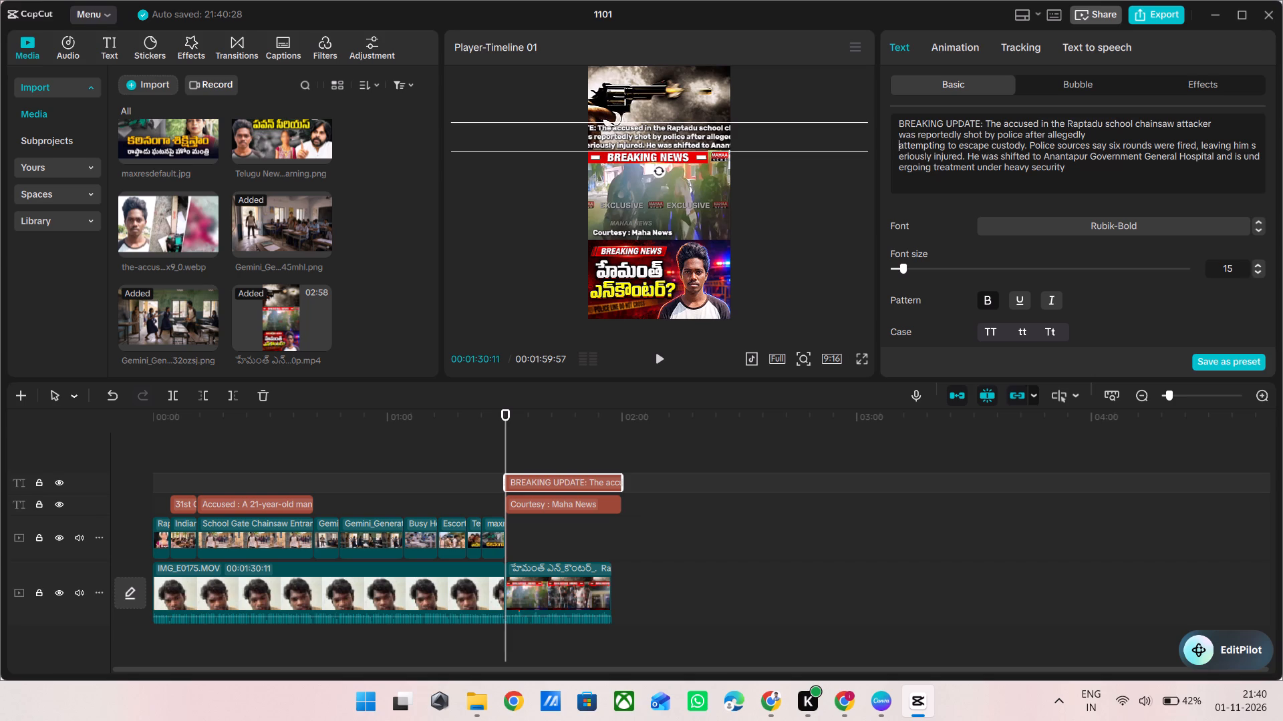
Delete the update caption's closing sentence about the shift to Anantapur Government General Hospital.
left_click(1090, 156)
left_click_drag(1070, 167, 968, 159)
key("BackSpace")
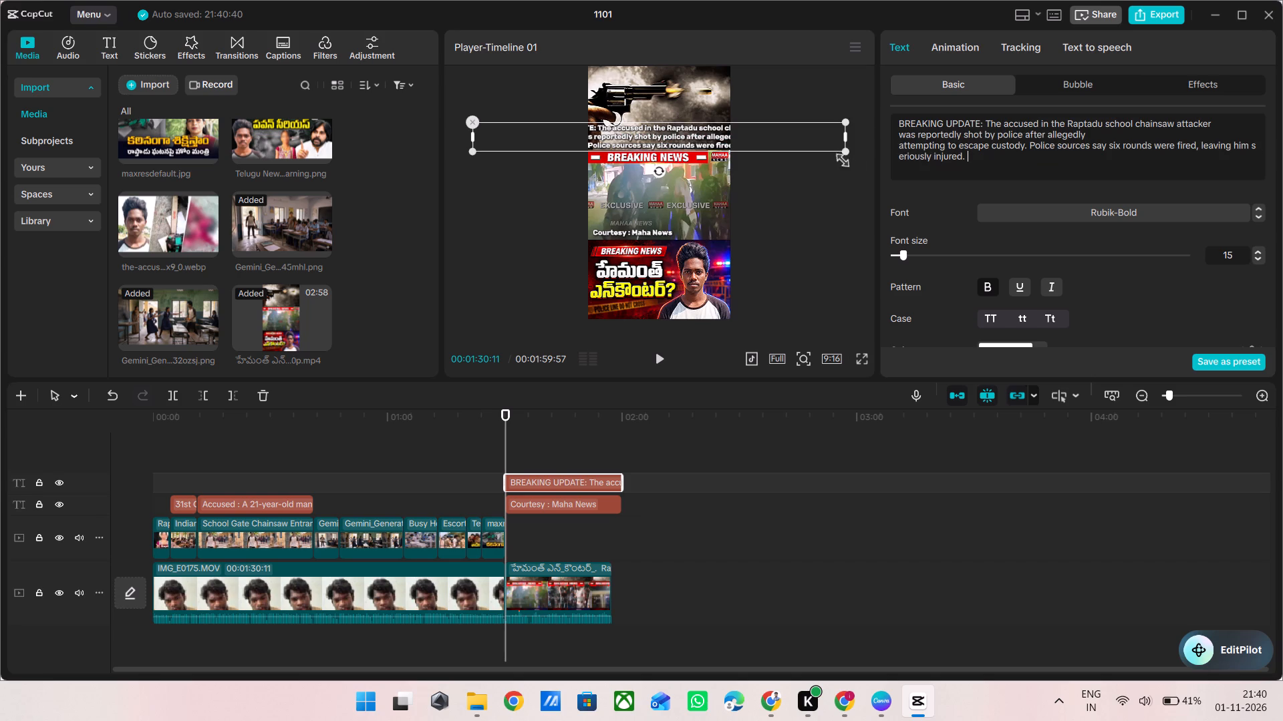
Shrink the update caption to fit the video frame and narrow its text box so the long lines wrap.
left_click_drag(845, 150, 696, 1)
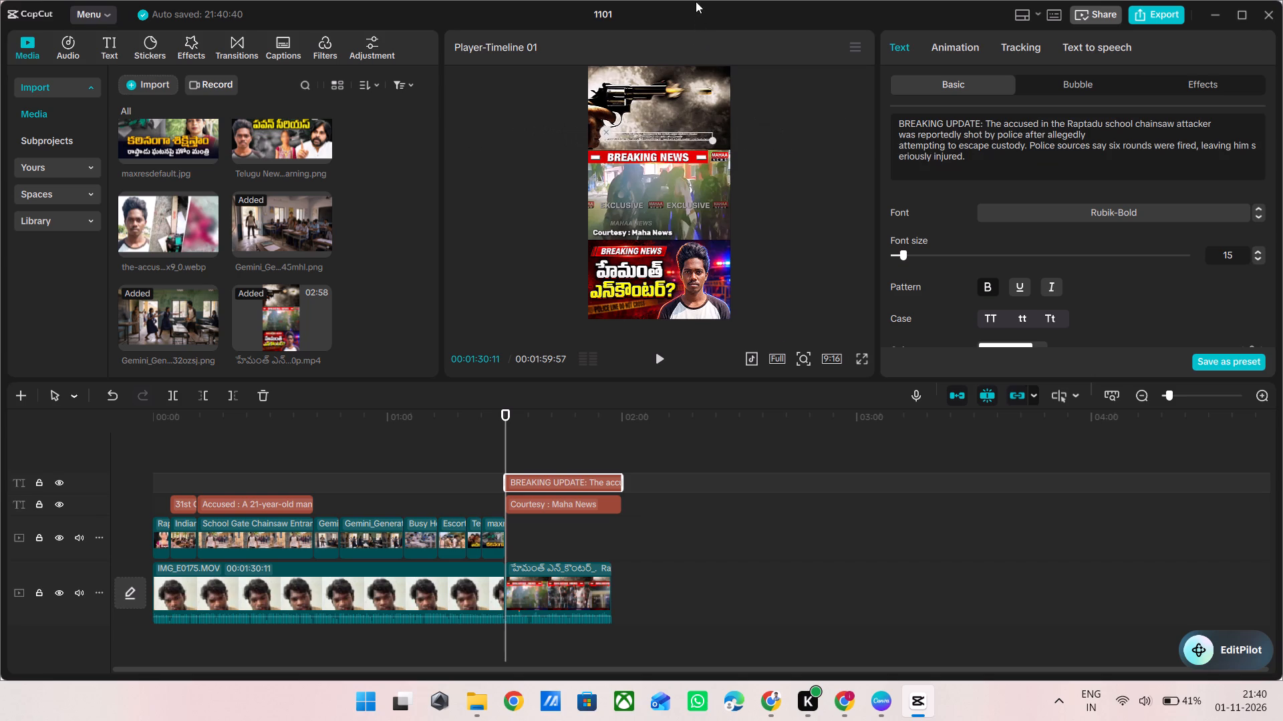
left_click_drag(696, 1, 729, 15)
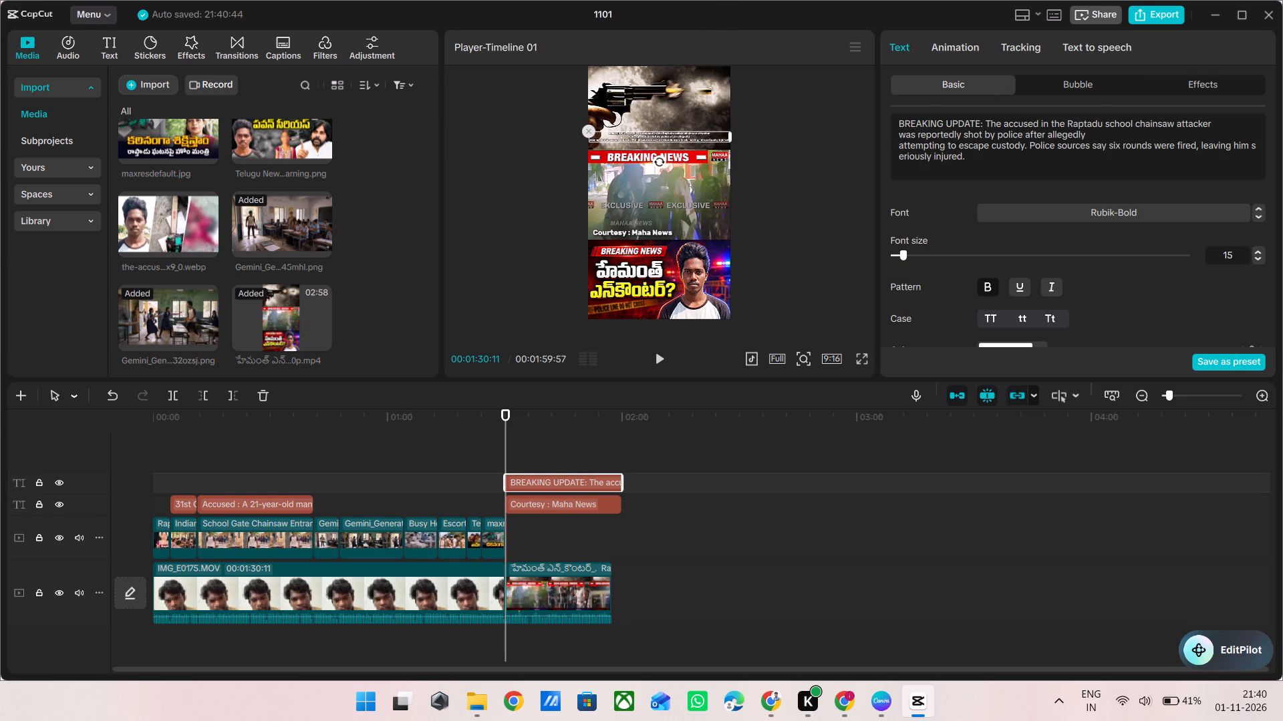
left_click(1101, 119)
scroll(785, 165, "left", 1)
left_click_drag(730, 132, 648, 138)
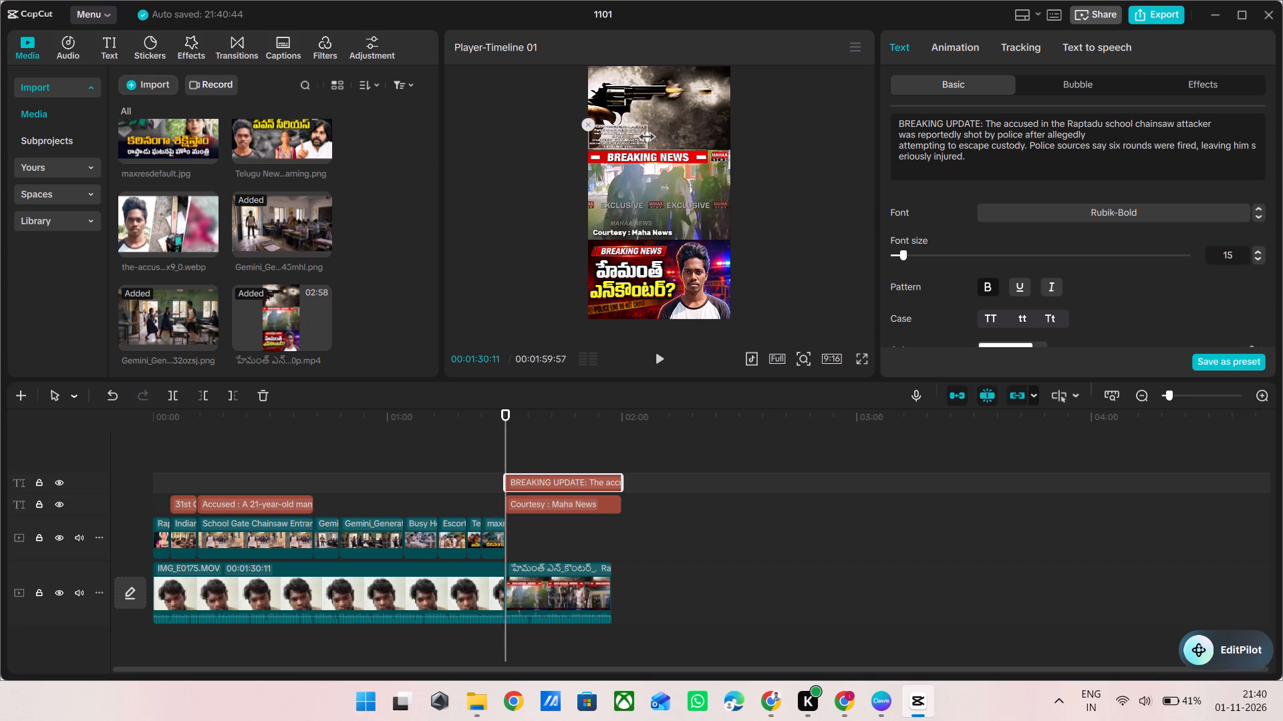
left_click_drag(648, 138, 674, 137)
Centre the update caption above the upper BREAKING NEWS banner, enlarge it slightly, and preview it full screen.
scroll(670, 137, "left", 1)
left_click_drag(656, 137, 778, 139)
scroll(656, 137, "right", 1)
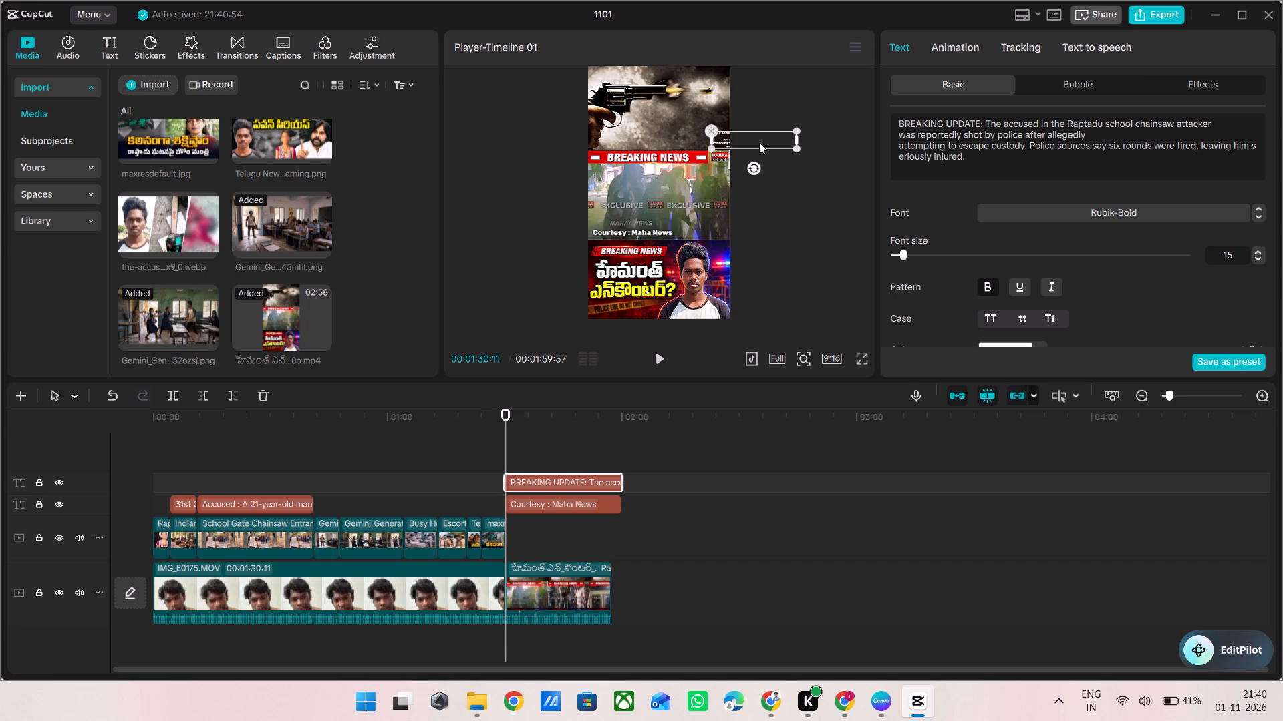
left_click_drag(744, 141, 650, 138)
scroll(692, 136, "left", 1)
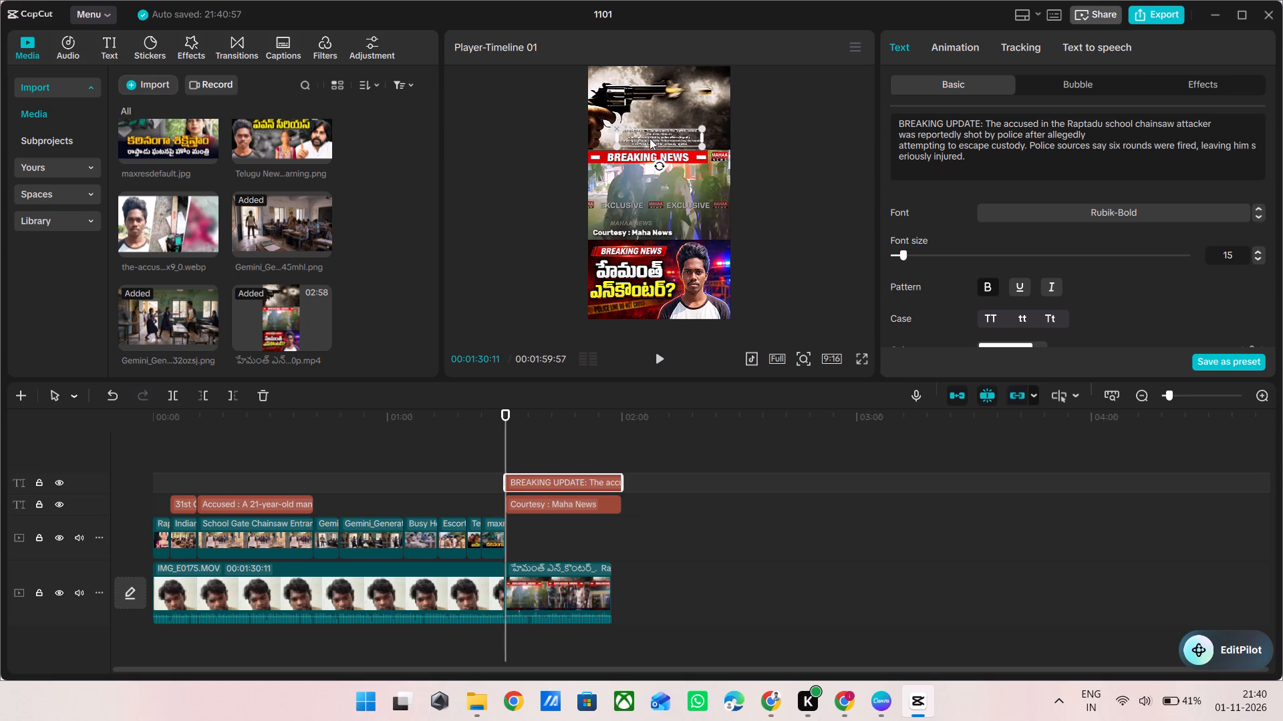
left_click_drag(700, 145, 717, 159)
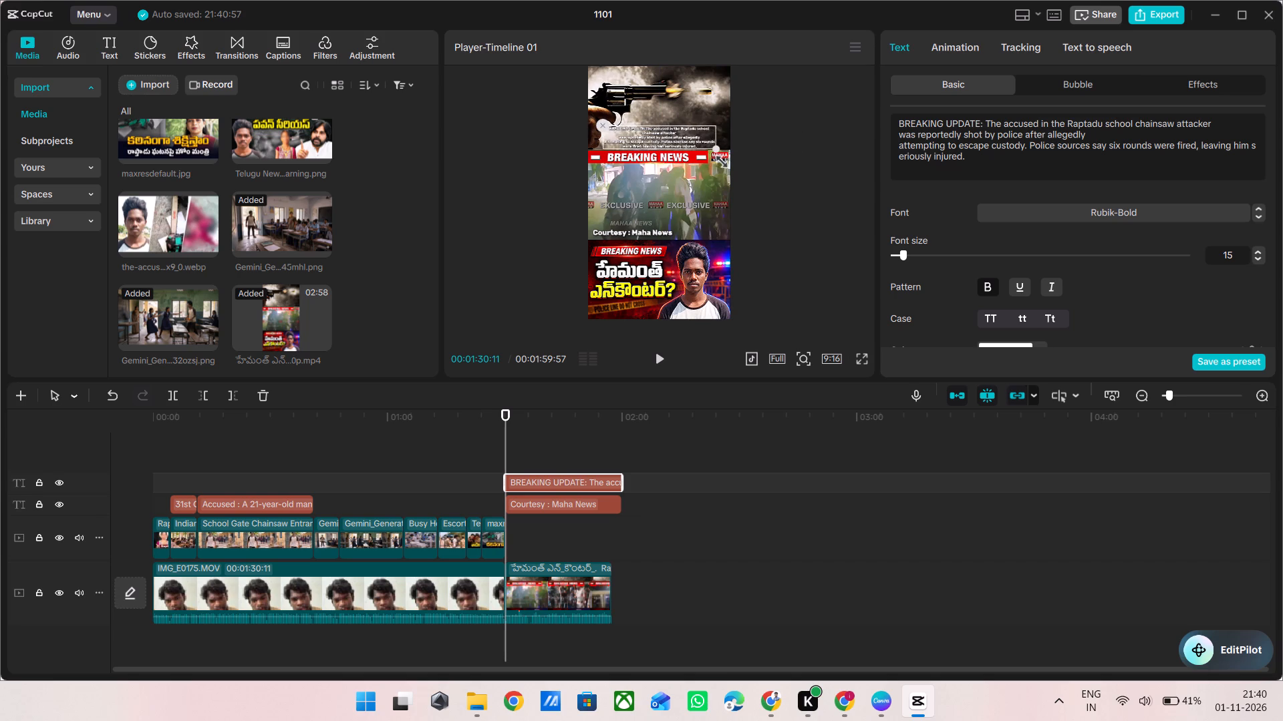
left_click_drag(717, 159, 716, 158)
left_click(858, 359)
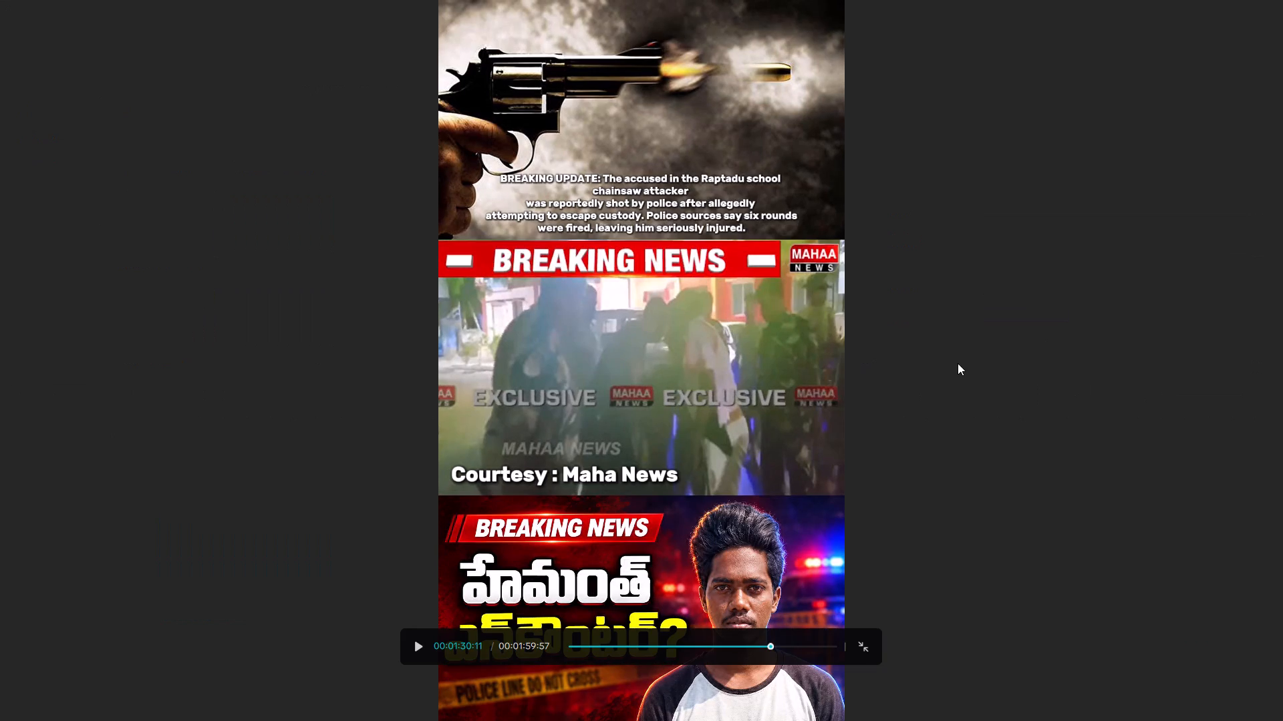
left_click(717, 296)
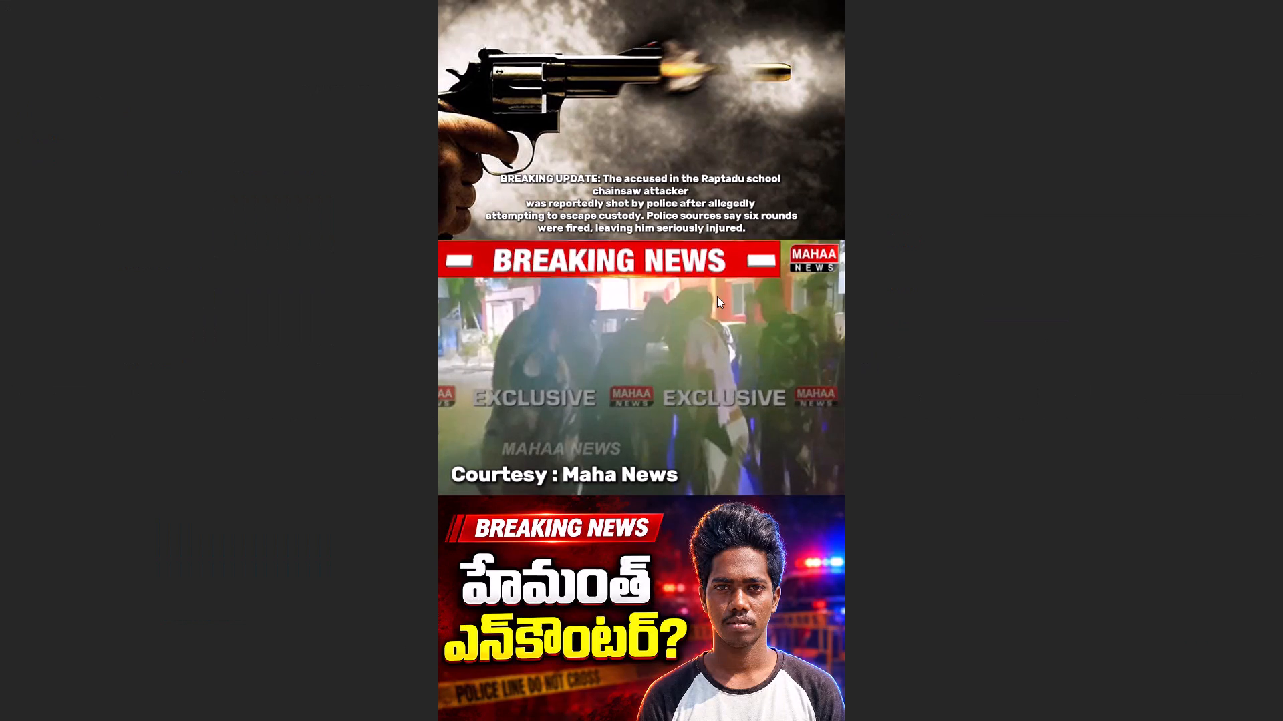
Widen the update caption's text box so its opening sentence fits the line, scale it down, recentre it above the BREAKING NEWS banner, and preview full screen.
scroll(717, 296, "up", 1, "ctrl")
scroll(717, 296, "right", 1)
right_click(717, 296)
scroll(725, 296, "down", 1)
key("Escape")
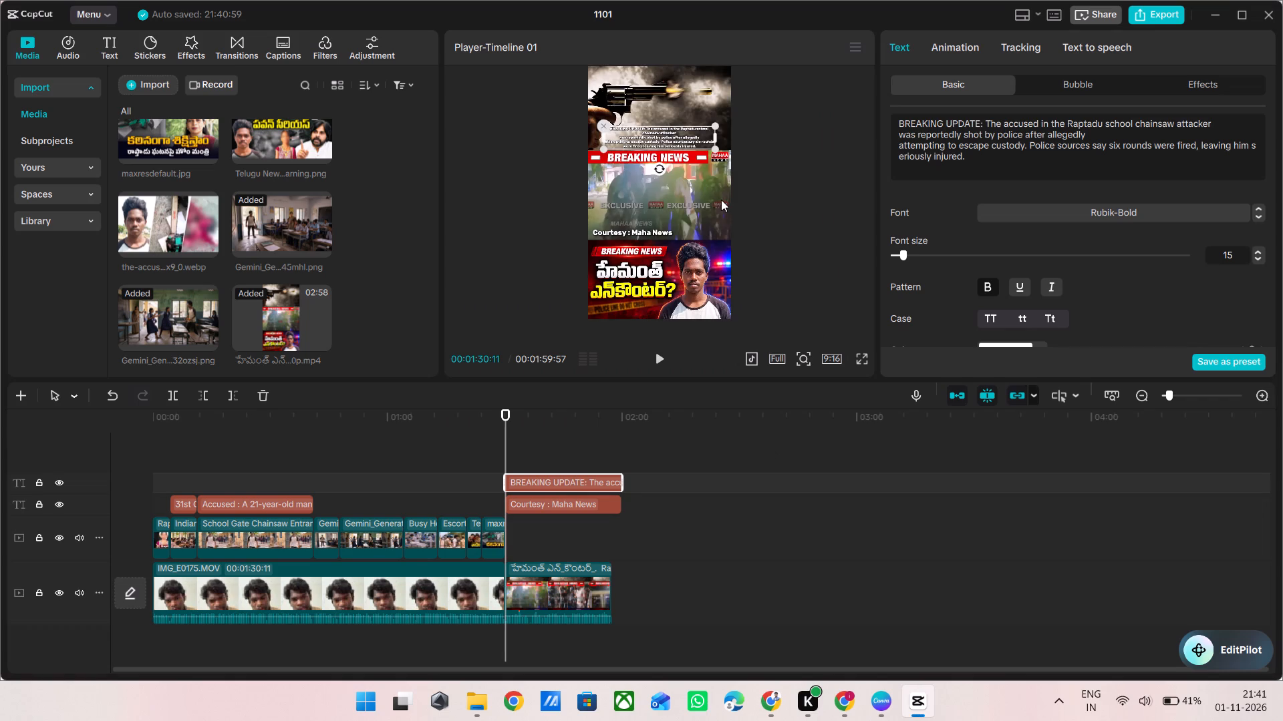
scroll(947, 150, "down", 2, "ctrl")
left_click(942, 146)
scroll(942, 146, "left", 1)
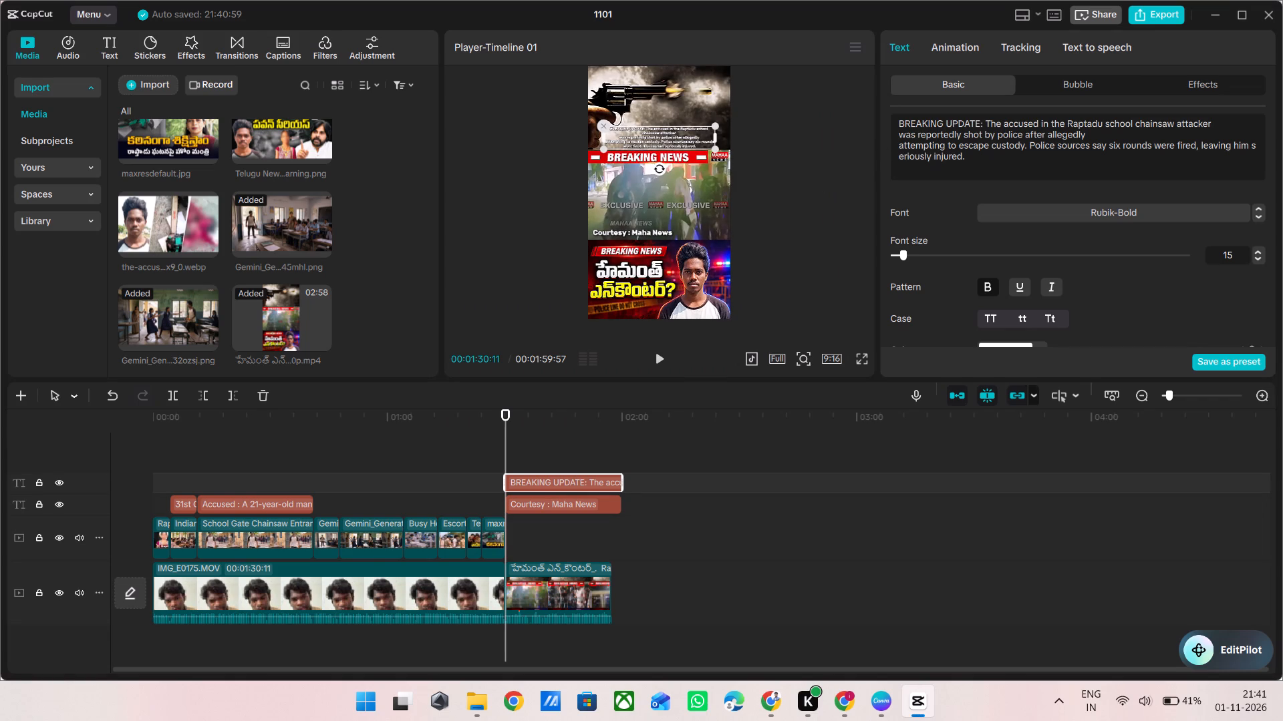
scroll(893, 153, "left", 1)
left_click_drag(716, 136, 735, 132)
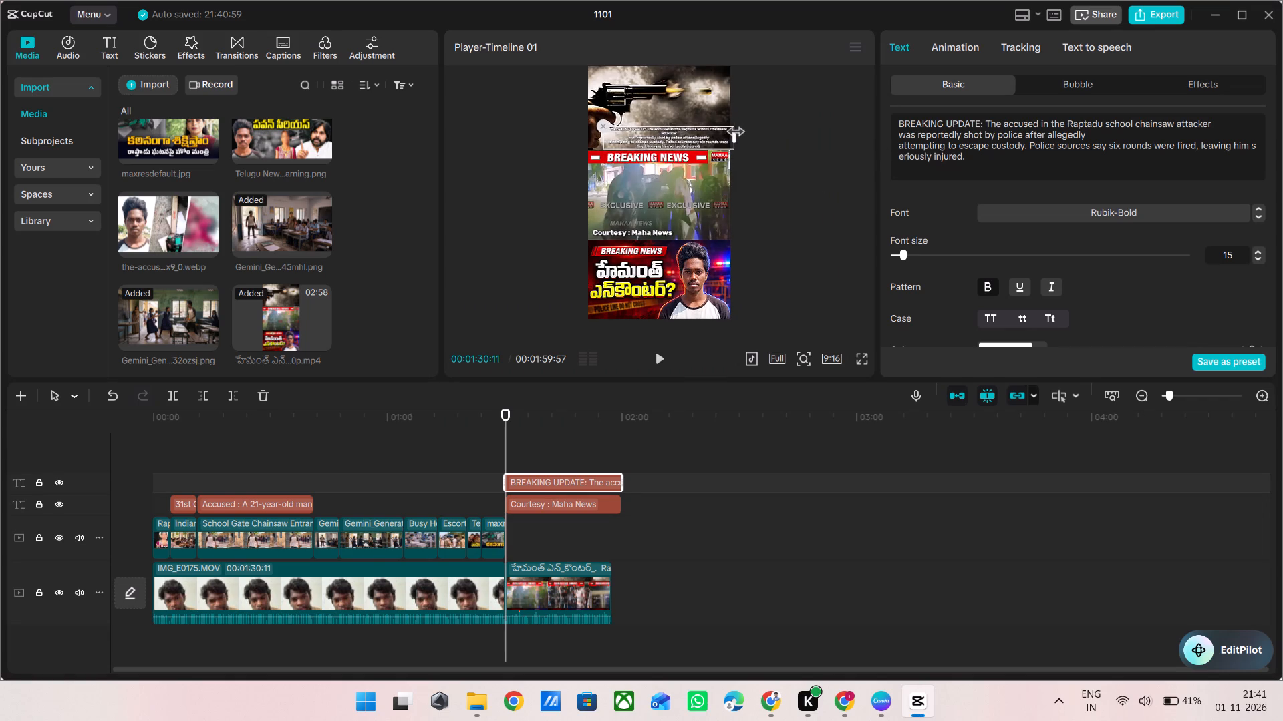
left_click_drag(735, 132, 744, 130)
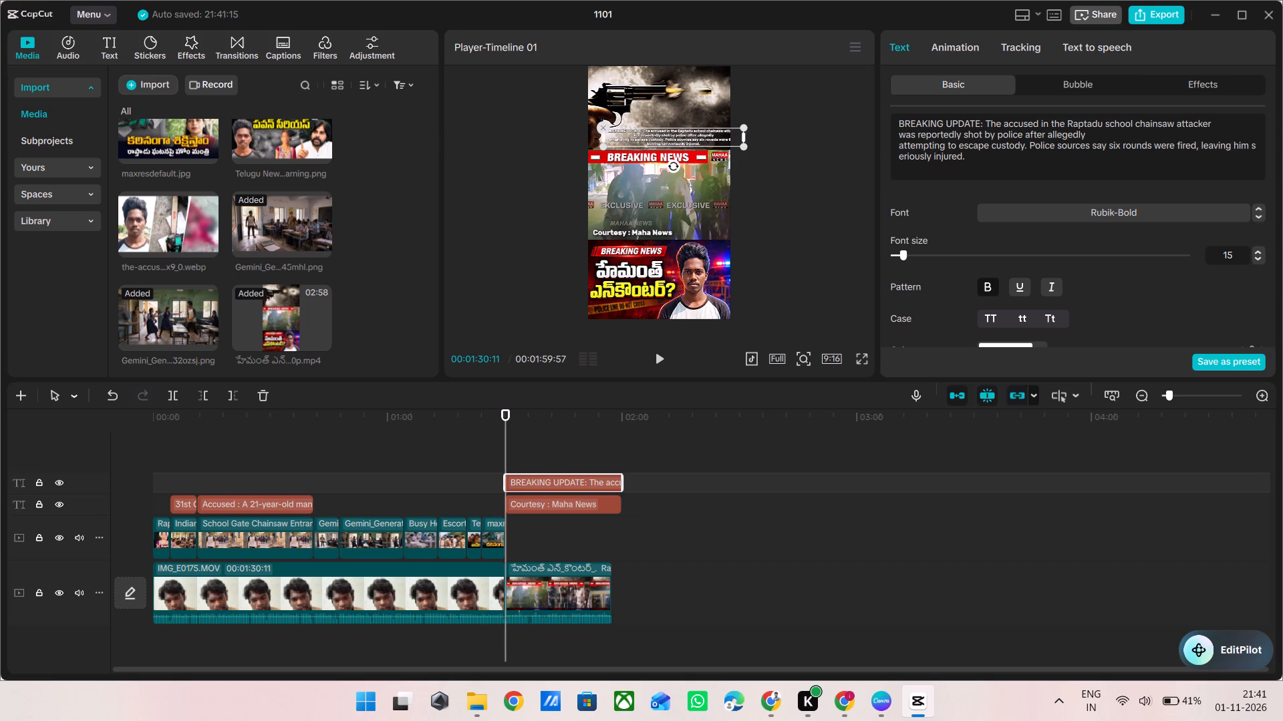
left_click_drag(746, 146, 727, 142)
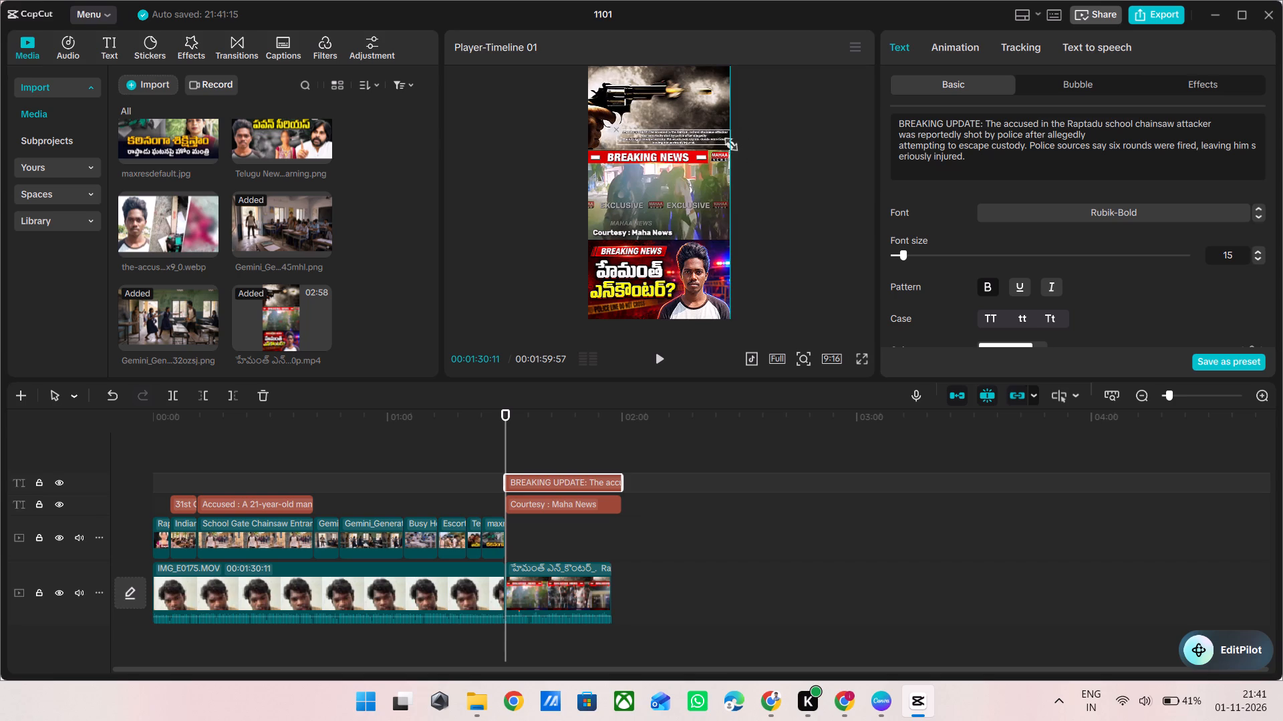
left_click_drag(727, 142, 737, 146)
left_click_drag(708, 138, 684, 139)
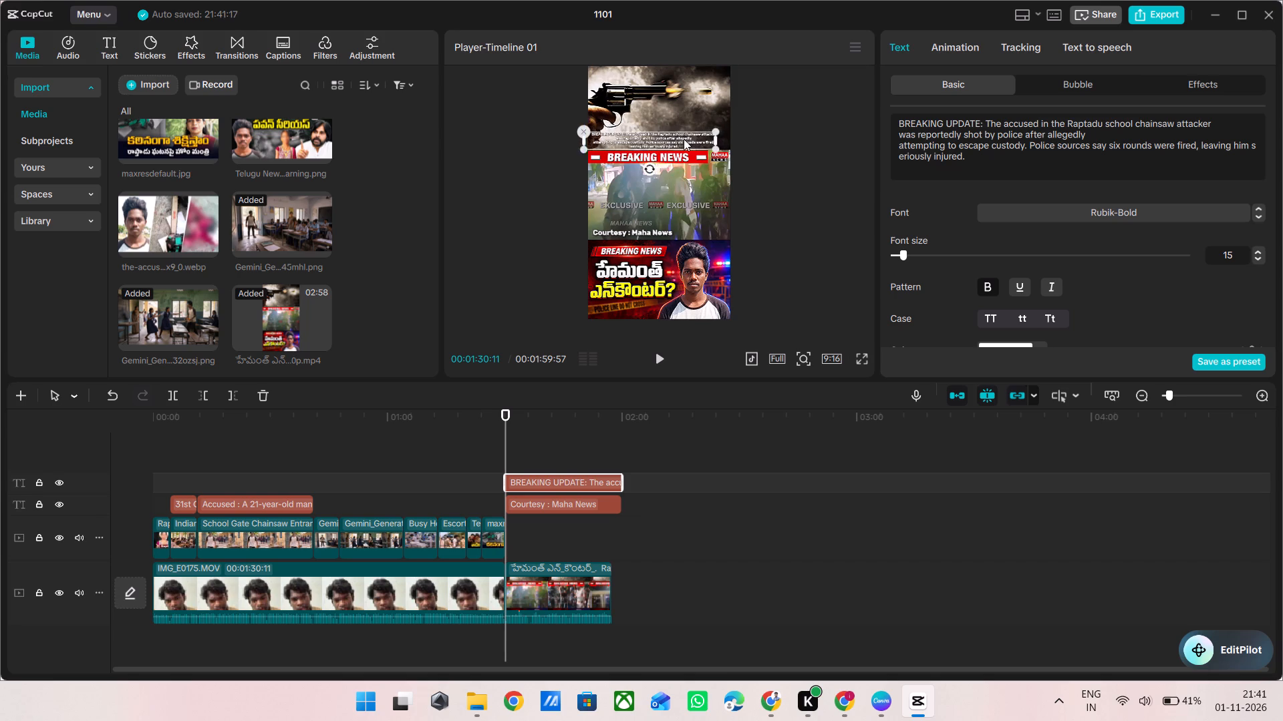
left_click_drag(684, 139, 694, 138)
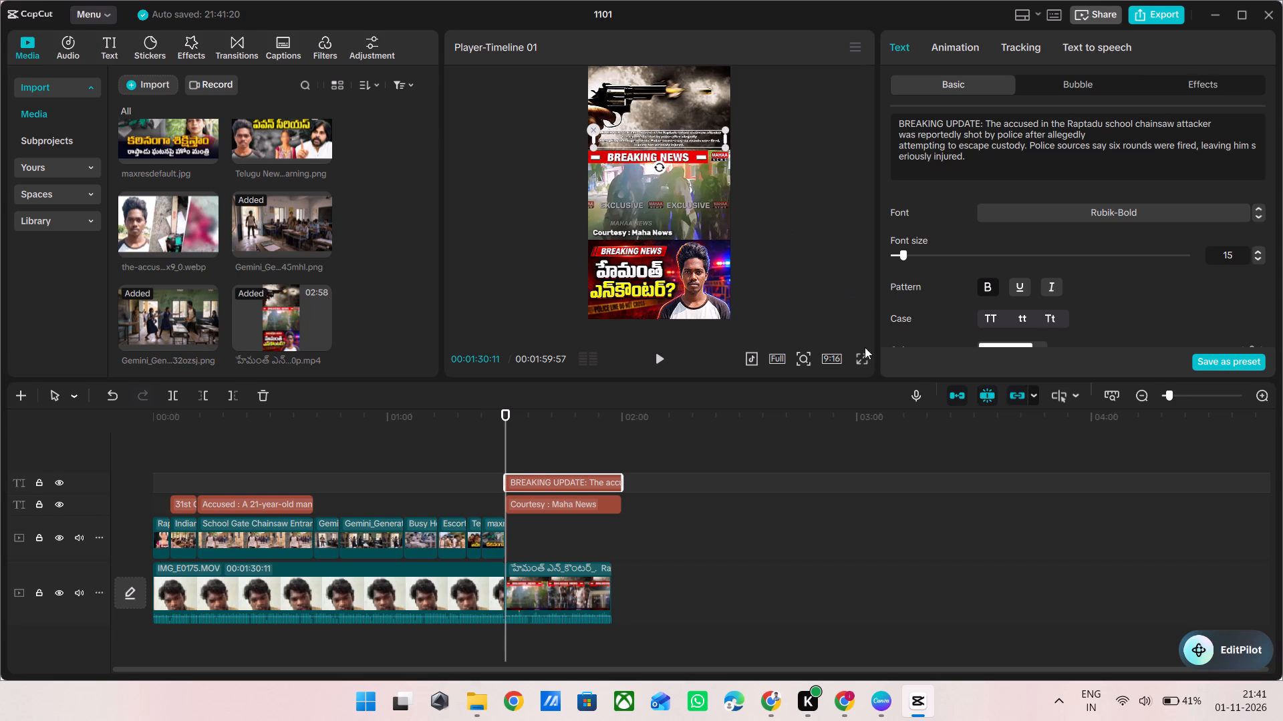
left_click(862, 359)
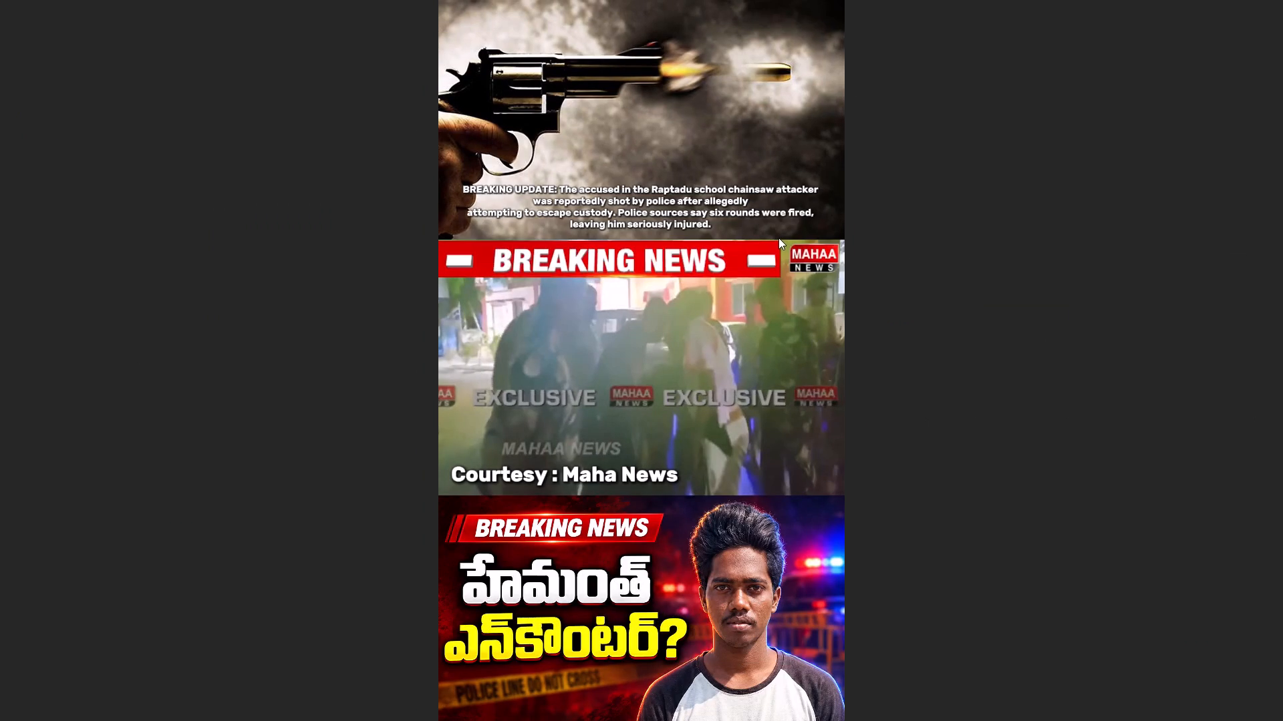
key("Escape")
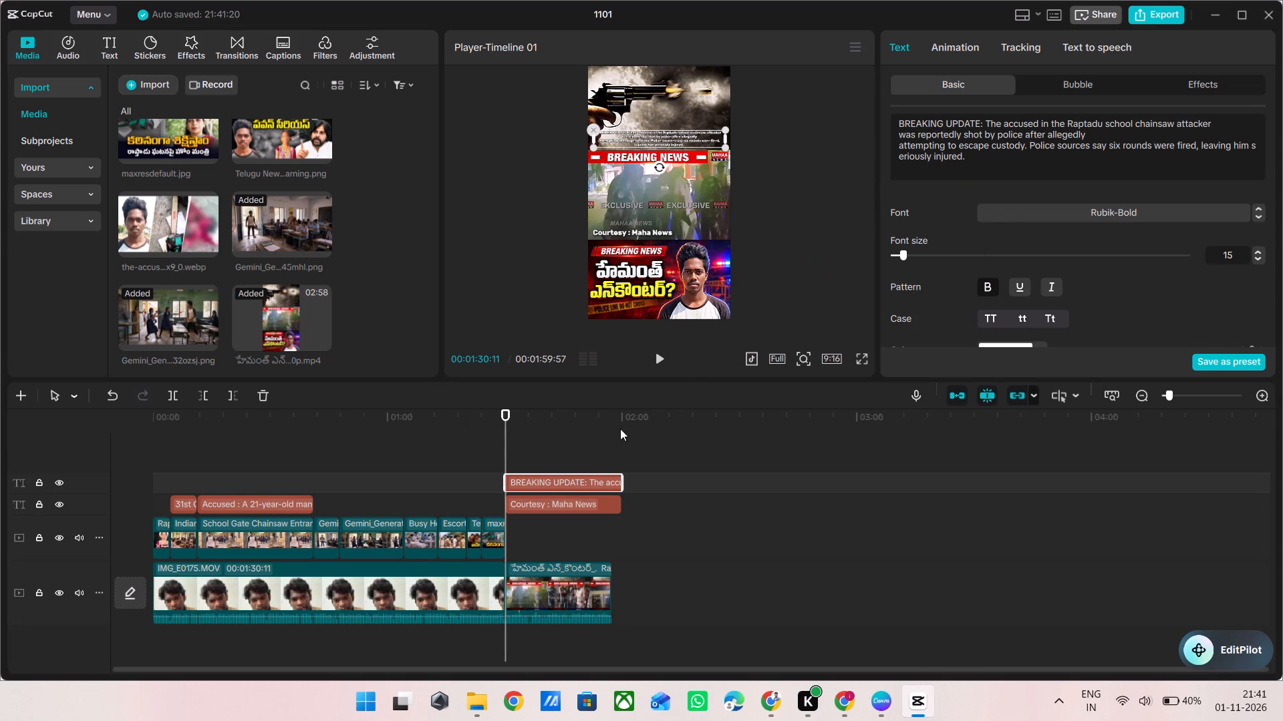
Play the cut from the speaker's clip into the Mahaa News footage to check the ending section.
left_click(487, 450)
left_click_drag(487, 450, 501, 451)
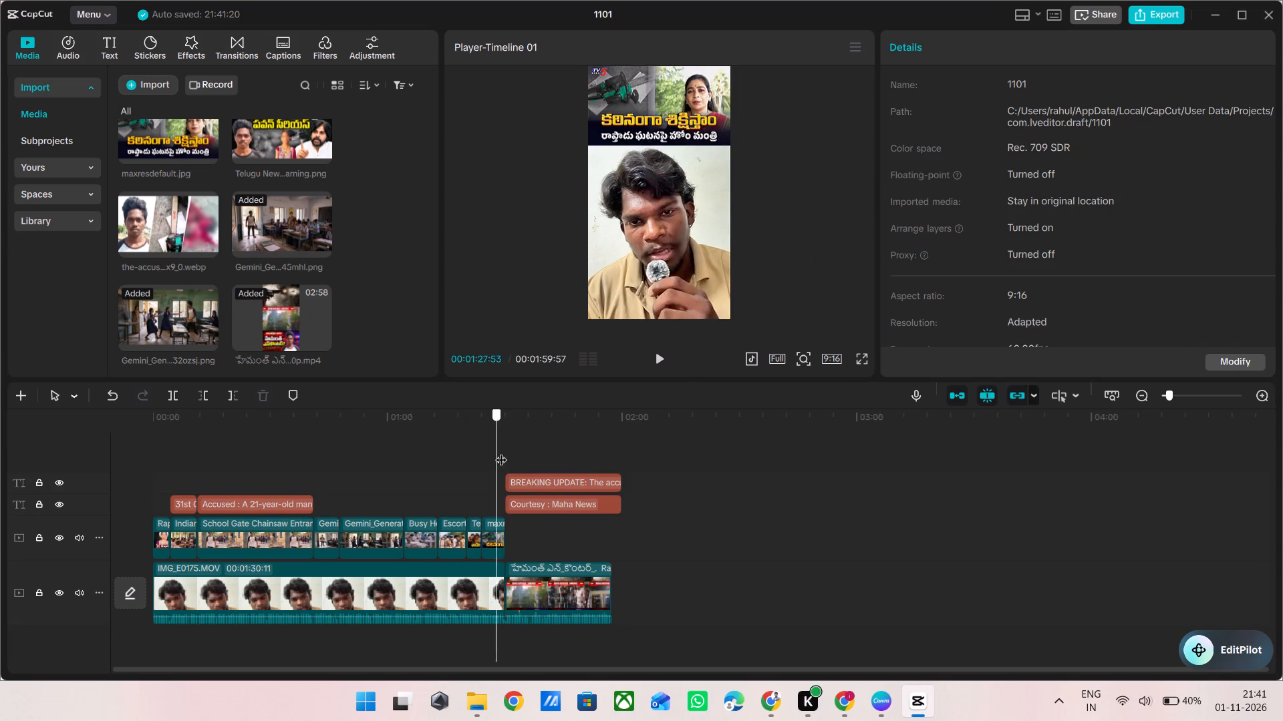
left_click_drag(501, 451, 492, 456)
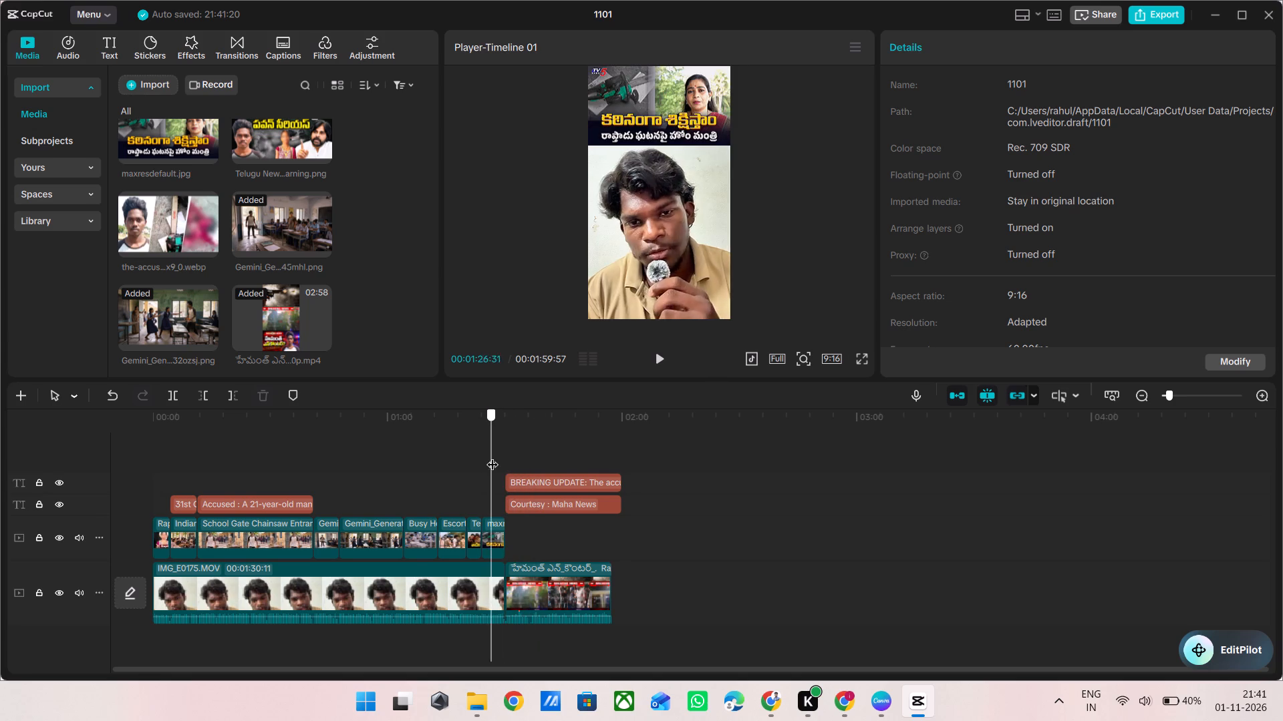
left_click_drag(492, 456, 497, 457)
left_click_drag(497, 457, 504, 455)
key("space")
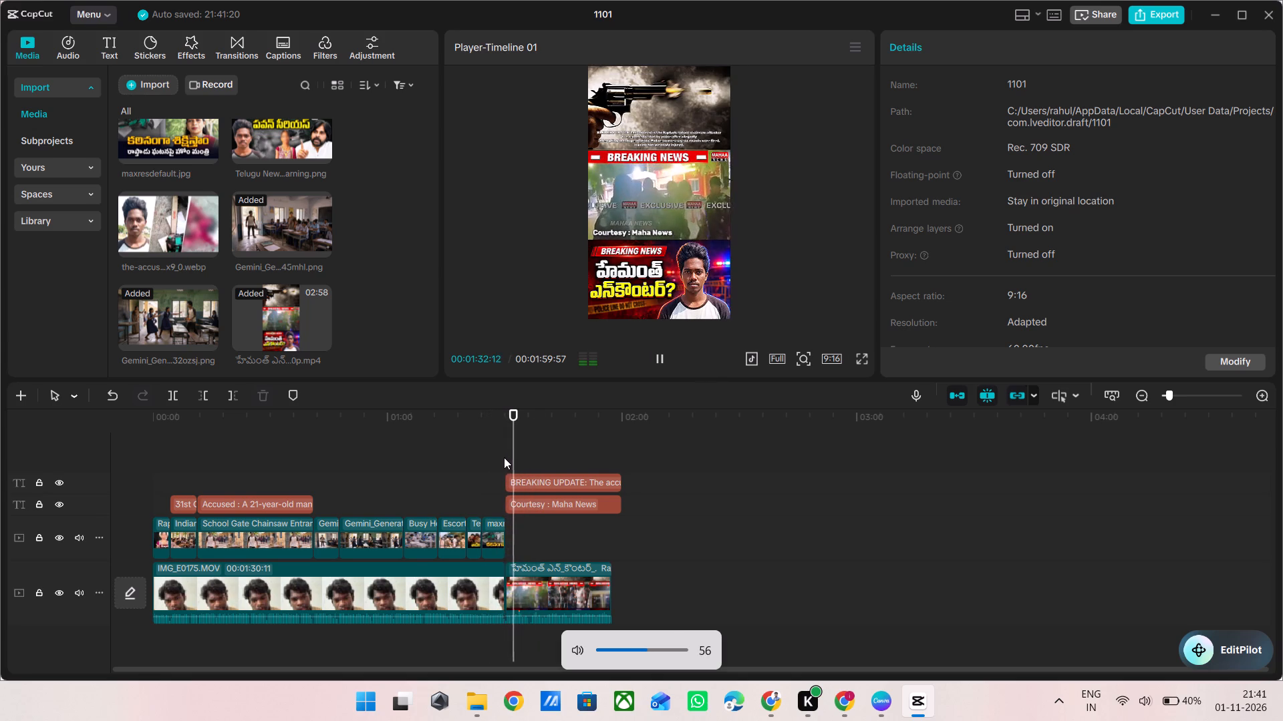
scroll(599, 478, "up", 2, "ctrl")
scroll(599, 478, "up", 1)
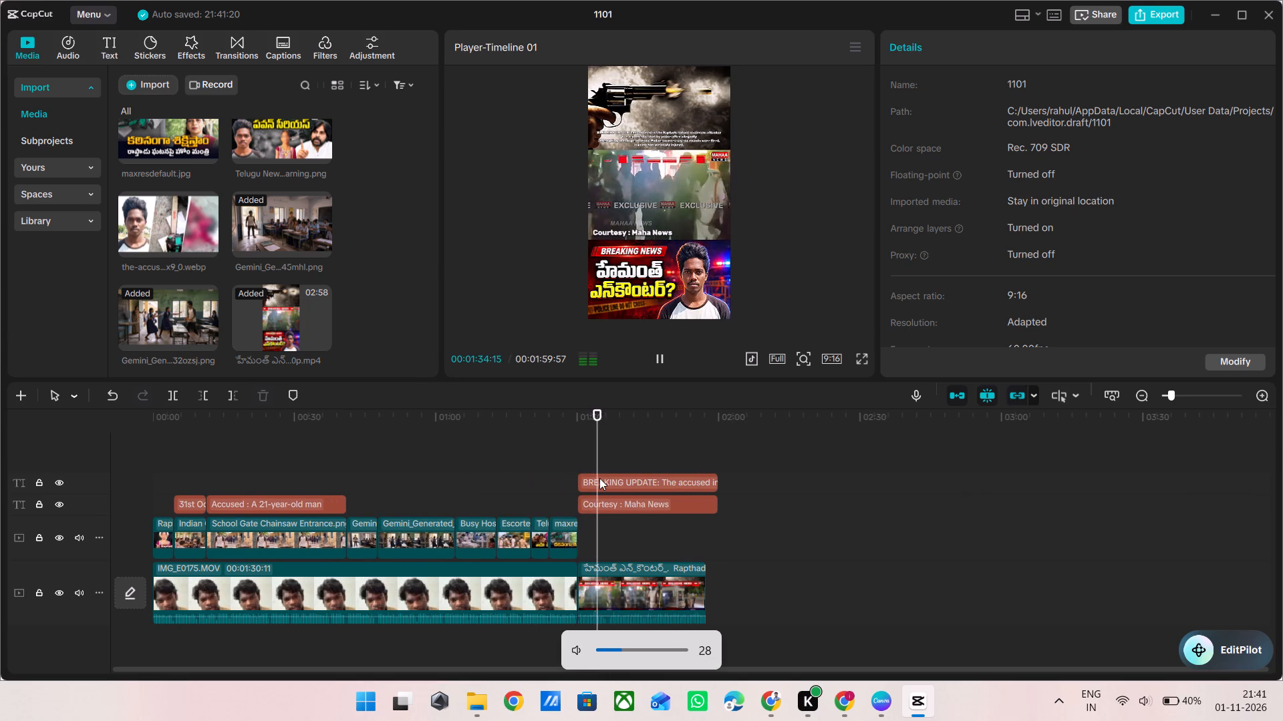
scroll(599, 478, "up", 1)
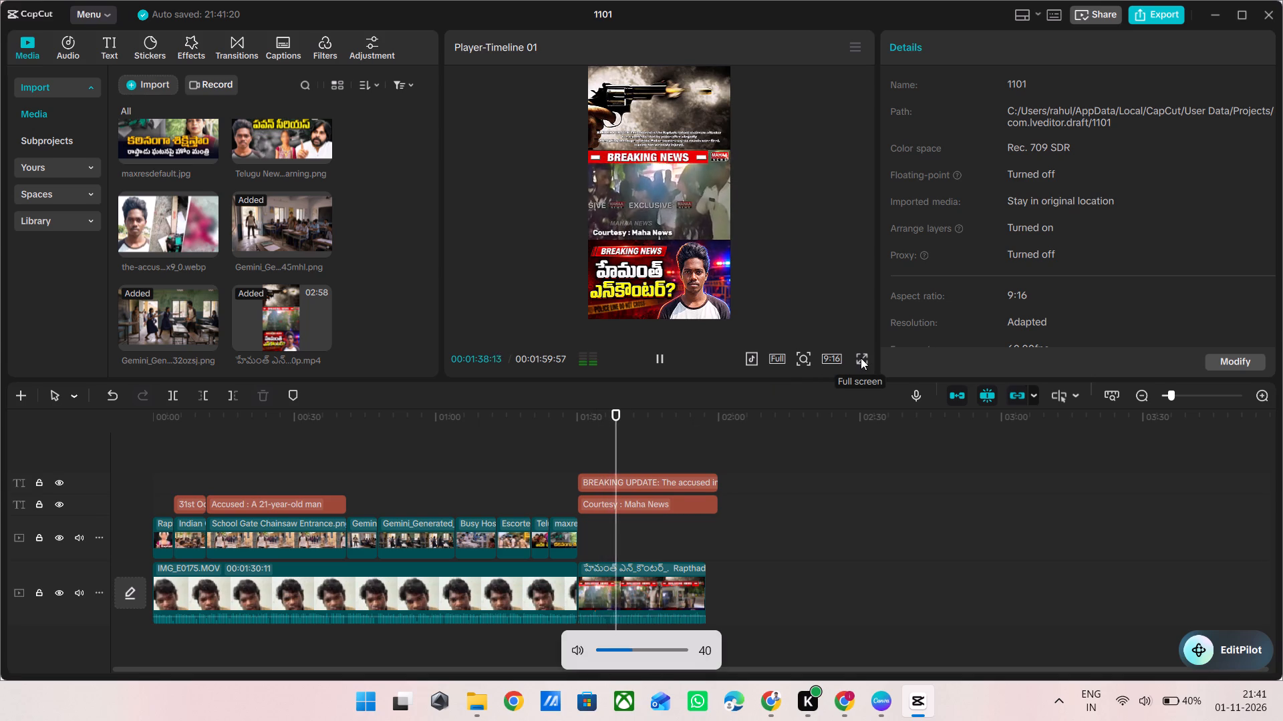
scroll(718, 463, "up", 5, "ctrl")
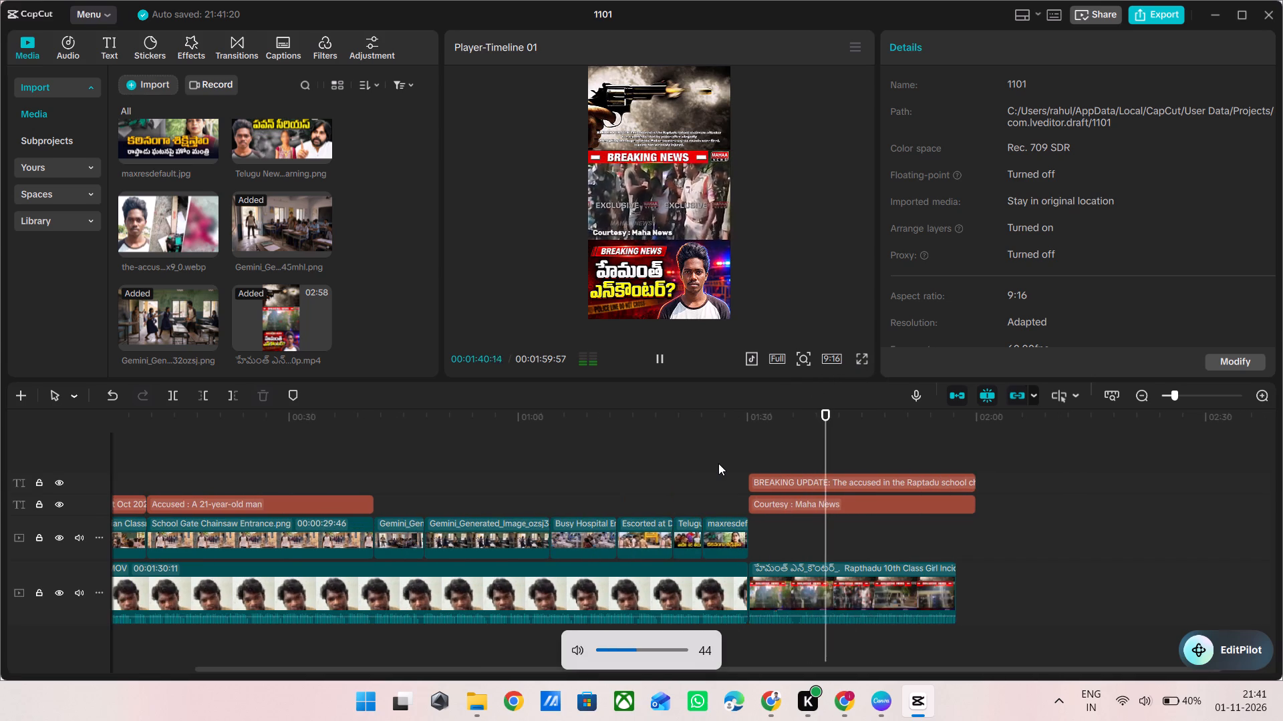
scroll(718, 463, "up", 3, "ctrl")
scroll(718, 463, "left", 1)
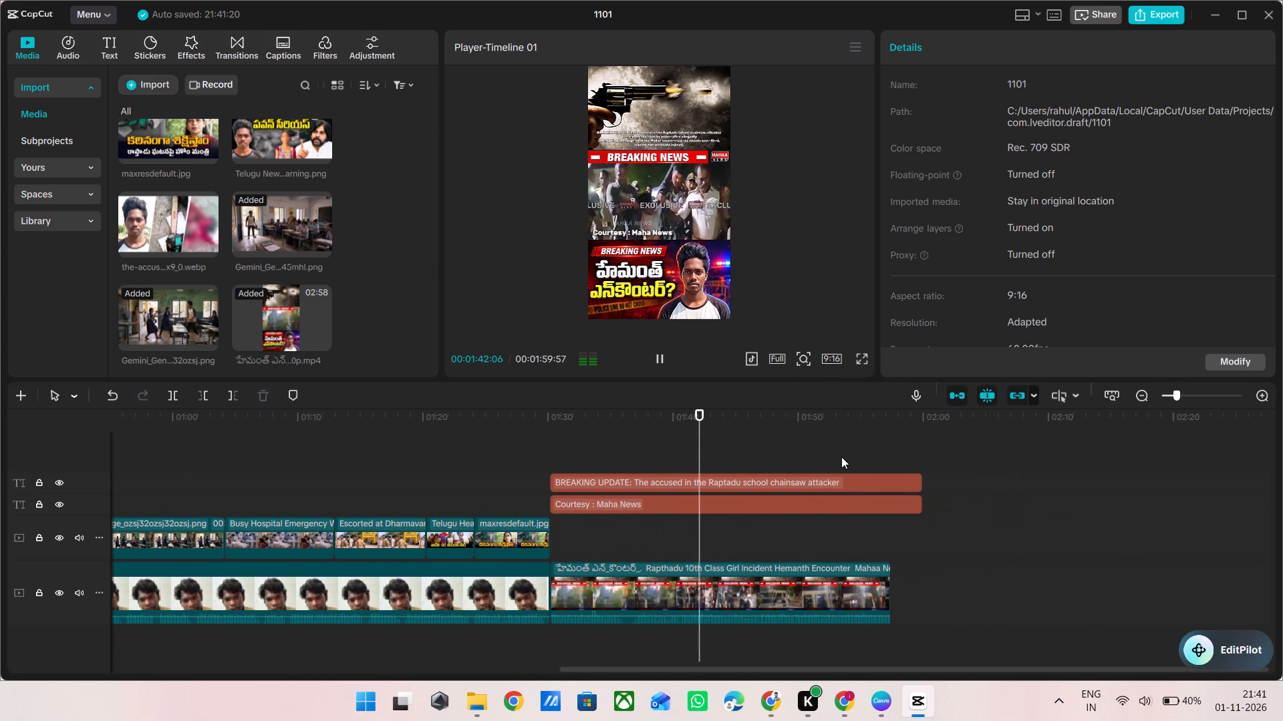
Examine where the Mahaa News footage ends relative to the update and courtesy captions above it.
left_click(841, 457)
left_click_drag(841, 457, 878, 471)
key("space")
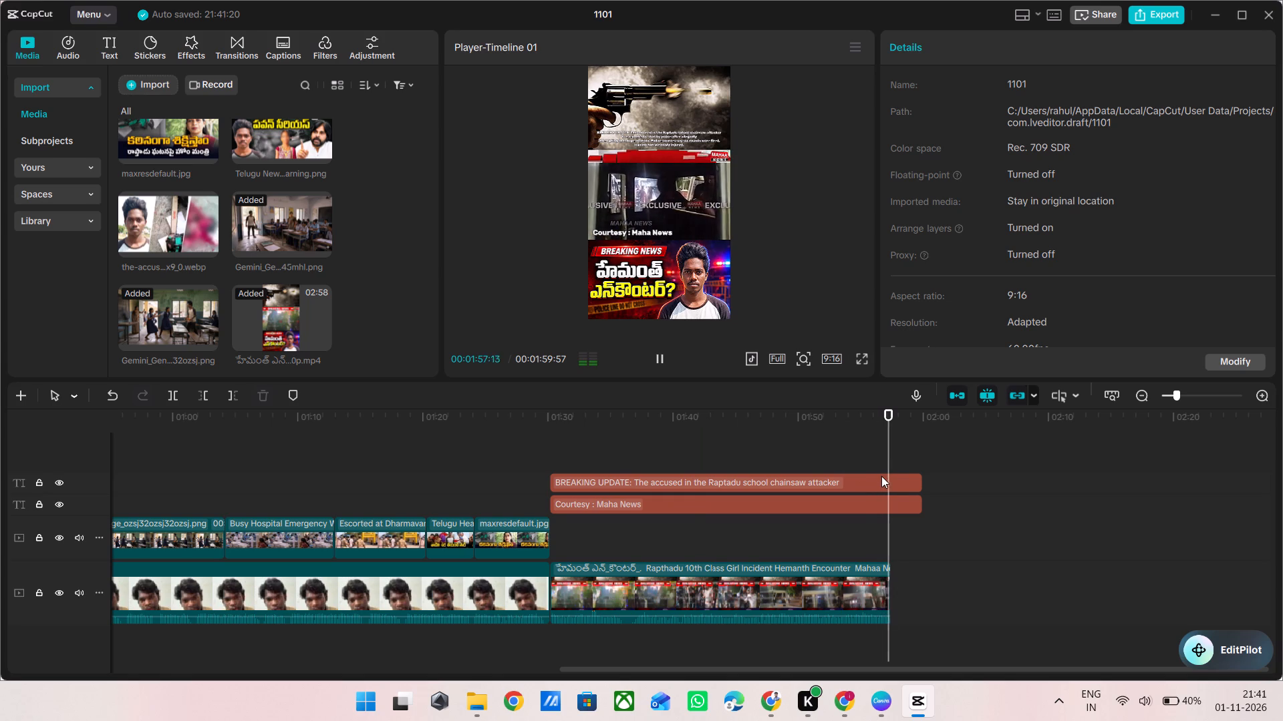
key("space")
scroll(891, 503, "up", 10, "ctrl")
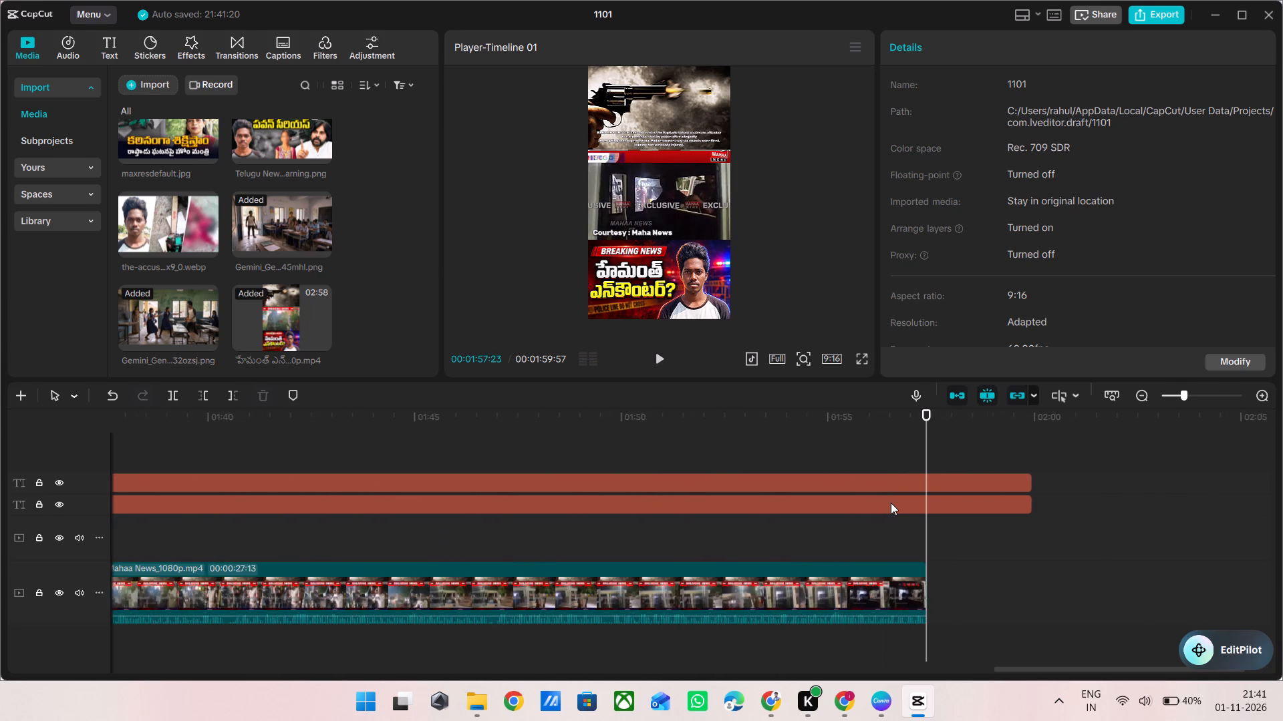
scroll(891, 503, "up", 5, "ctrl")
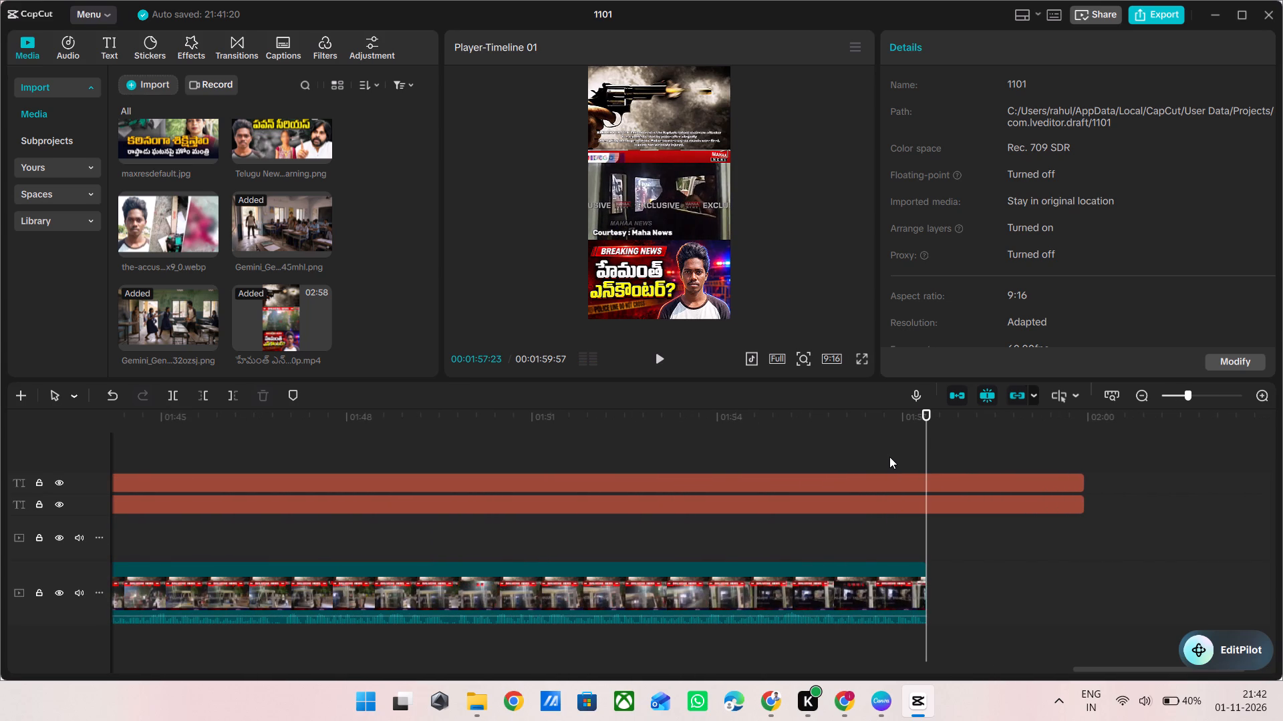
double_click(866, 433)
key("space")
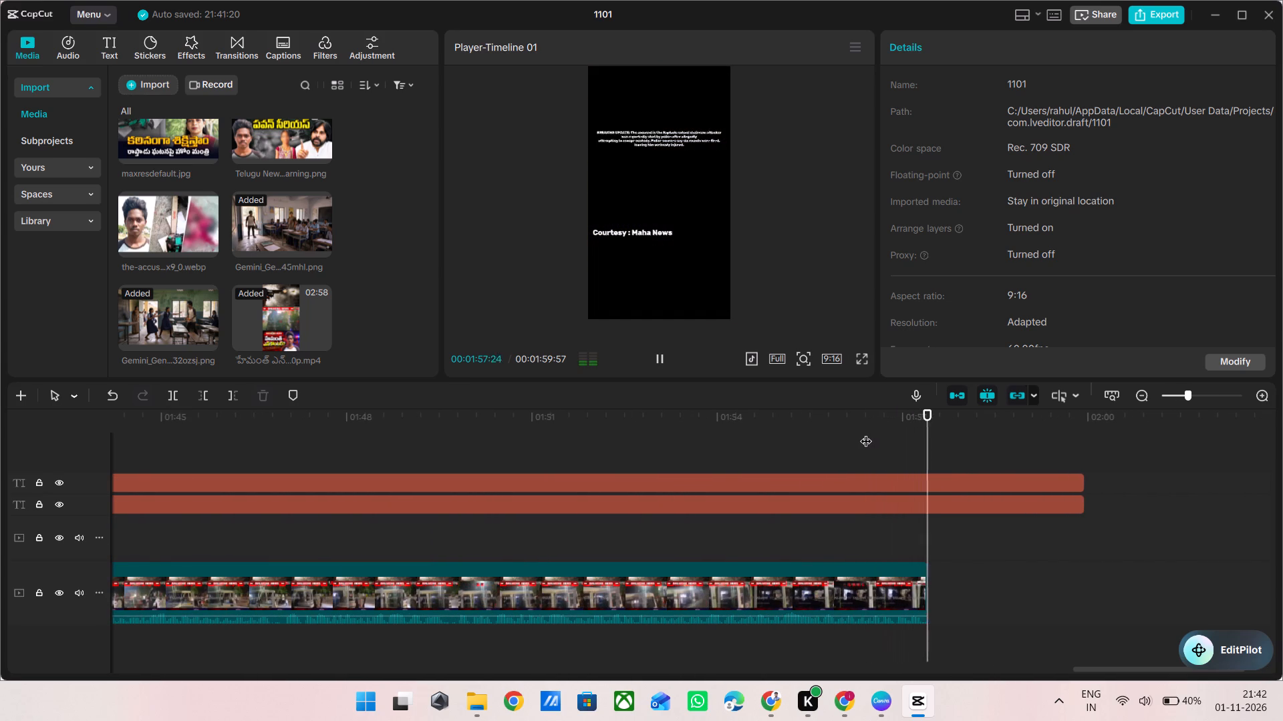
key("space")
scroll(731, 514, "down", 9, "ctrl")
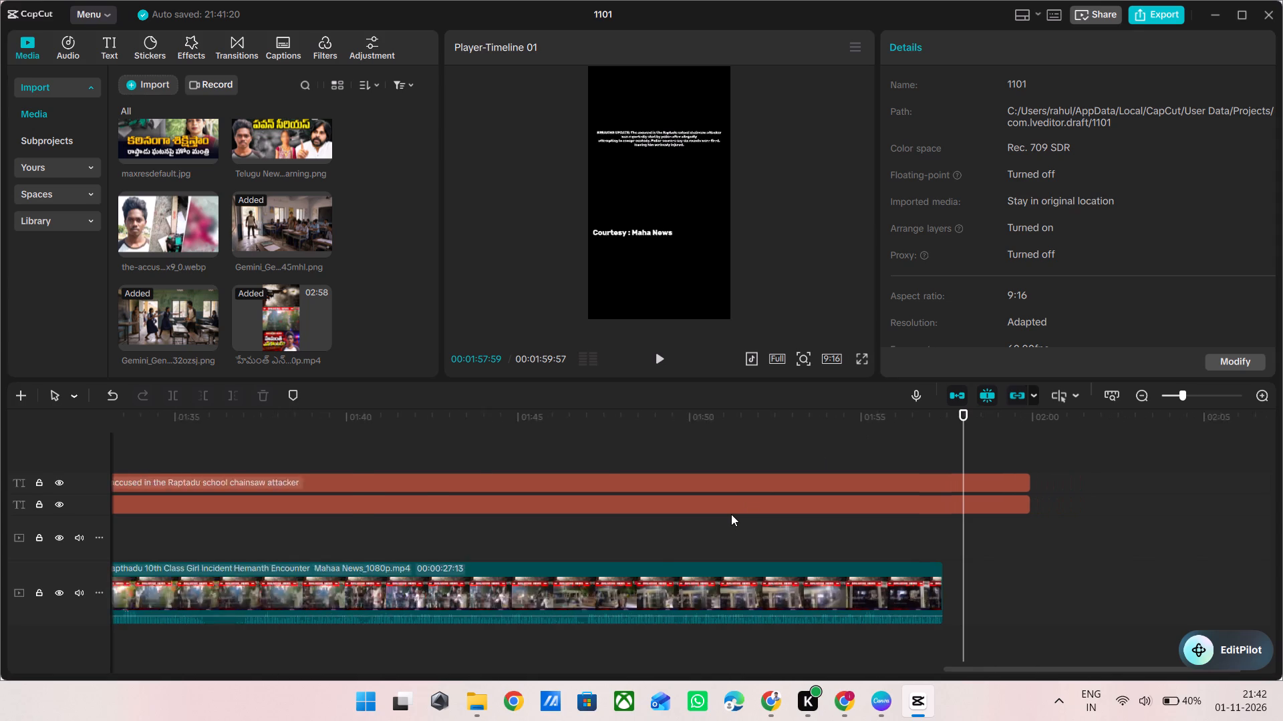
scroll(731, 514, "down", 2, "ctrl")
Cut the "BREAKING UPDATE" caption out of the timeline.
left_click_drag(919, 447, 755, 507)
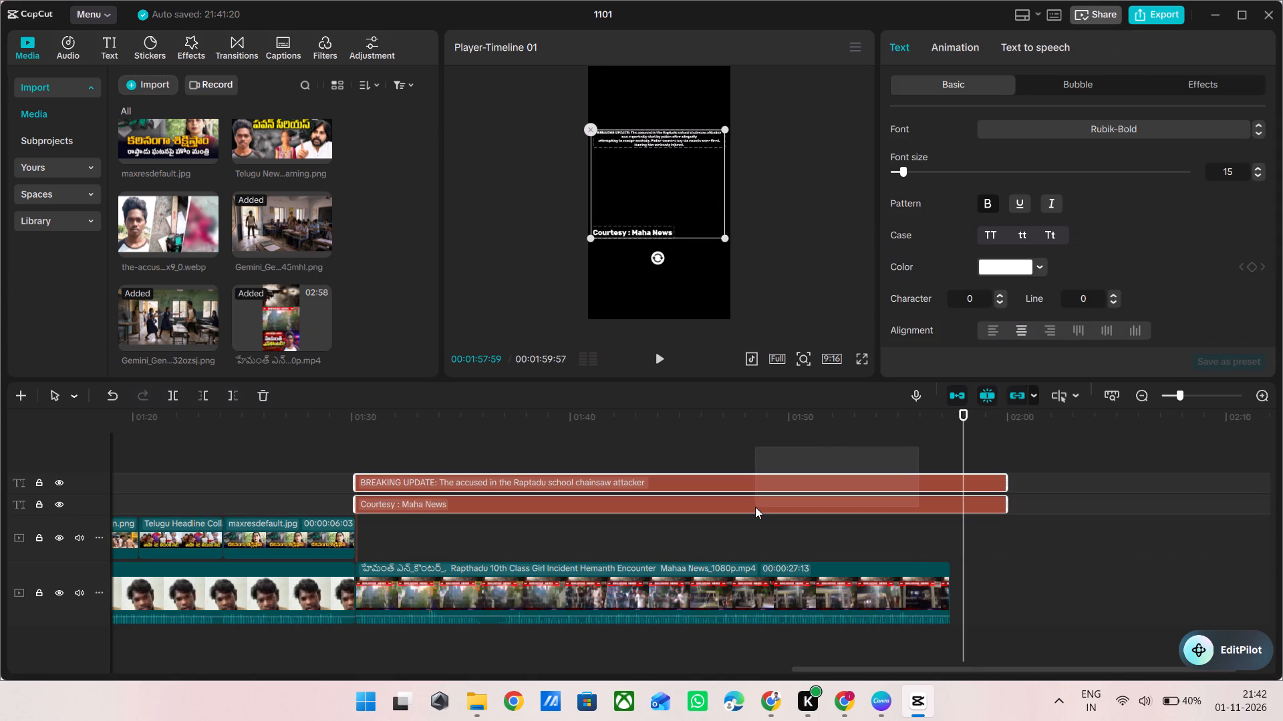
left_click_drag(755, 507, 758, 503)
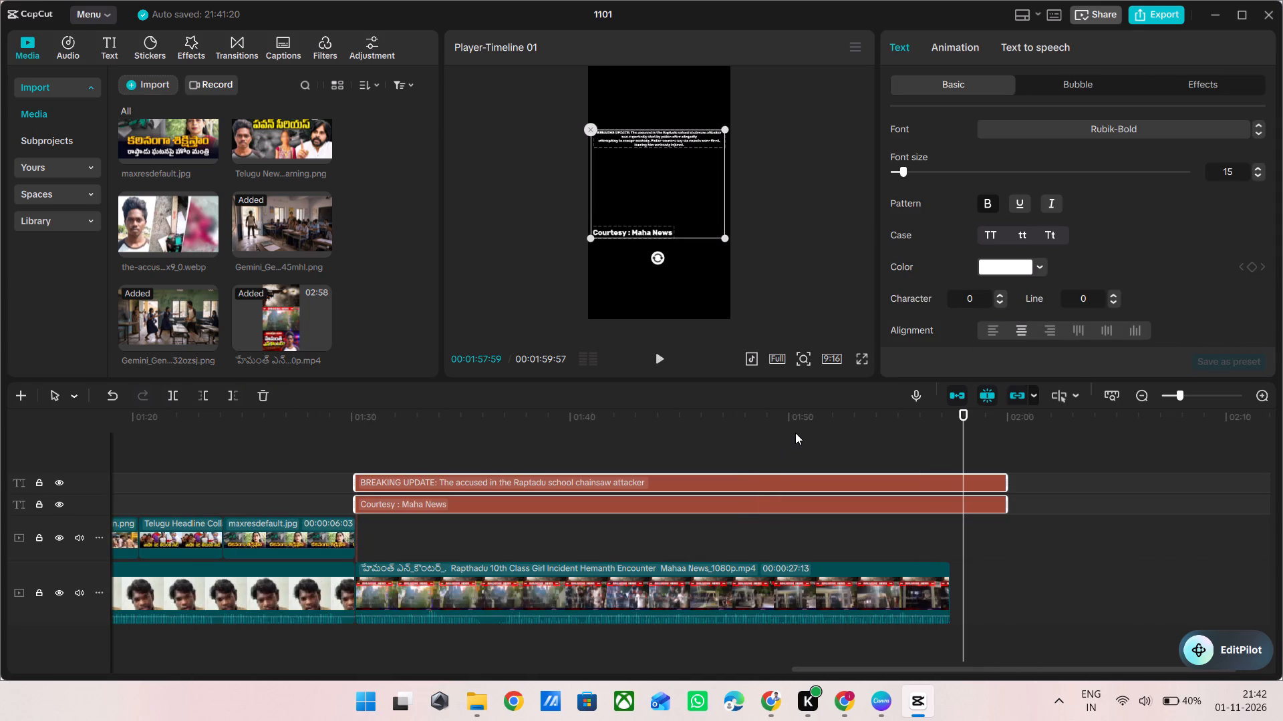
left_click(795, 433)
double_click(1061, 491)
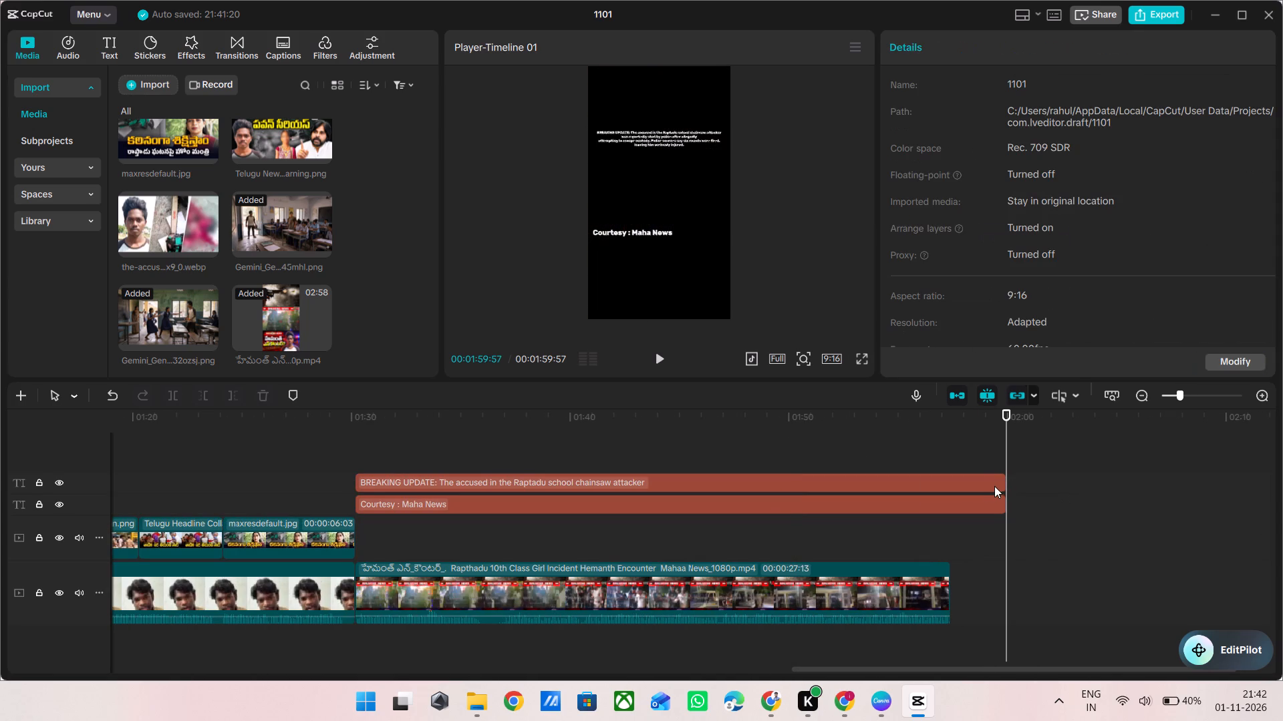
left_click(984, 484)
key("ctrl+x")
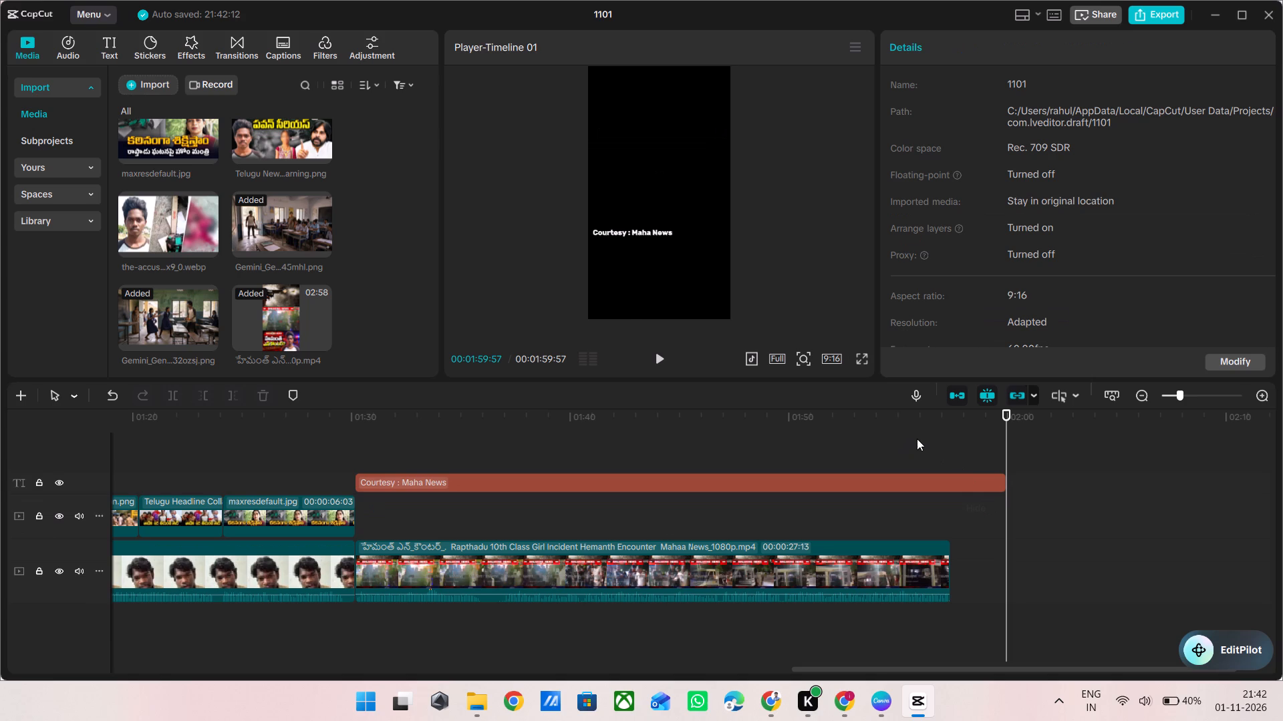
Trim the "Courtesy : Maha News" caption so it ends with the Mahaa News footage at 00:01:57:24.
left_click(917, 439)
left_click_drag(917, 439, 948, 444)
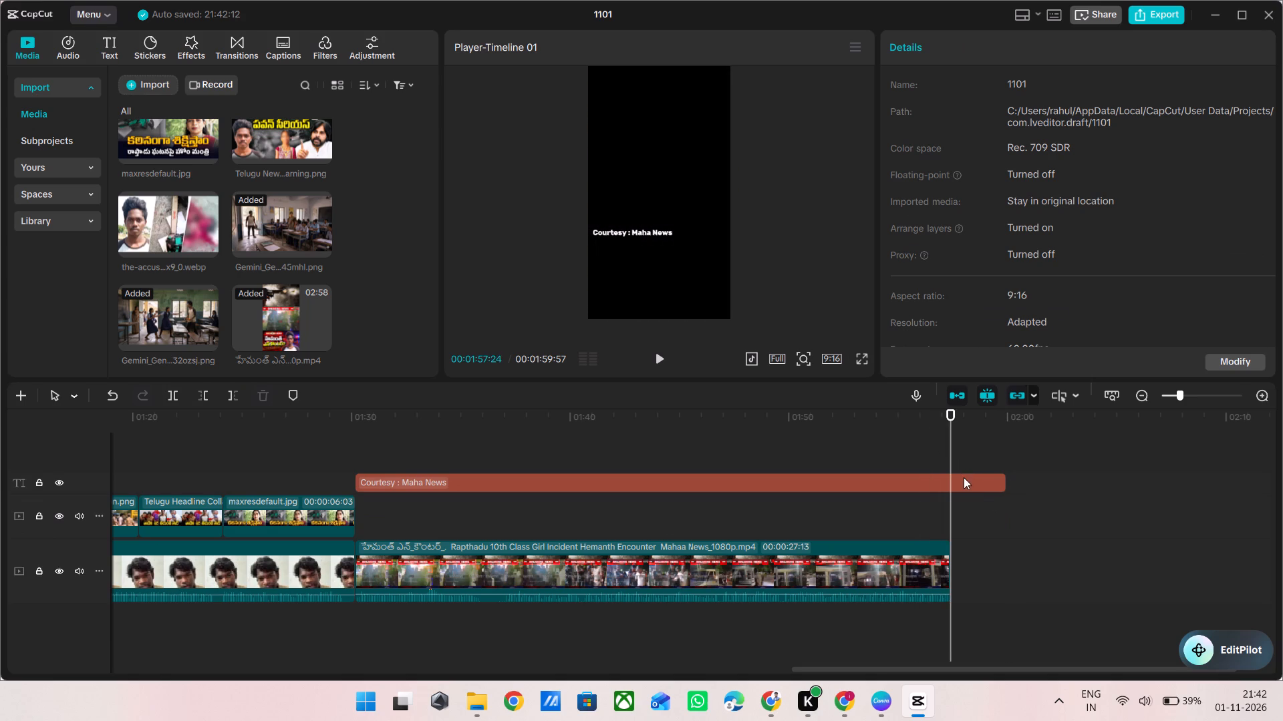
left_click(960, 487)
left_click(229, 390)
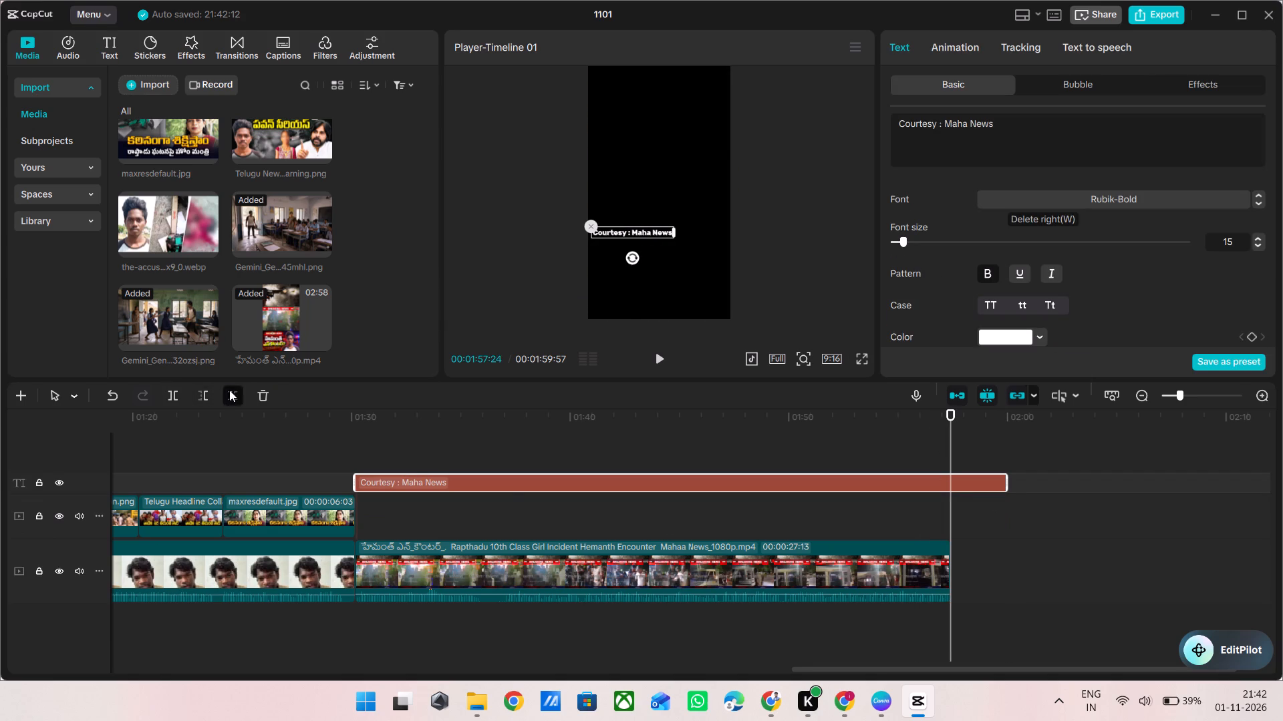
Play the opening seconds of the Mahaa News footage to review its audio and picture with the courtesy caption.
left_click(548, 515)
left_click_drag(548, 515, 357, 519)
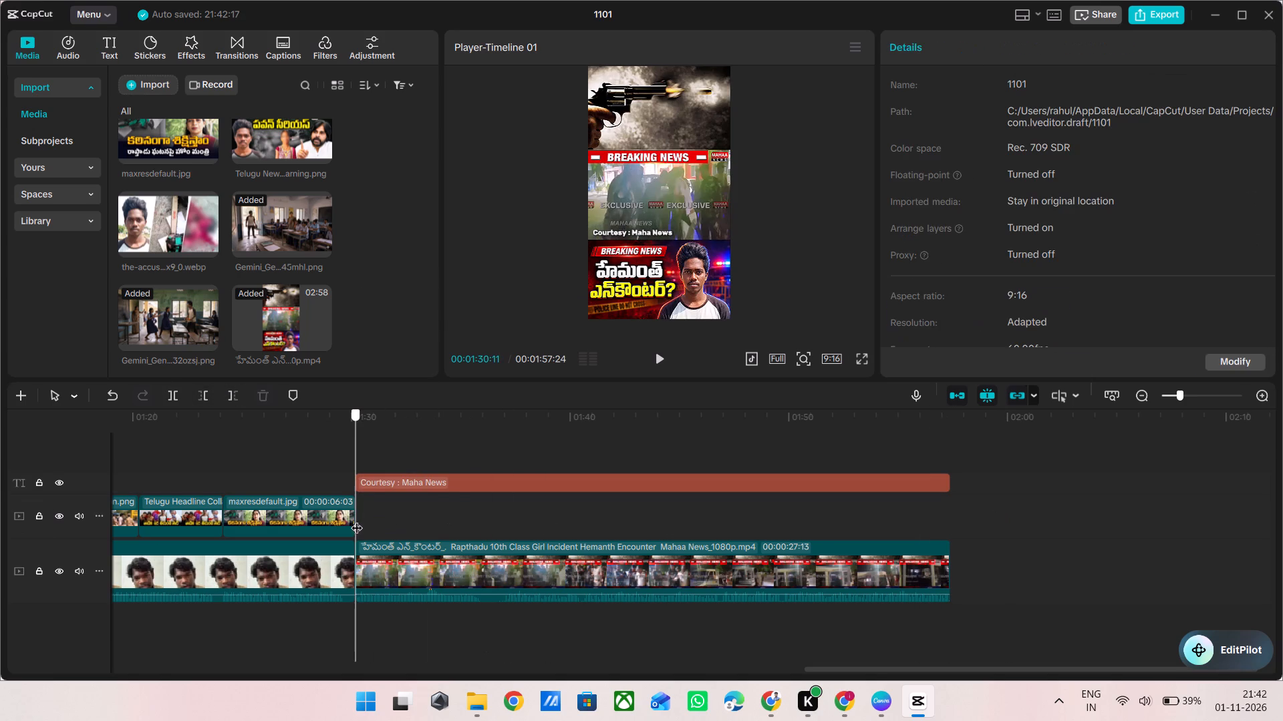
left_click_drag(357, 519, 344, 519)
key("space")
key("space")
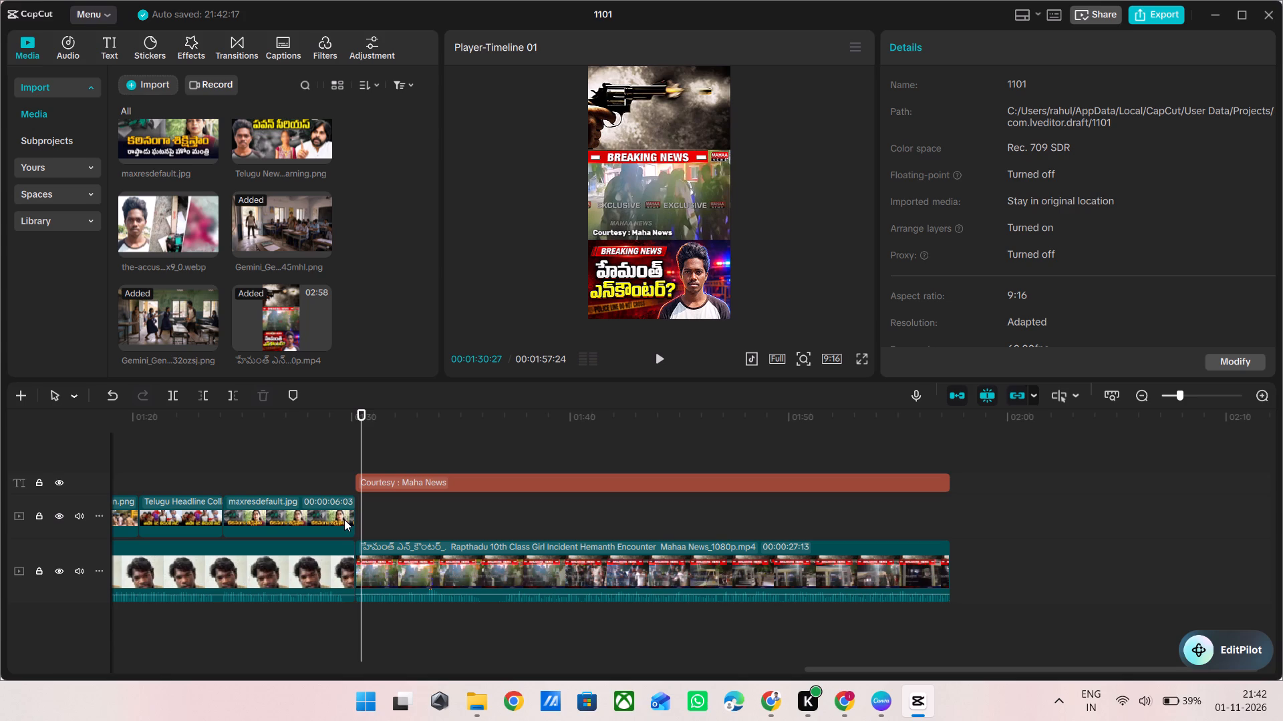
key("space")
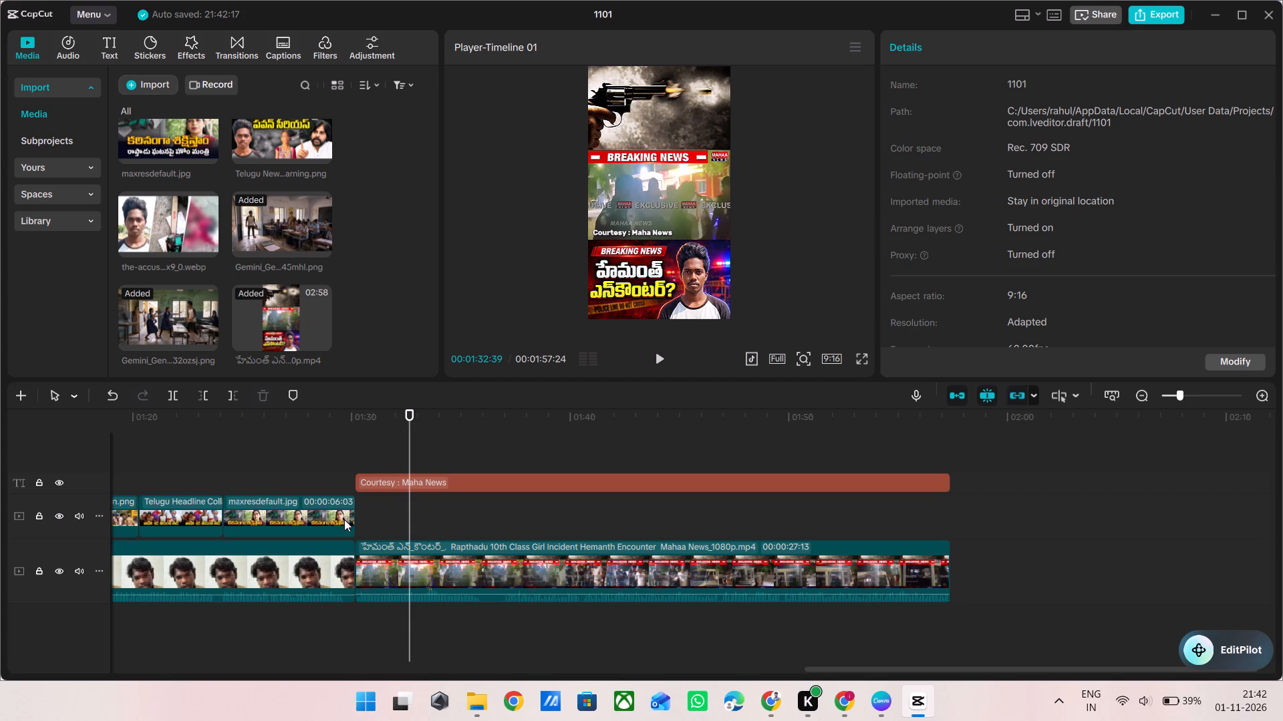
left_click(434, 441)
key("space")
scroll(535, 488, "down", 3, "ctrl")
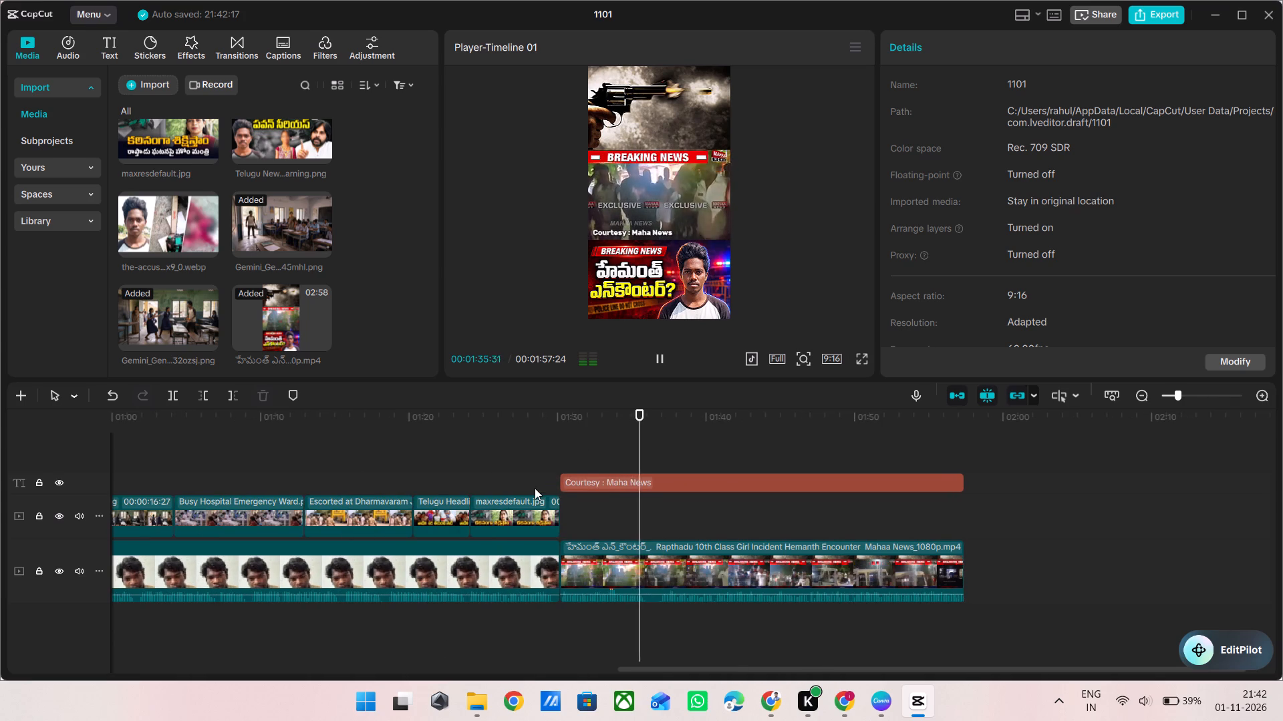
scroll(535, 488, "up", 3, "ctrl")
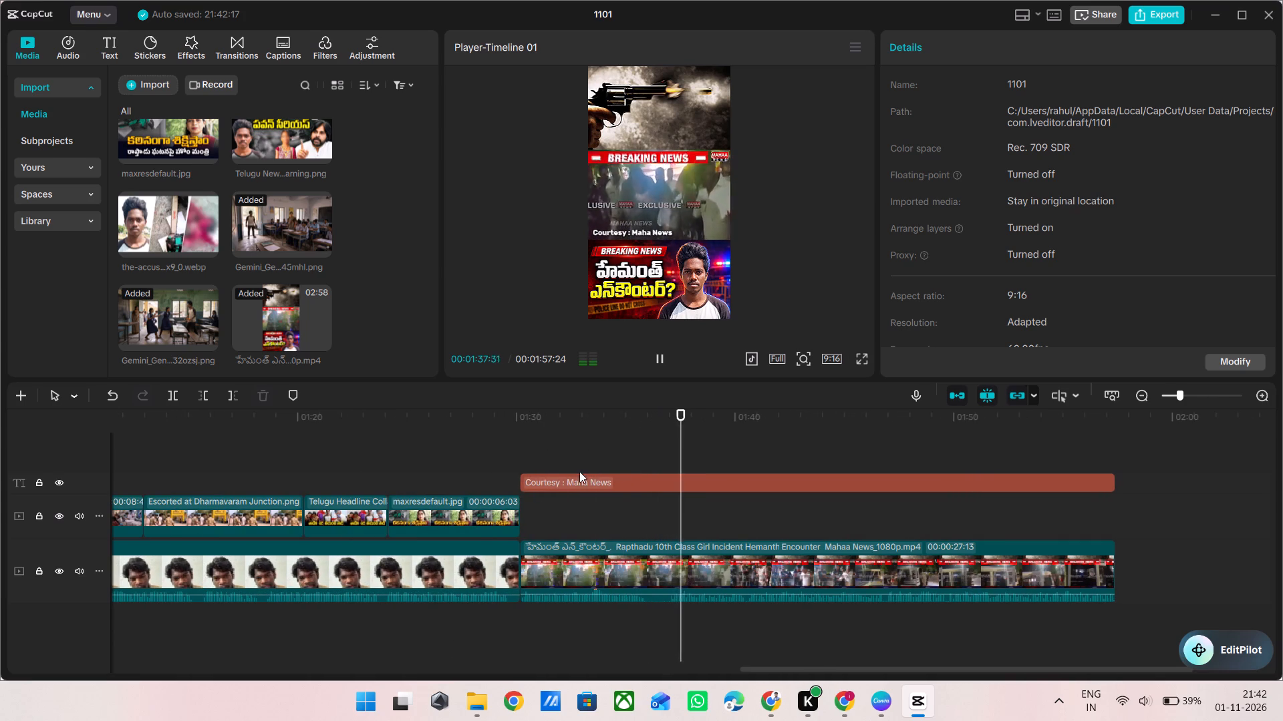
double_click(634, 439)
left_click_drag(634, 439, 586, 445)
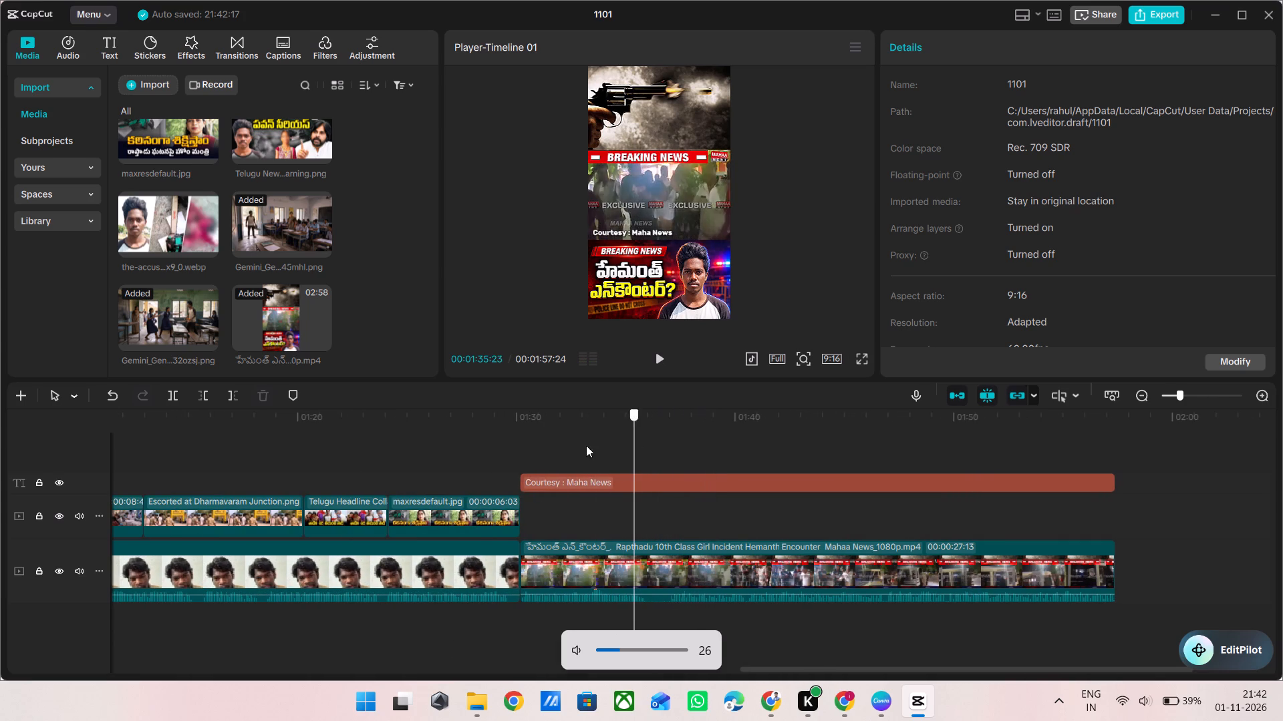
Replay the lead-in to the Mahaa News footage and delete the part of that footage before 00:01:36:47.
left_click_drag(586, 445, 494, 456)
key("space")
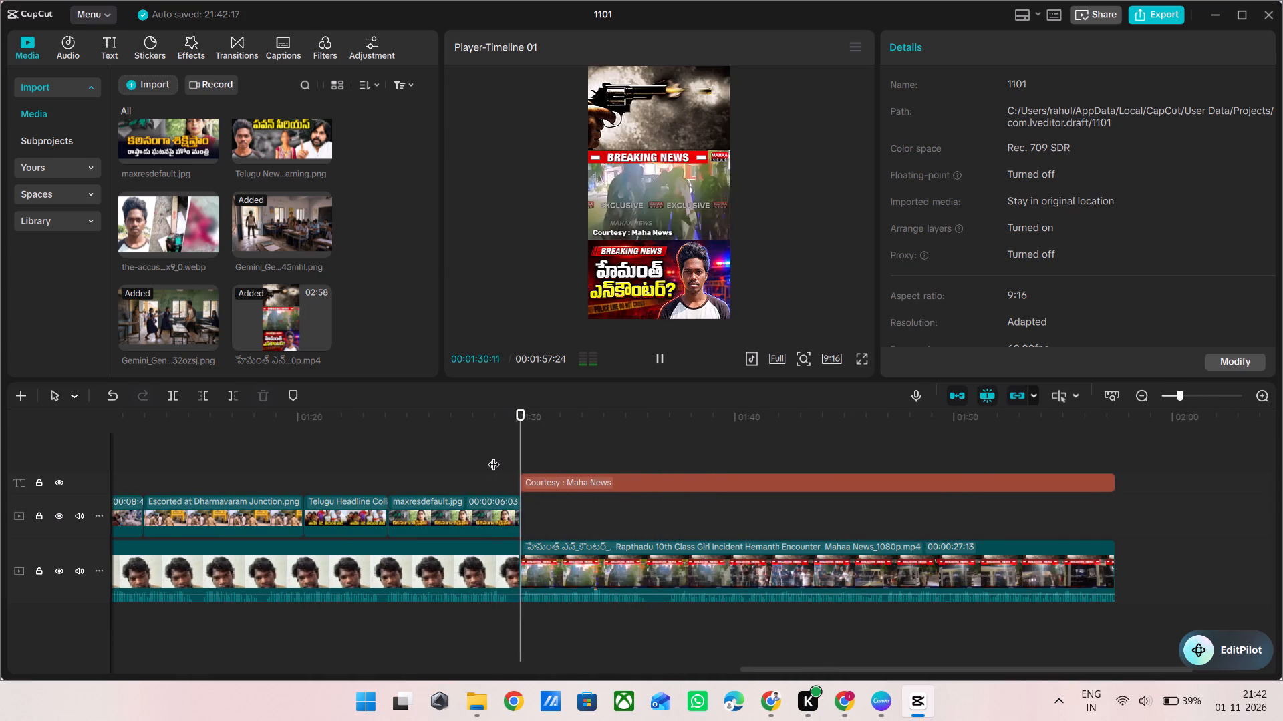
triple_click(476, 444)
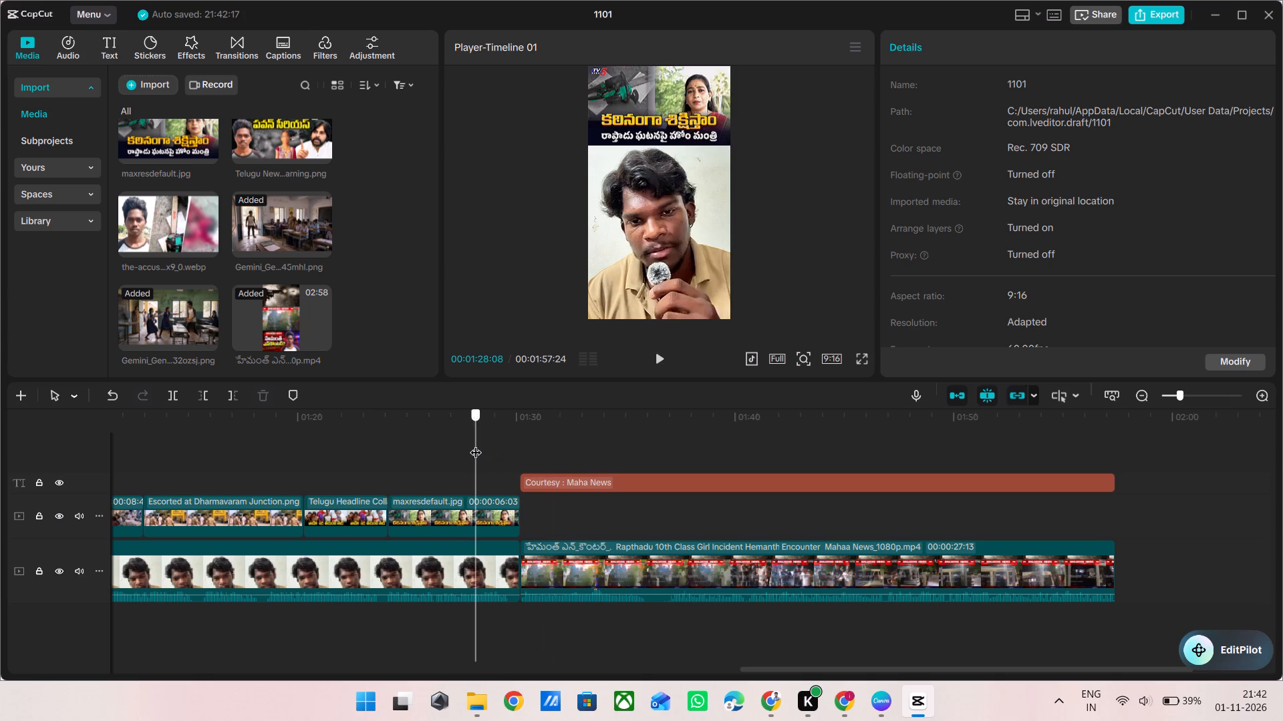
key("space")
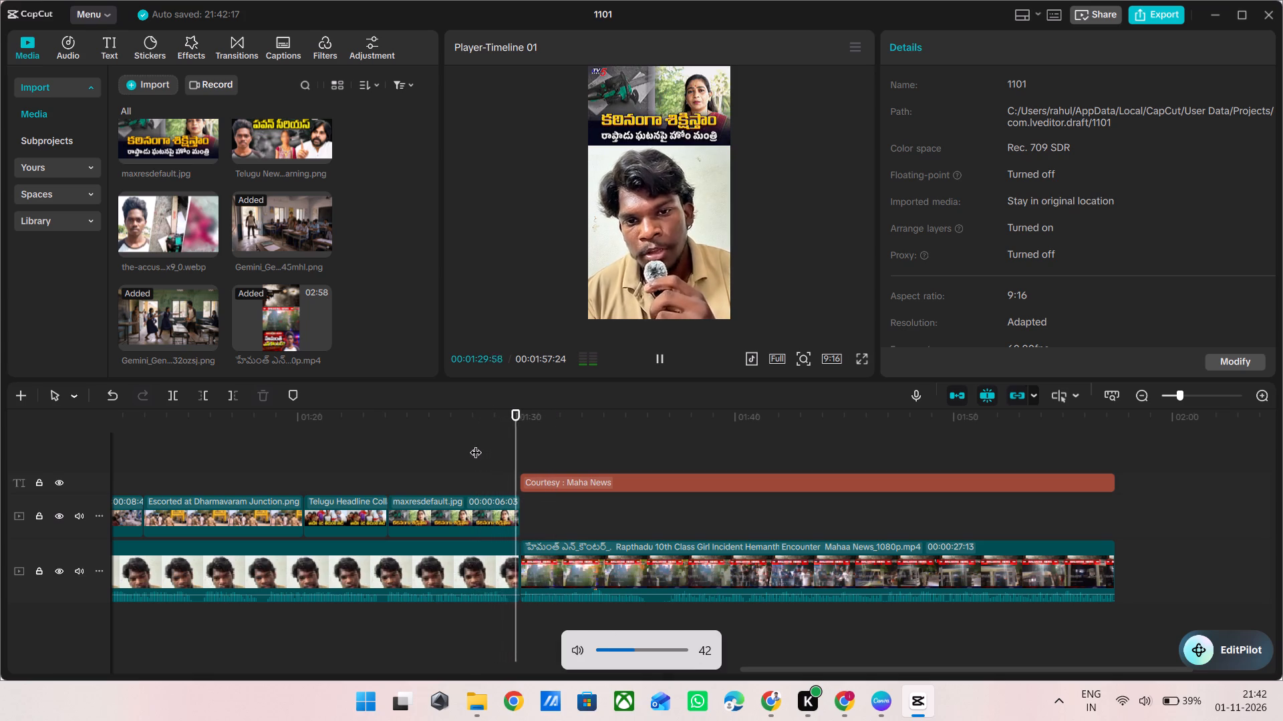
double_click(665, 420)
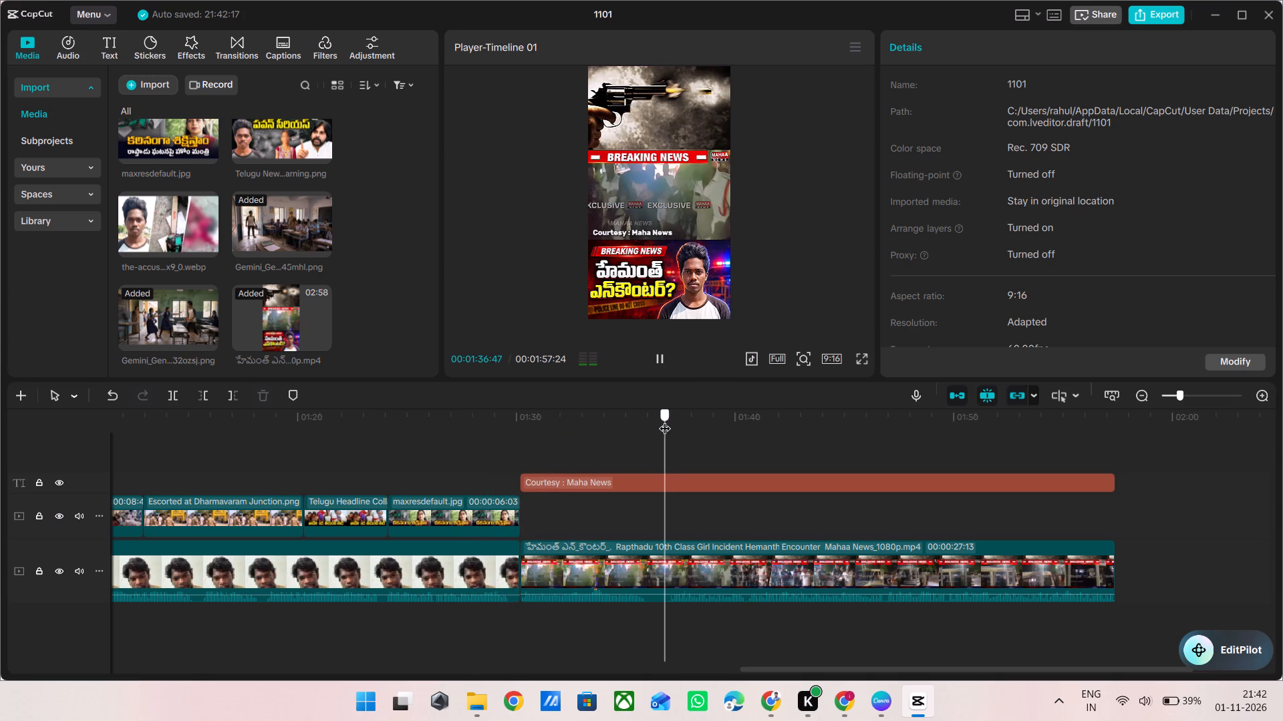
left_click(720, 559)
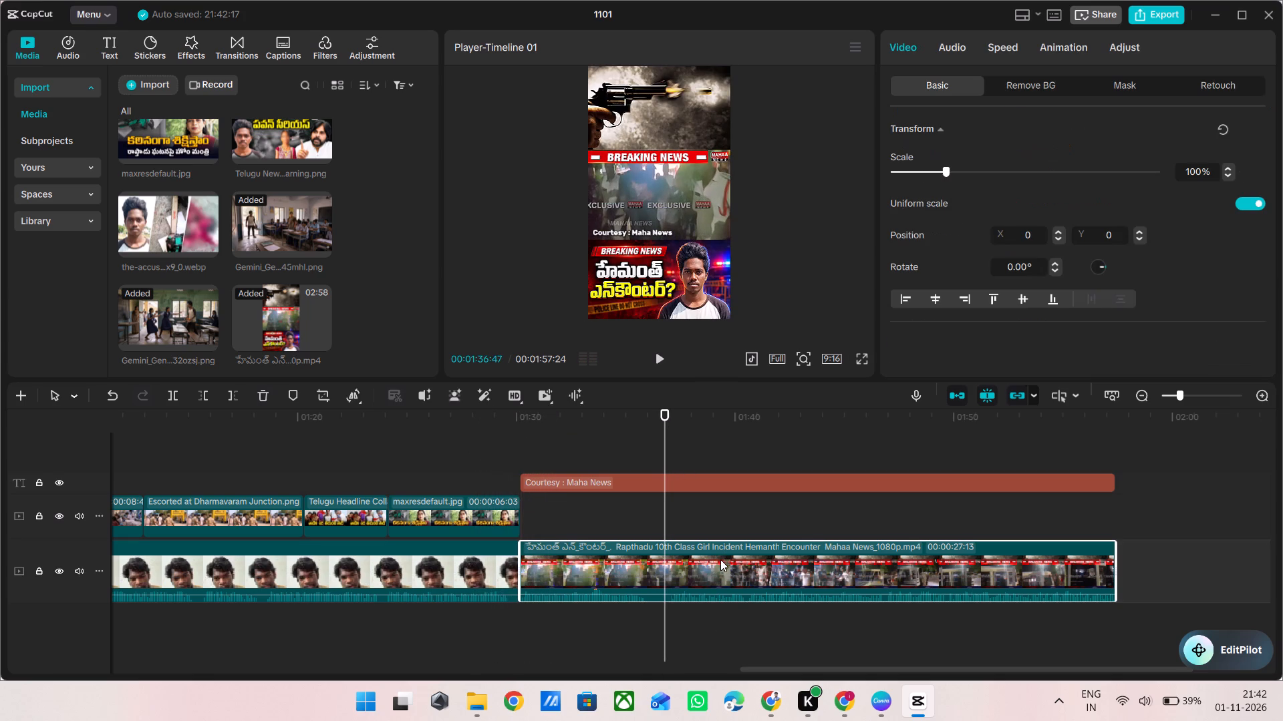
left_click(202, 393)
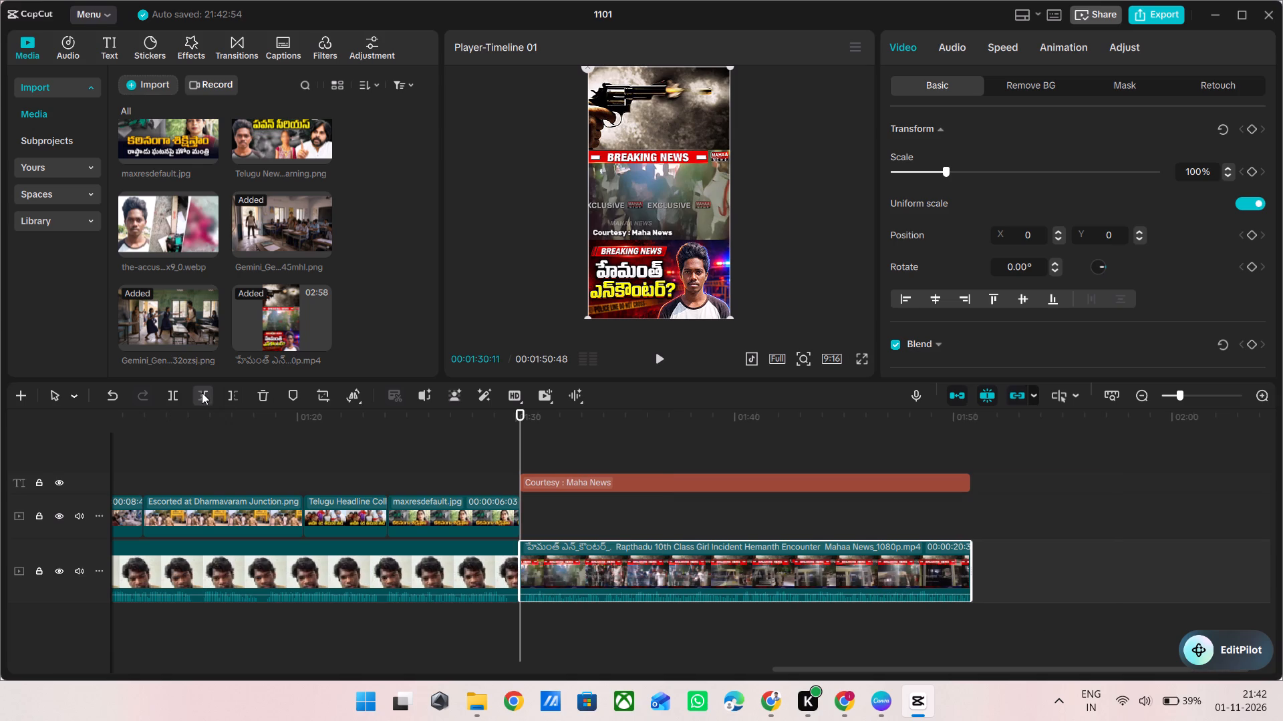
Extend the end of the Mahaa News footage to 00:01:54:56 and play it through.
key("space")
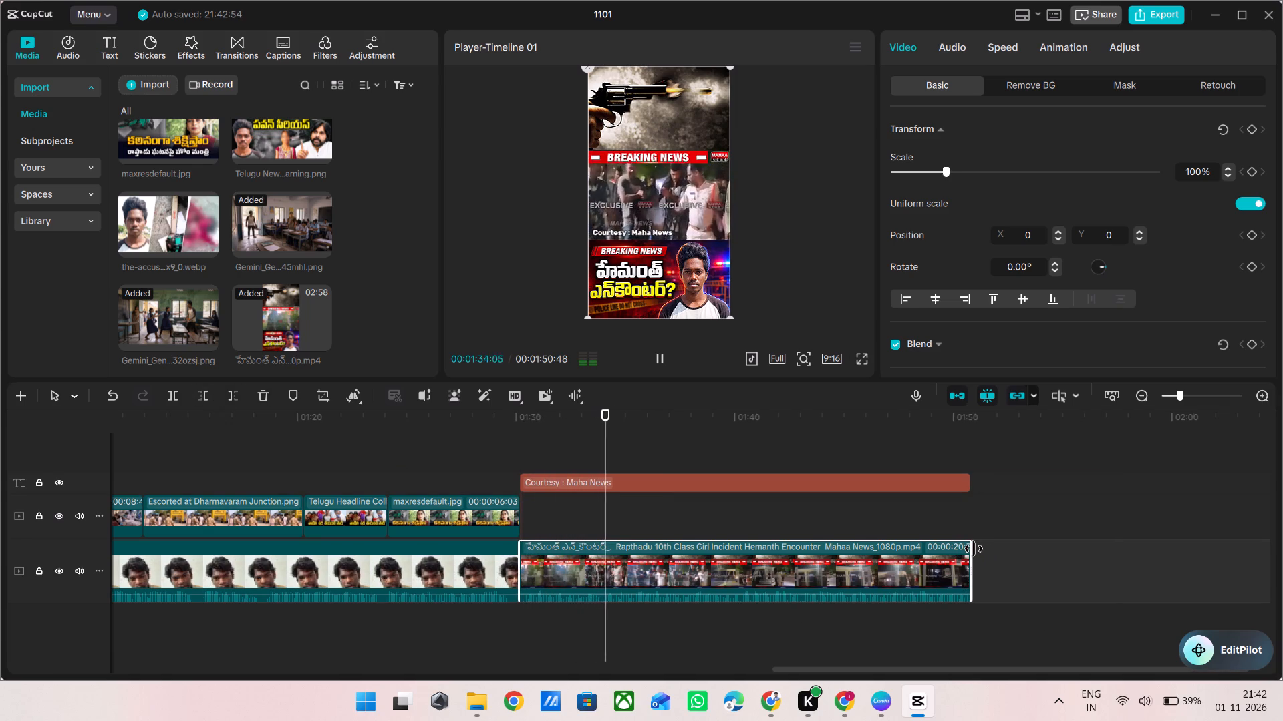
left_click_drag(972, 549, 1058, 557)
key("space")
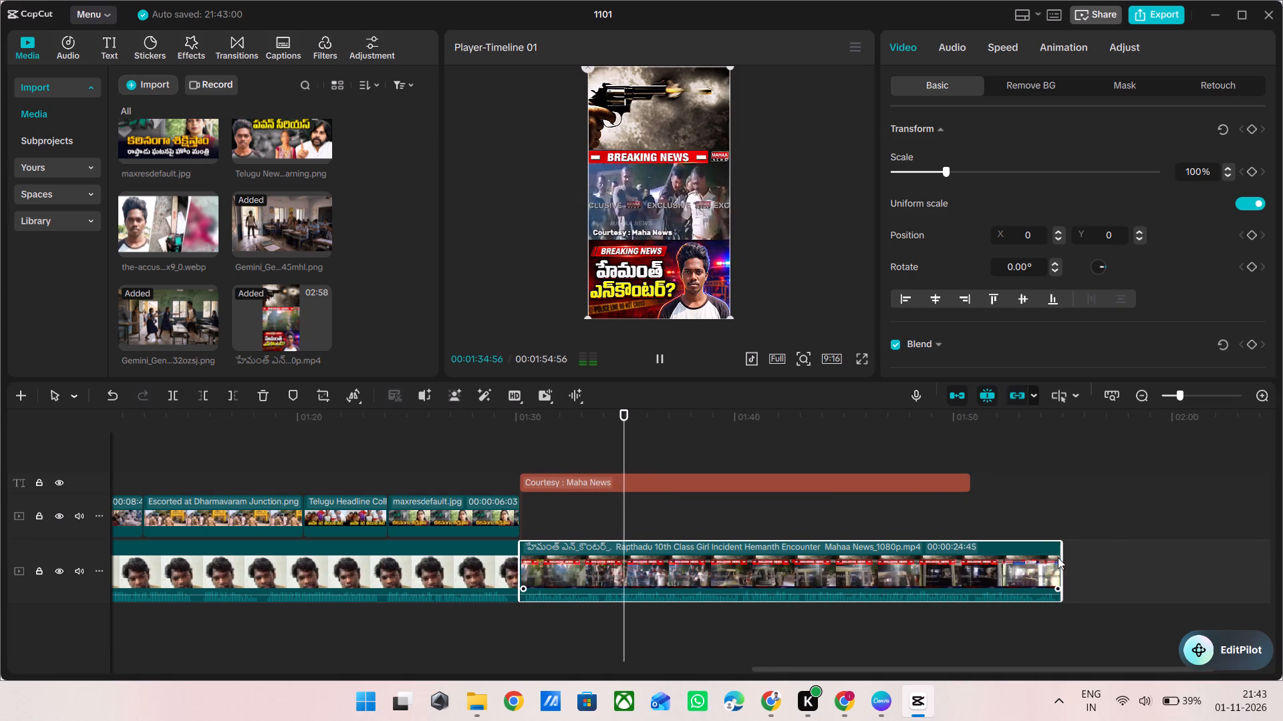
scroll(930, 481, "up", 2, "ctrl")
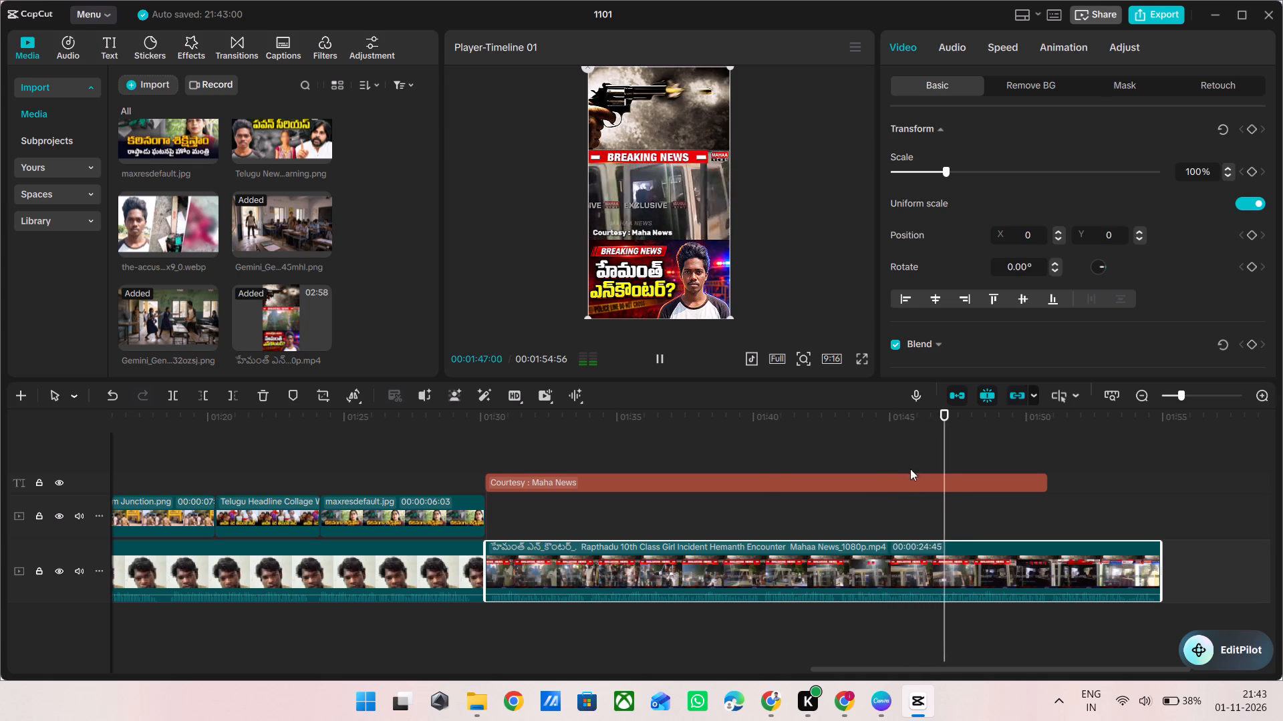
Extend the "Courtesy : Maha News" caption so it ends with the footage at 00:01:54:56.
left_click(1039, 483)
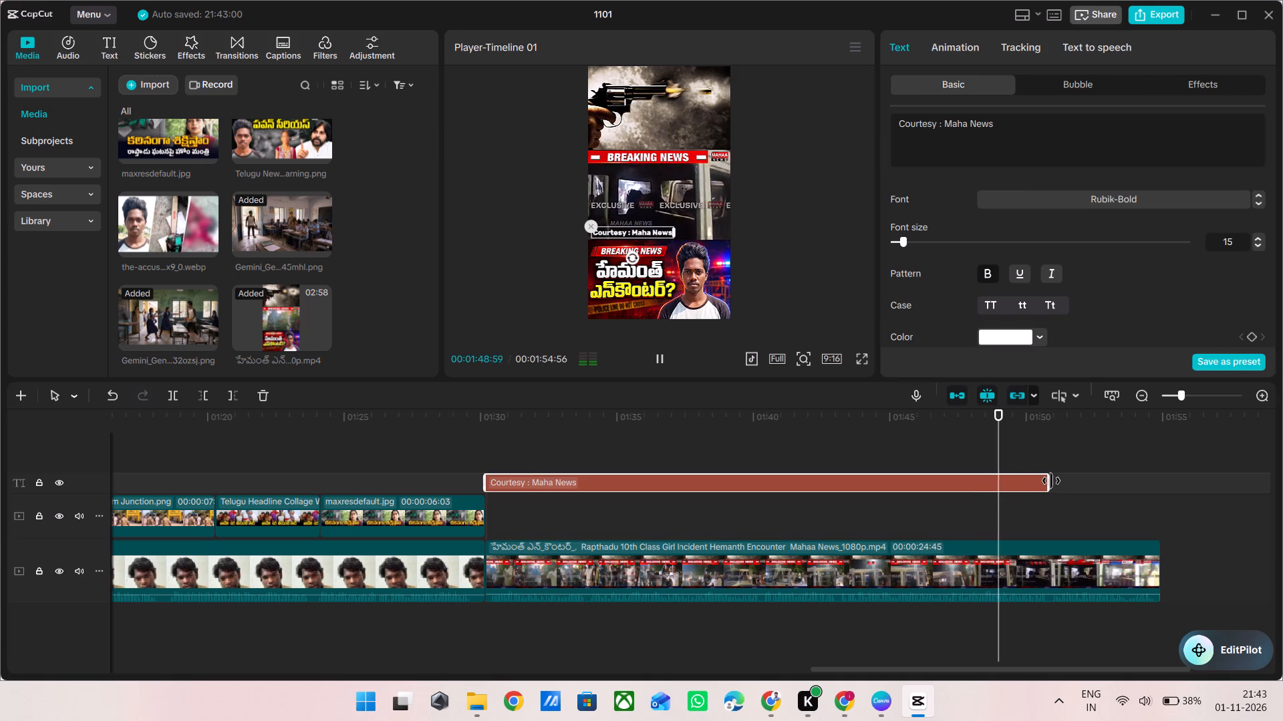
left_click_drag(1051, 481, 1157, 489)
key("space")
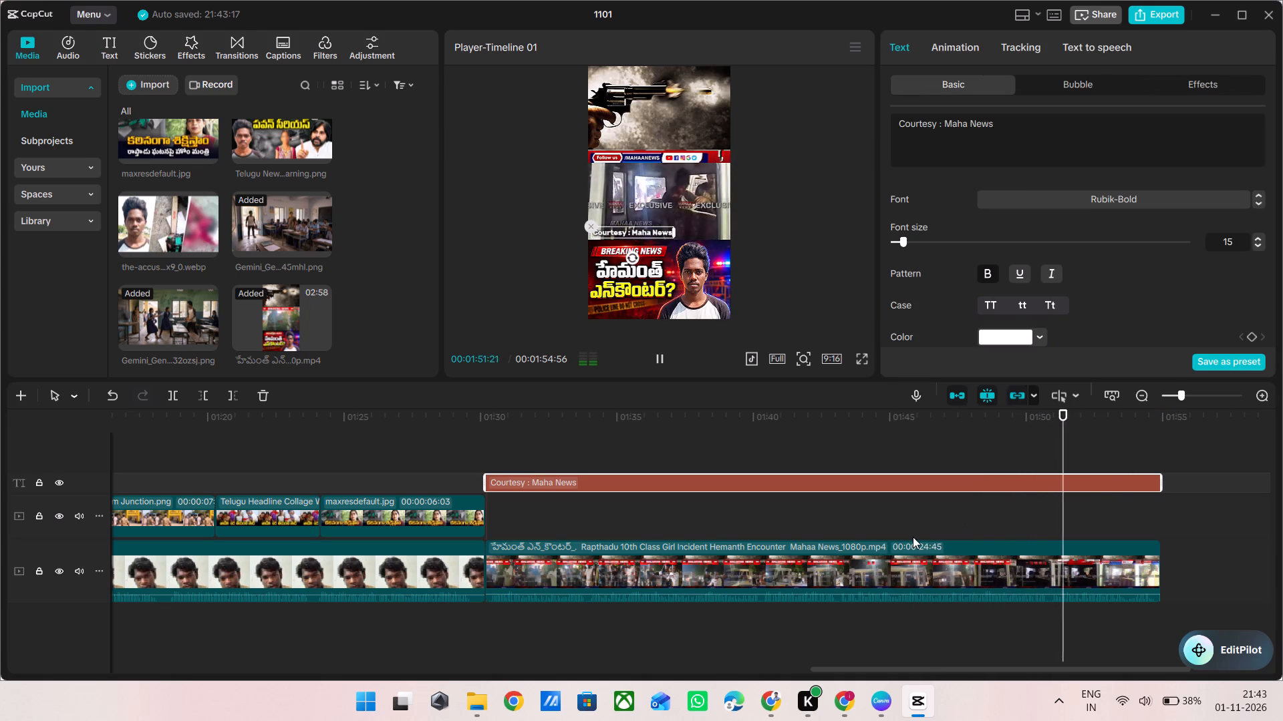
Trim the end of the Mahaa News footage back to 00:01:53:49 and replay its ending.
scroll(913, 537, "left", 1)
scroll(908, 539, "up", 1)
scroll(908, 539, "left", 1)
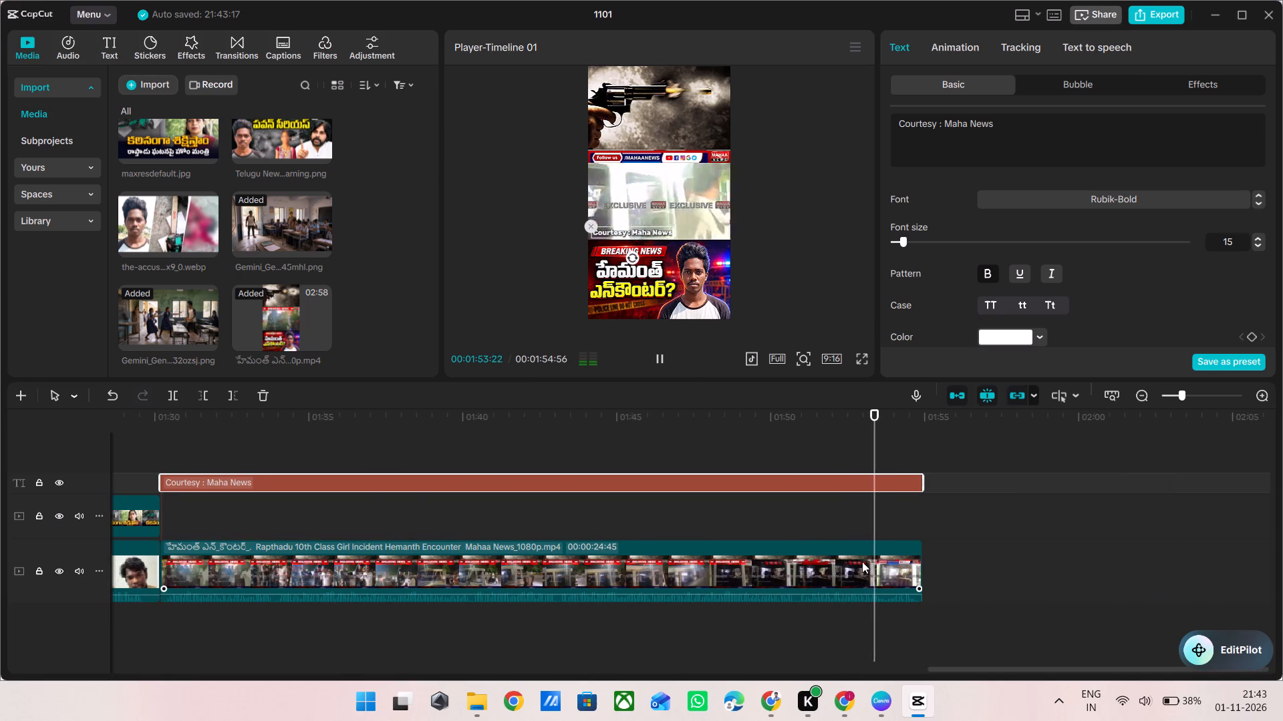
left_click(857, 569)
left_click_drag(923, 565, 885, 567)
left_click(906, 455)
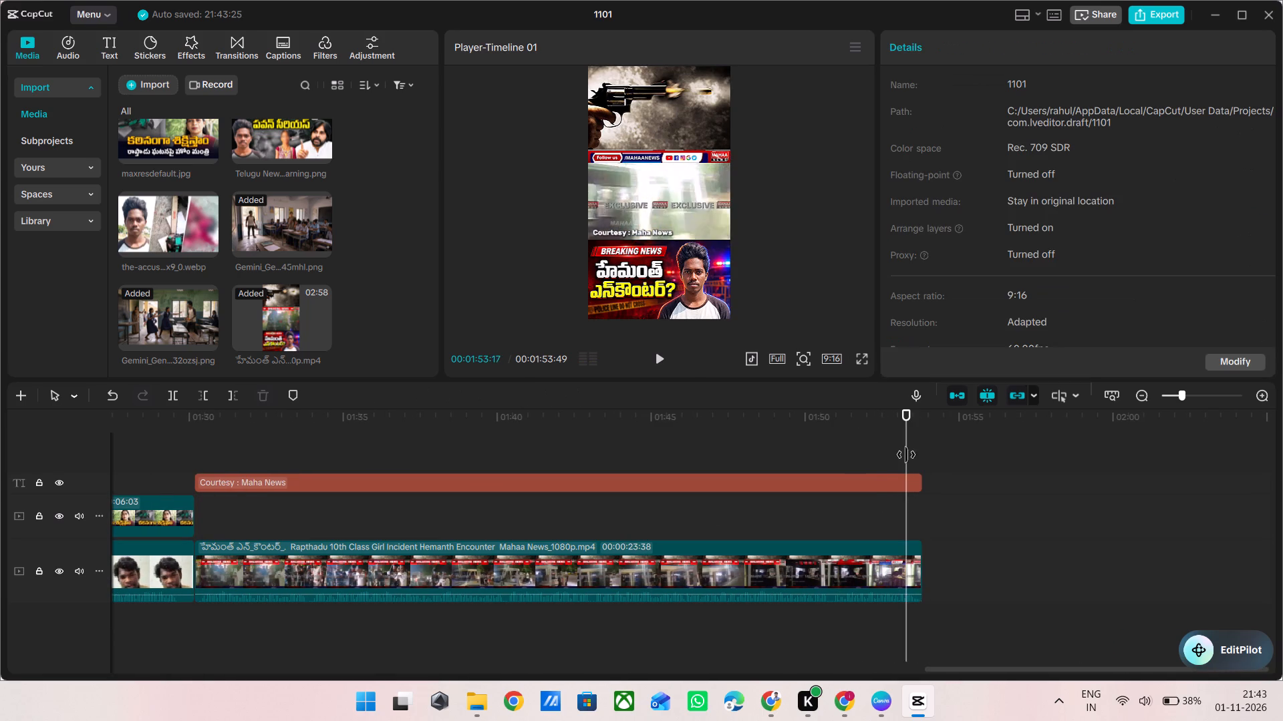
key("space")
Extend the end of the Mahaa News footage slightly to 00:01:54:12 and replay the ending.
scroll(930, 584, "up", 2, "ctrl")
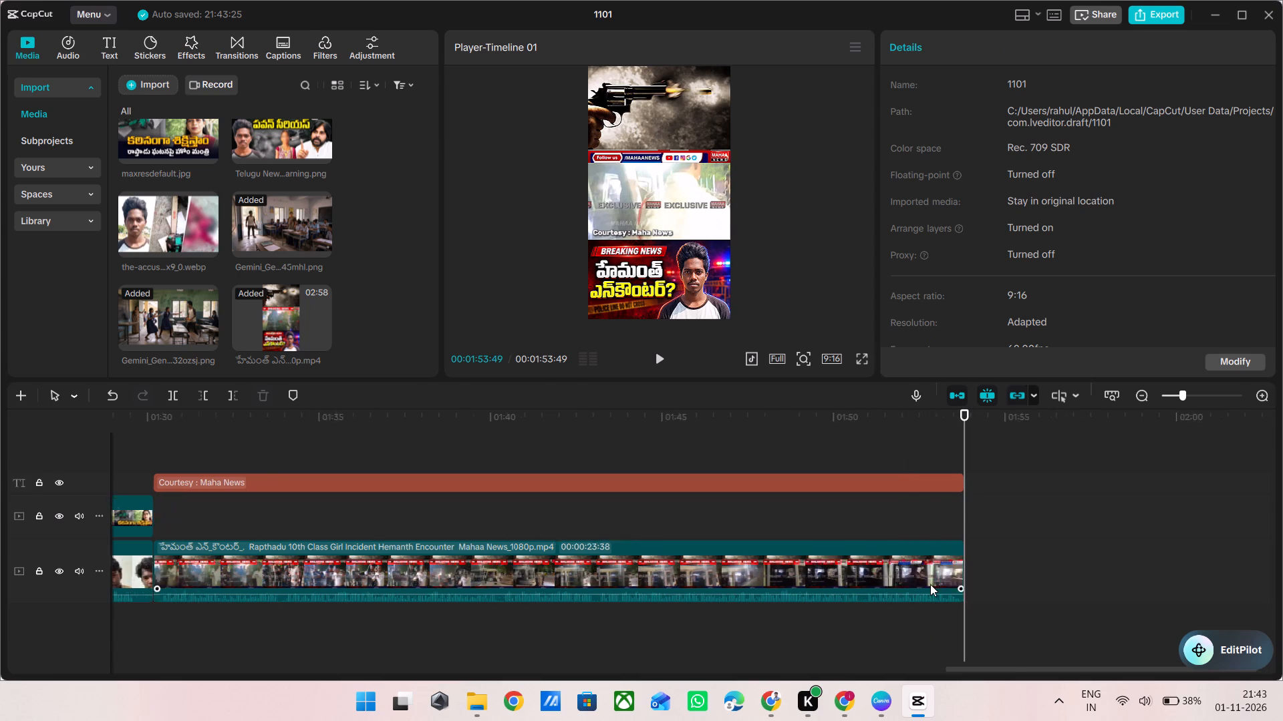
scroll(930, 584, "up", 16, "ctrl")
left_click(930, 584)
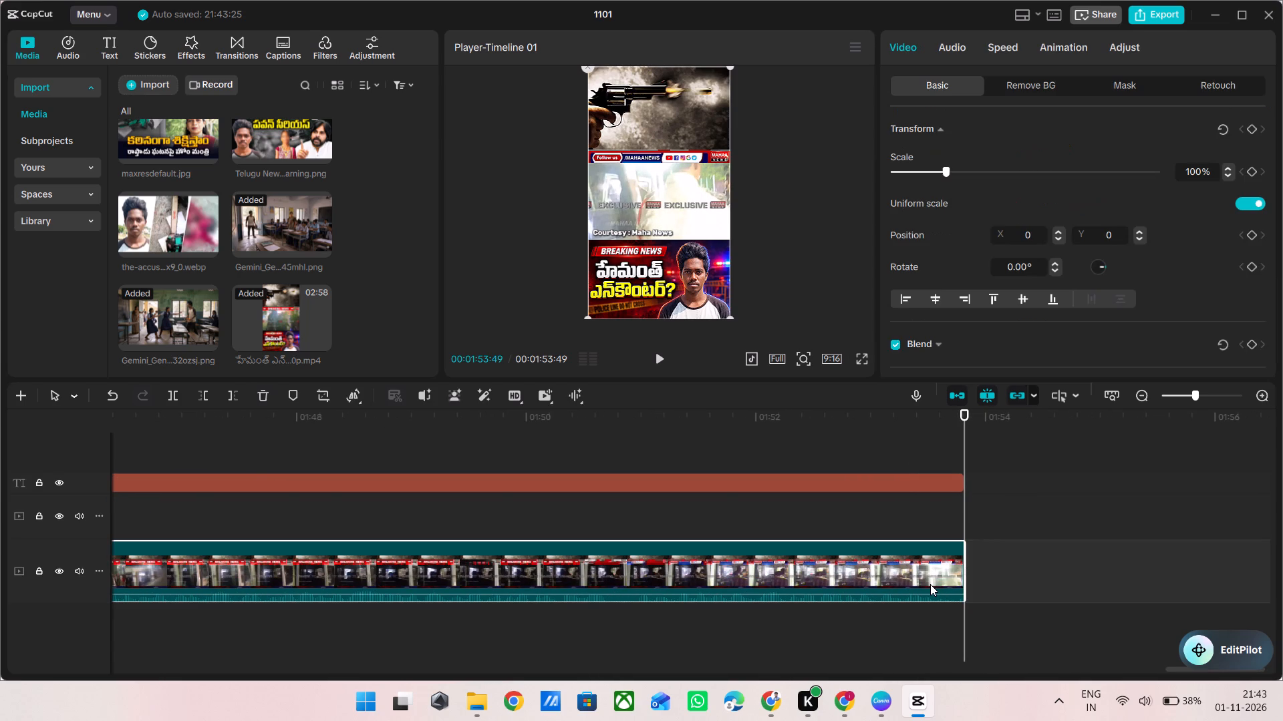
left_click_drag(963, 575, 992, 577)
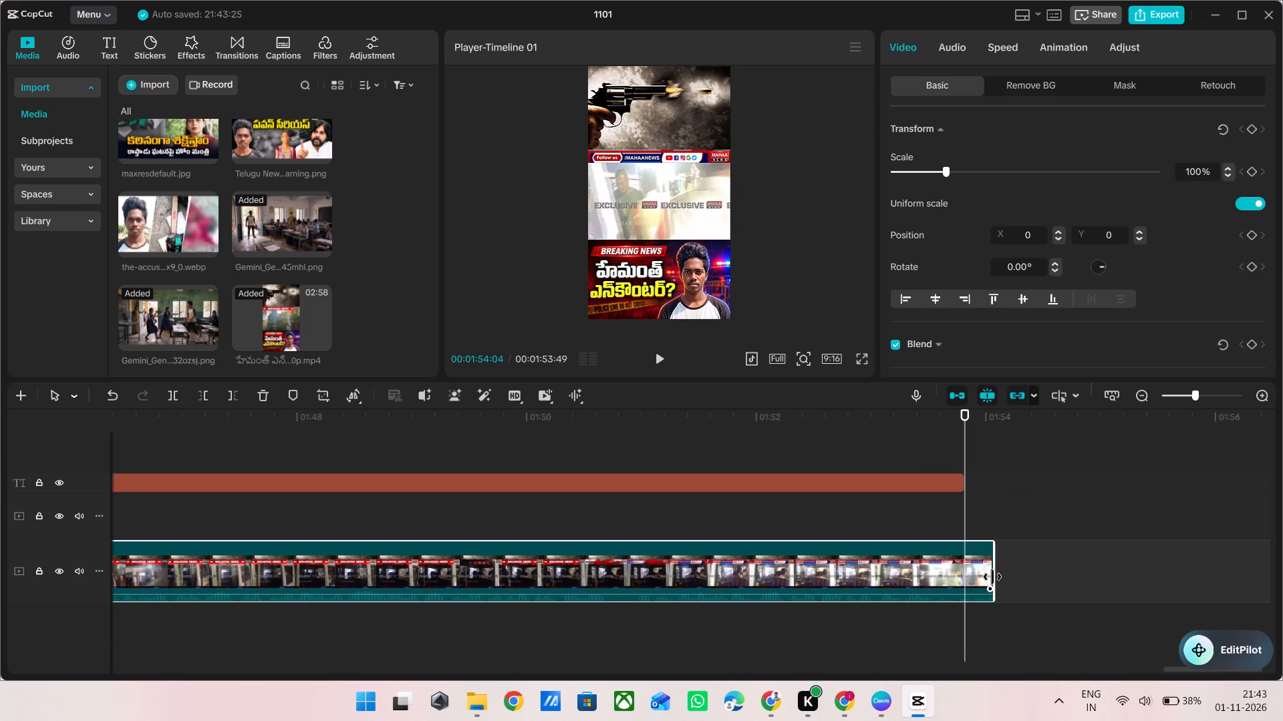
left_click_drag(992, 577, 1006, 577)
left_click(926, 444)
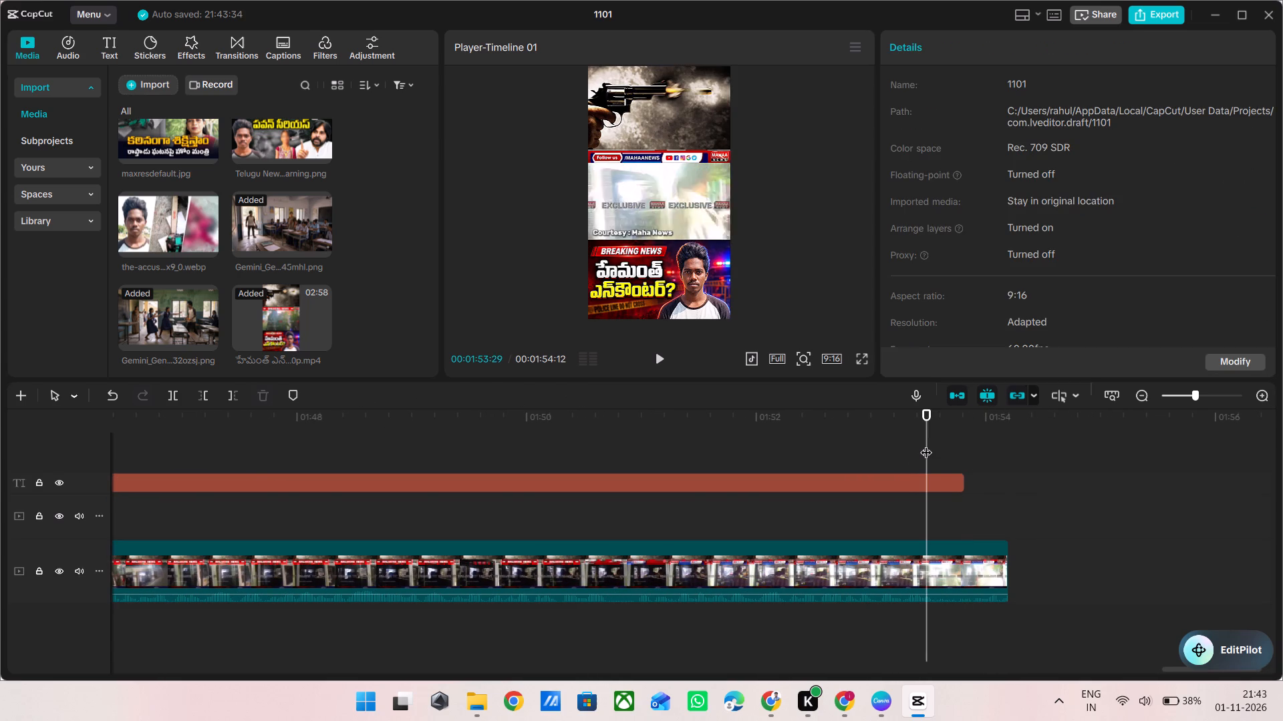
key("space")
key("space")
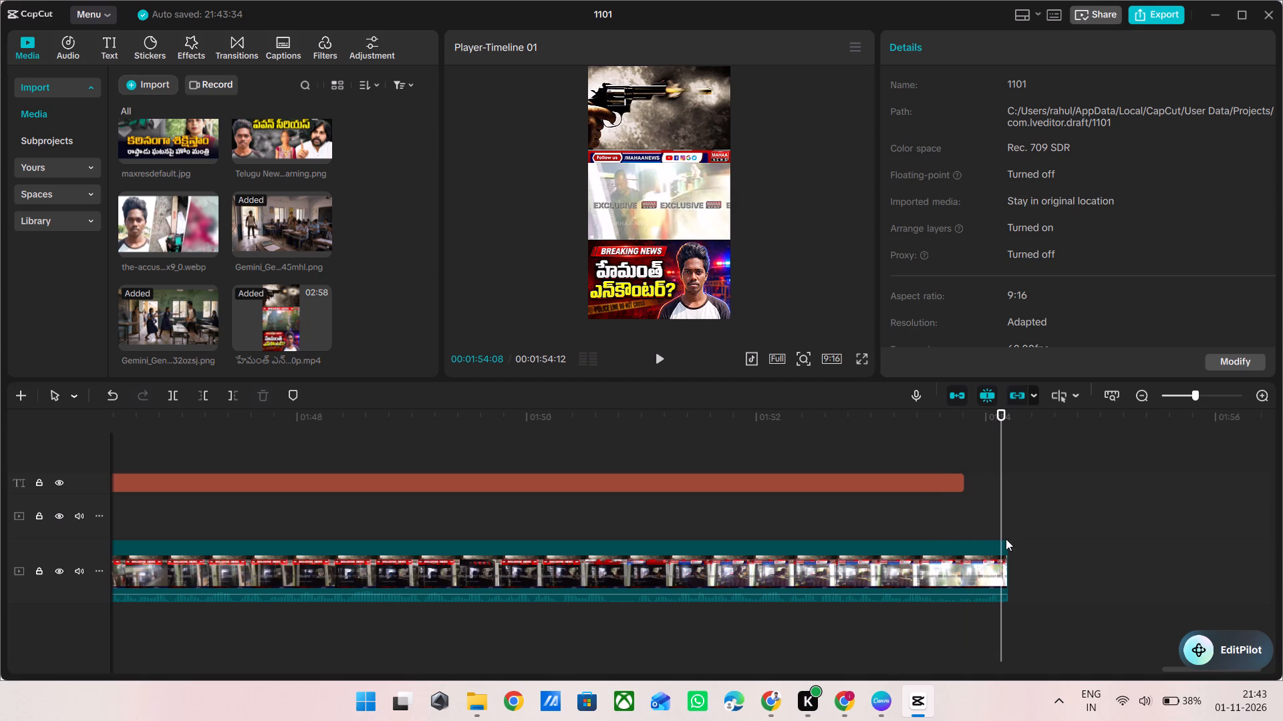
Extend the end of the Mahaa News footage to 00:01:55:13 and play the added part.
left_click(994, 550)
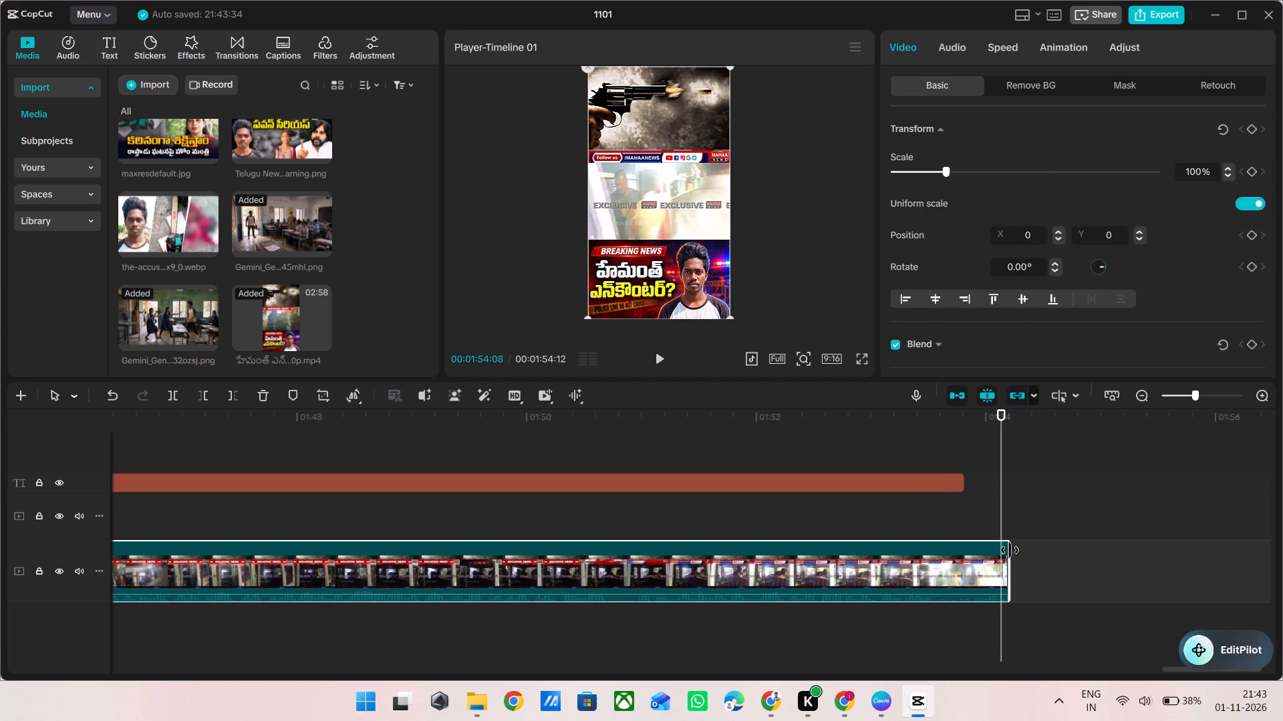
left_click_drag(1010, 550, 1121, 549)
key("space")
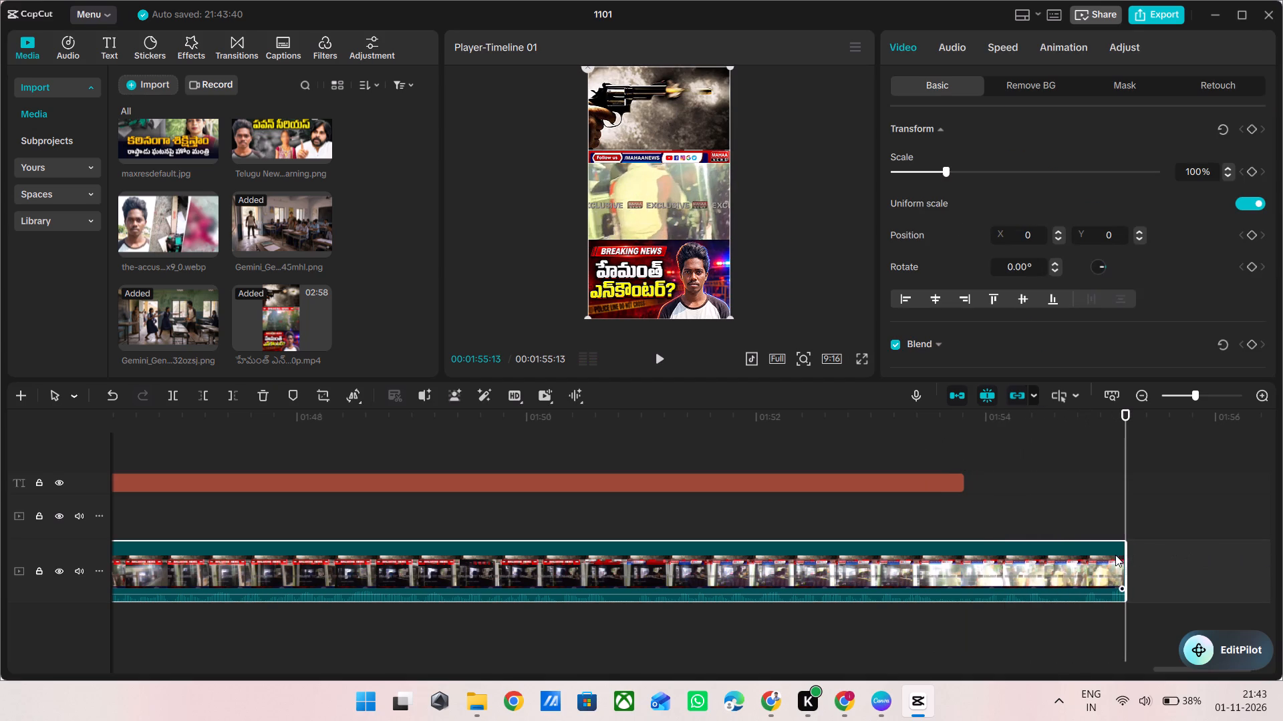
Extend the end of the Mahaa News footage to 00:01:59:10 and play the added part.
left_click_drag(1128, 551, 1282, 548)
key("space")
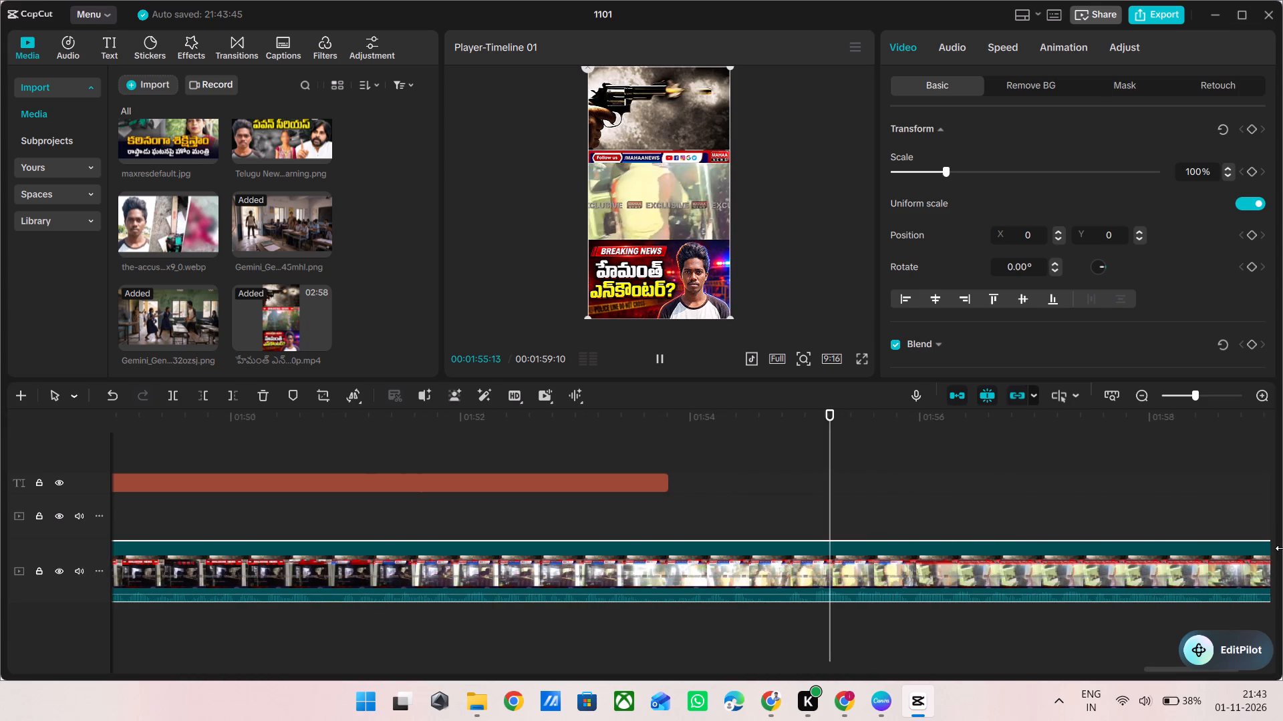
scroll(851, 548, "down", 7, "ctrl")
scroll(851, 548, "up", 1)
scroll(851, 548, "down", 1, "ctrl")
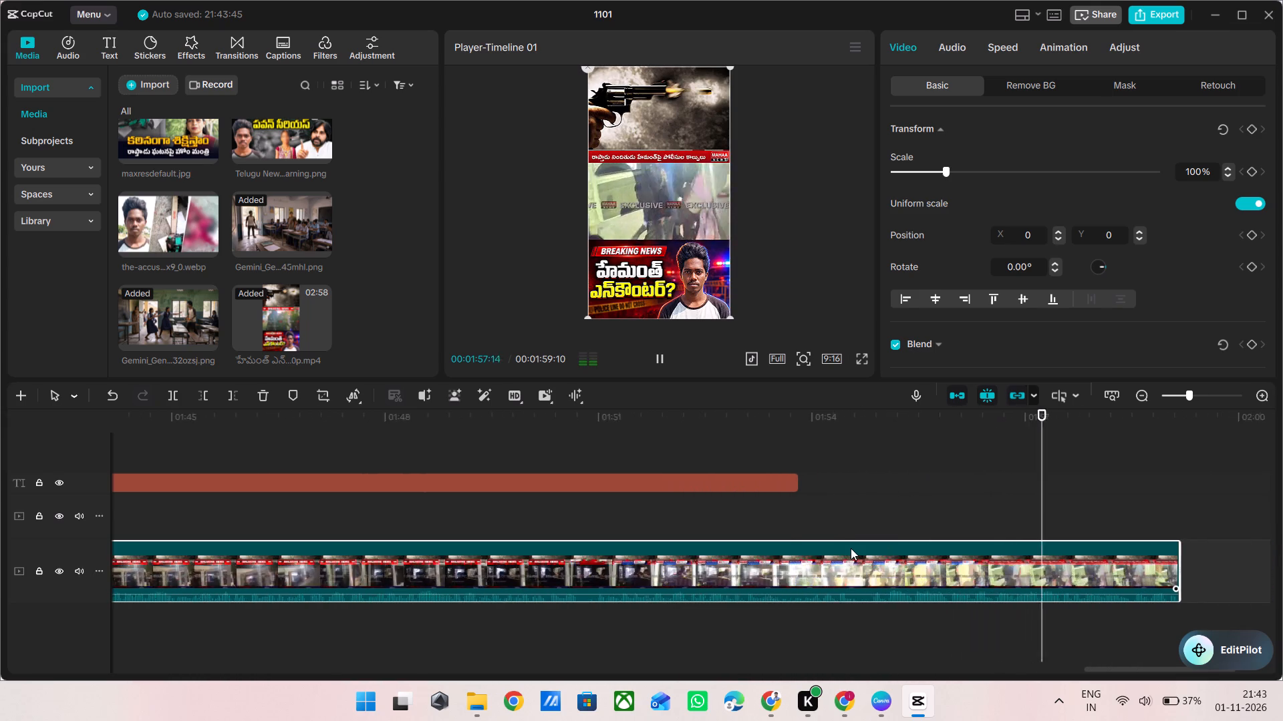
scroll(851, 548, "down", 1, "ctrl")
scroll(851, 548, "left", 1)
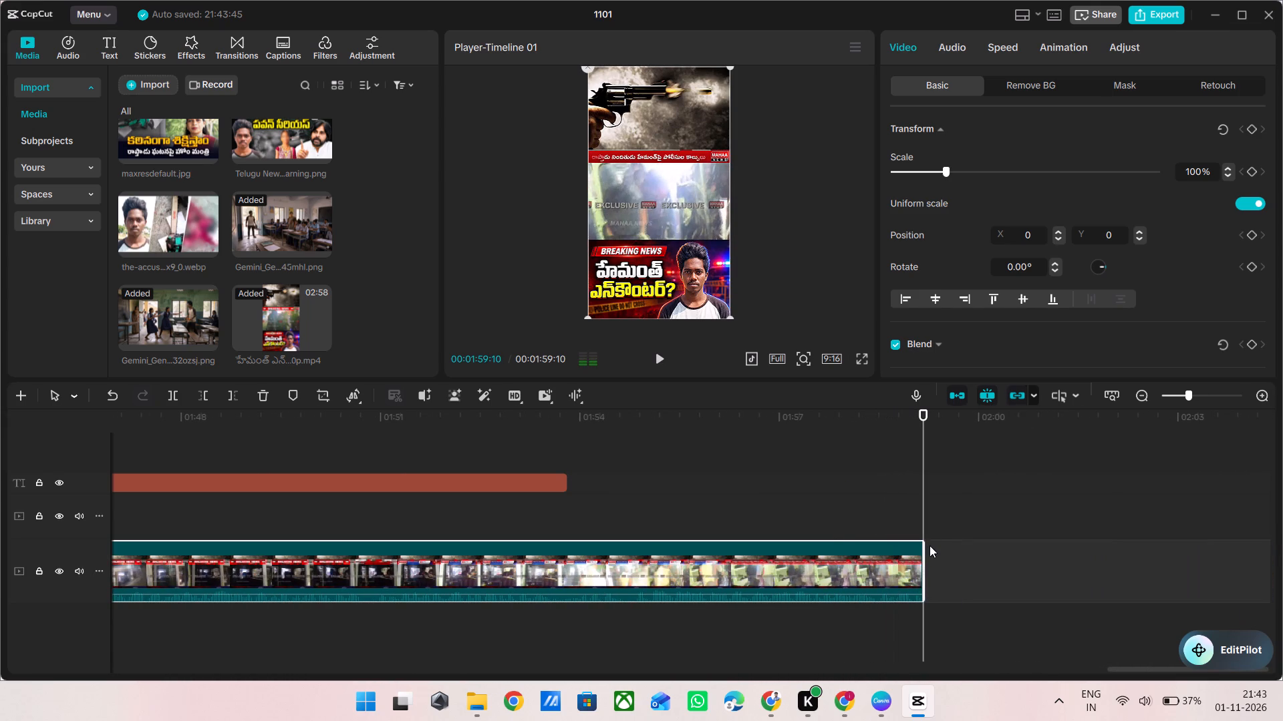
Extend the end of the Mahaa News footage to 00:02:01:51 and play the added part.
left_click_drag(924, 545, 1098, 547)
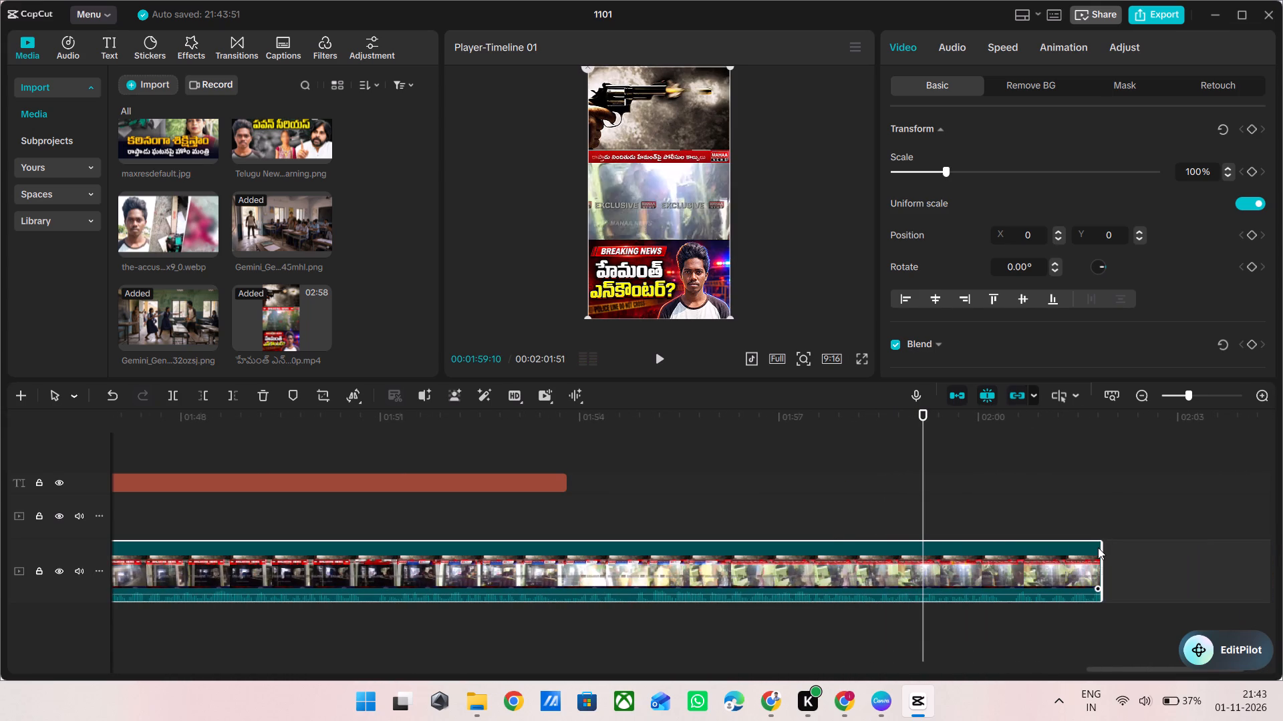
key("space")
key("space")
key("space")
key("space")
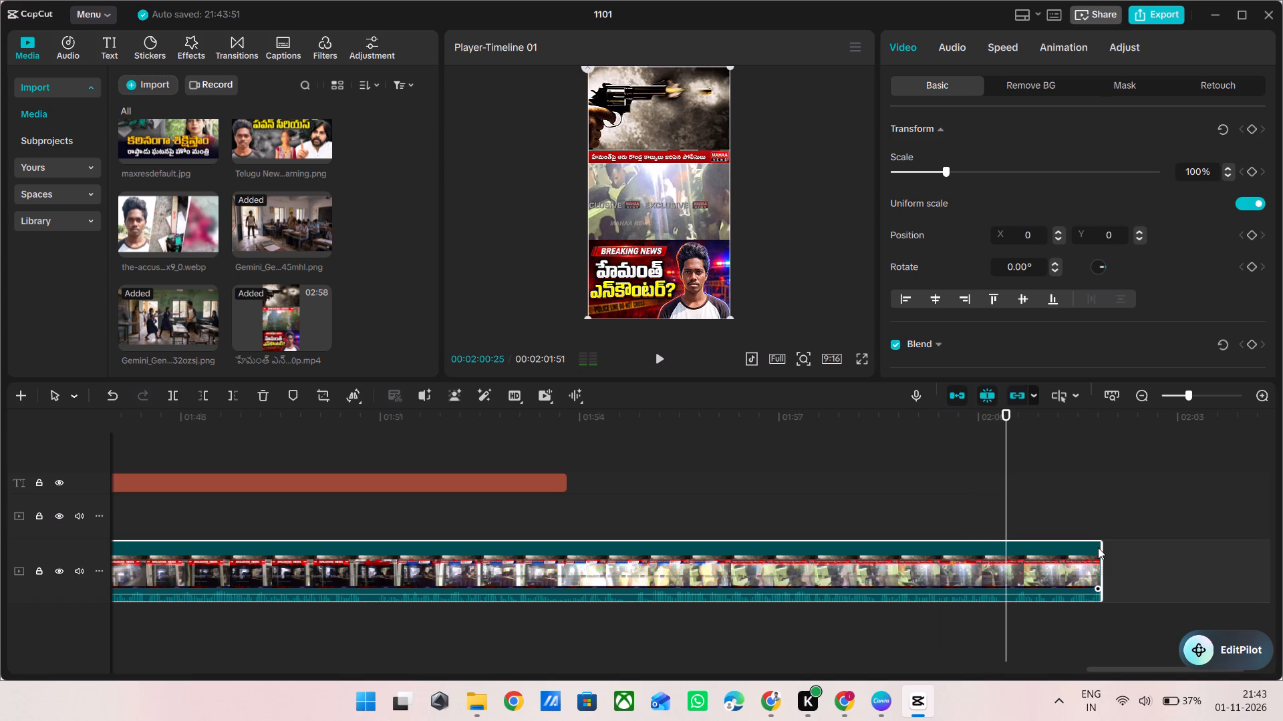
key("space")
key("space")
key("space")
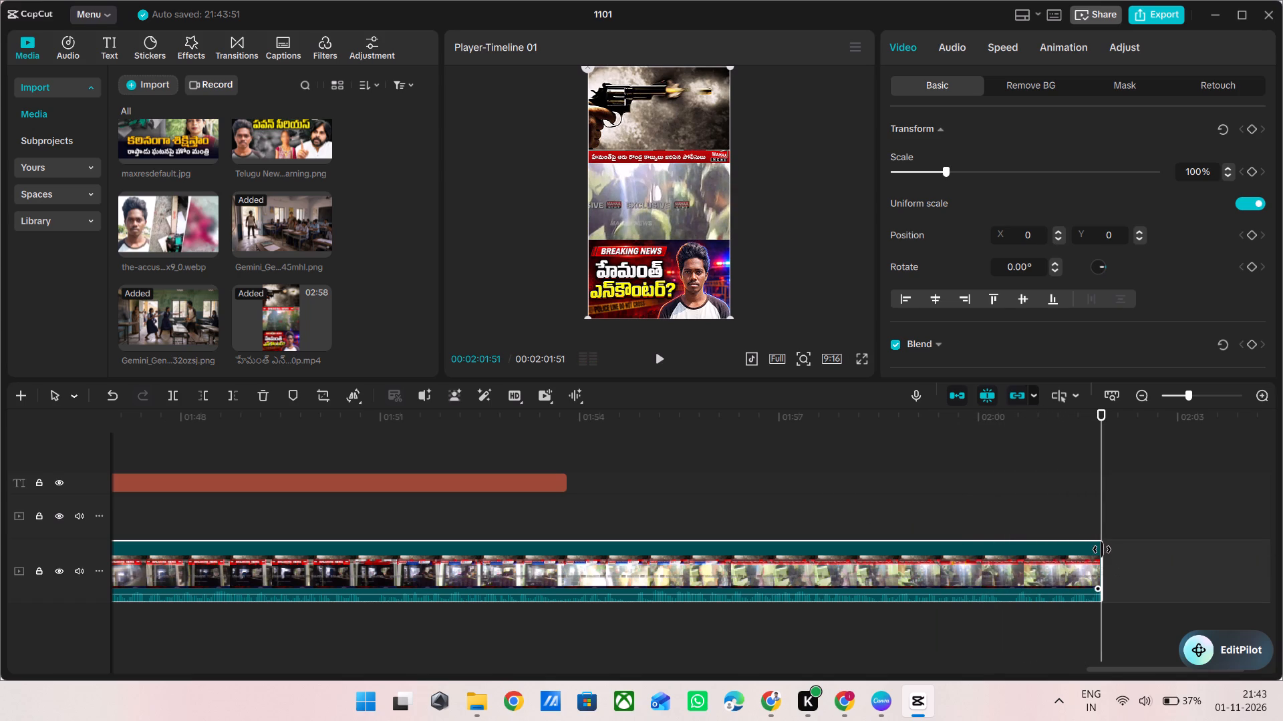
Extend the Mahaa News footage to its full available length, ending at 00:04:27:40.
left_click_drag(1102, 549, 1282, 547)
Play through the extended Mahaa News footage to 00:02:24:48 and delete everything after that point.
key("space")
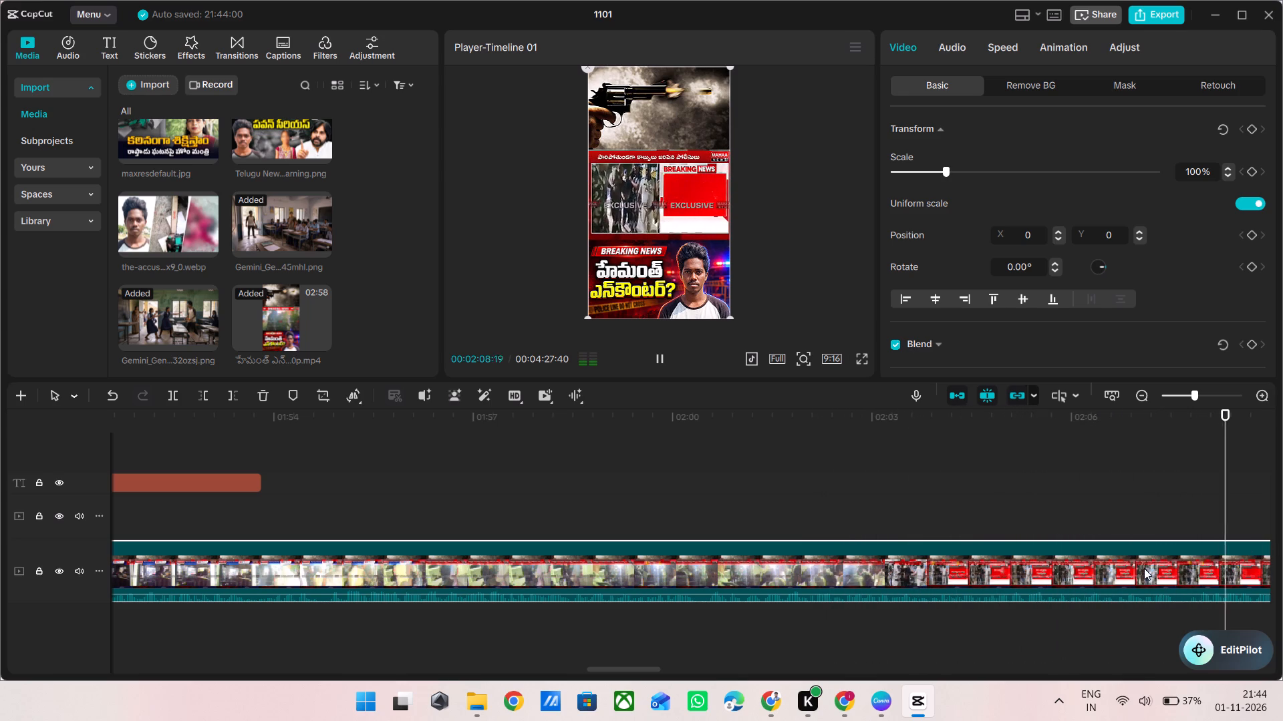
scroll(1144, 568, "down", 20, "ctrl")
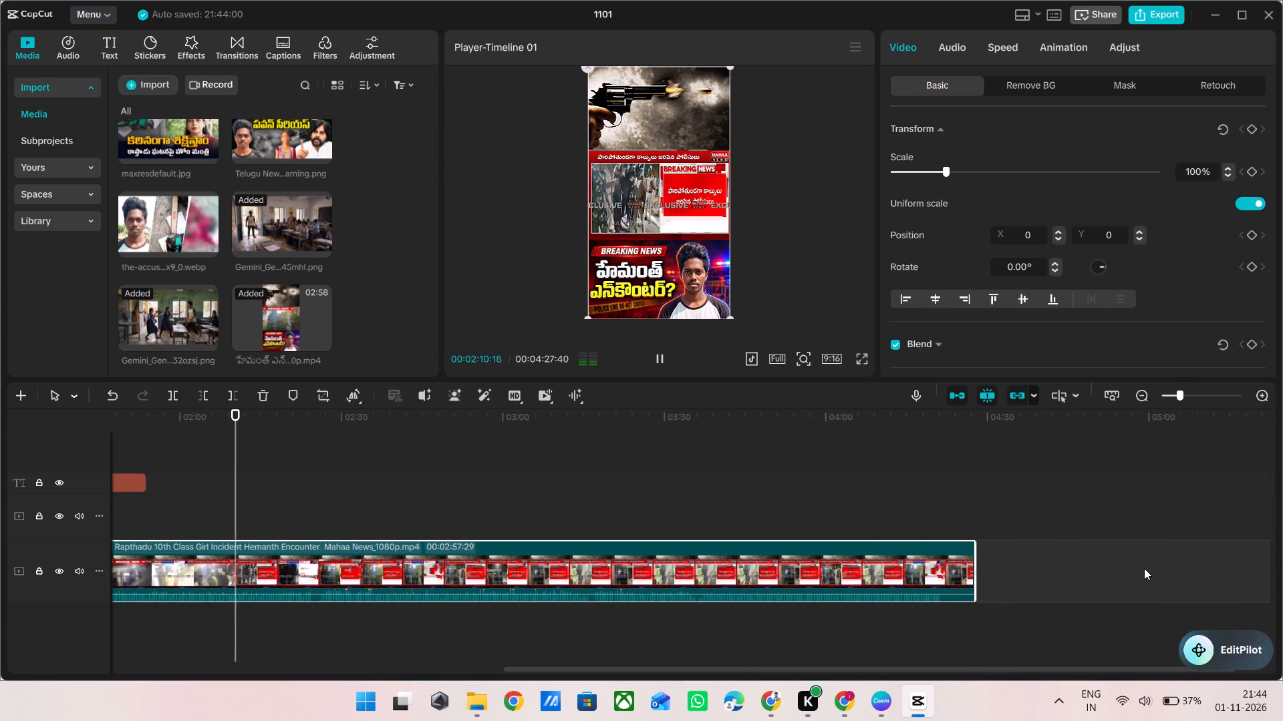
scroll(1144, 568, "down", 4, "ctrl")
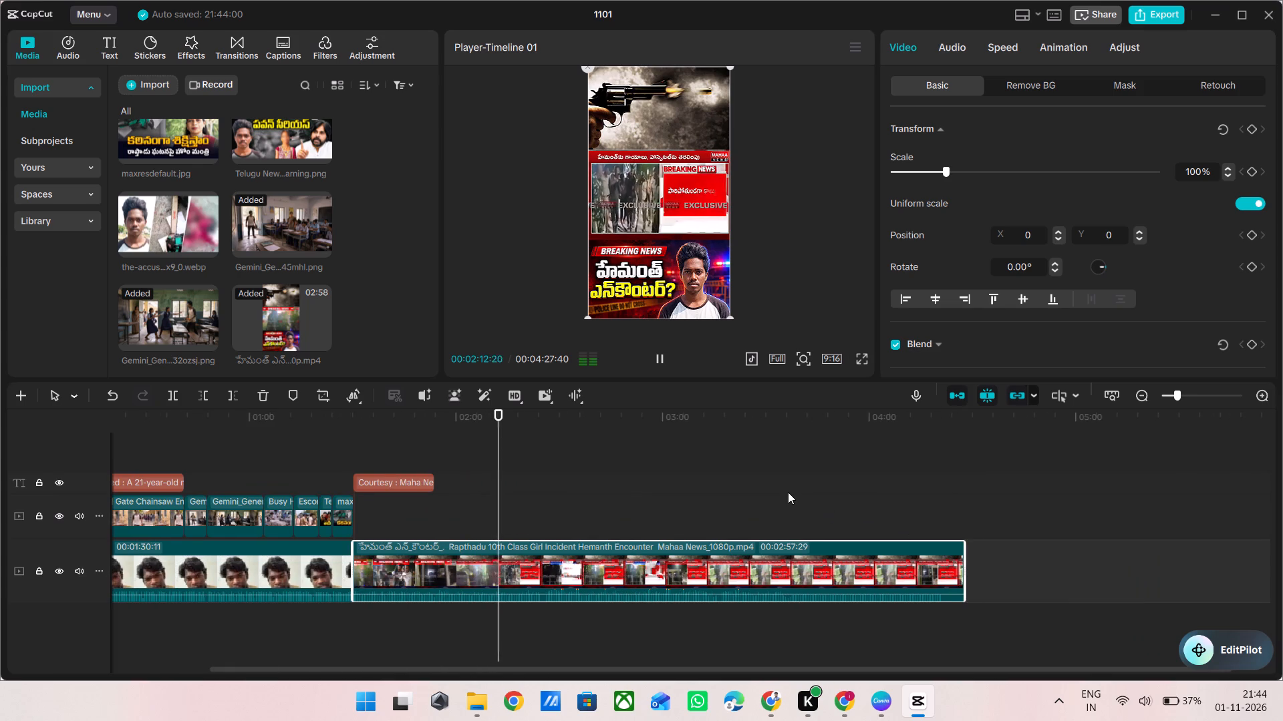
scroll(788, 492, "up", 7, "ctrl")
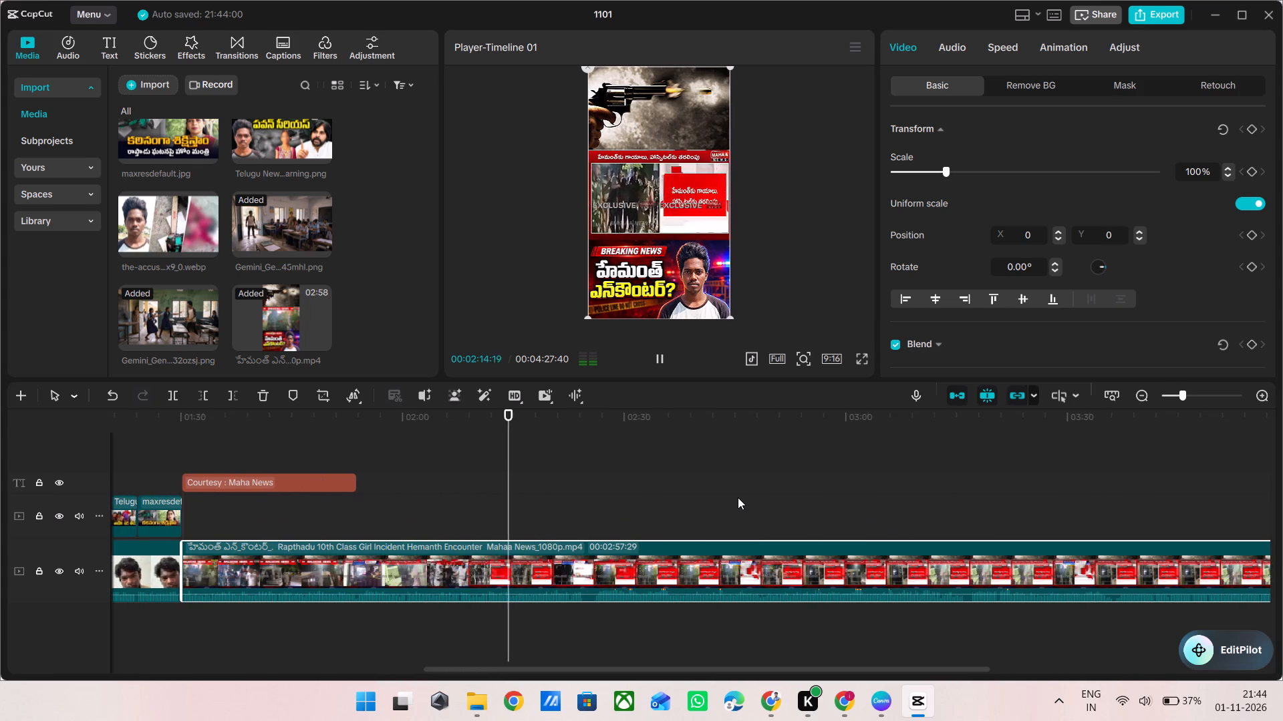
scroll(738, 497, "up", 1, "ctrl")
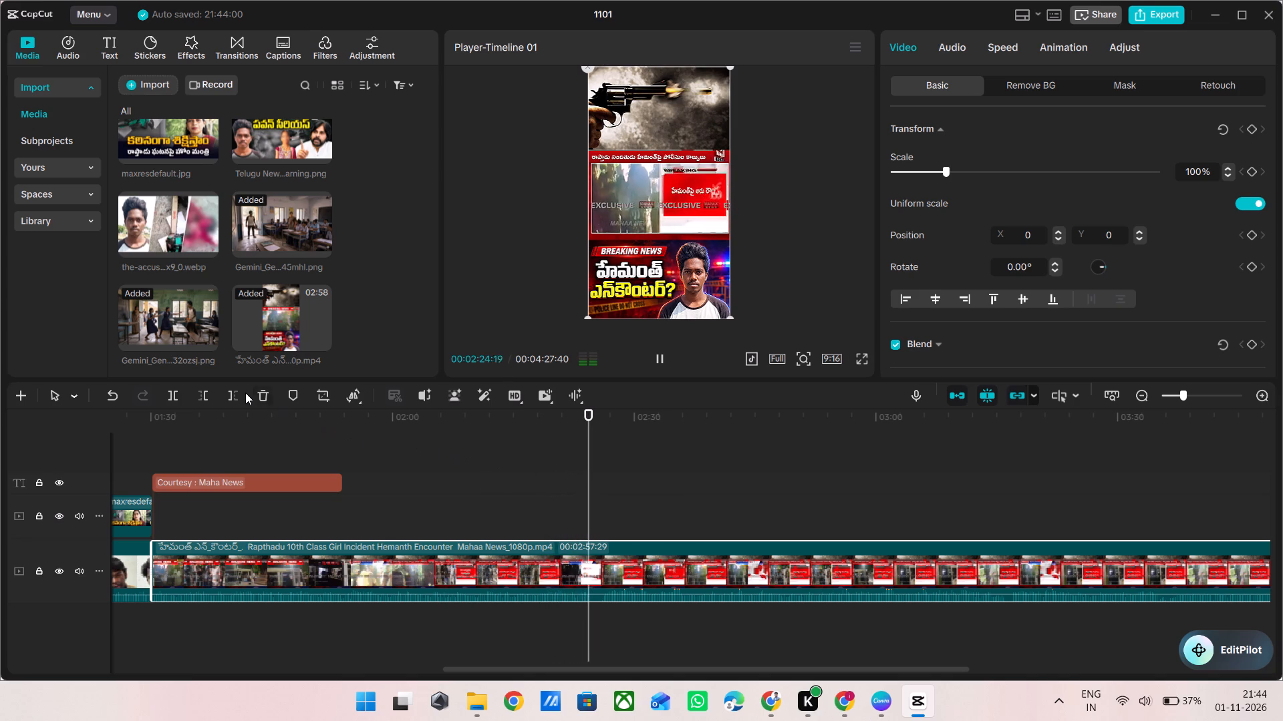
key("space")
key("space")
key("space")
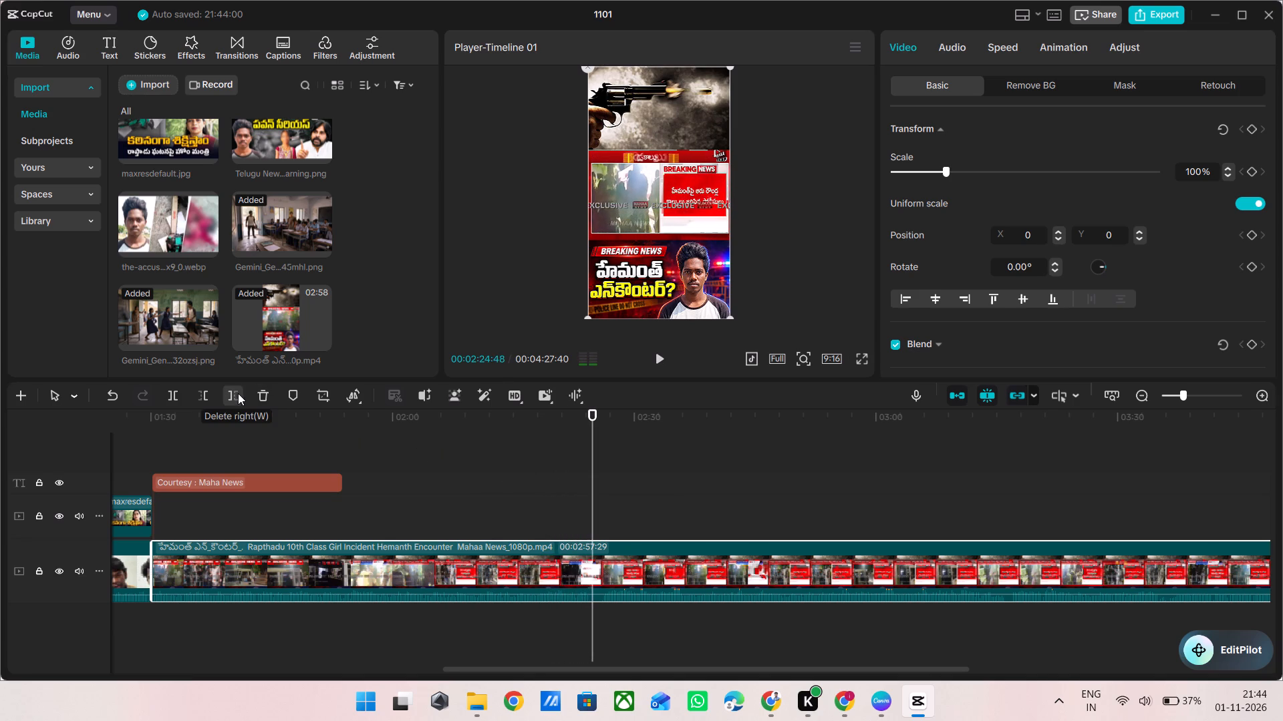
left_click(238, 393)
Extend the "Courtesy : Maha News" caption to the end of the Mahaa News footage at 00:02:24:48 and play the ending.
left_click(708, 496)
left_click_drag(708, 496, 655, 493)
left_click(667, 483)
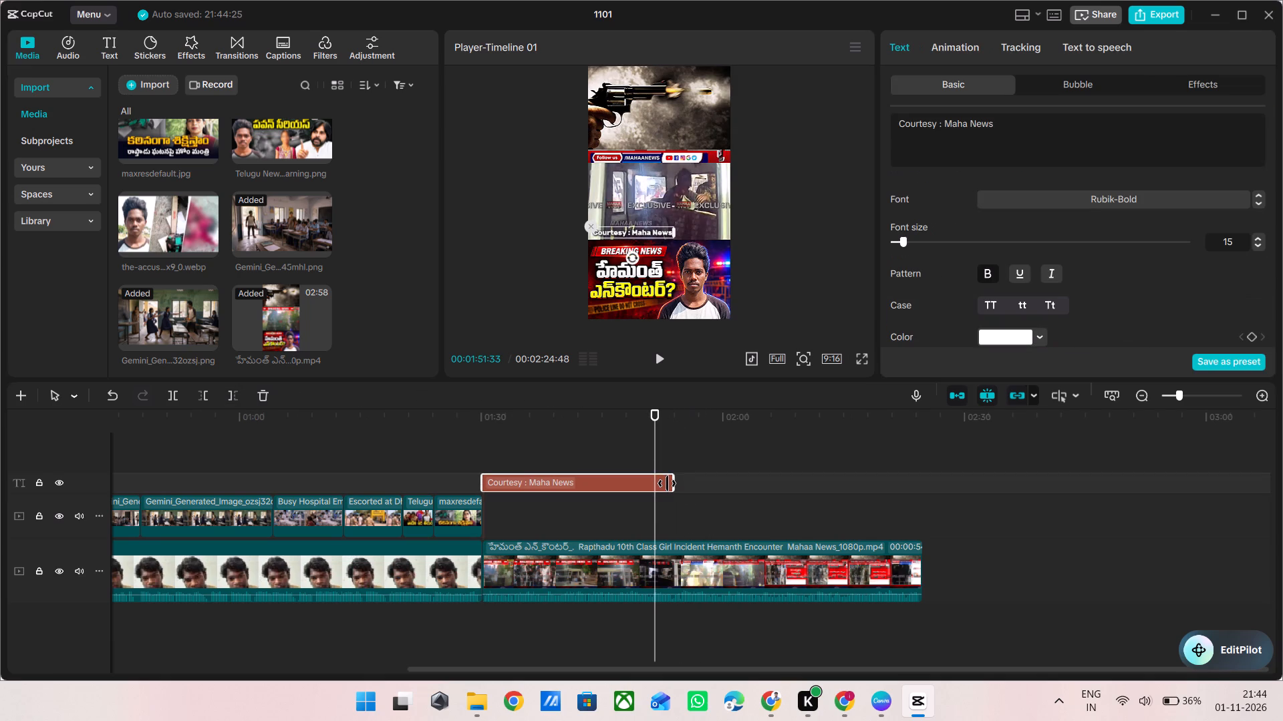
left_click_drag(677, 479, 913, 487)
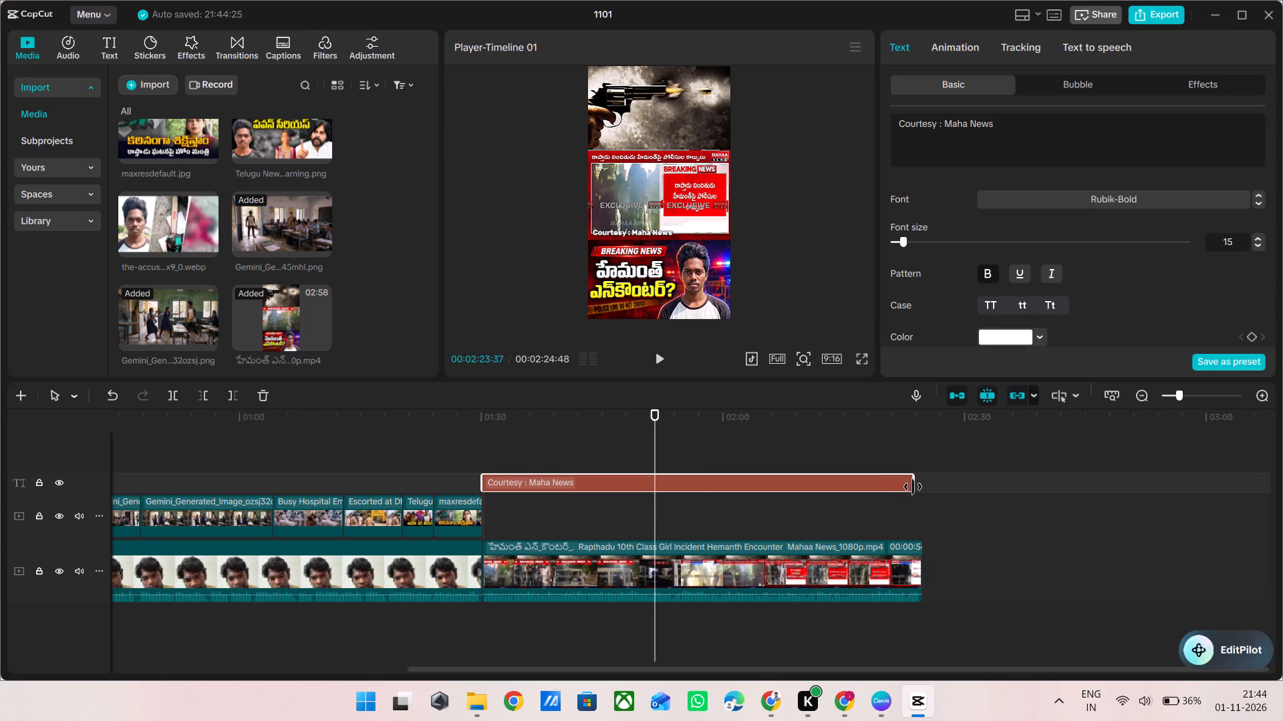
left_click_drag(913, 487, 919, 484)
left_click(864, 461)
key("space")
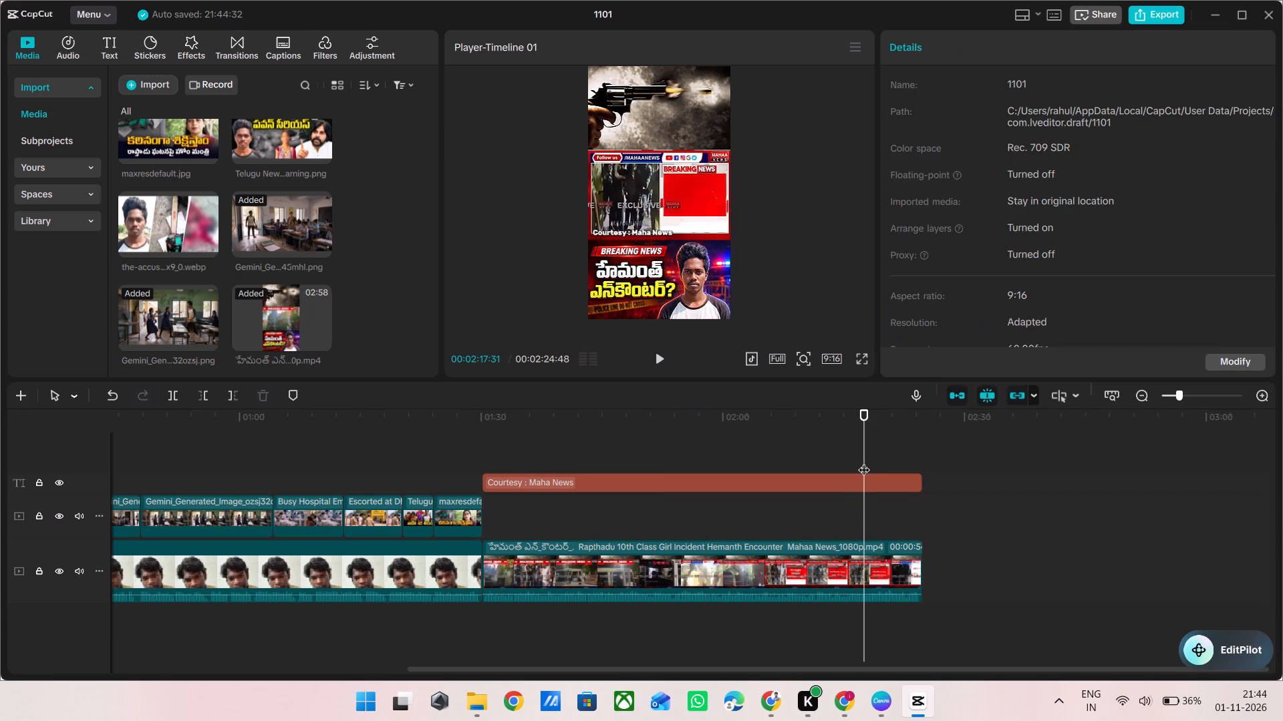
Play the cut from the presenter's clip into the Mahaa News footage around 00:01:30 several times to review the transition and opening seconds.
double_click(579, 511)
left_click_drag(579, 511, 488, 503)
key("space")
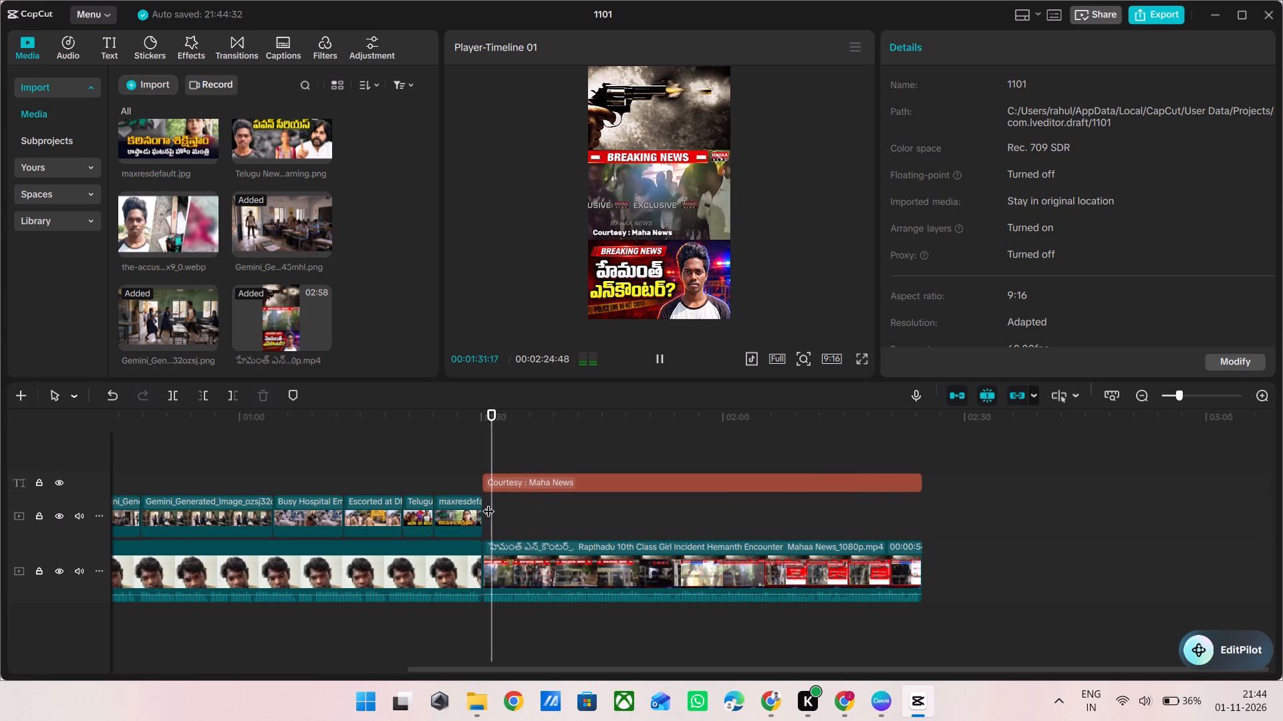
left_click(465, 459)
left_click_drag(465, 459, 488, 463)
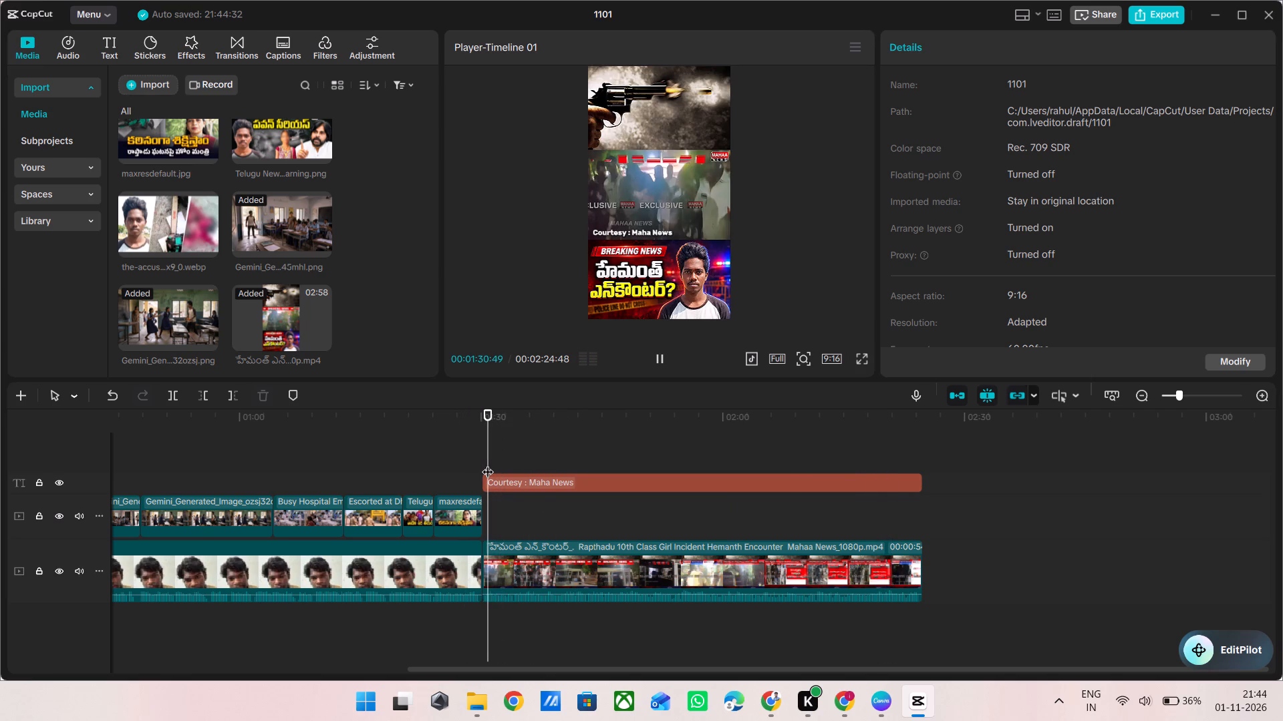
left_click(488, 463)
left_click_drag(488, 441, 472, 440)
key("space")
key("space")
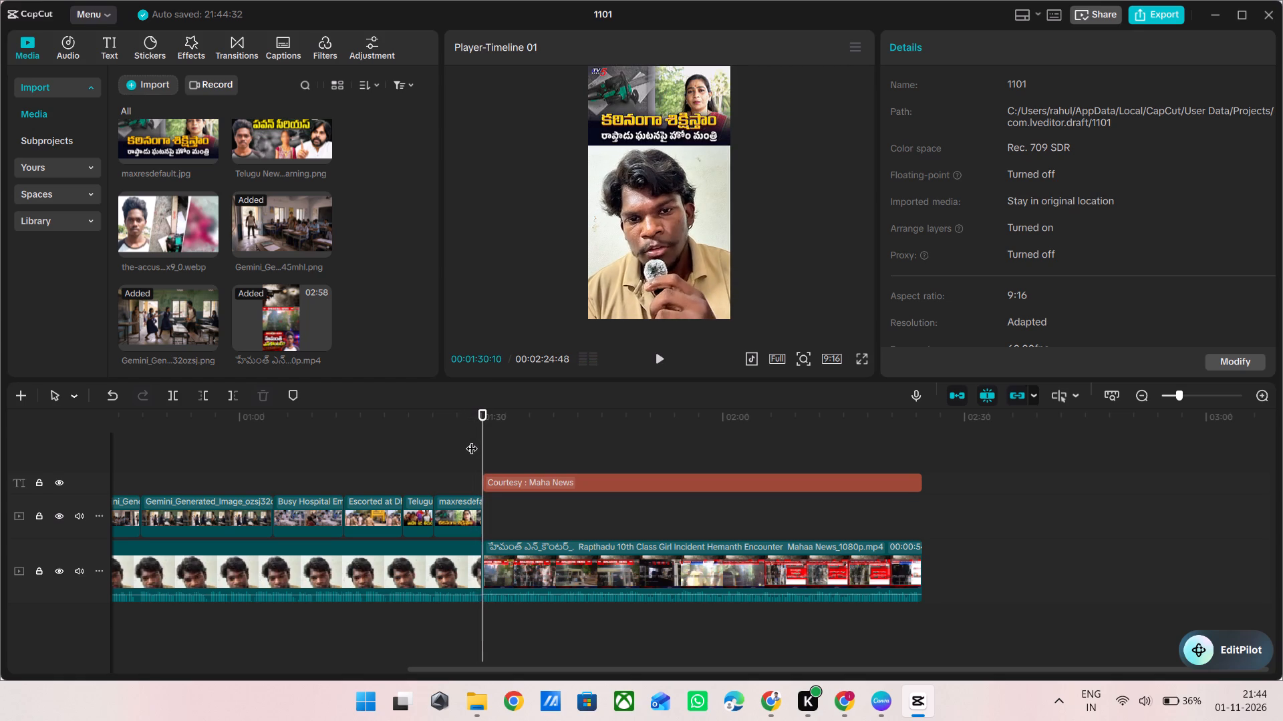
key("space")
key("space")
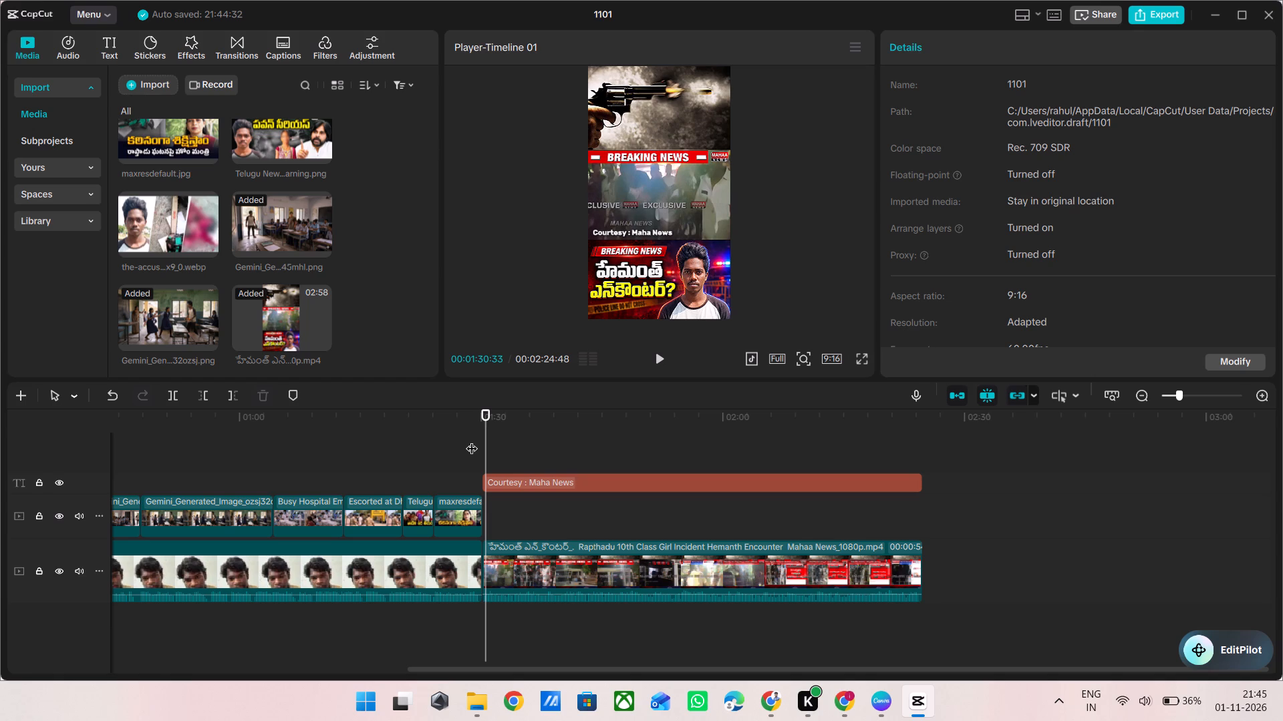
key("space")
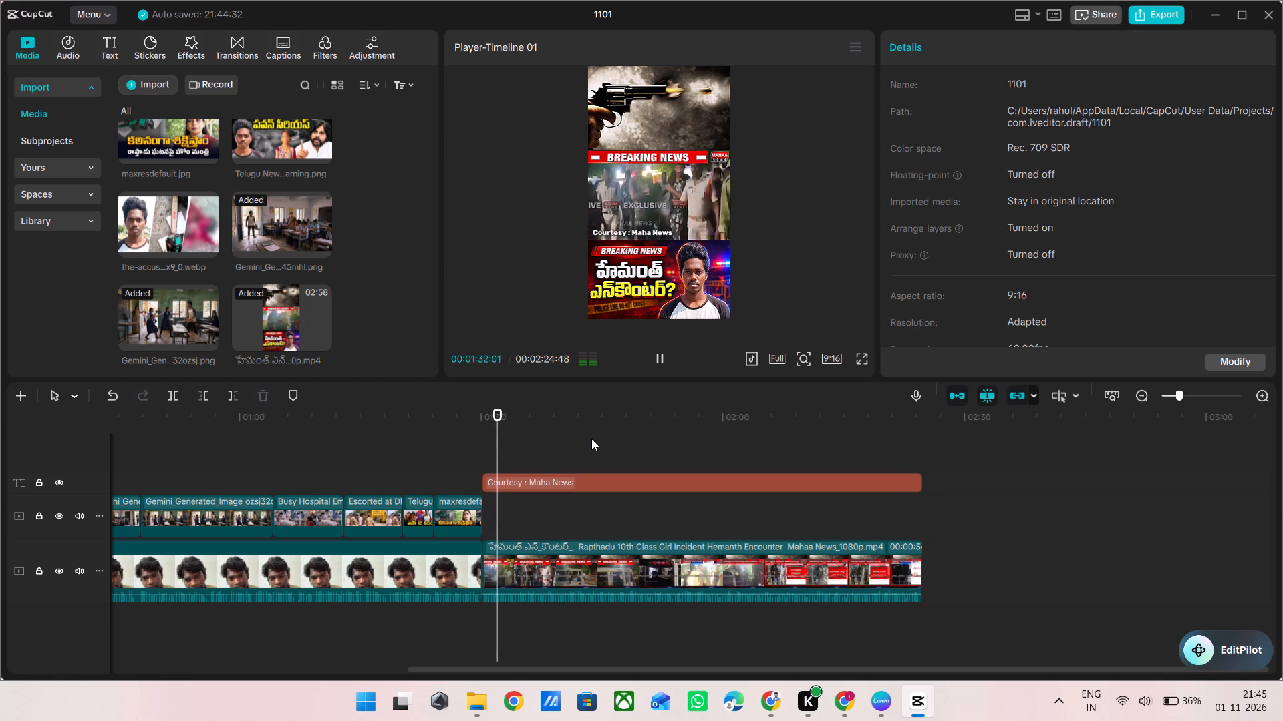
key("space")
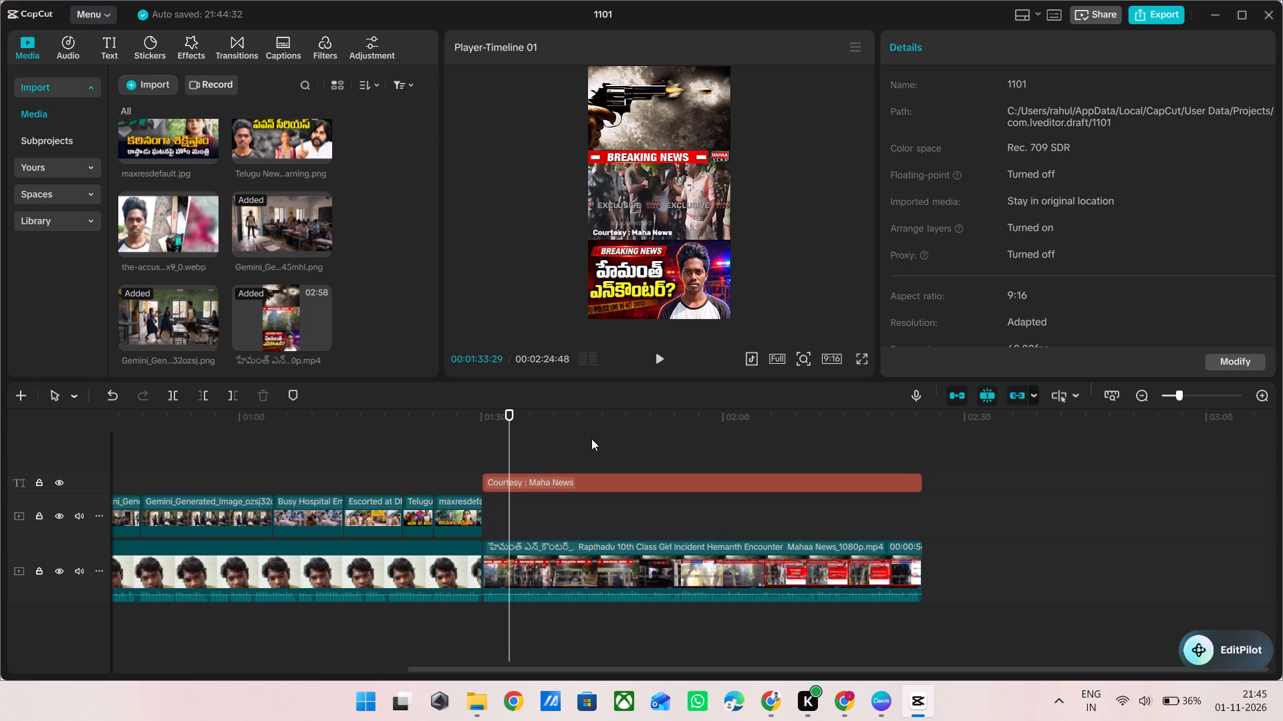
key("space")
key("space")
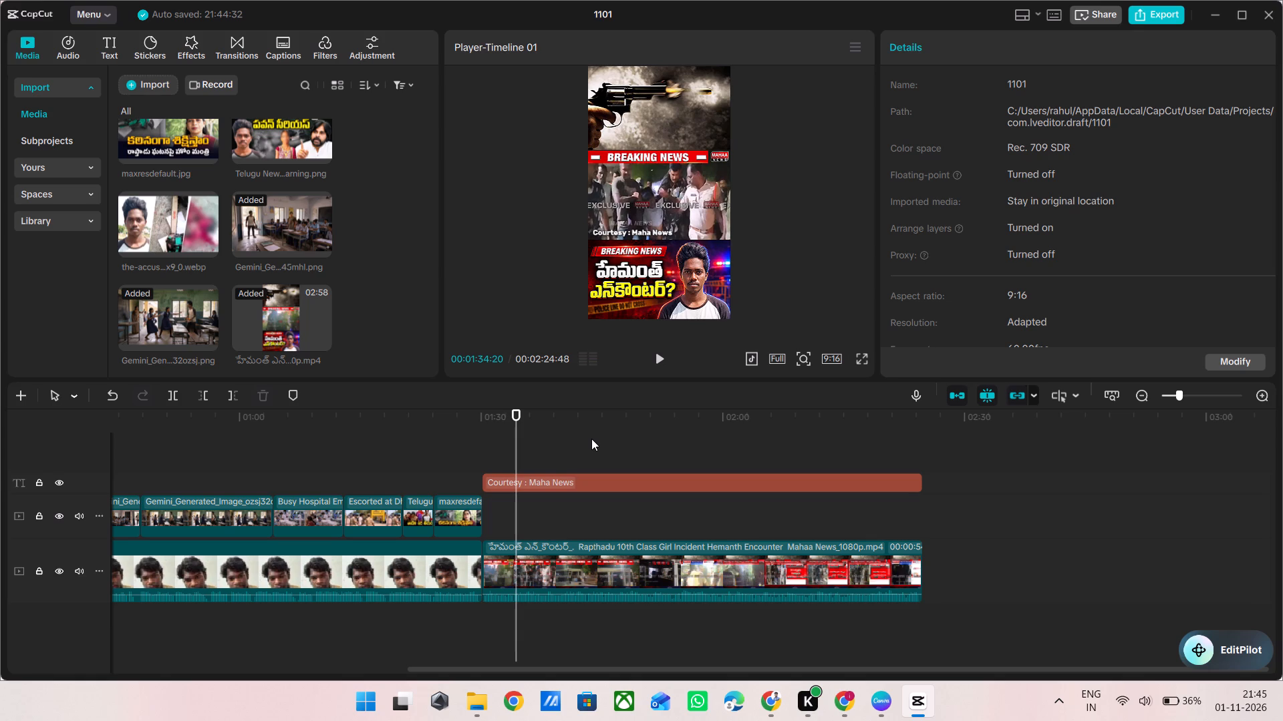
double_click(490, 413)
key("space")
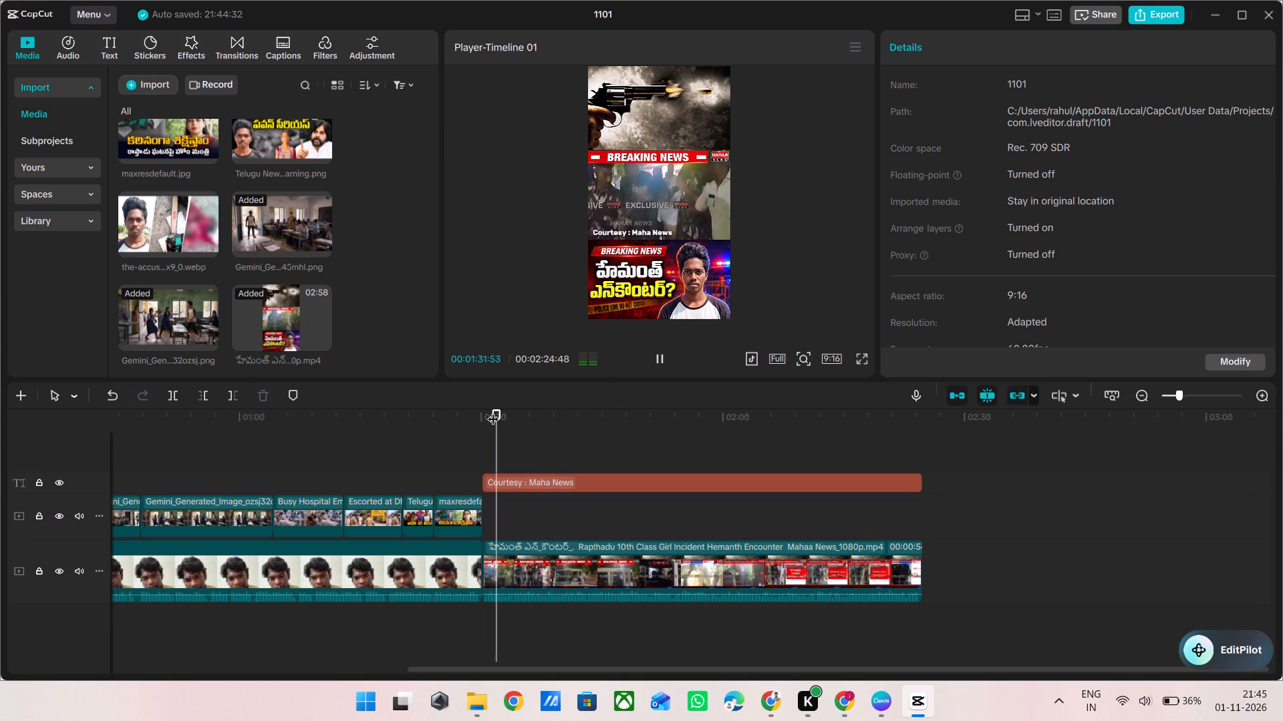
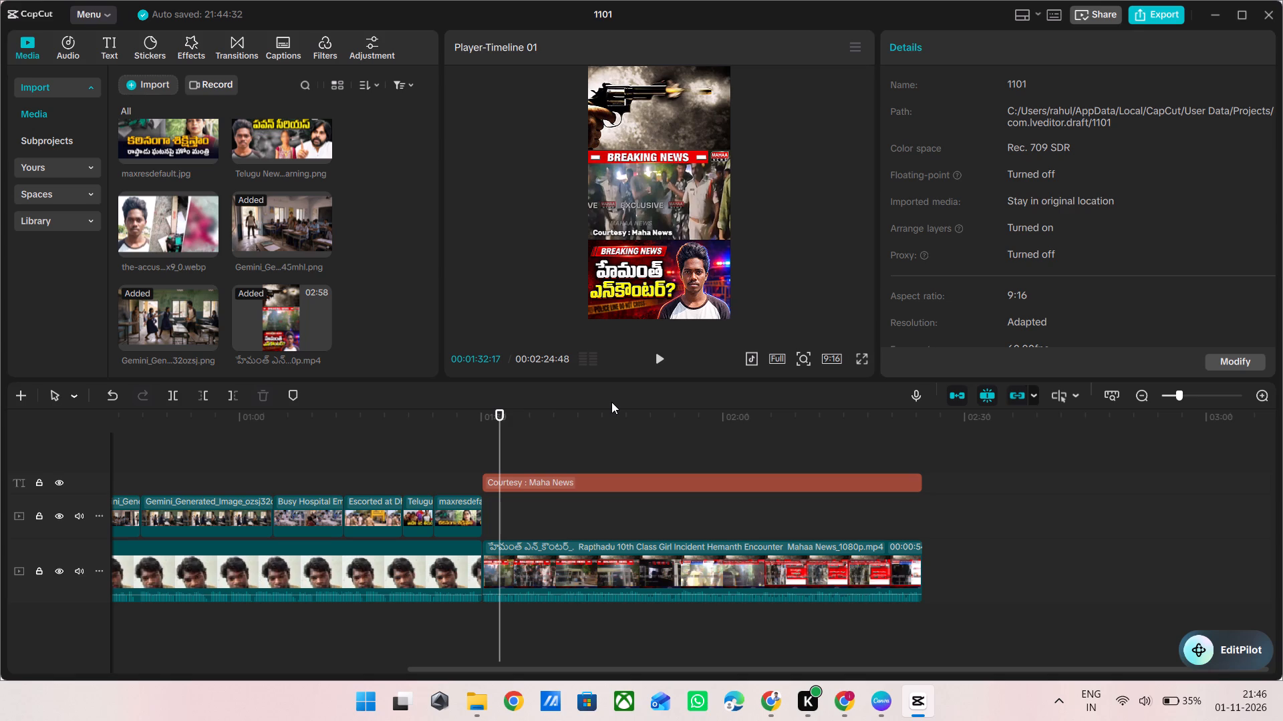
left_click(1271, 20)
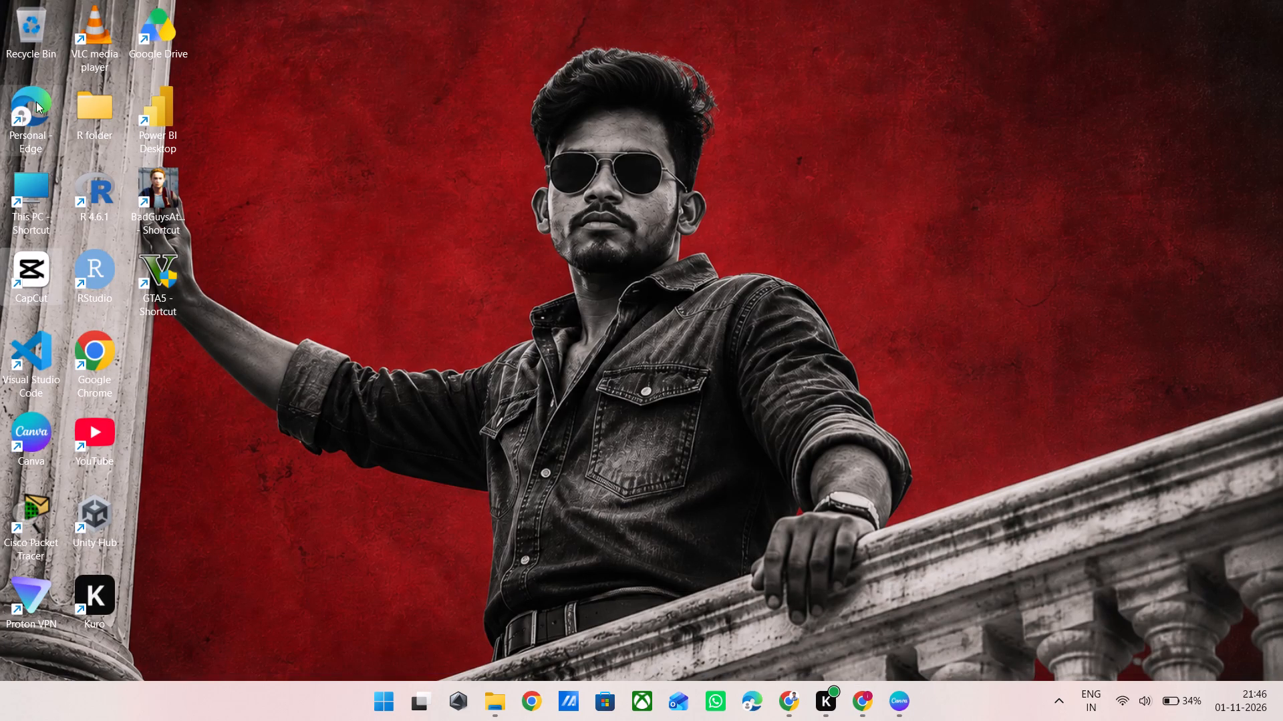
Open Proton VPN from the desktop and connect to the fastest free server.
double_click(36, 593)
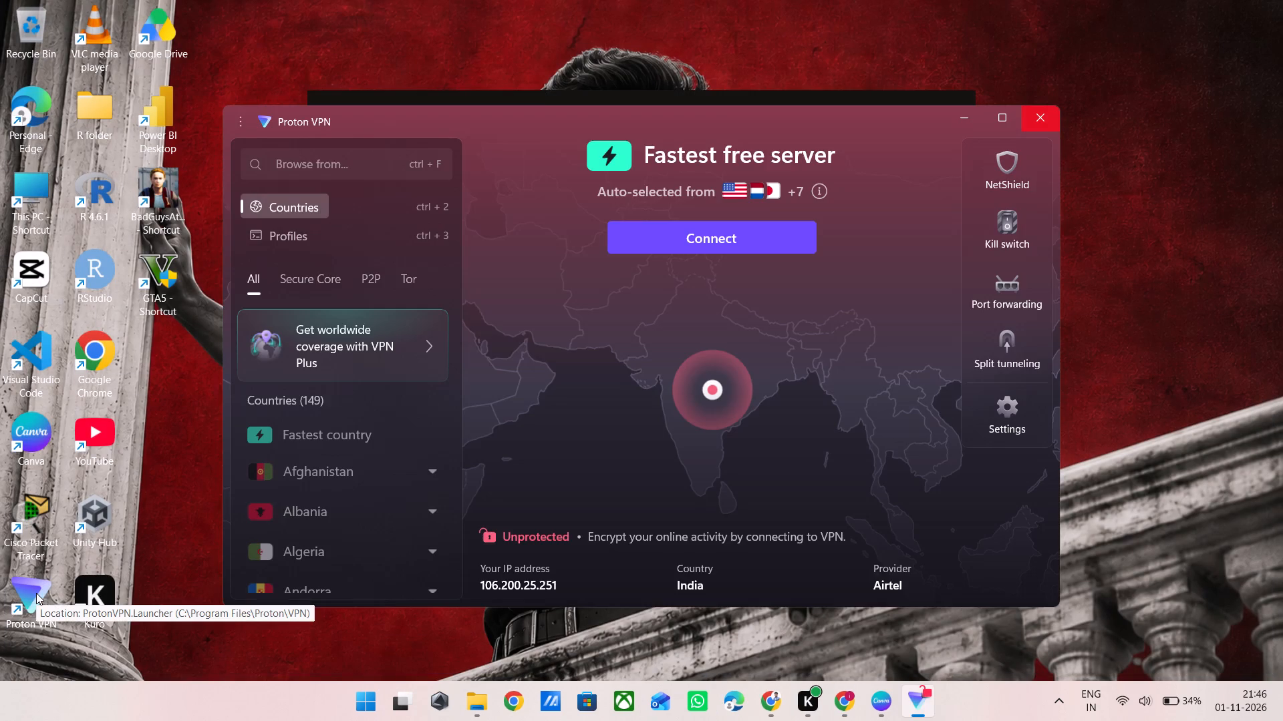
left_click(681, 225)
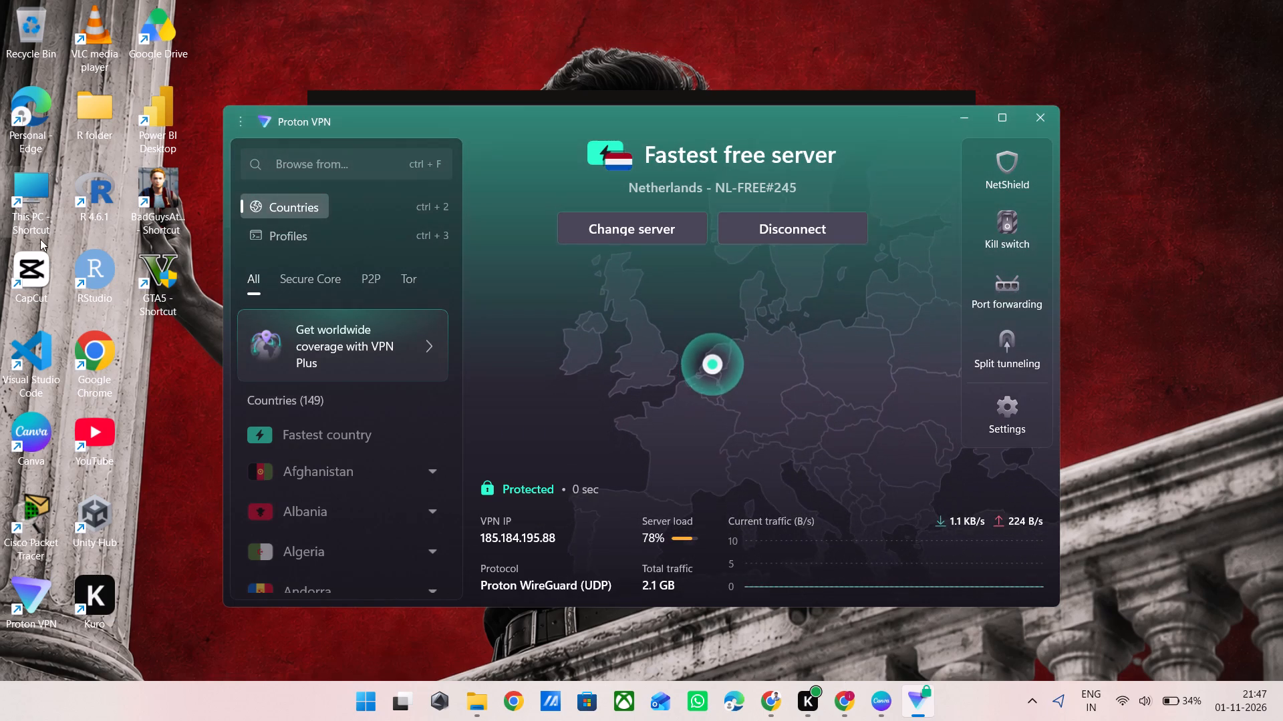
Relaunch CapCut from the desktop.
double_click(39, 278)
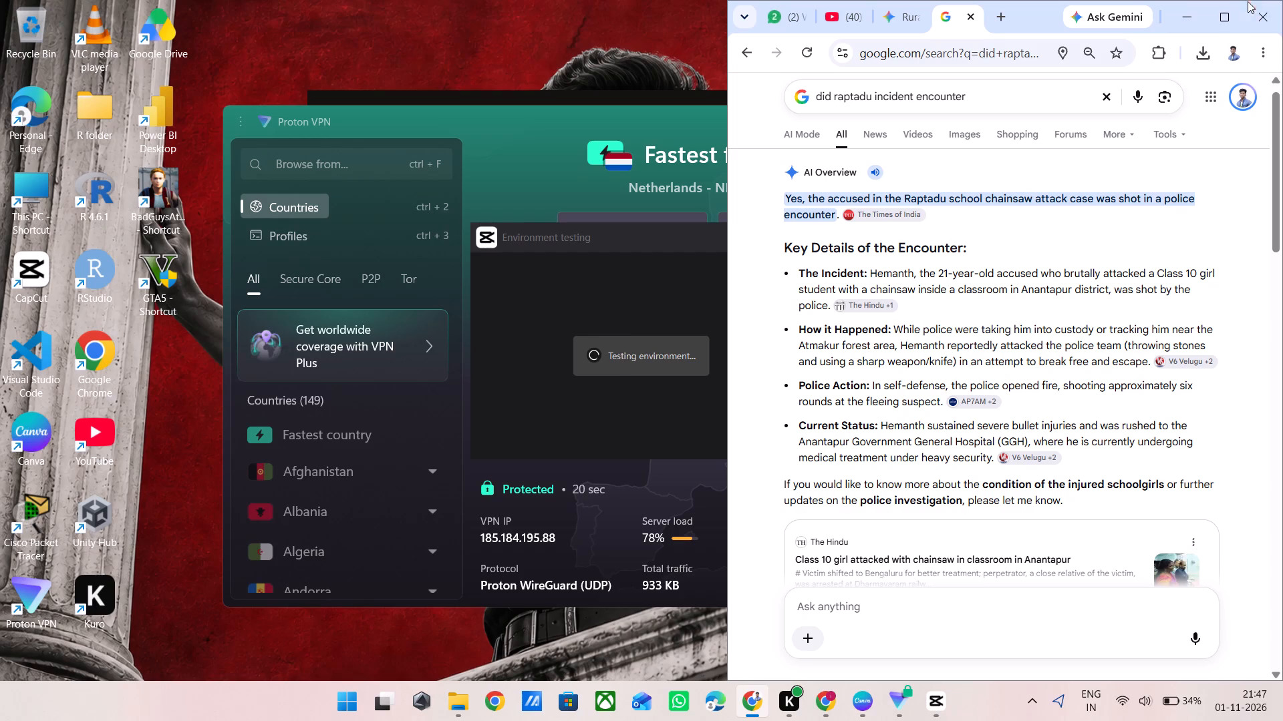
Switch to Chrome, open The Hindu article on the Class 10 girl's classroom attack from the search results, and read through its incident details.
left_click(1233, 9)
scroll(442, 292, "down", 2)
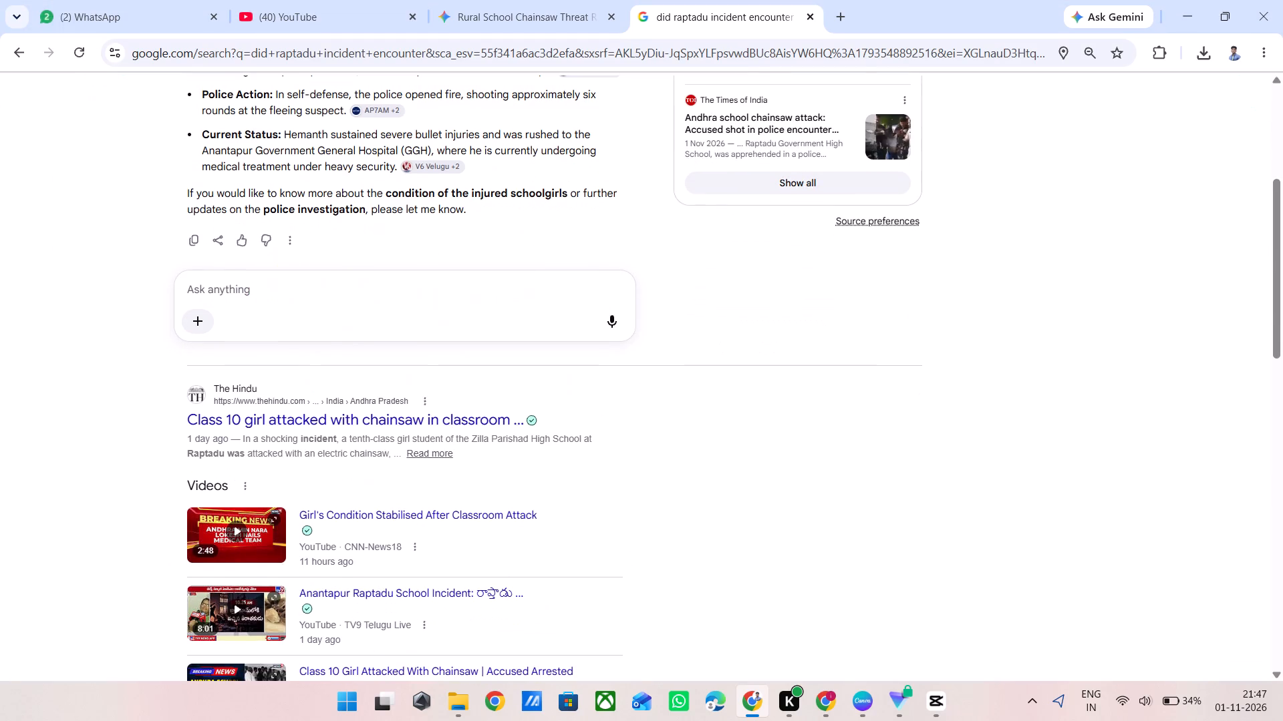
left_click(355, 424)
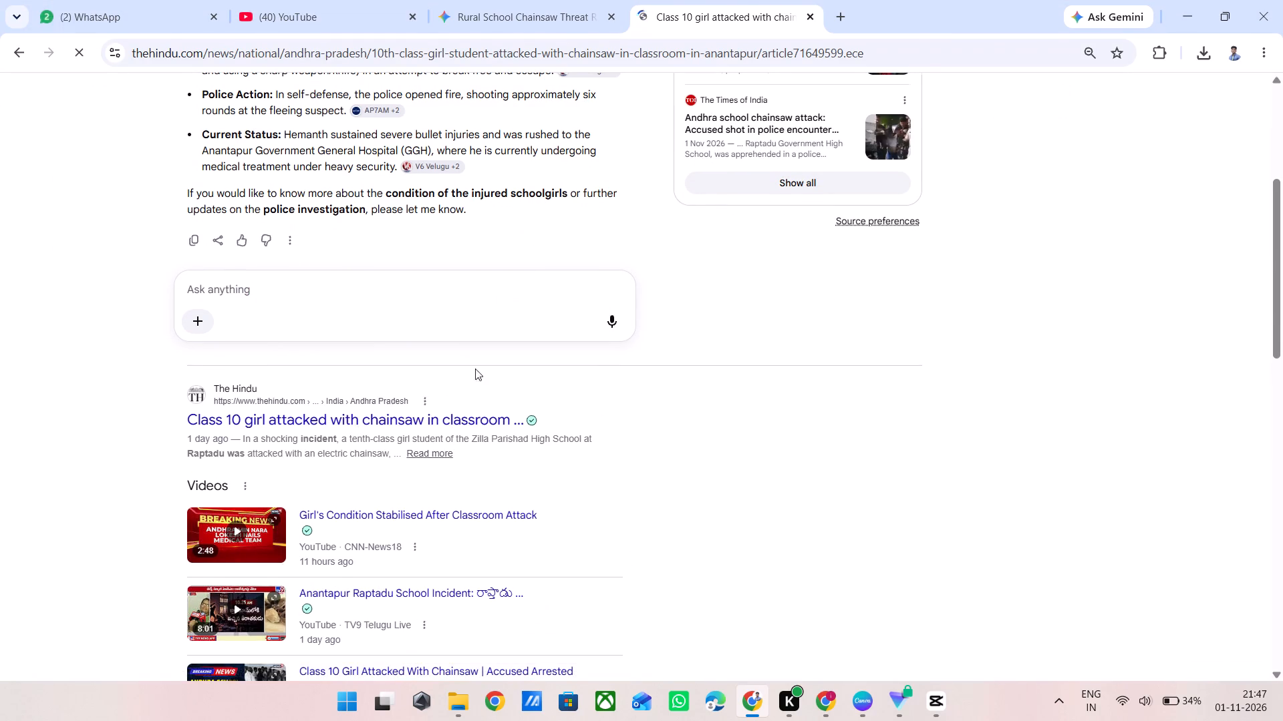
scroll(760, 311, "down", 3)
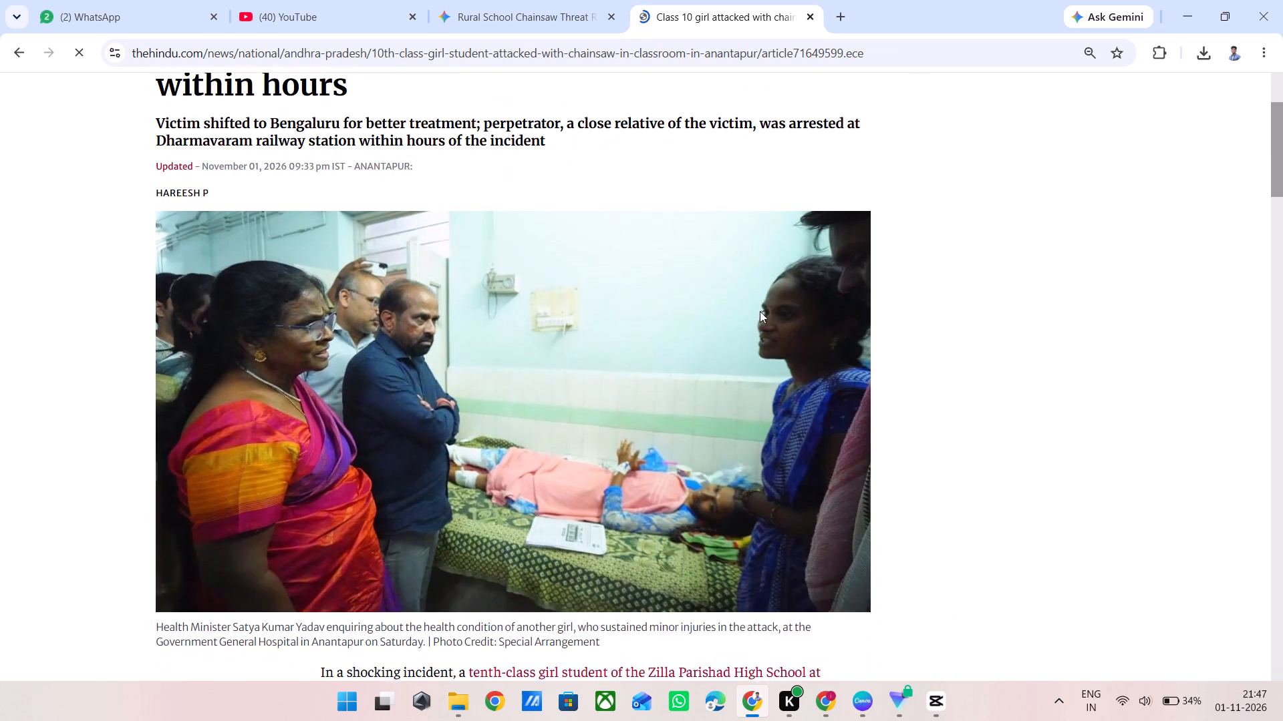
scroll(760, 311, "down", 3)
scroll(760, 311, "up", 1)
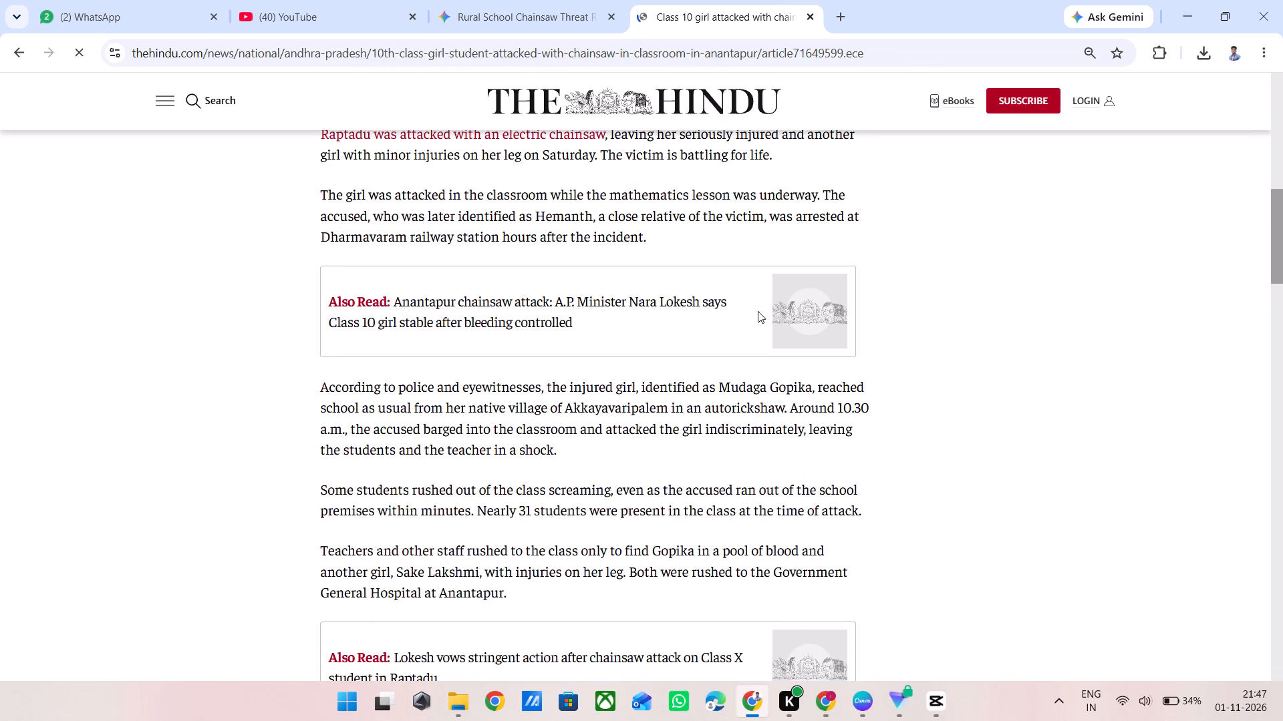
scroll(643, 334, "up", 1)
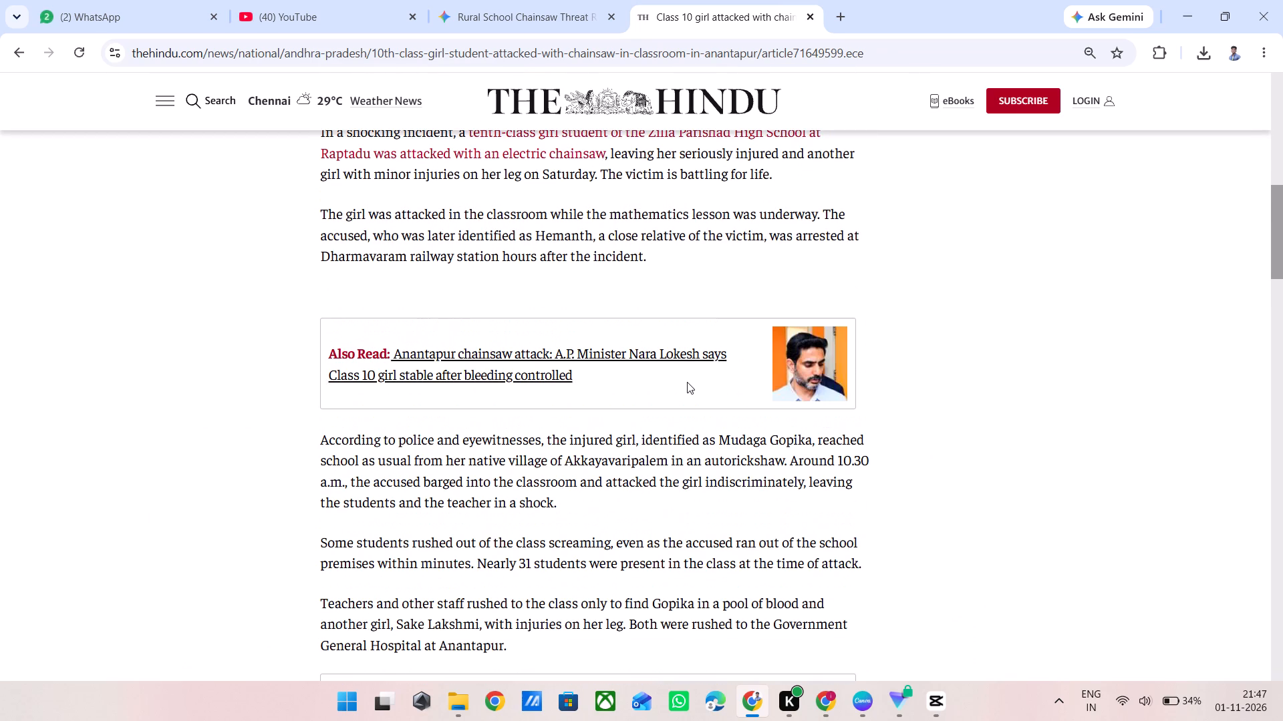
Dismiss the Google sign-in prompt and read the article's police and eyewitness account of the classroom attack.
scroll(687, 382, "up", 1)
scroll(687, 382, "down", 1)
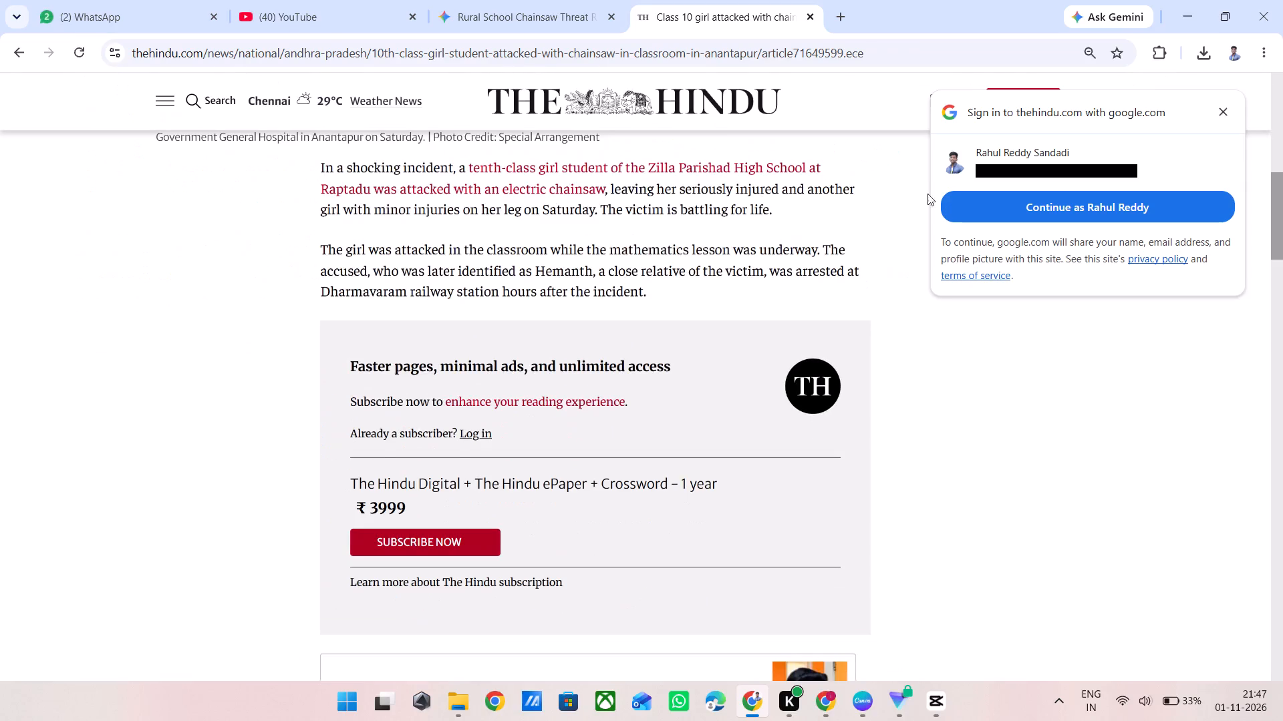
left_click(1220, 108)
scroll(962, 267, "down", 1)
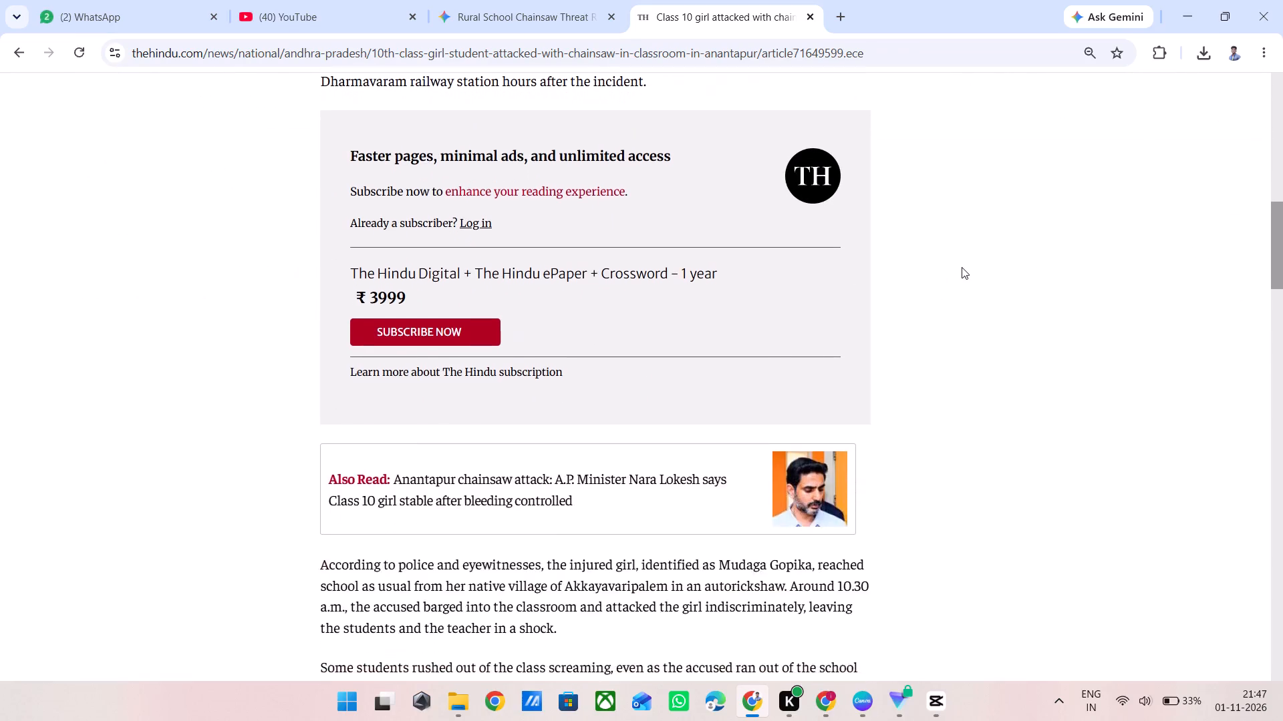
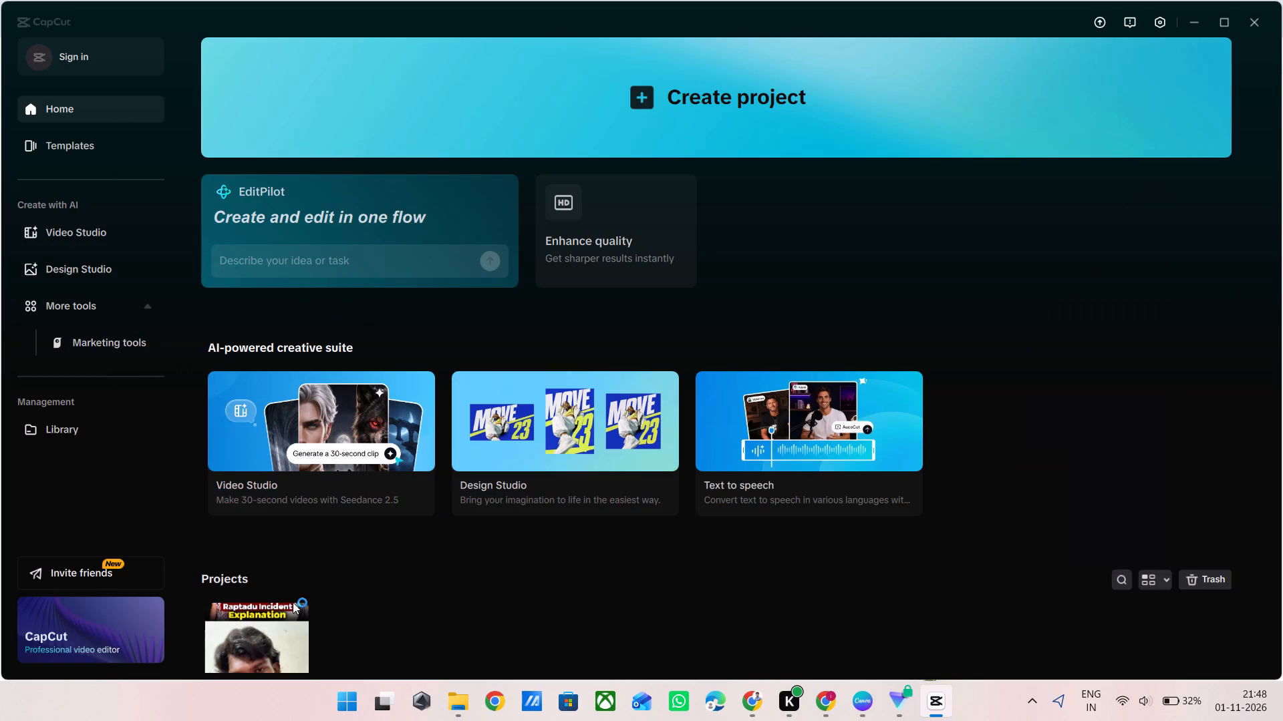
Open the existing Raptadu incident project 1101 and move the playhead to the end of the timeline.
left_click(277, 613)
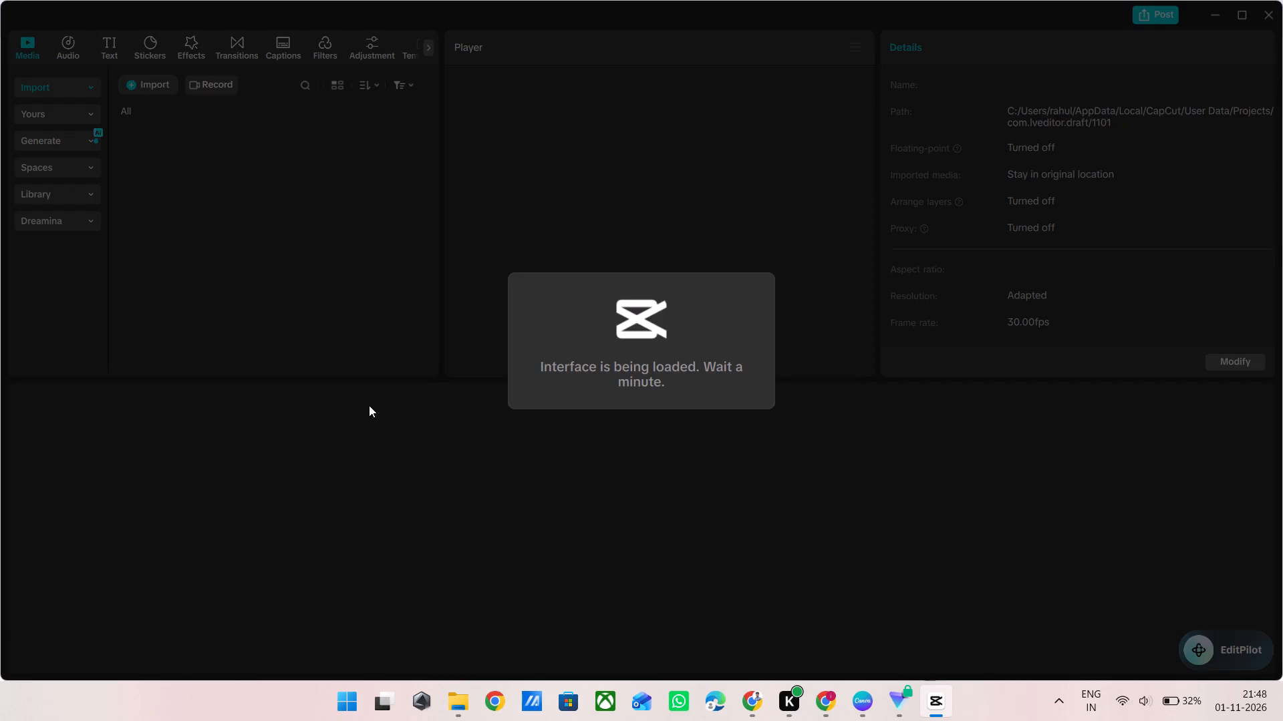
scroll(275, 455, "up", 2, "ctrl")
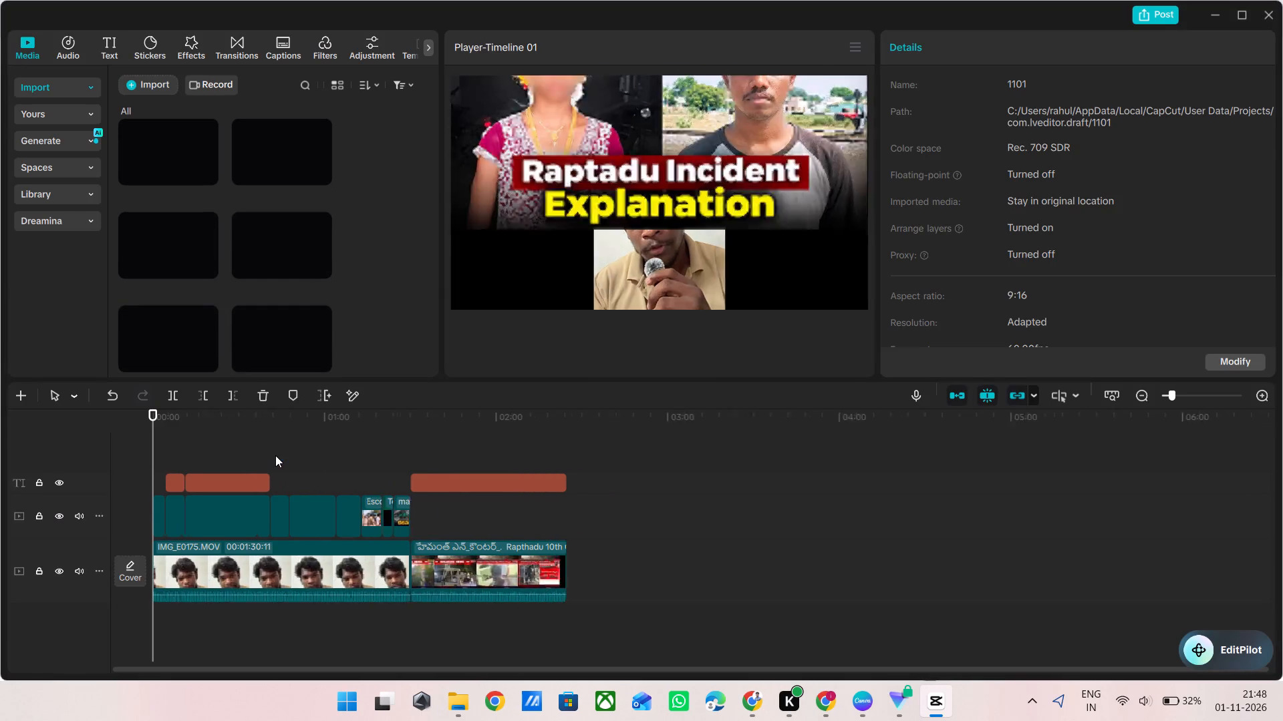
scroll(275, 455, "up", 2, "ctrl")
left_click_drag(172, 440, 363, 460)
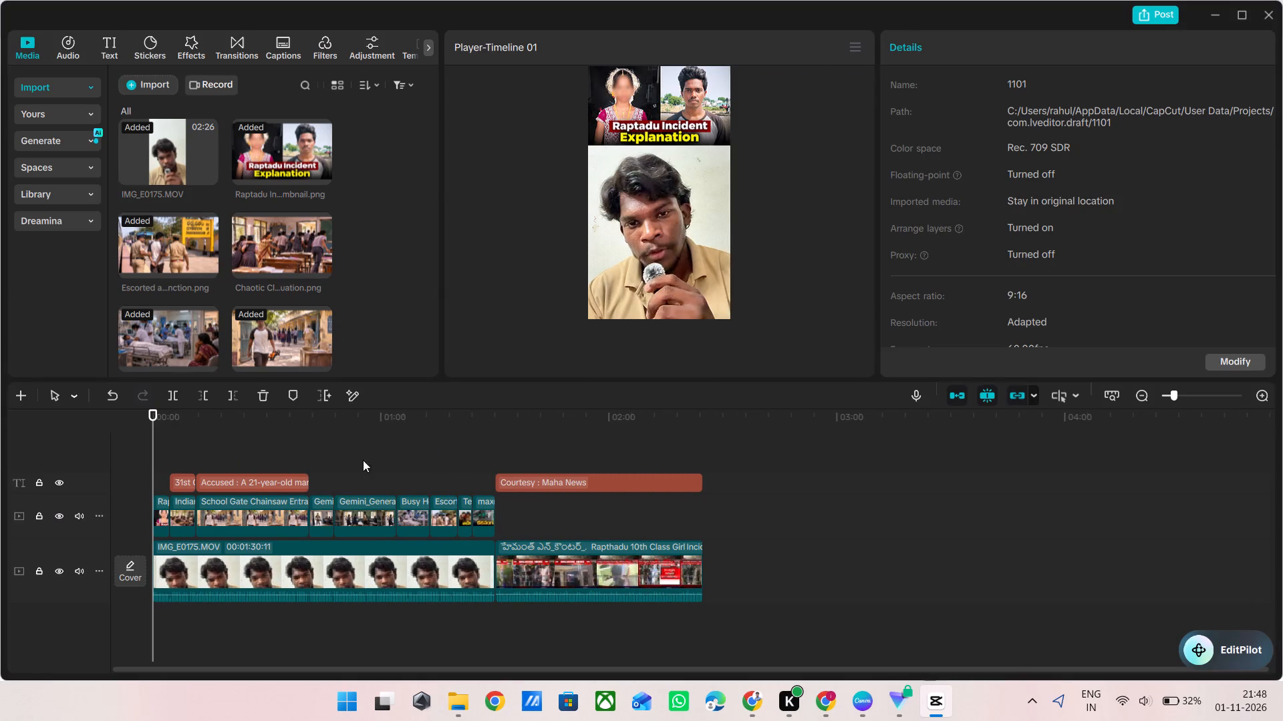
left_click_drag(363, 460, 805, 427)
left_click(805, 427)
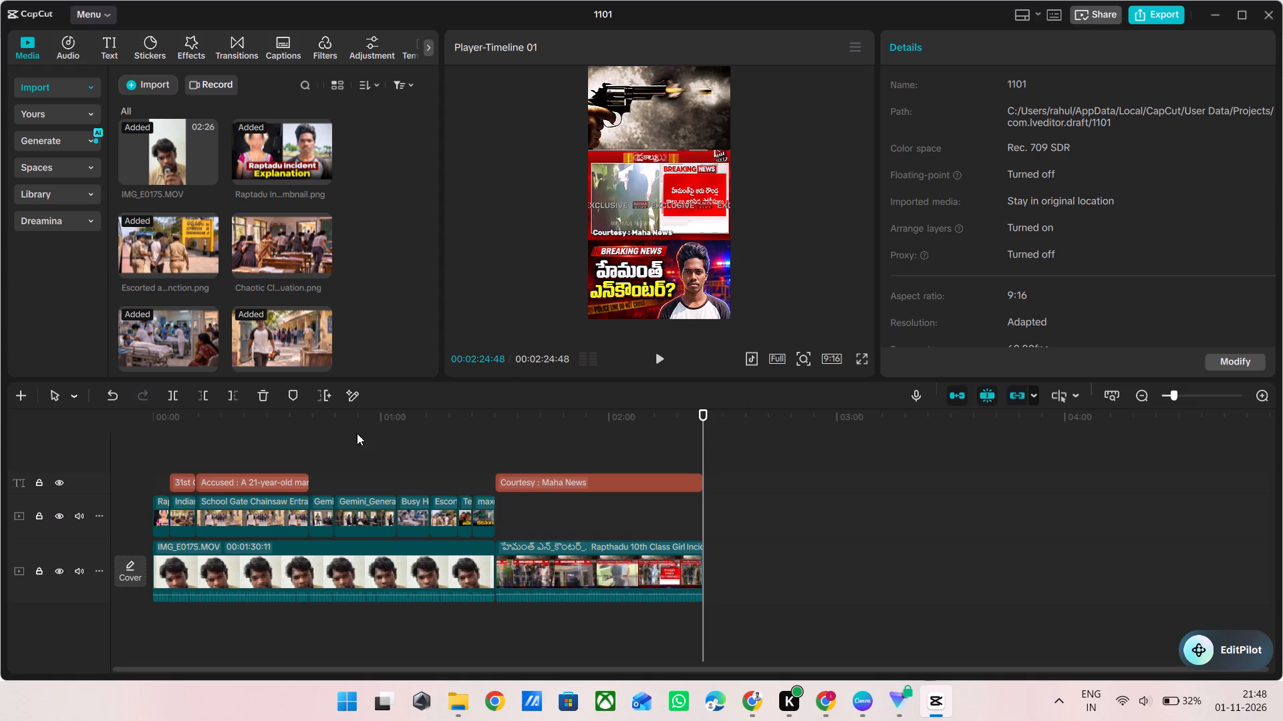
Set the font of the "Accused : A 21-year-old man" and "Courtesy : Maha News" captions to Poppins-Bd.
left_click_drag(225, 434, 552, 471)
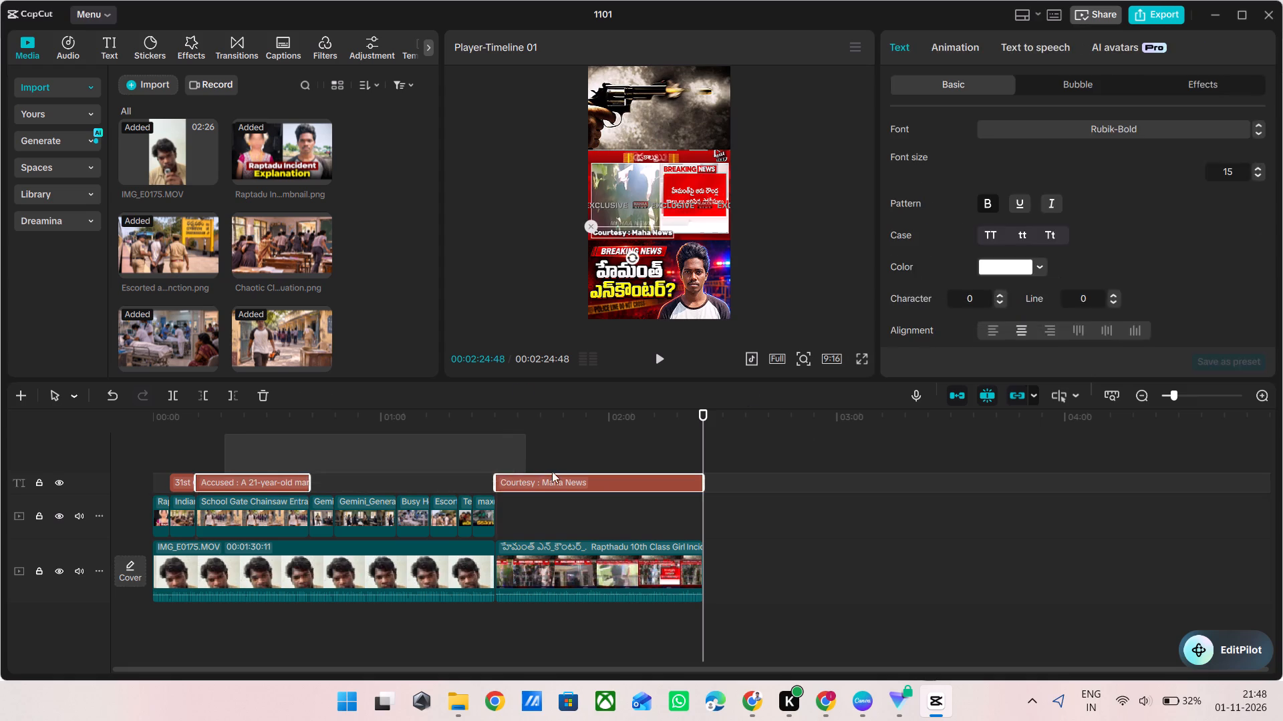
left_click_drag(552, 471, 558, 480)
left_click(1127, 129)
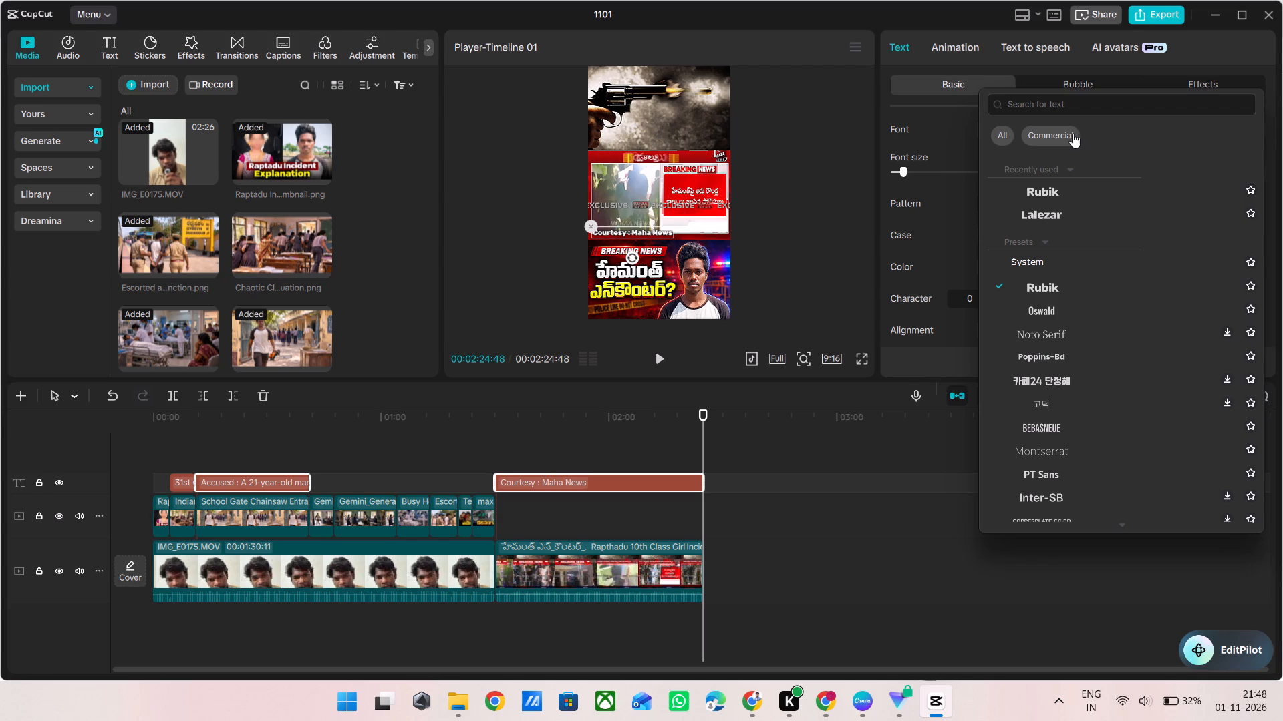
left_click(1063, 108)
type("pop")
key("Return")
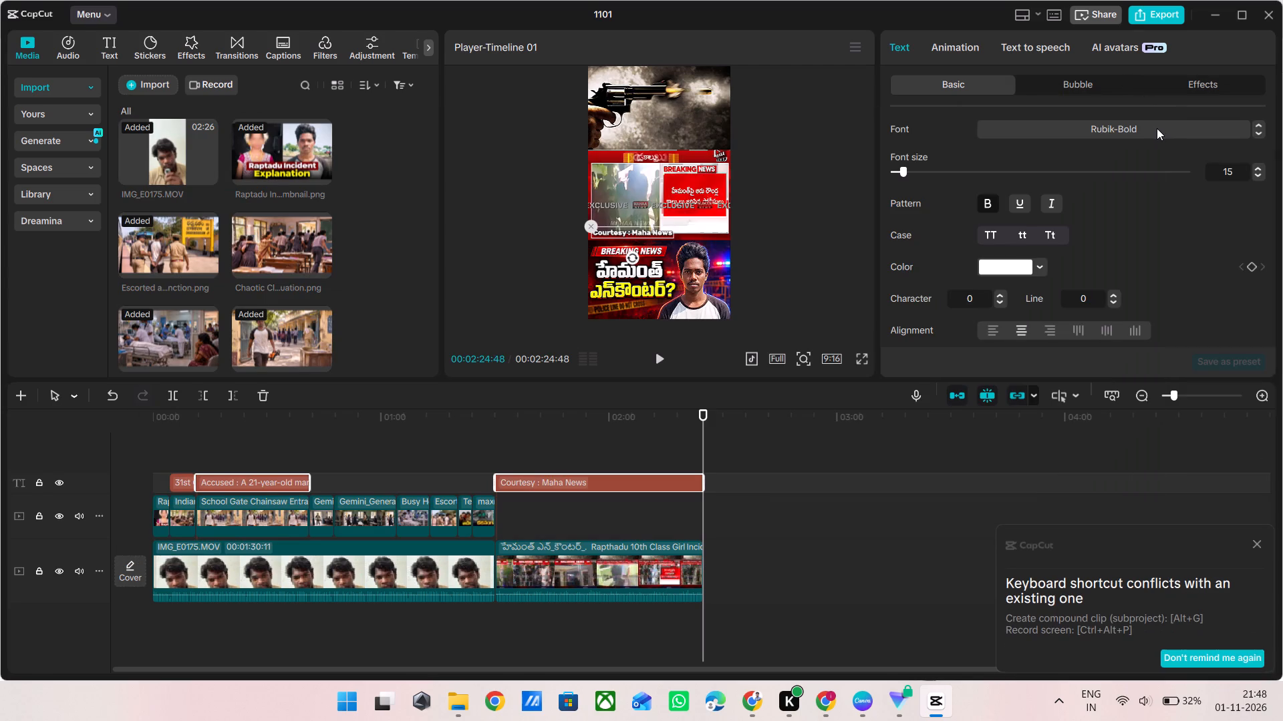
left_click(1157, 128)
left_click(1128, 105)
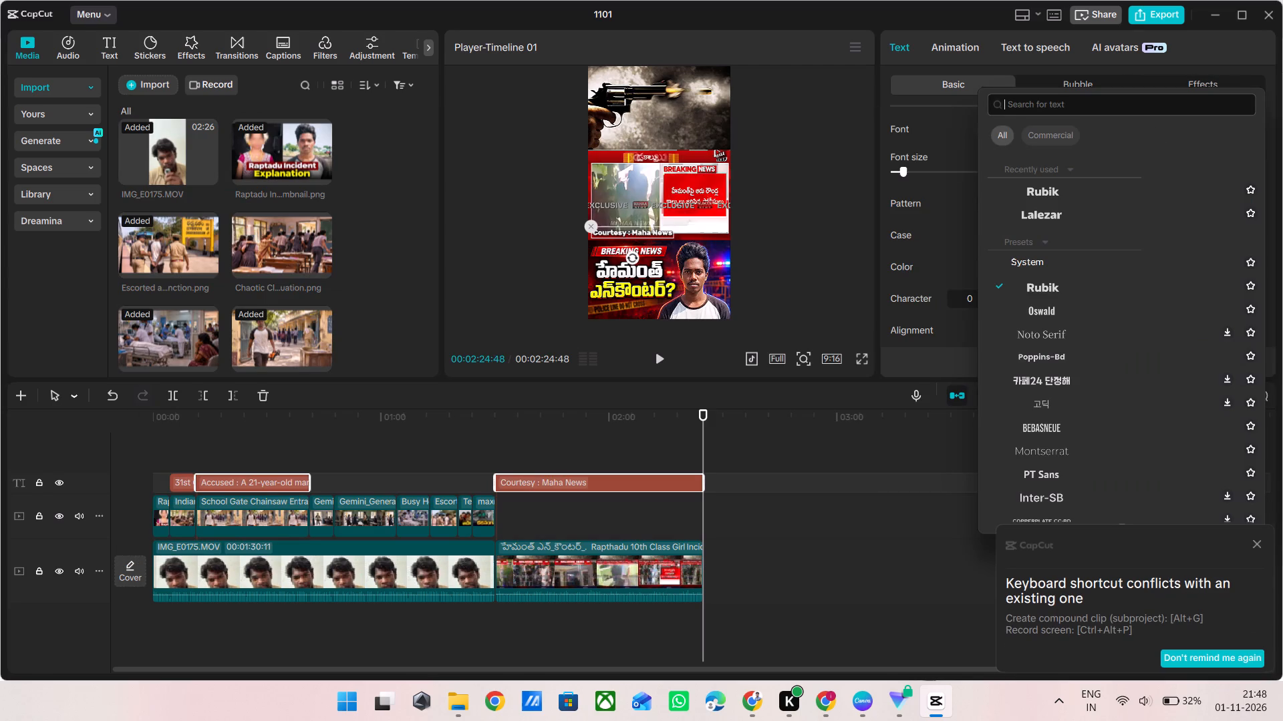
type("pop")
key("Return")
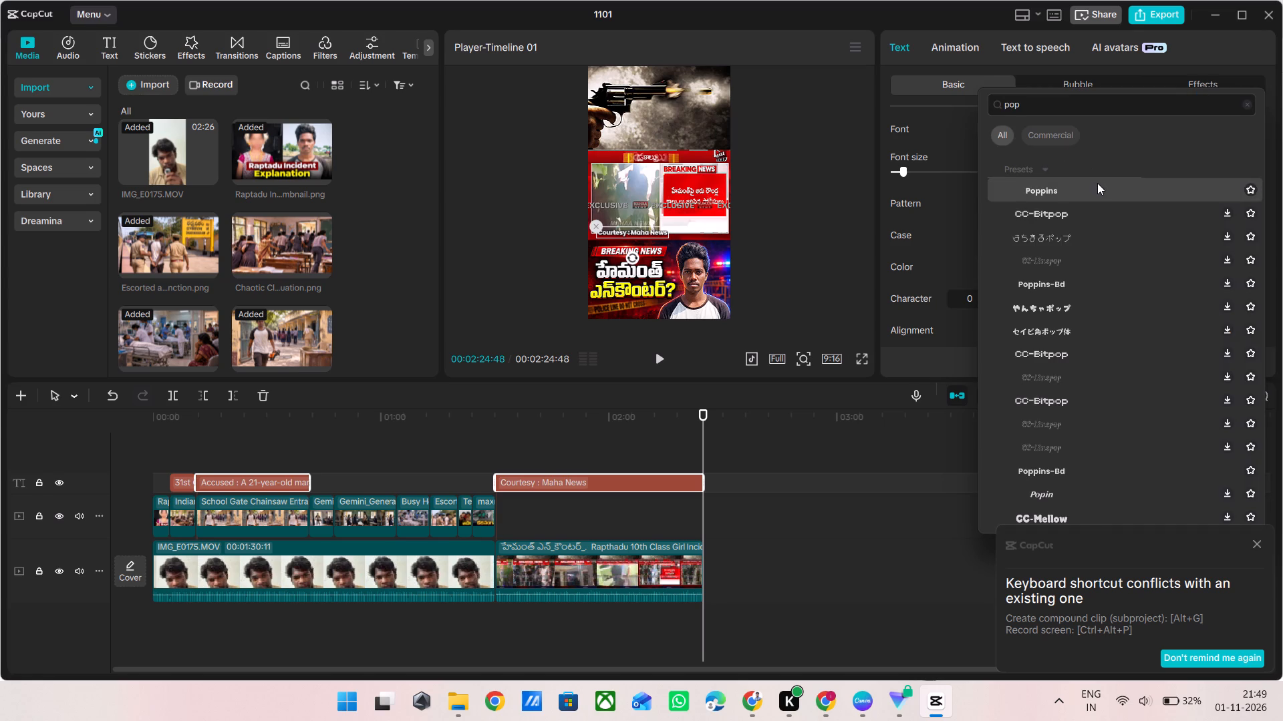
left_click(1068, 276)
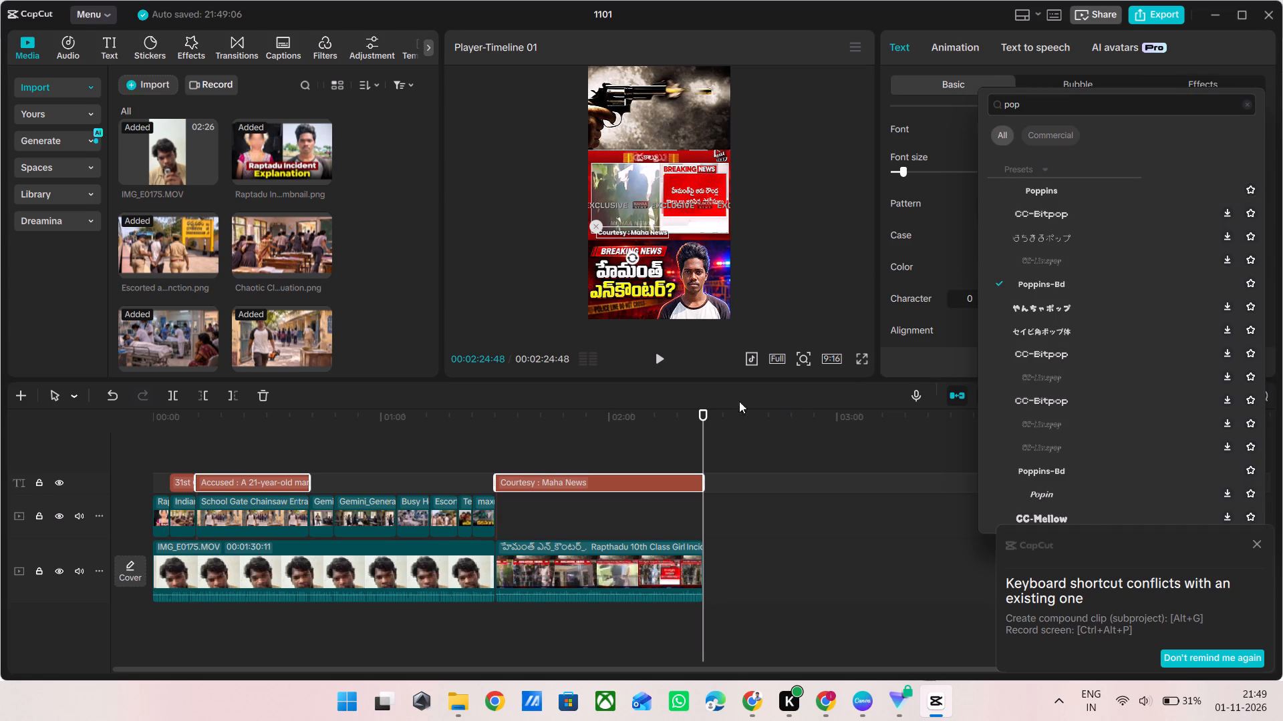
left_click(682, 435)
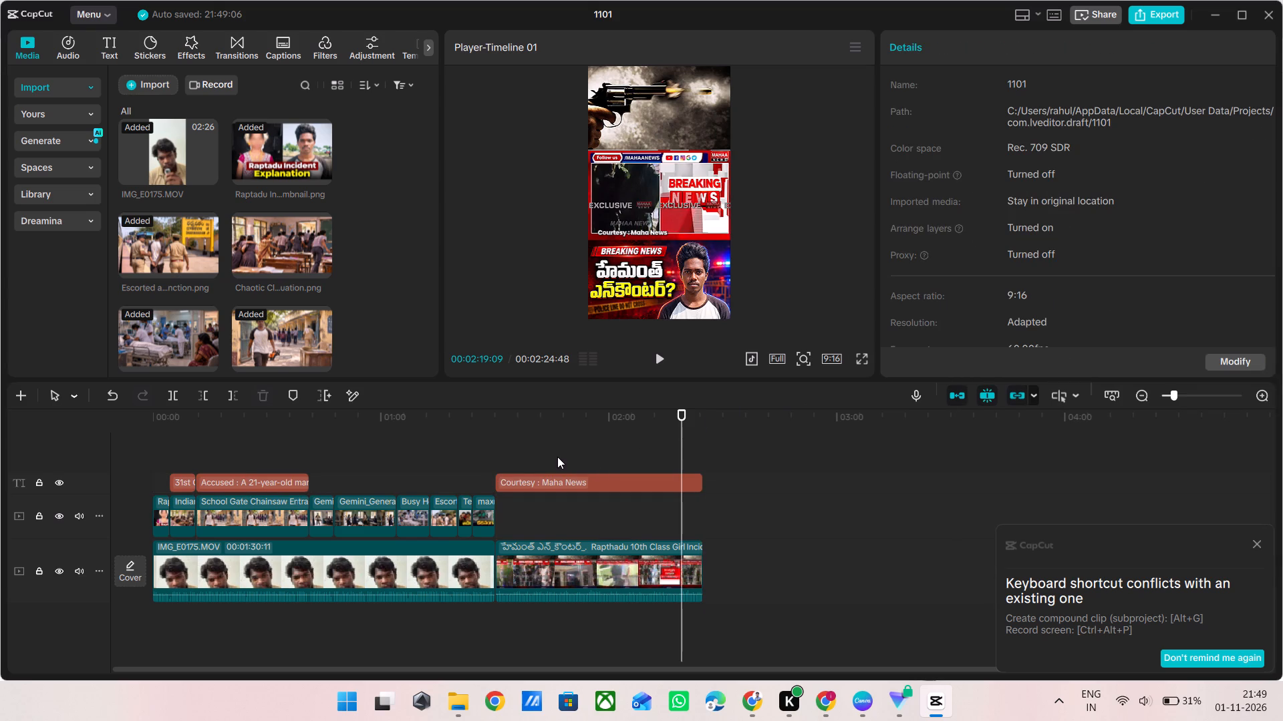
Check the "Accused" caption, and set the "Courtesy : Maha News" caption's font to Rubik.
left_click(557, 457)
left_click_drag(557, 457, 218, 427)
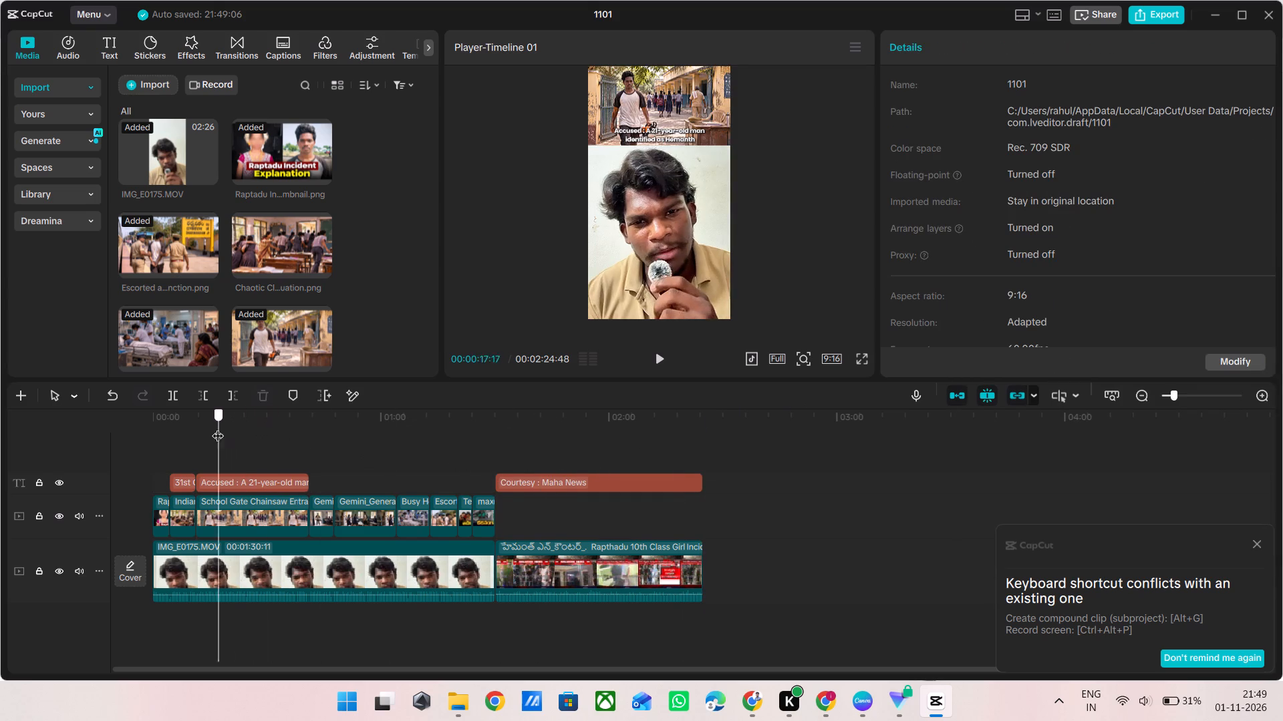
left_click_drag(218, 427, 221, 428)
left_click(571, 450)
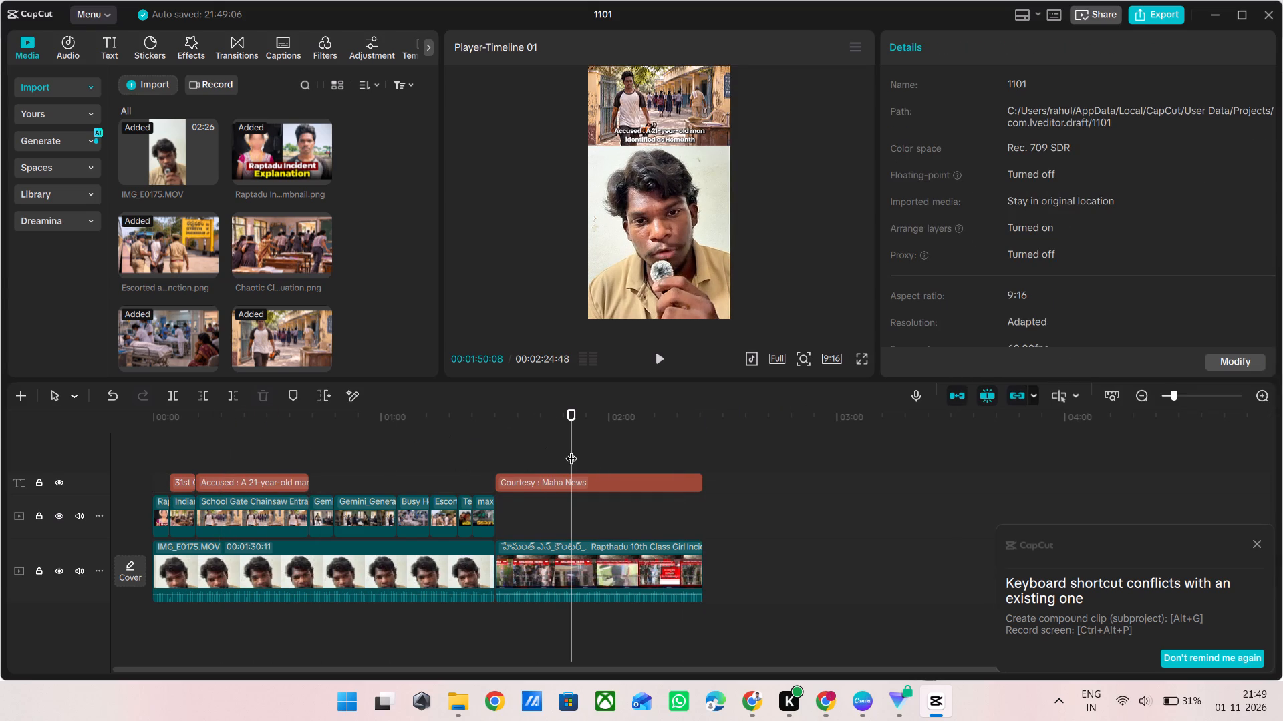
left_click(631, 488)
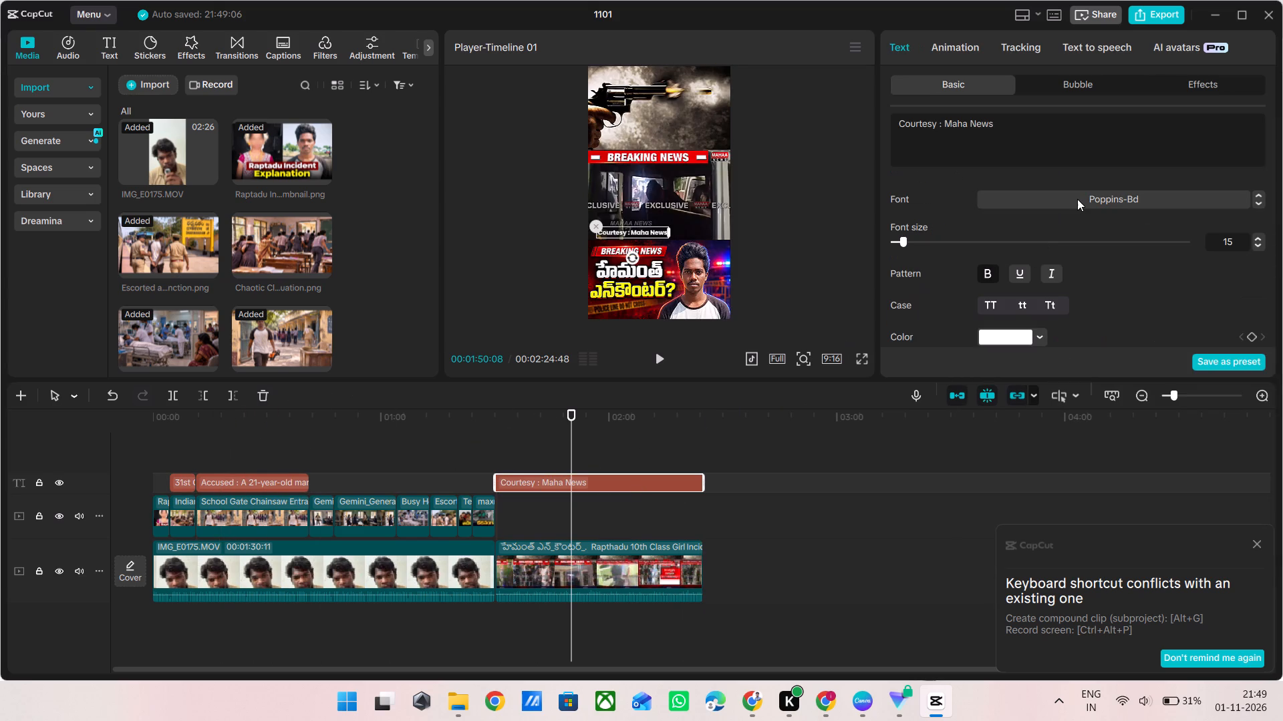
left_click(1077, 199)
scroll(1071, 228, "up", 20)
scroll(1071, 228, "up", 12)
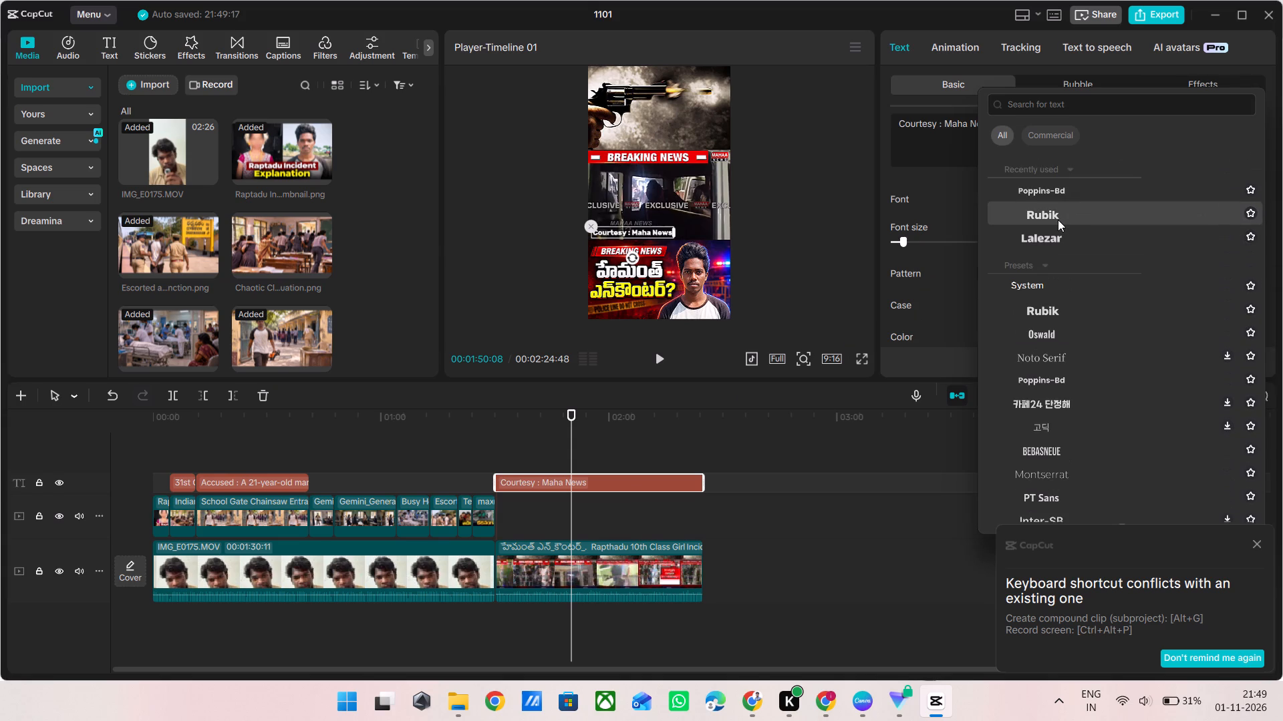
left_click(1057, 219)
left_click(417, 469)
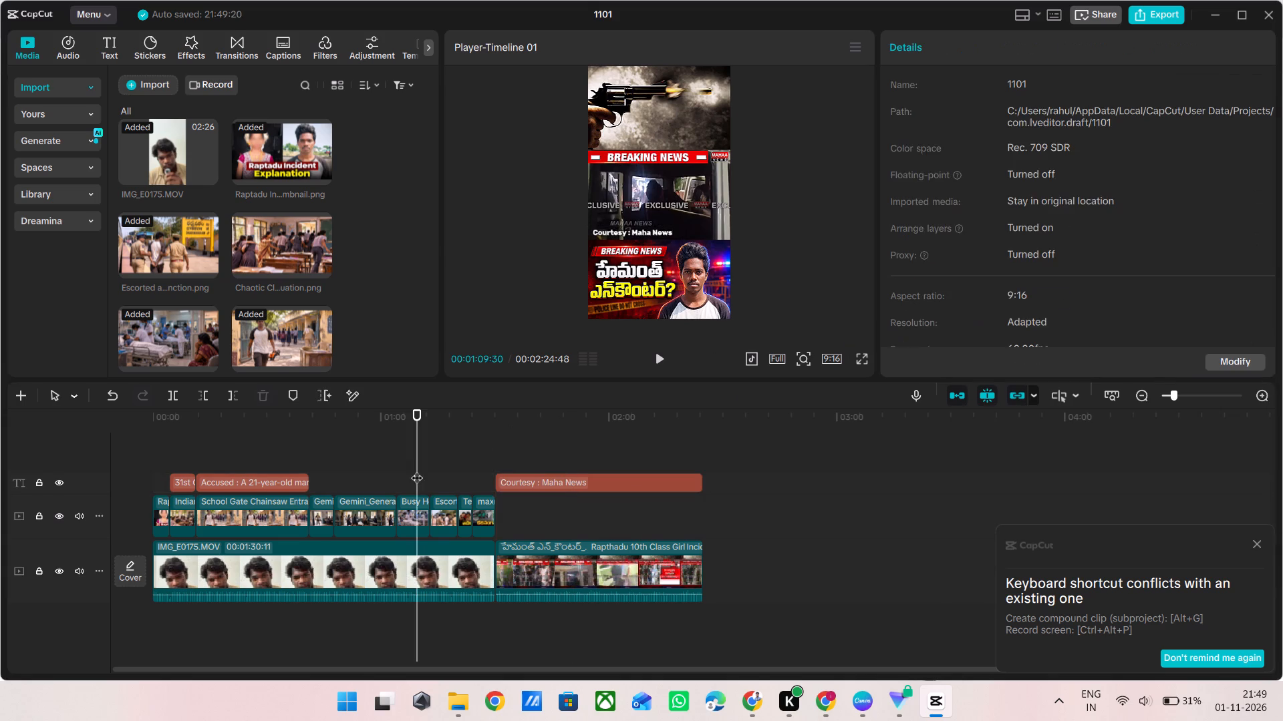
Switch to Chrome, rewind the Vangaveeti Ranga YouTube video and read through its comments.
key("Left")
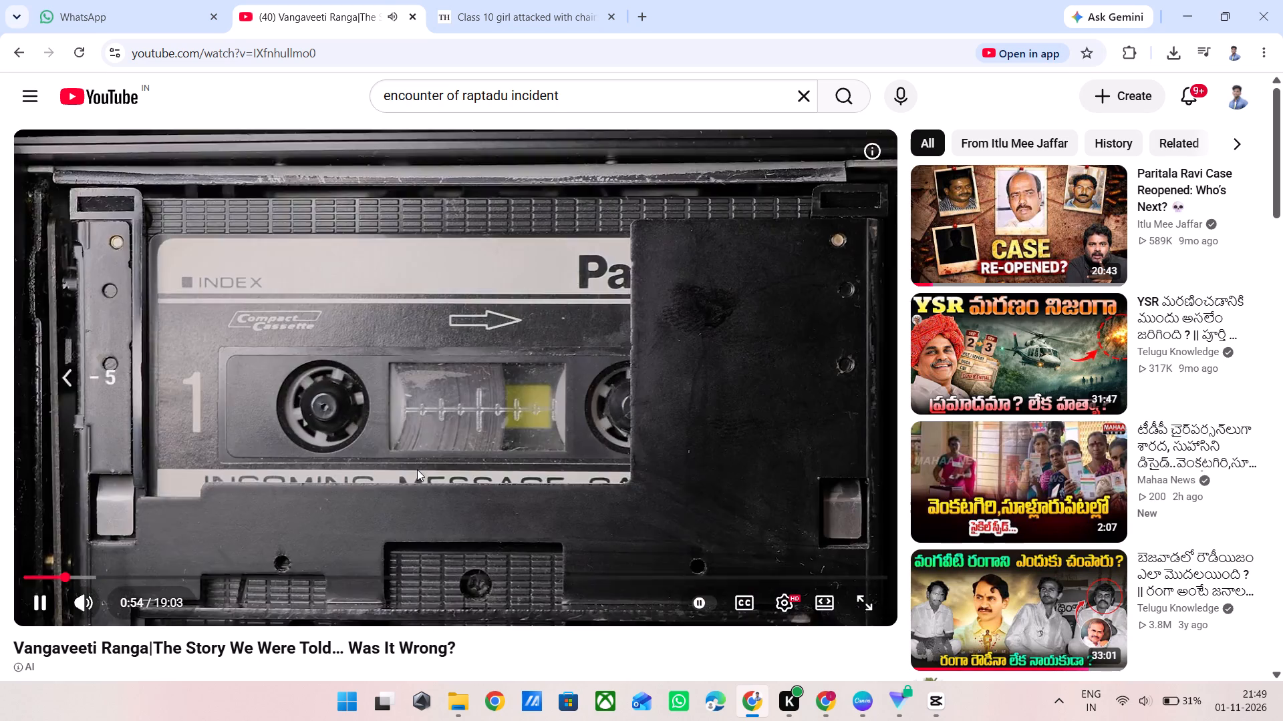
key("Left")
key("Left")
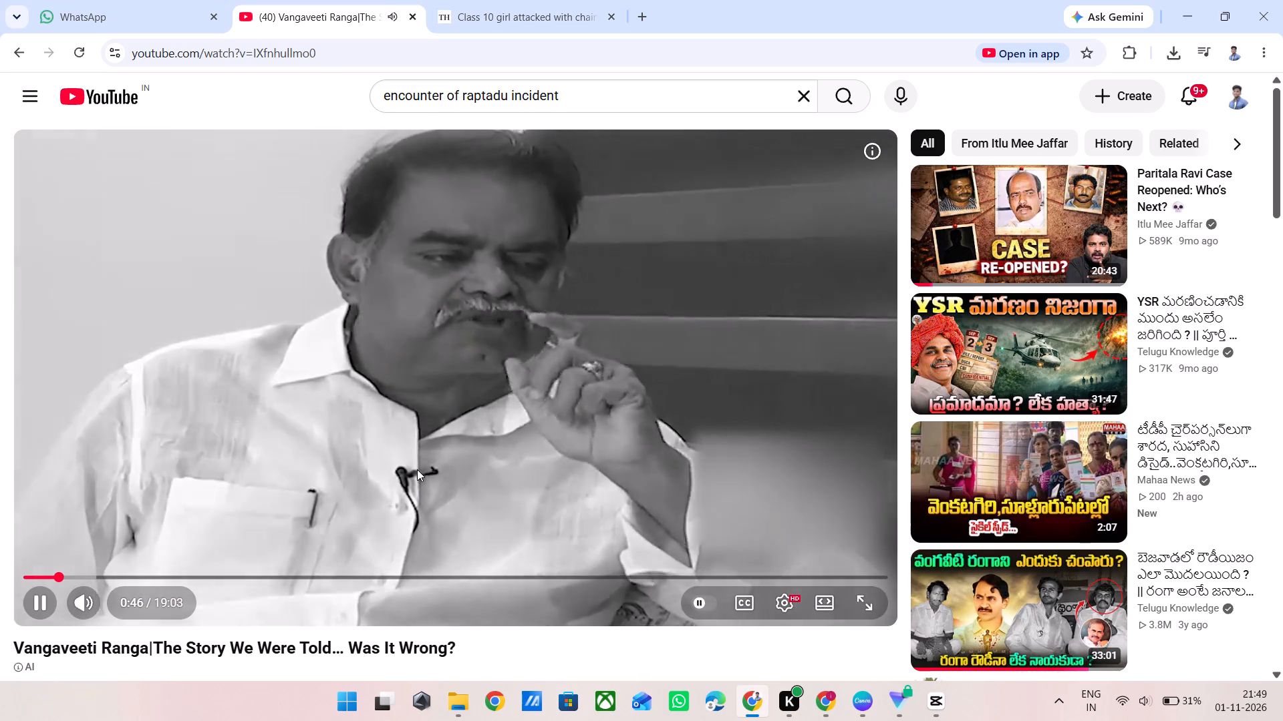
scroll(470, 403, "down", 2)
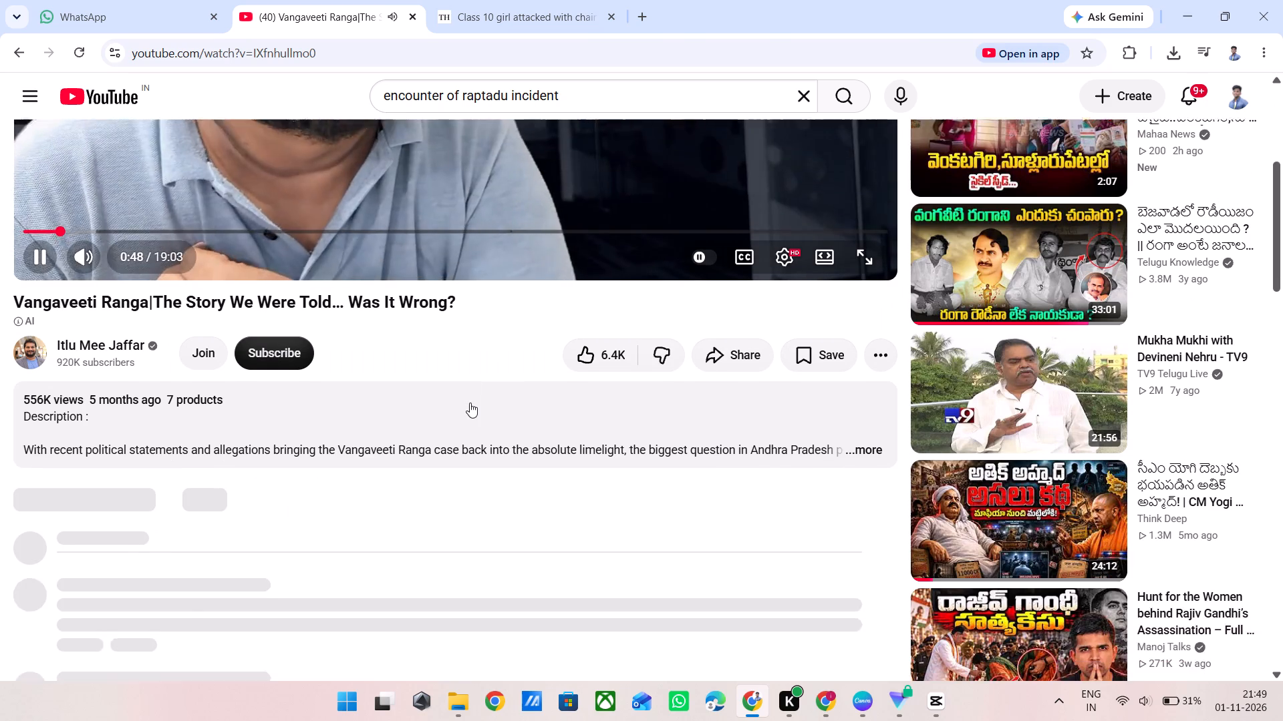
scroll(470, 403, "down", 3)
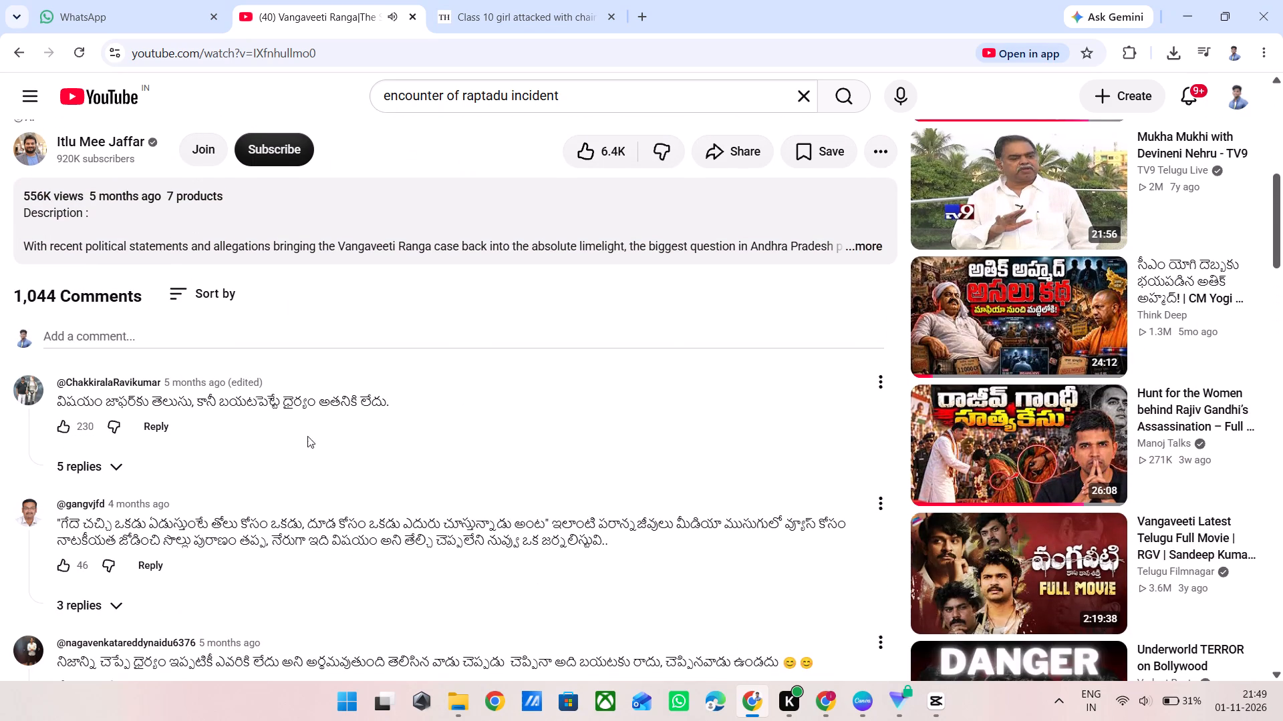
scroll(199, 493, "down", 2)
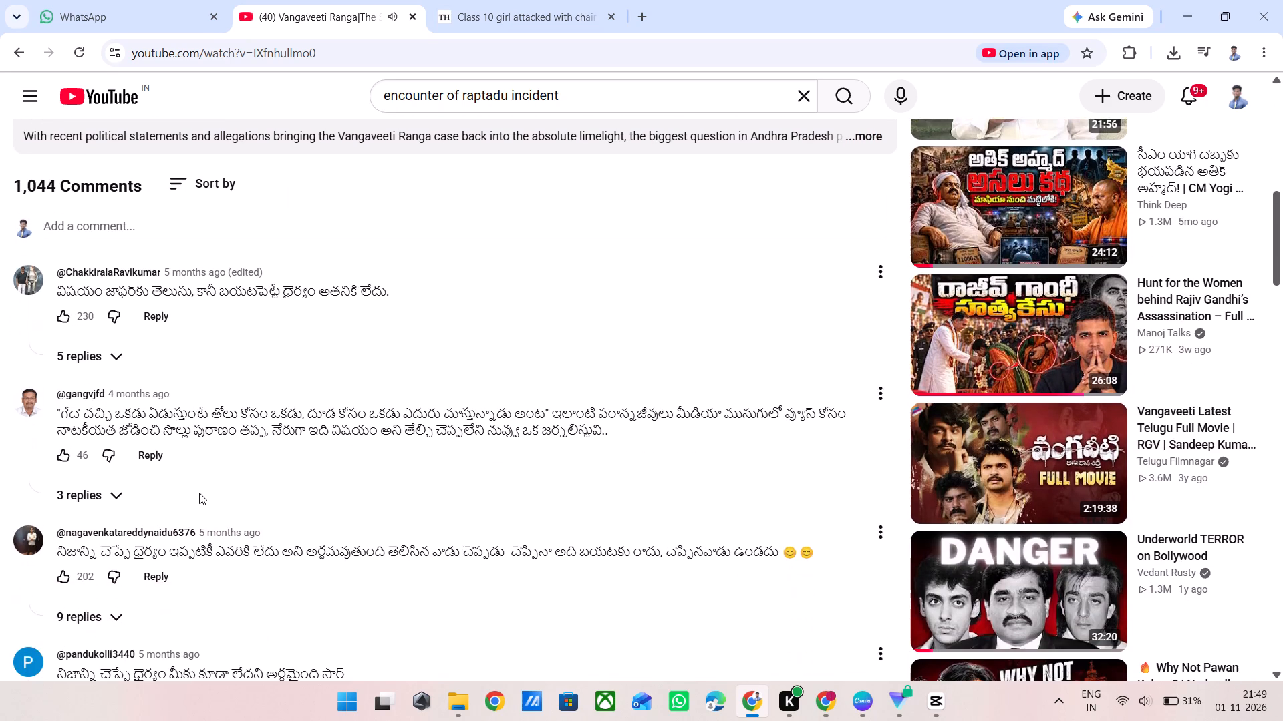
scroll(199, 493, "down", 1)
scroll(199, 493, "up", 7)
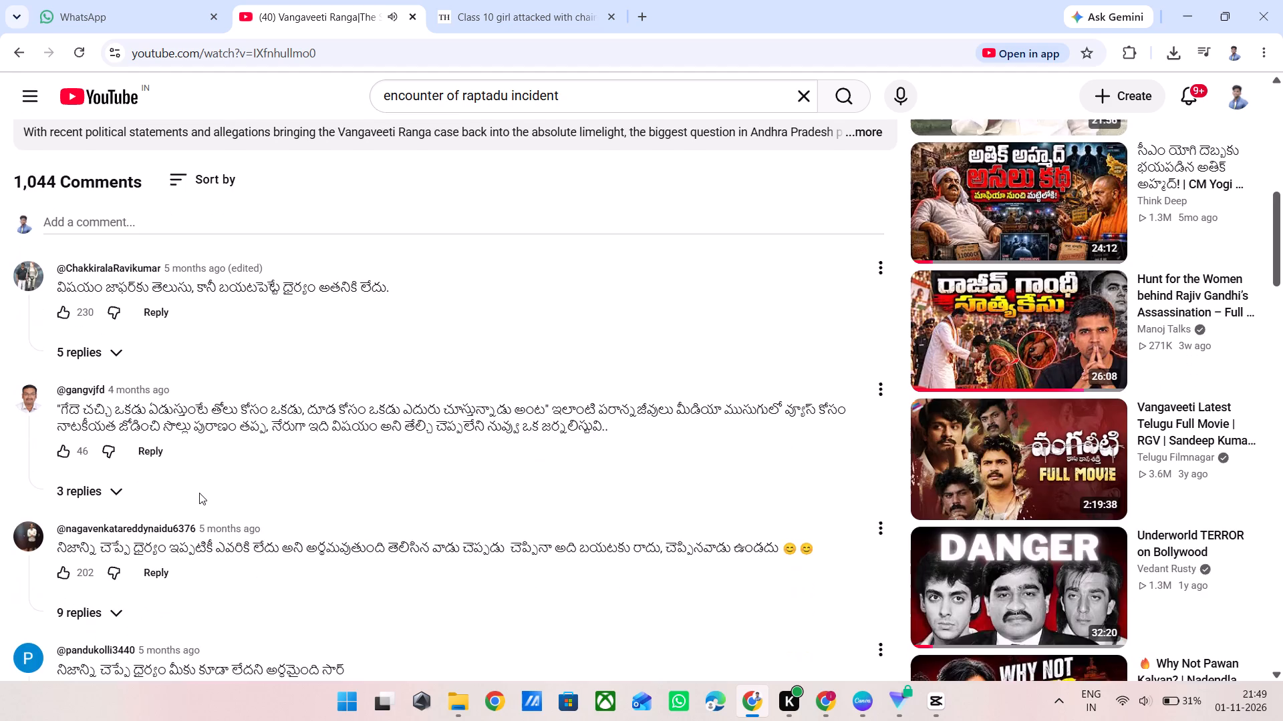
scroll(199, 493, "up", 2)
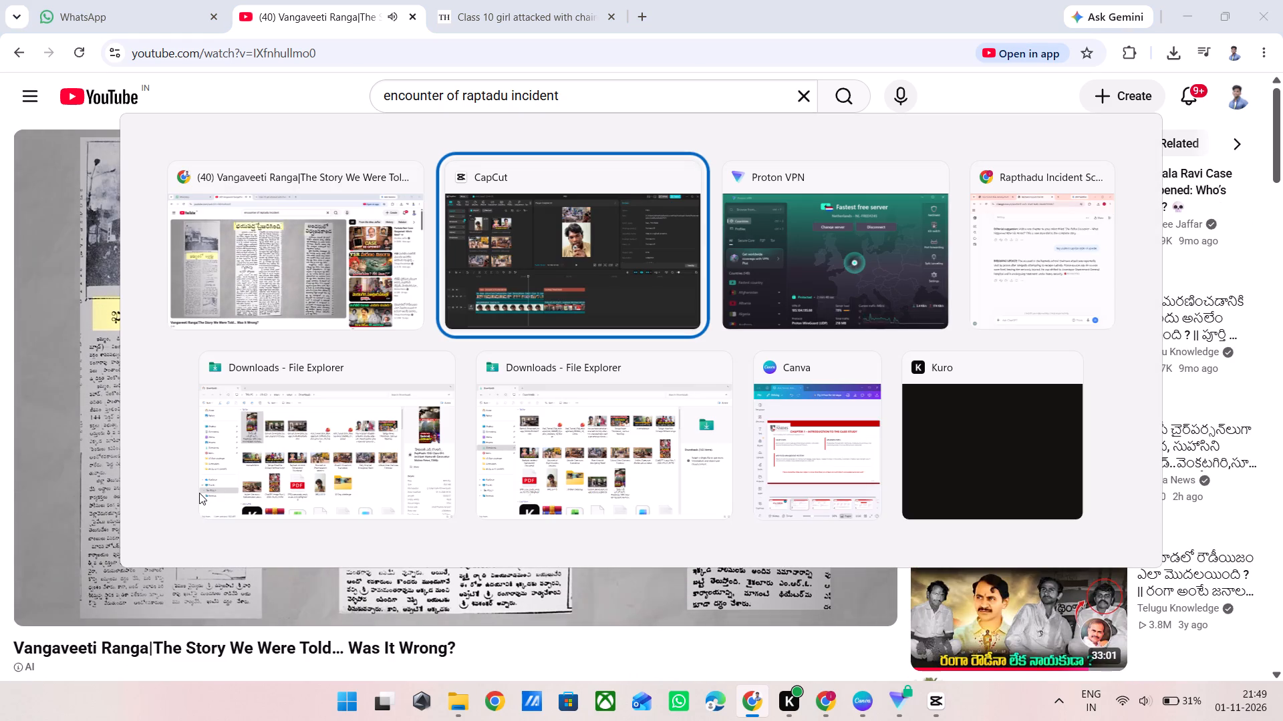
Return to CapCut and preview the "Accused : A 21-year-old man" caption section in full screen.
left_click(295, 451)
left_click_drag(295, 451, 276, 444)
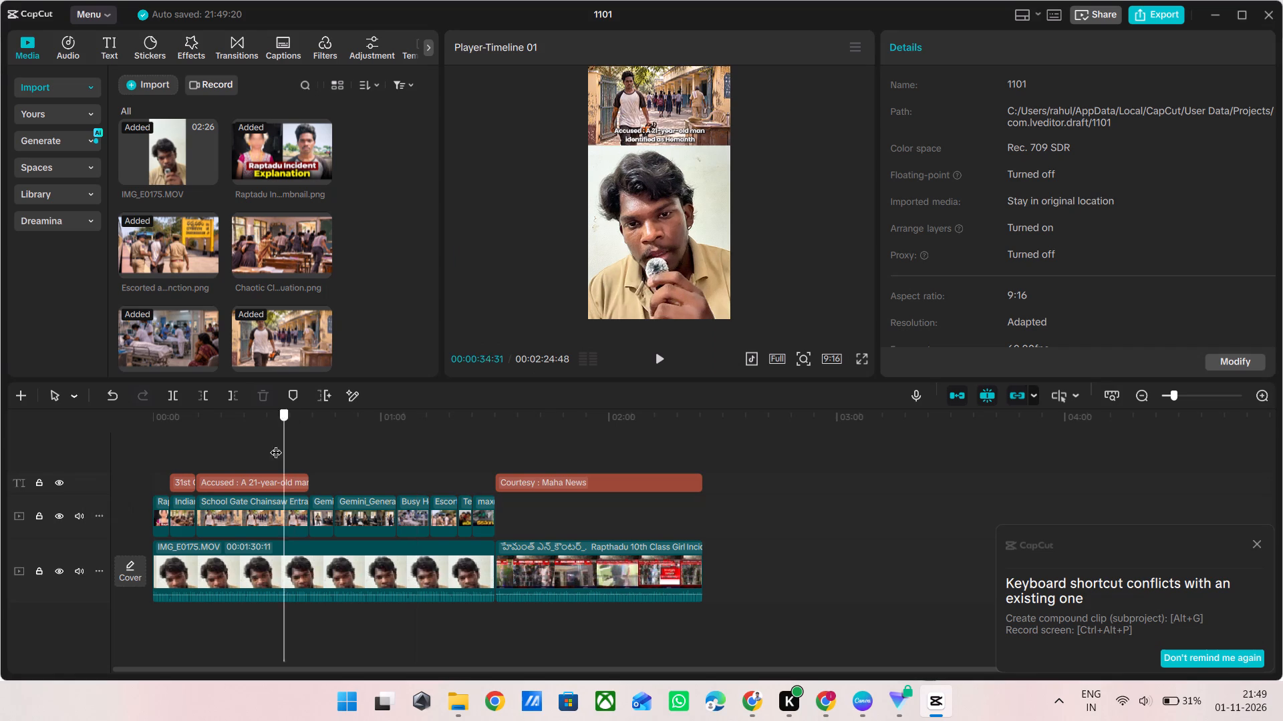
left_click_drag(276, 444, 215, 430)
key("space")
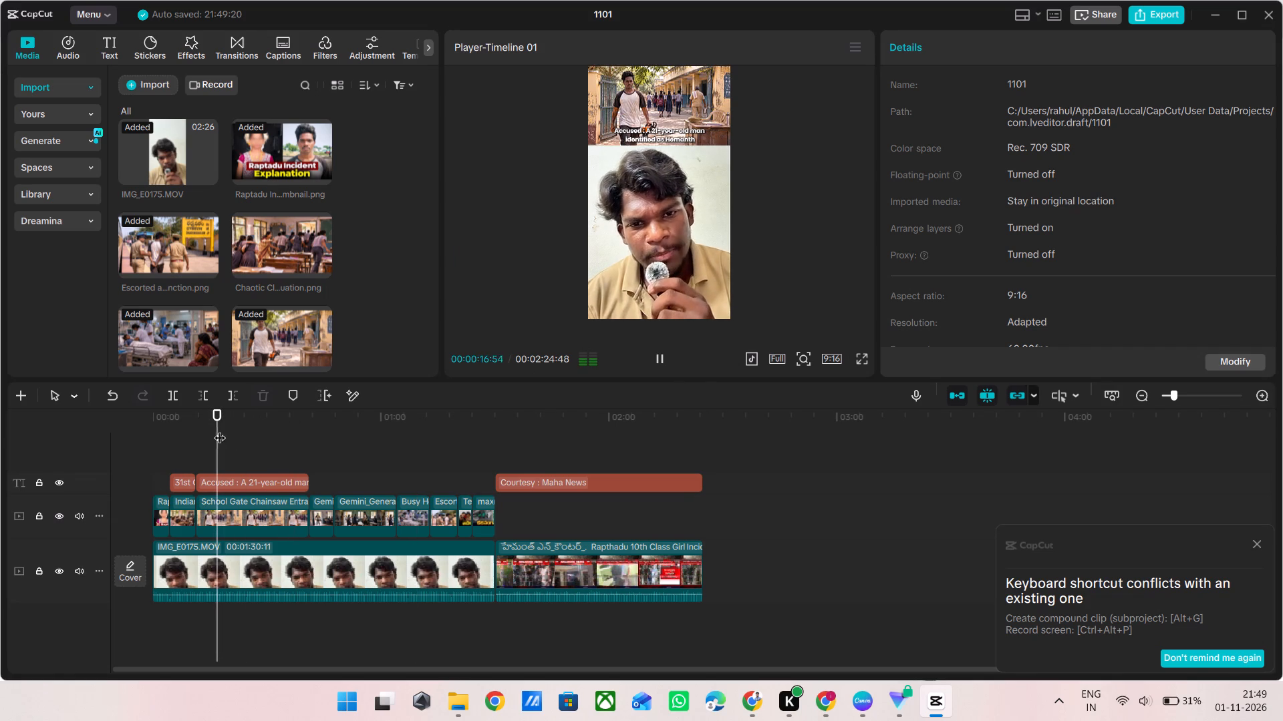
left_click(861, 356)
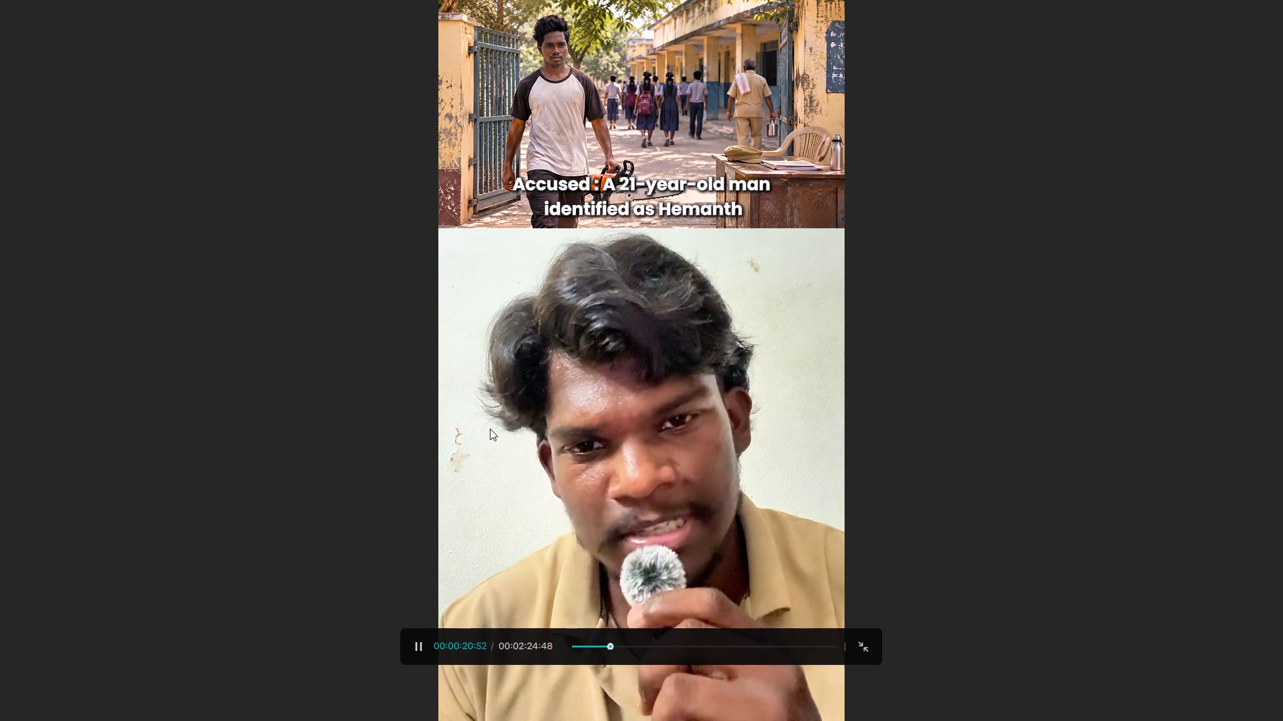
key("Escape")
scroll(551, 477, "up", 5, "ctrl")
key("space")
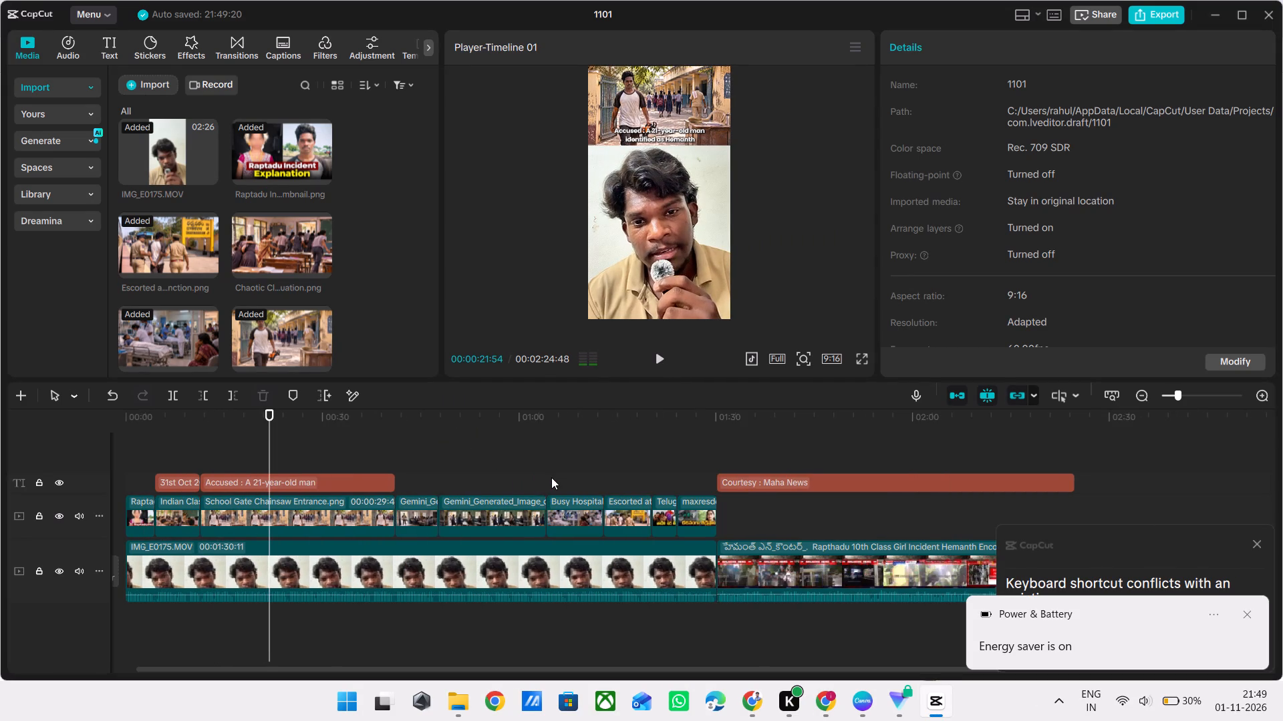
Extend the start of the Mahaa News clip on the main track by about 2.5 seconds.
scroll(551, 477, "left", 2)
left_click(676, 551)
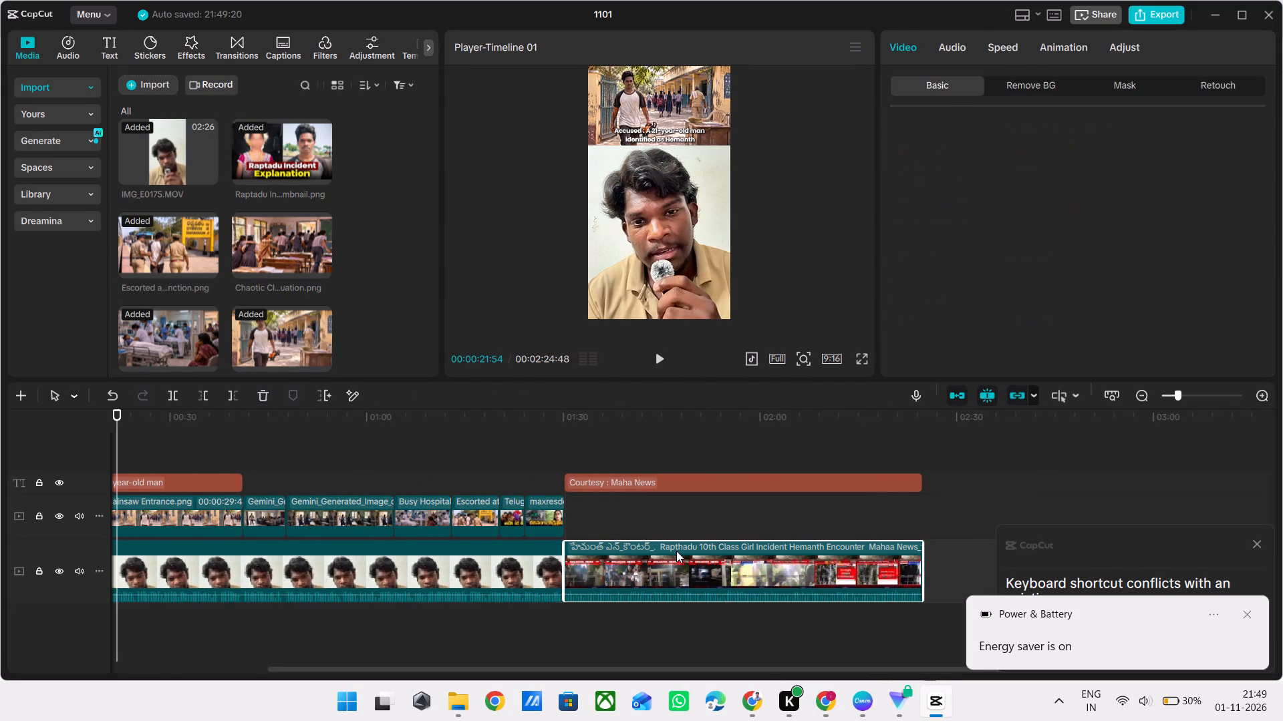
left_click_drag(567, 569, 542, 567)
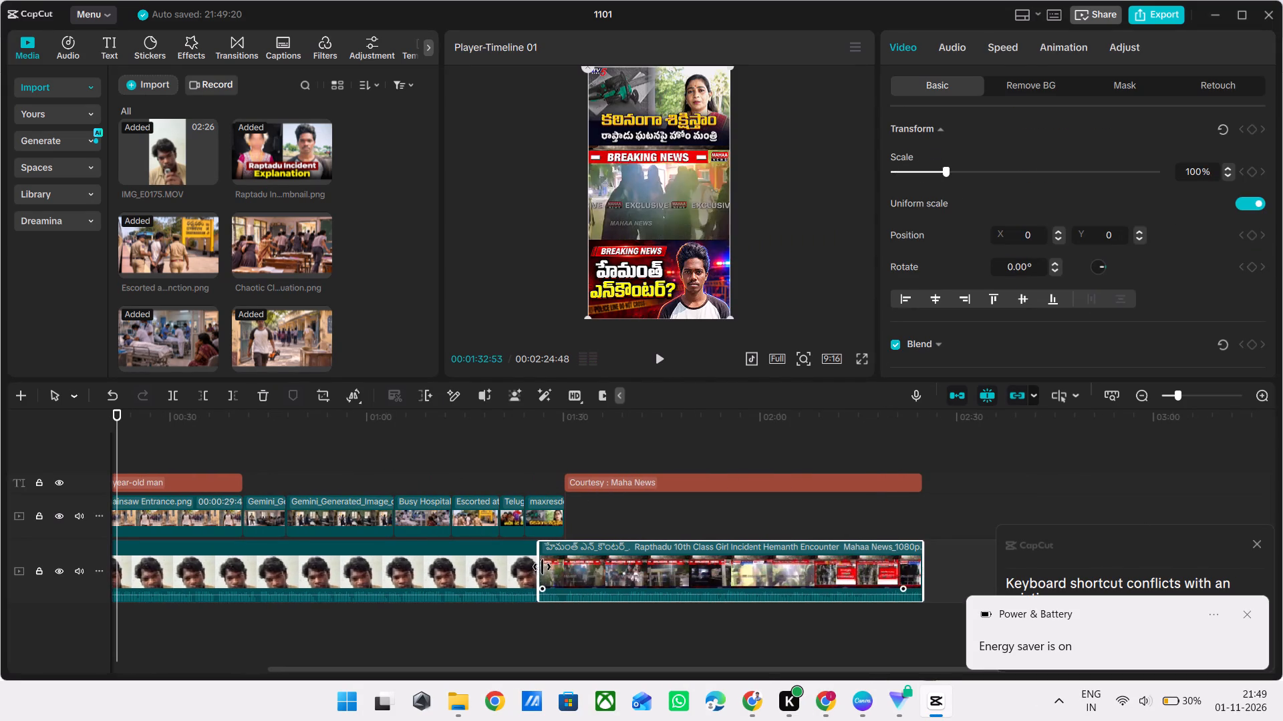
left_click_drag(542, 567, 551, 568)
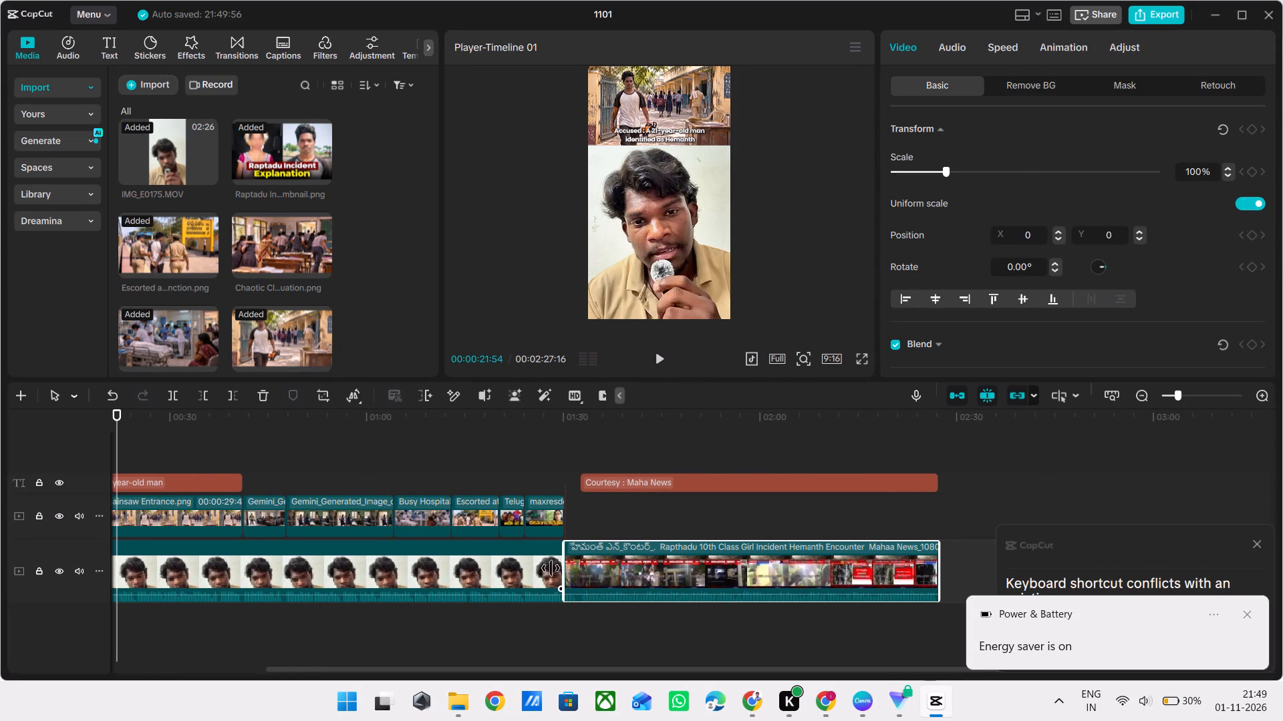
Move the Mahaa News clip with its courtesy caption off the main track, so it starts at about 1:56.
double_click(487, 462)
left_click_drag(487, 462, 118, 464)
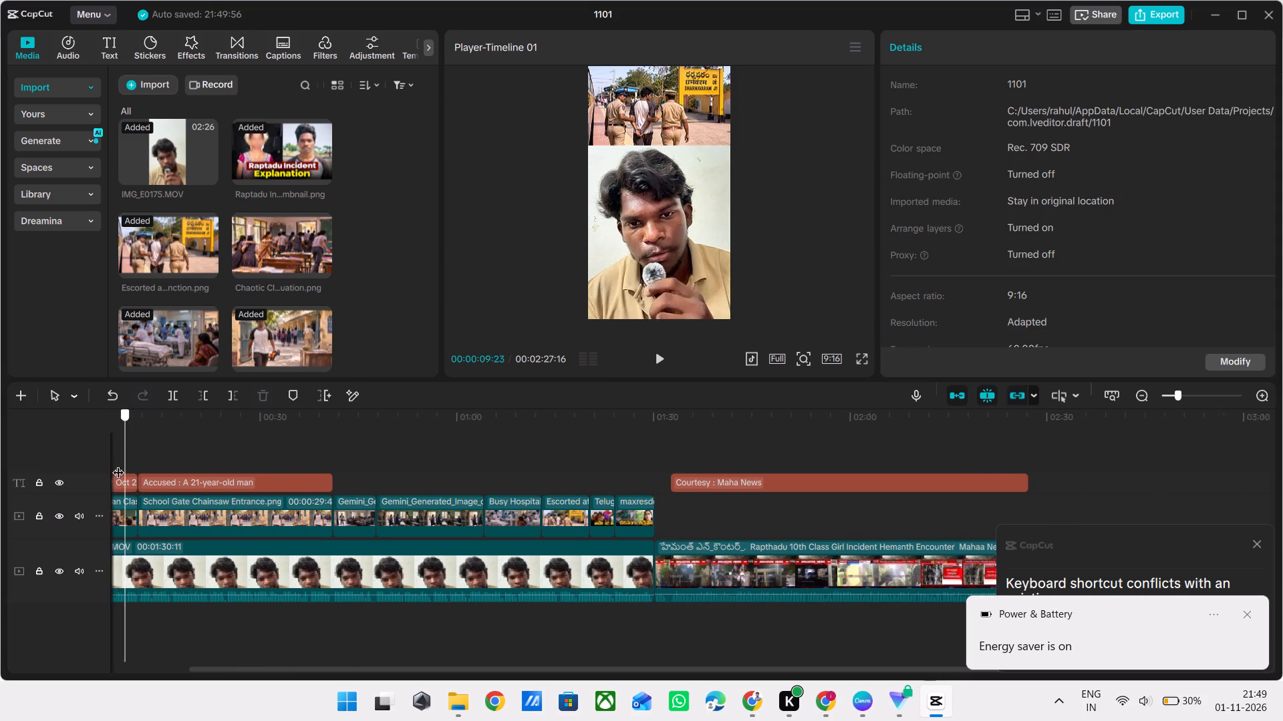
left_click_drag(118, 464, 760, 450)
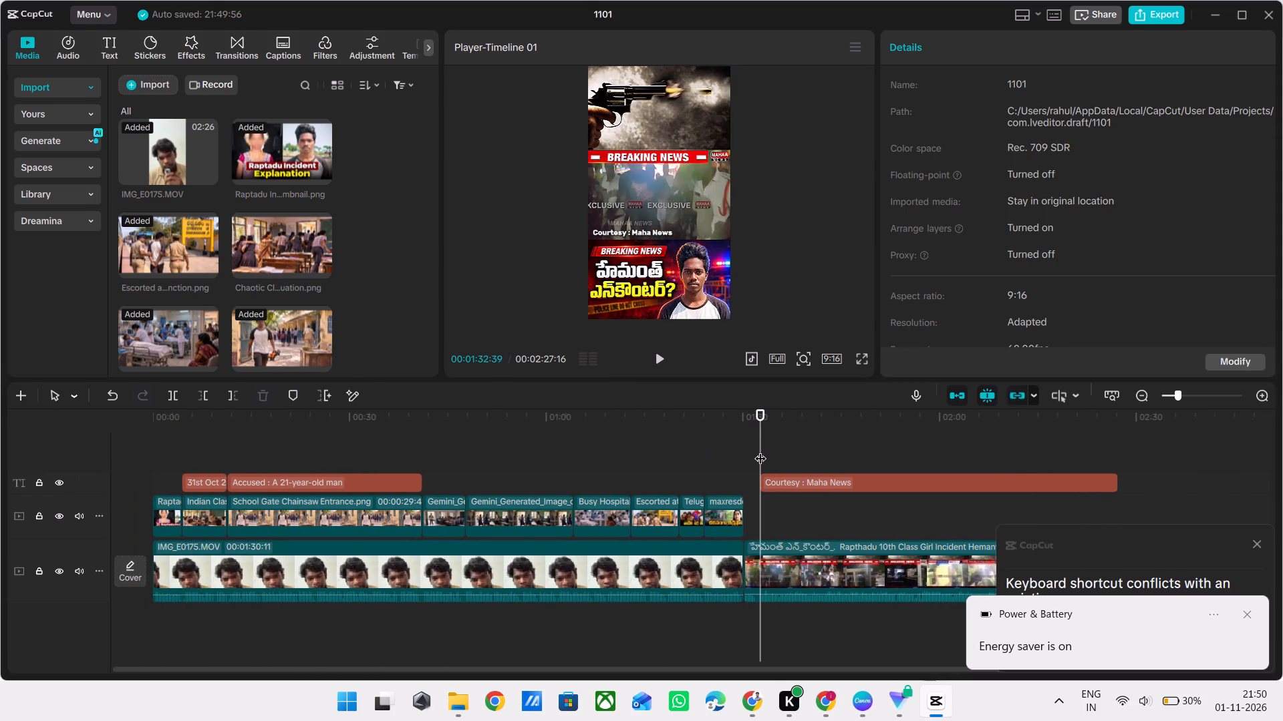
scroll(760, 450, "up", 4, "ctrl")
scroll(760, 450, "left", 1)
left_click(704, 559)
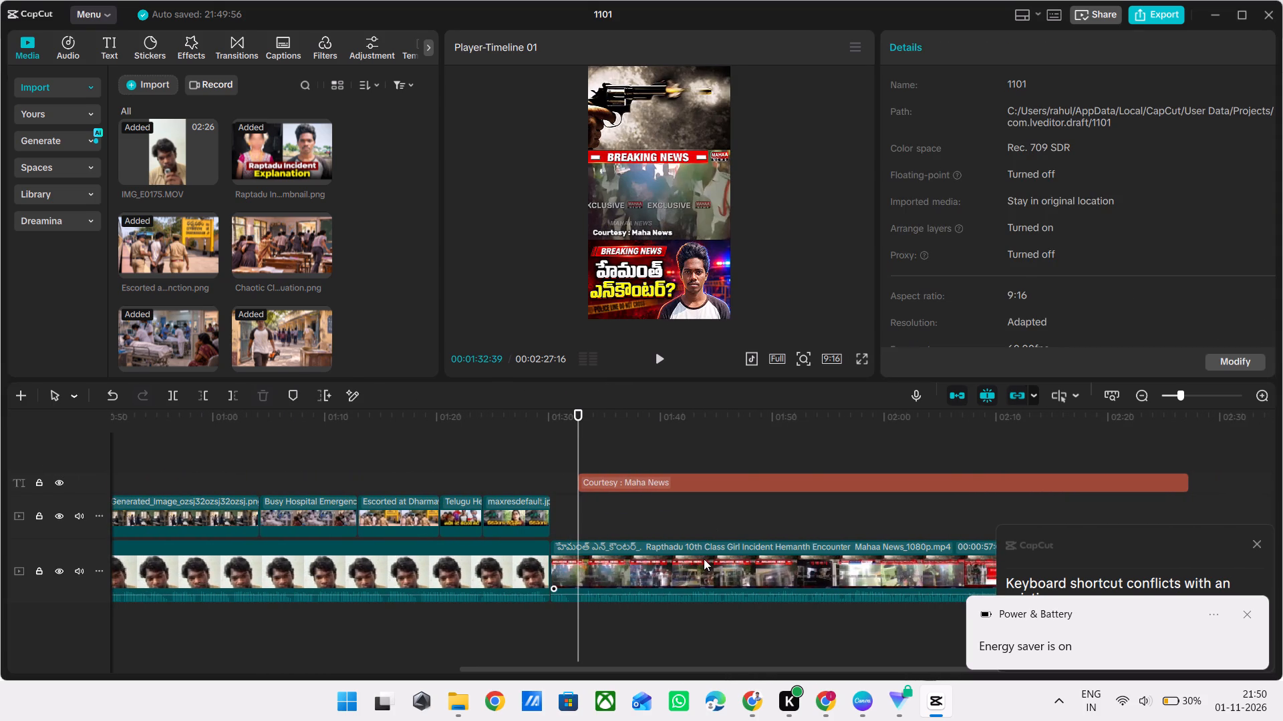
left_click_drag(704, 559, 994, 533)
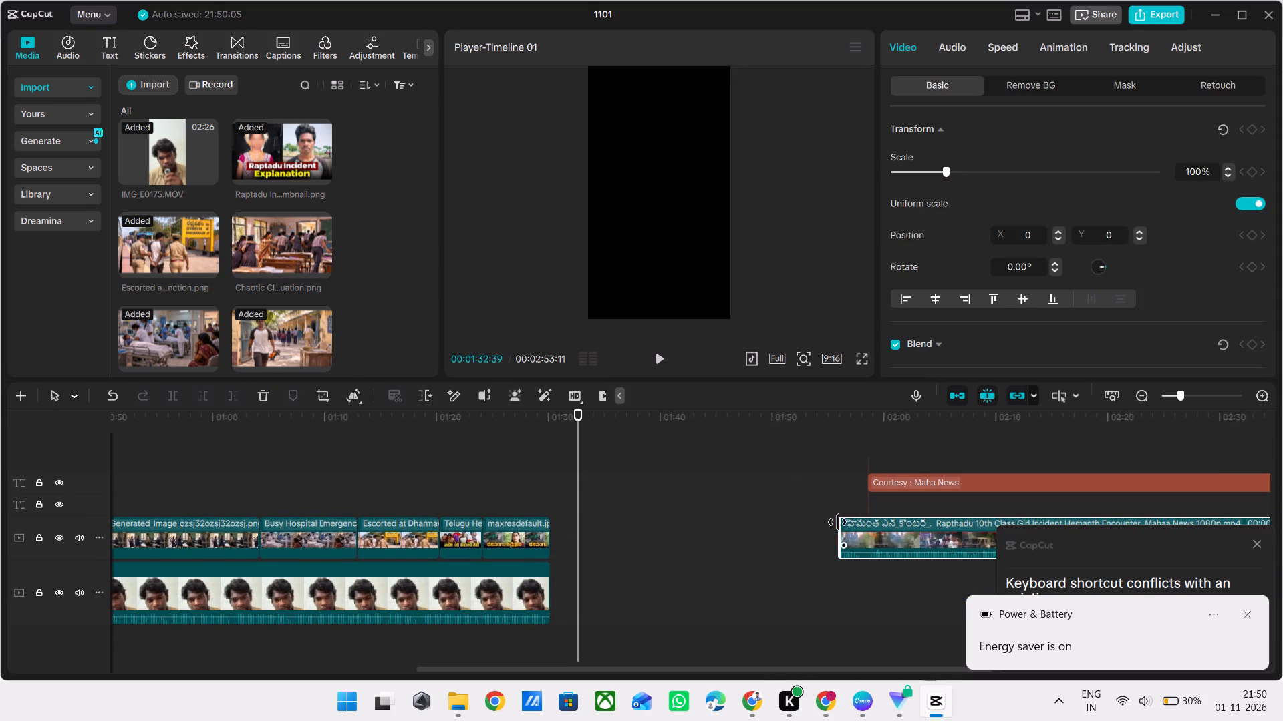
Extend the start of the Mahaa News clip by about 4 seconds and place it on the main track directly after the presenter clip.
left_click_drag(839, 524, 724, 512)
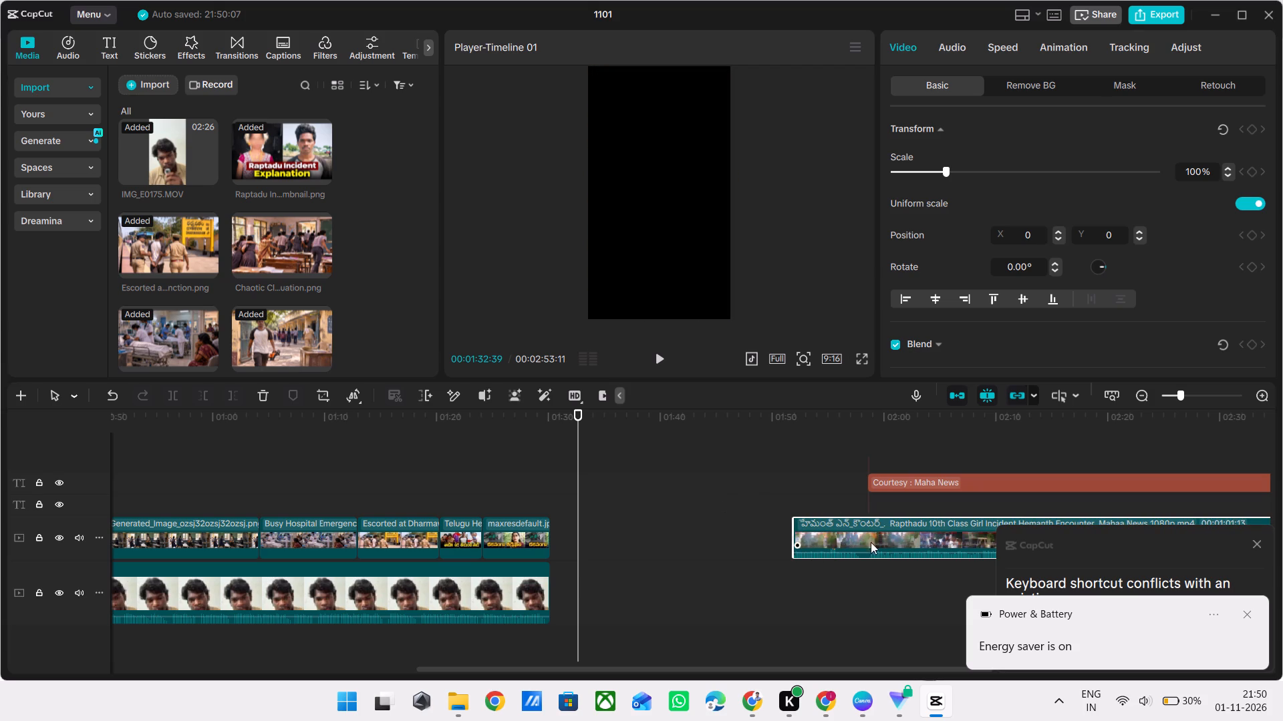
left_click_drag(915, 542, 680, 605)
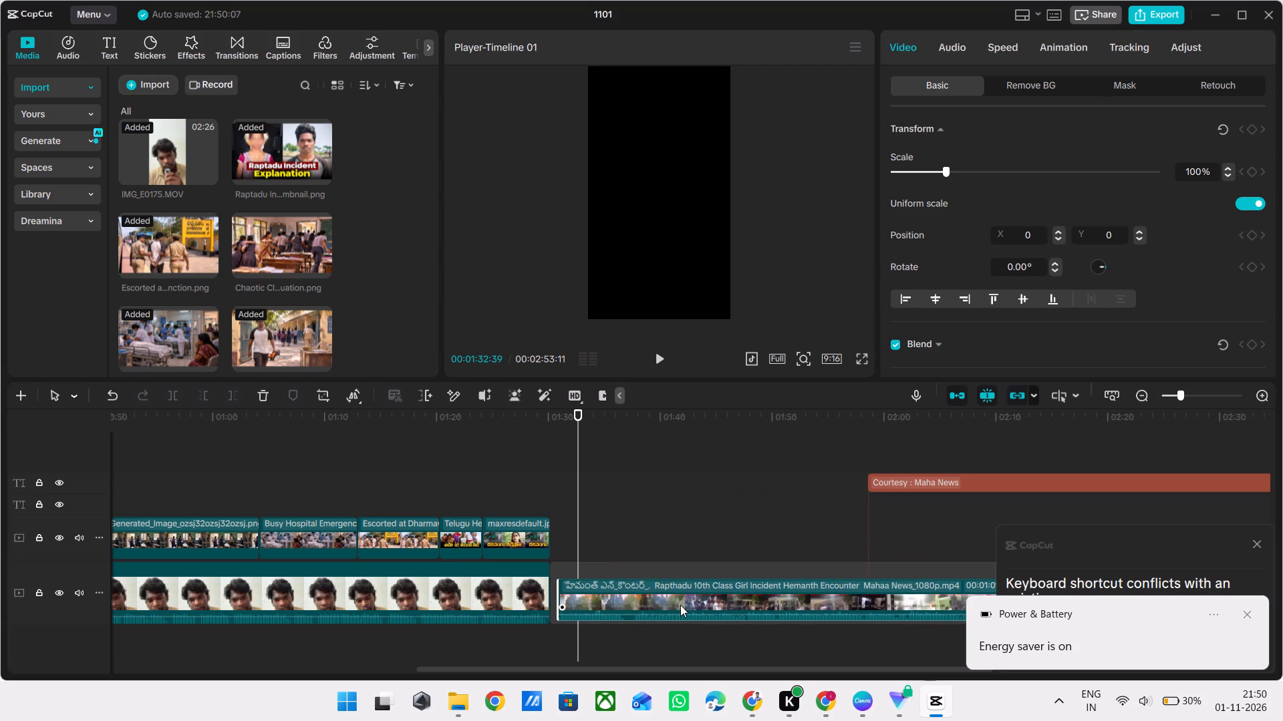
left_click_drag(680, 605, 672, 604)
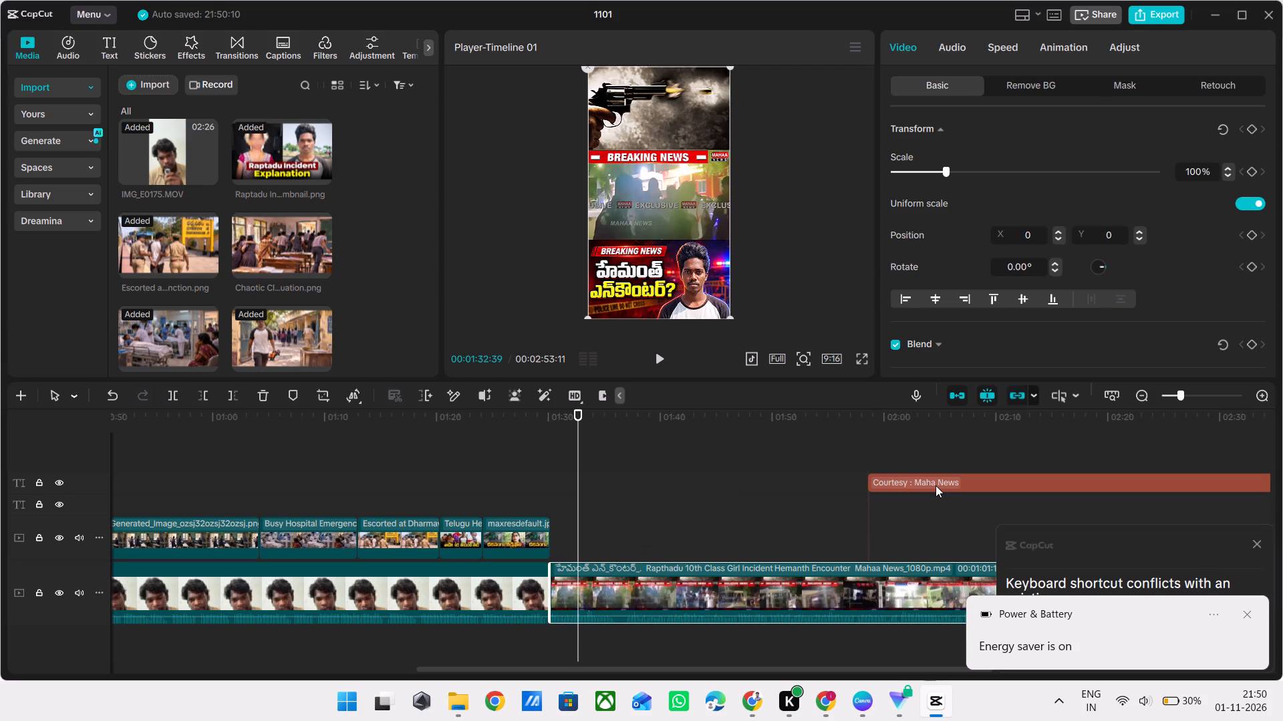
Move the "Courtesy : Maha News" caption so it starts together with the Mahaa News clip.
left_click(936, 485)
left_click_drag(936, 485, 617, 557)
left_click(581, 487)
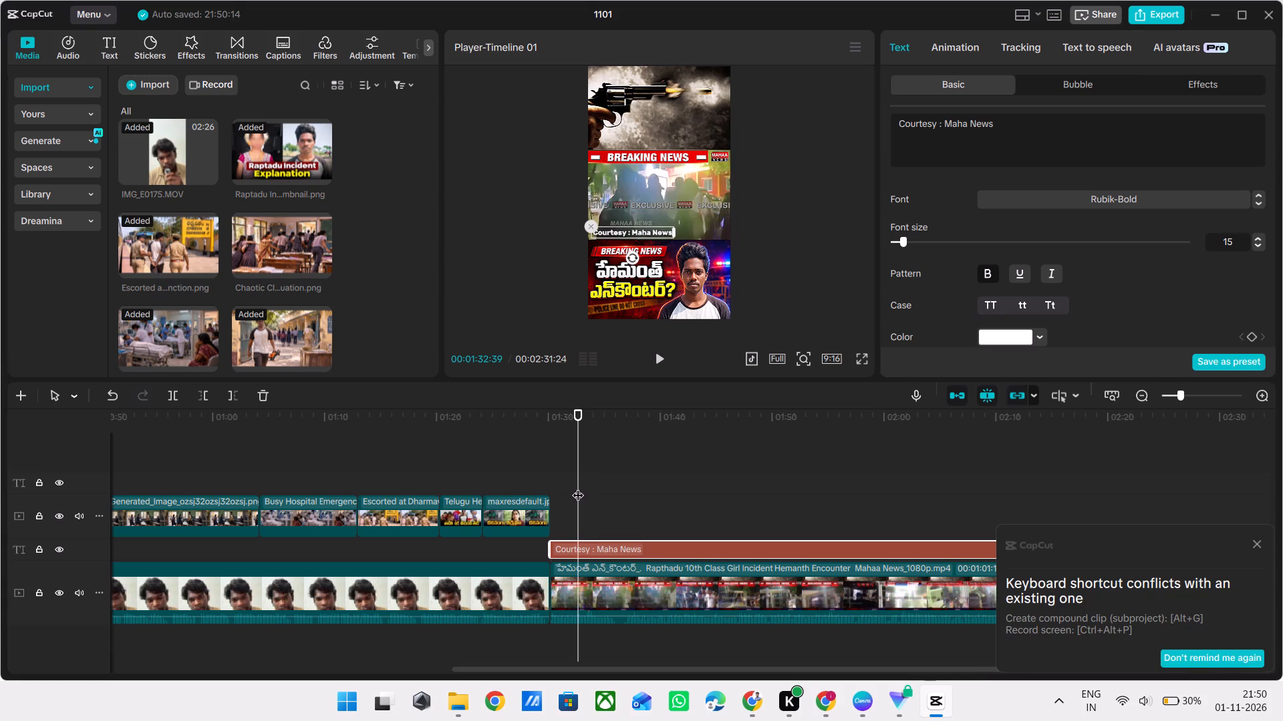
Play the start of the Mahaa News clip and split the clip at 00:01:36:10.
double_click(543, 462)
left_click_drag(543, 462, 564, 461)
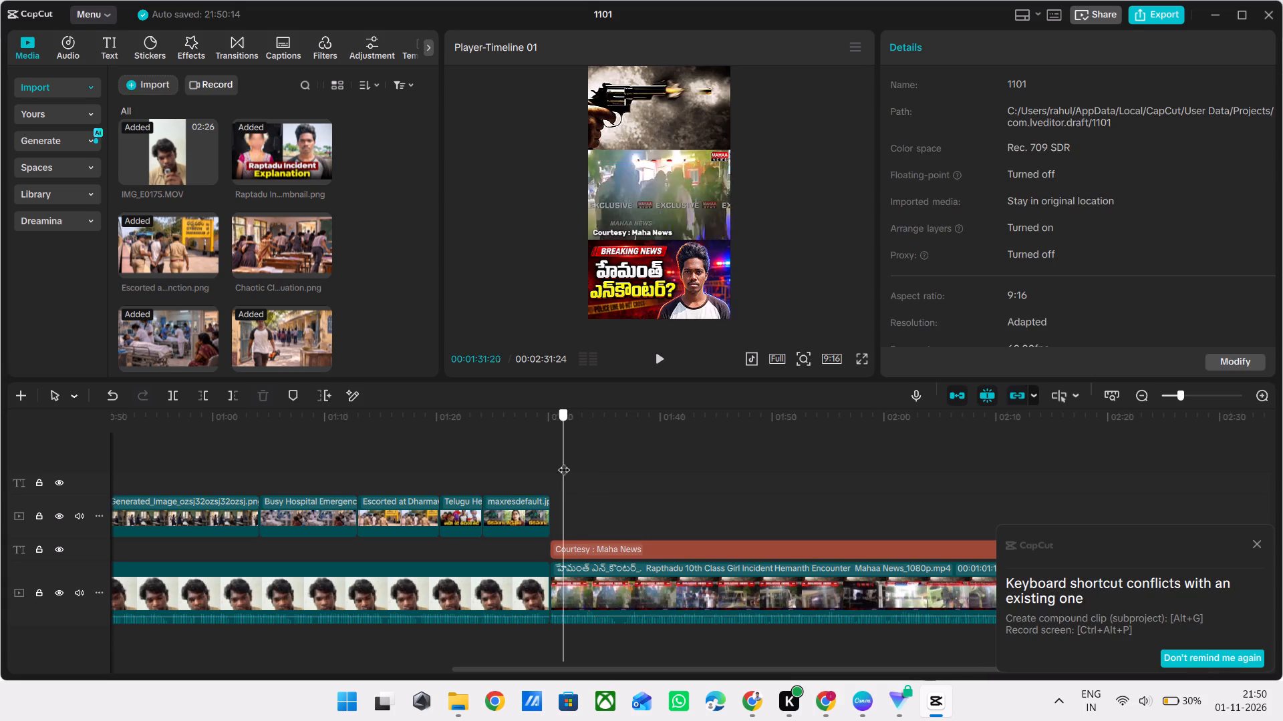
left_click_drag(564, 461, 553, 456)
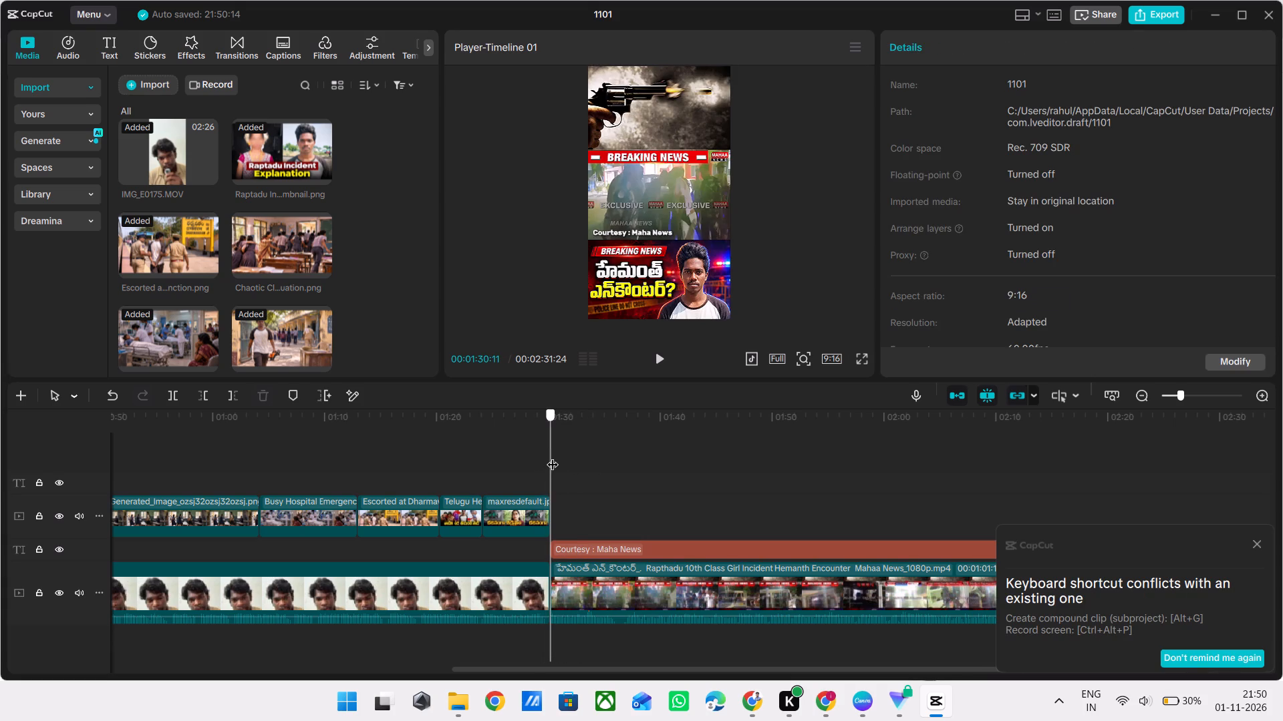
left_click_drag(553, 456, 553, 467)
key("space")
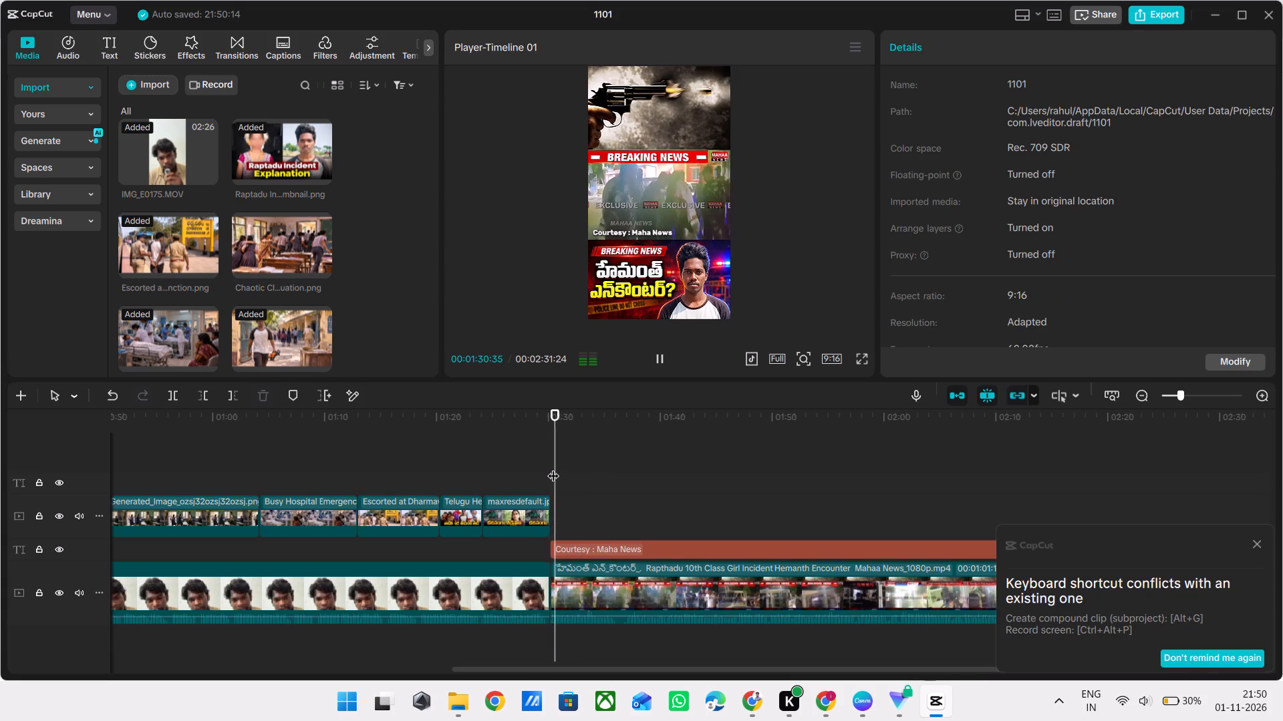
triple_click(614, 431)
double_click(614, 431)
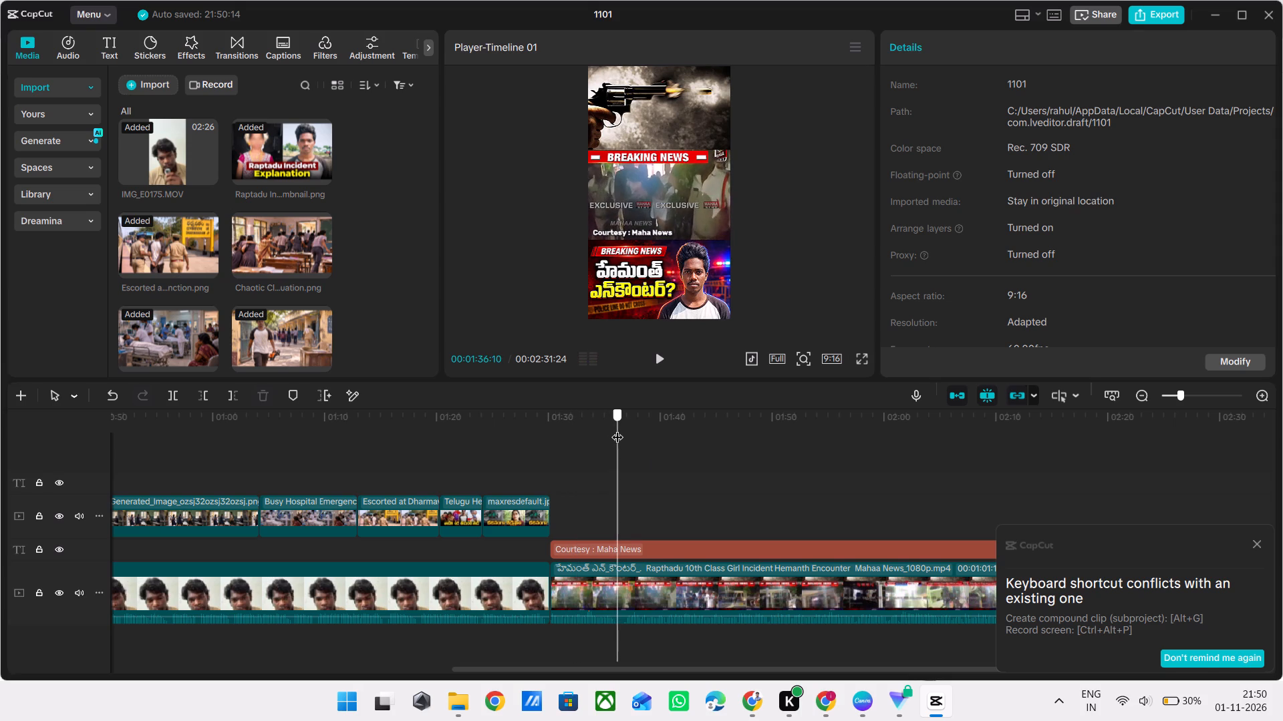
left_click(687, 595)
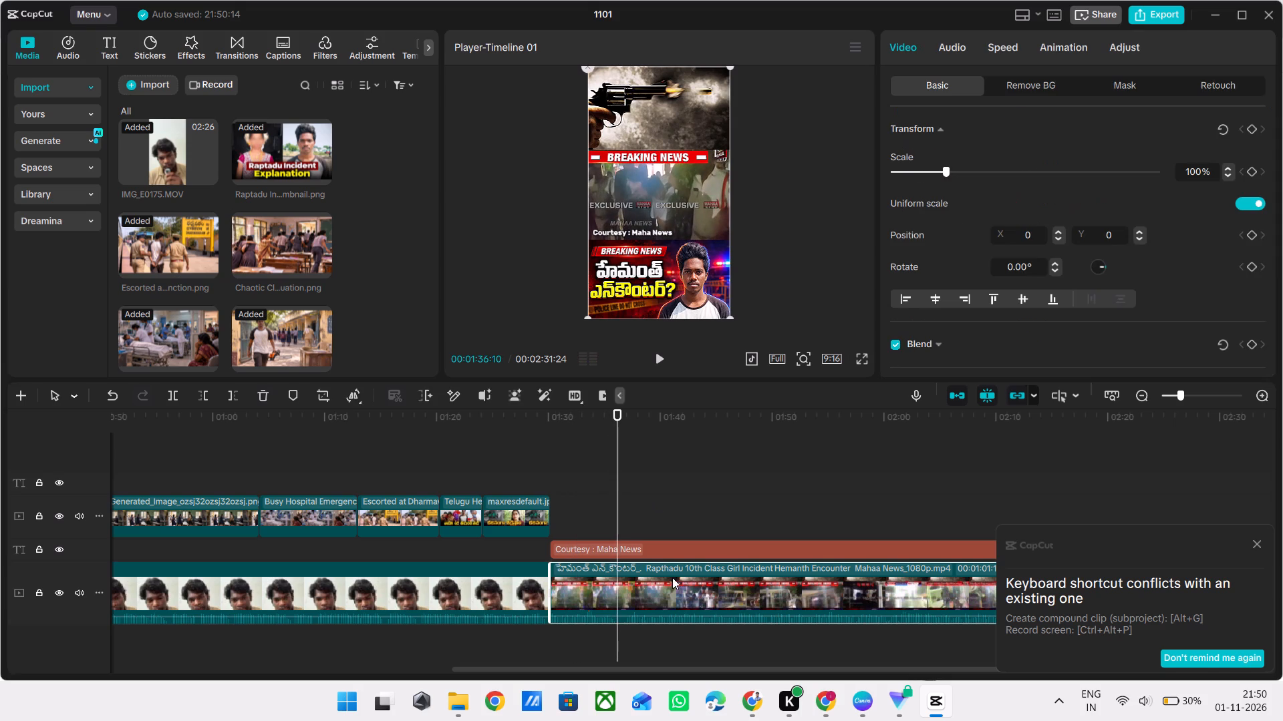
left_click(174, 394)
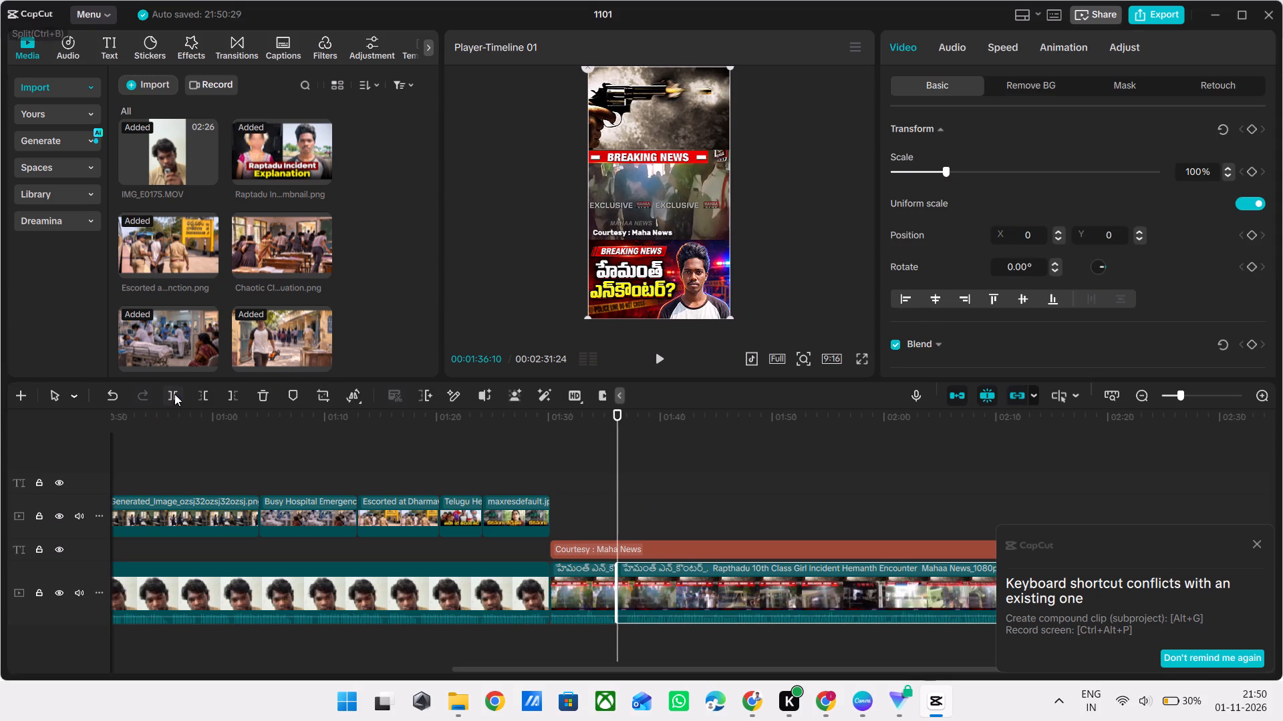
Mute the short first segment of the Mahaa News clip by lowering its volume to the minimum.
left_click(603, 591)
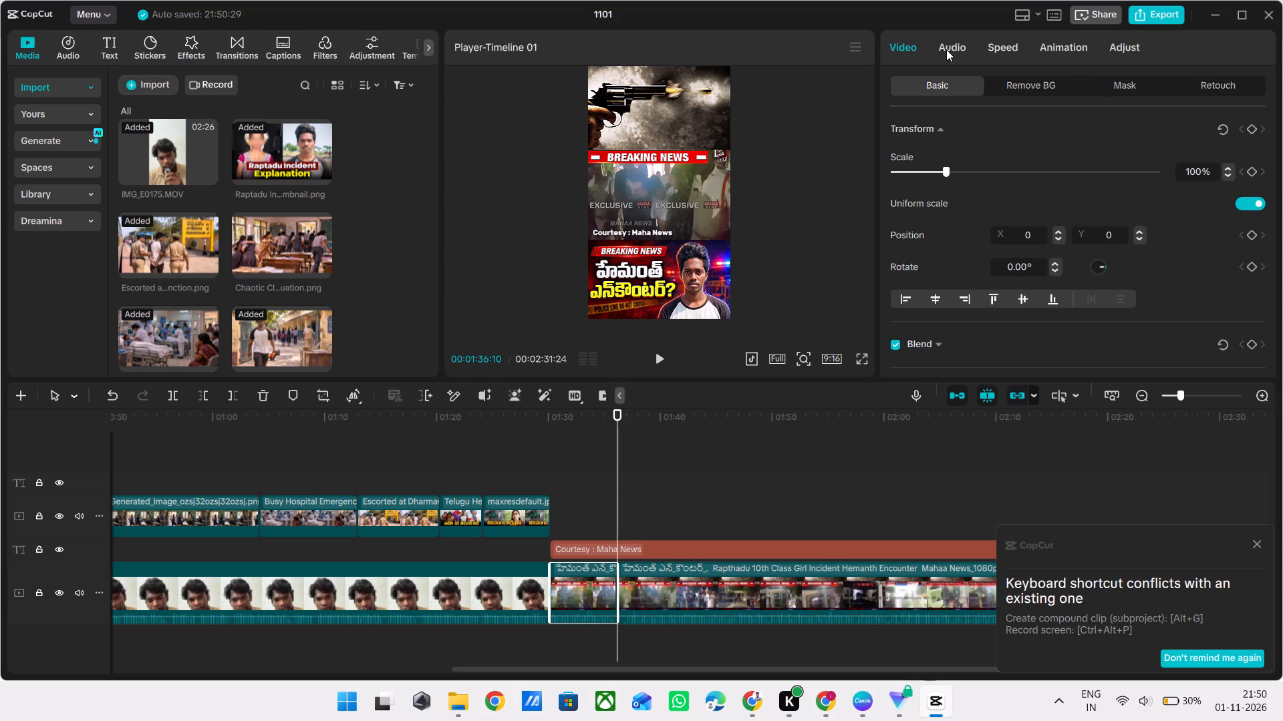
left_click(942, 52)
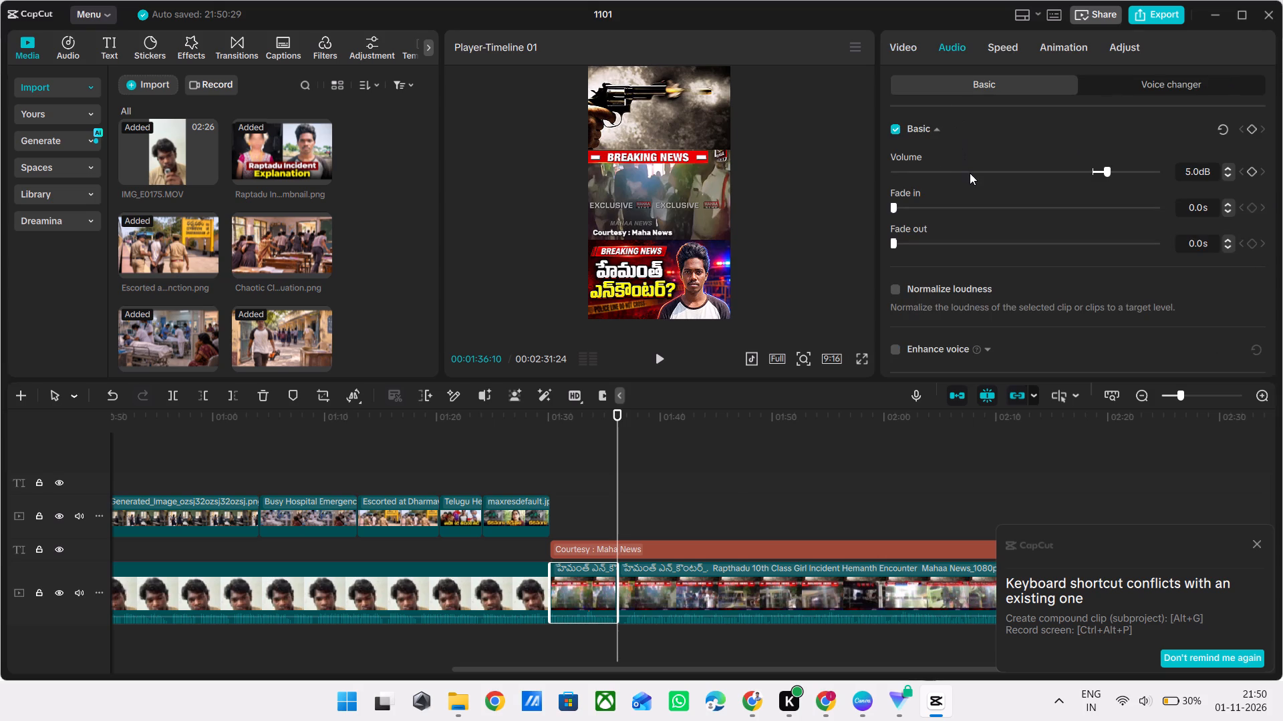
left_click_drag(970, 173, 634, 160)
left_click(494, 484)
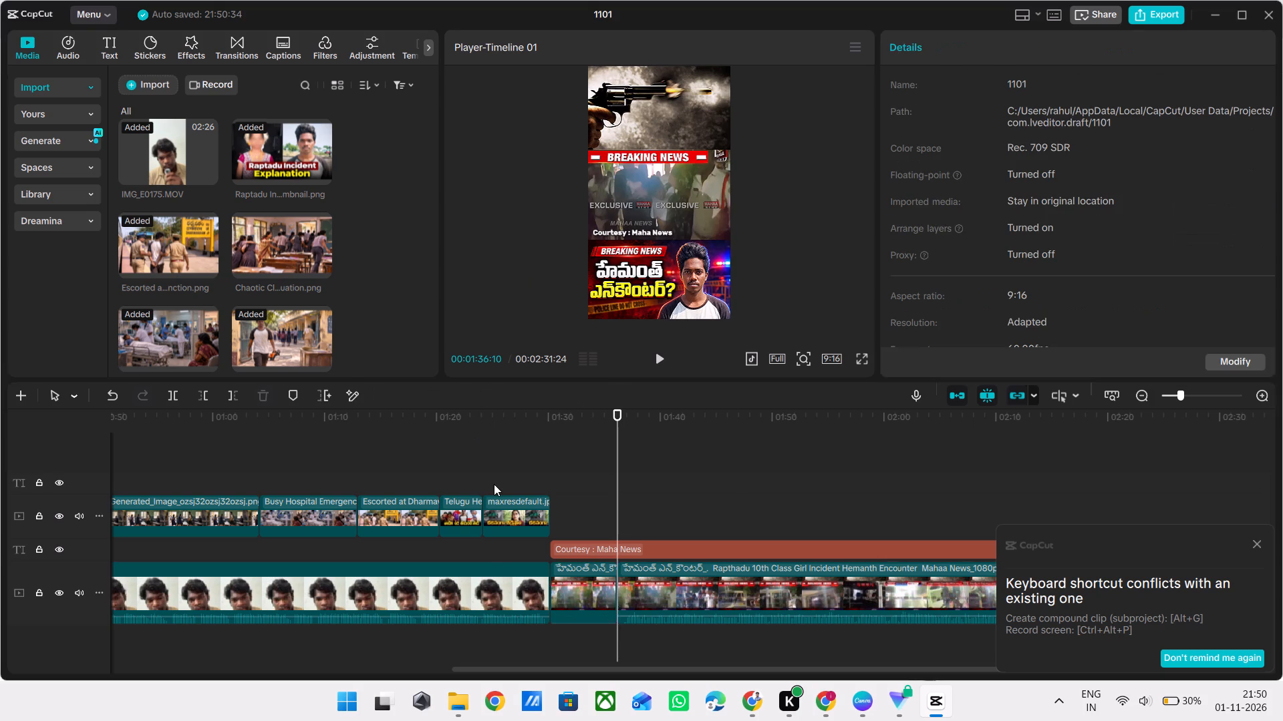
Import the WhatsApp audio recording into the project media.
left_click(146, 81)
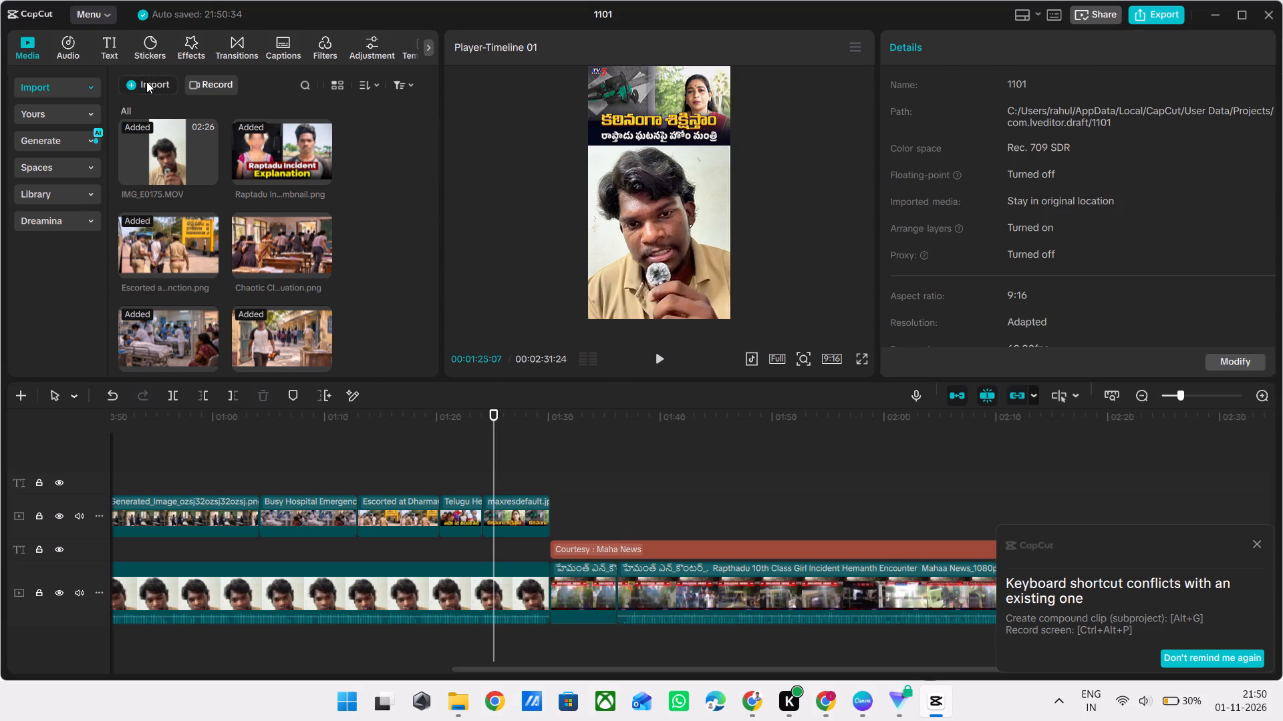
left_click(208, 112)
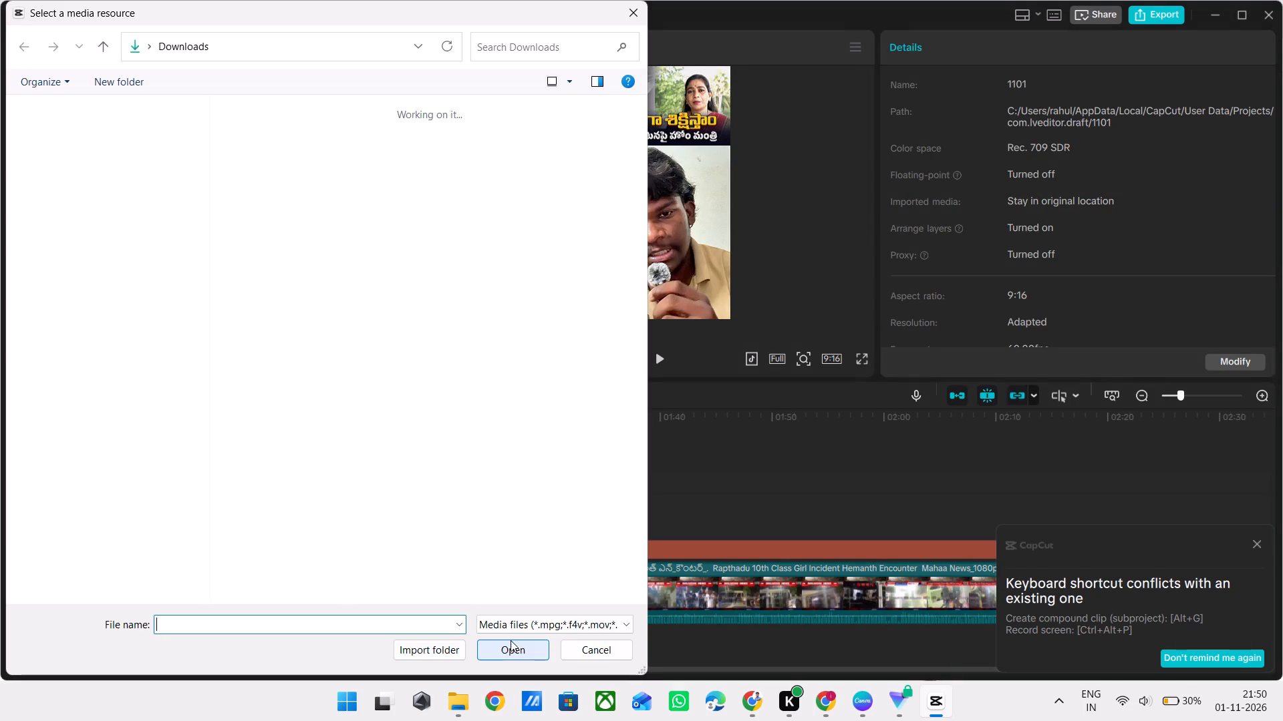
Import the WhatsApp audio recording and place it on an audio track beneath the Mahaa News clip.
left_click(299, 237)
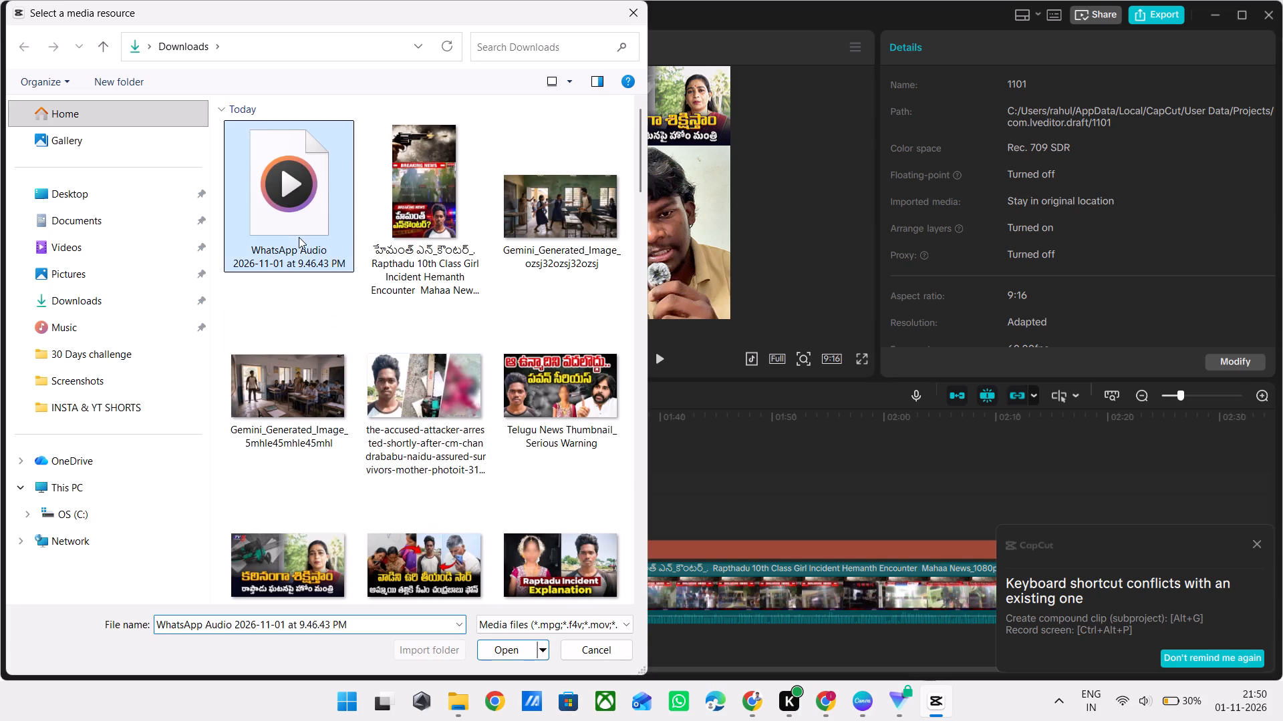
key("Return")
left_click_drag(188, 300, 595, 489)
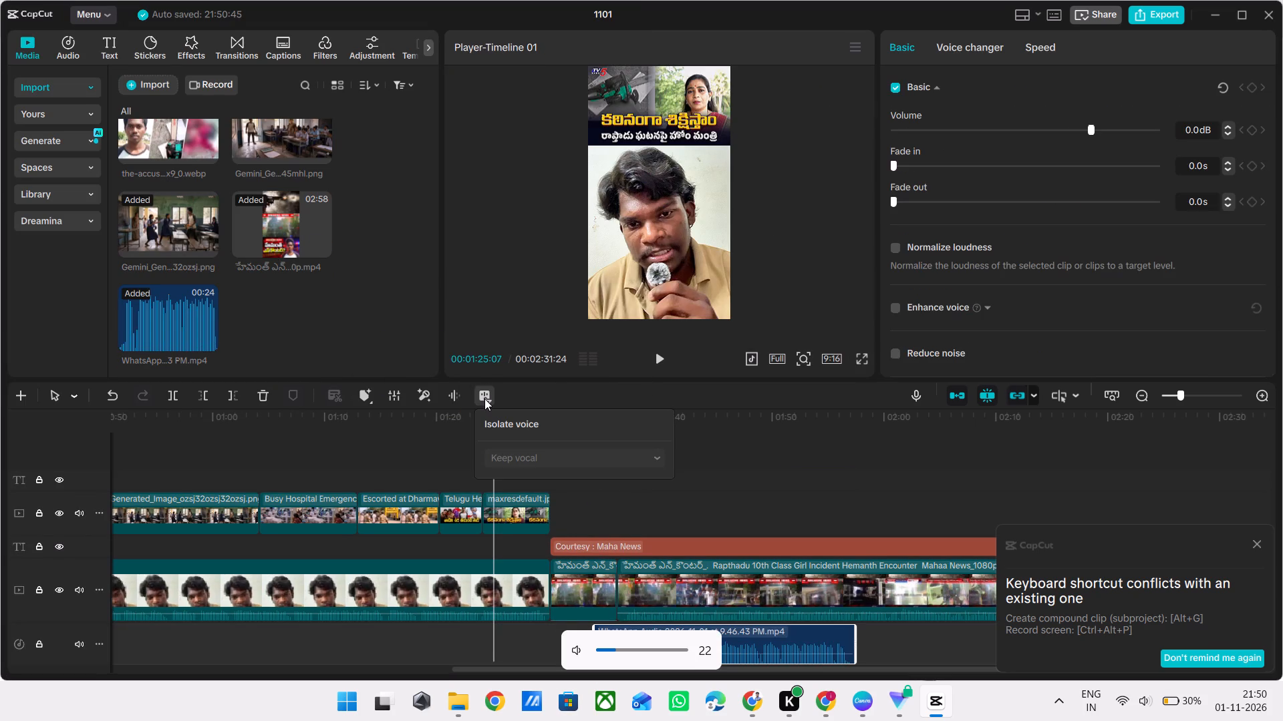
Apply Isolate voice to the WhatsApp audio clip and check its processing progress.
left_click(484, 399)
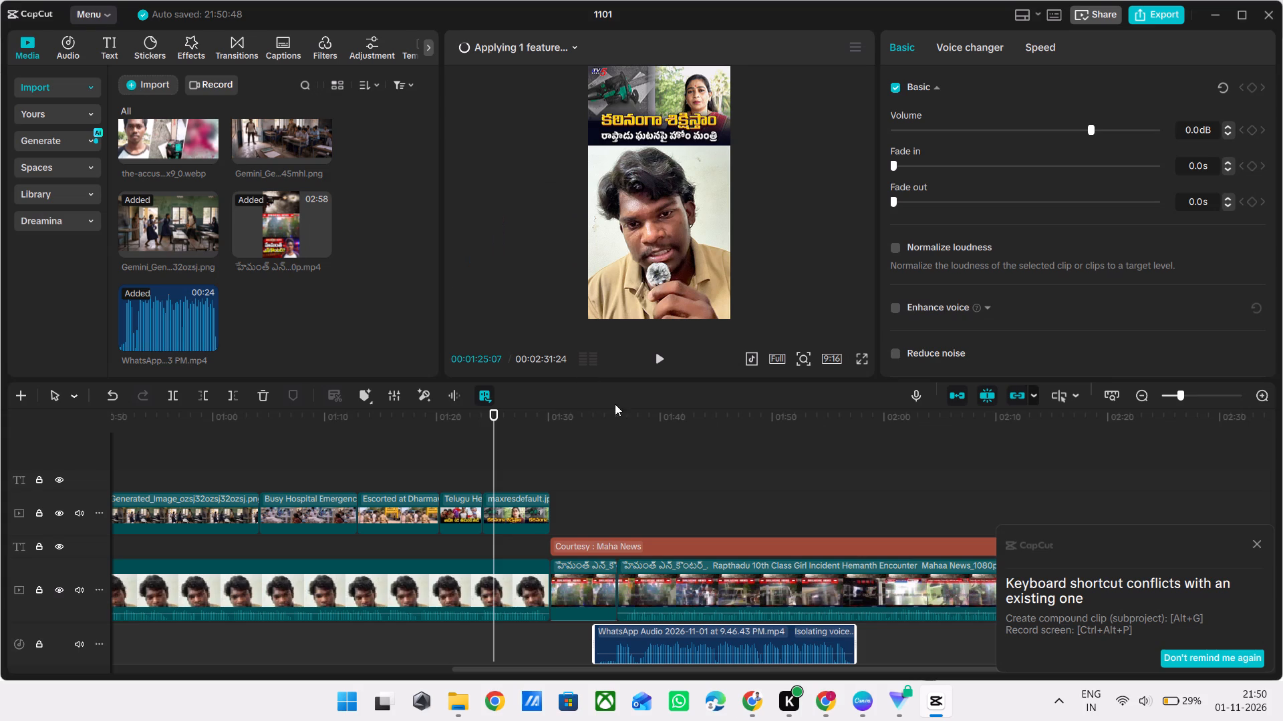
left_click(572, 43)
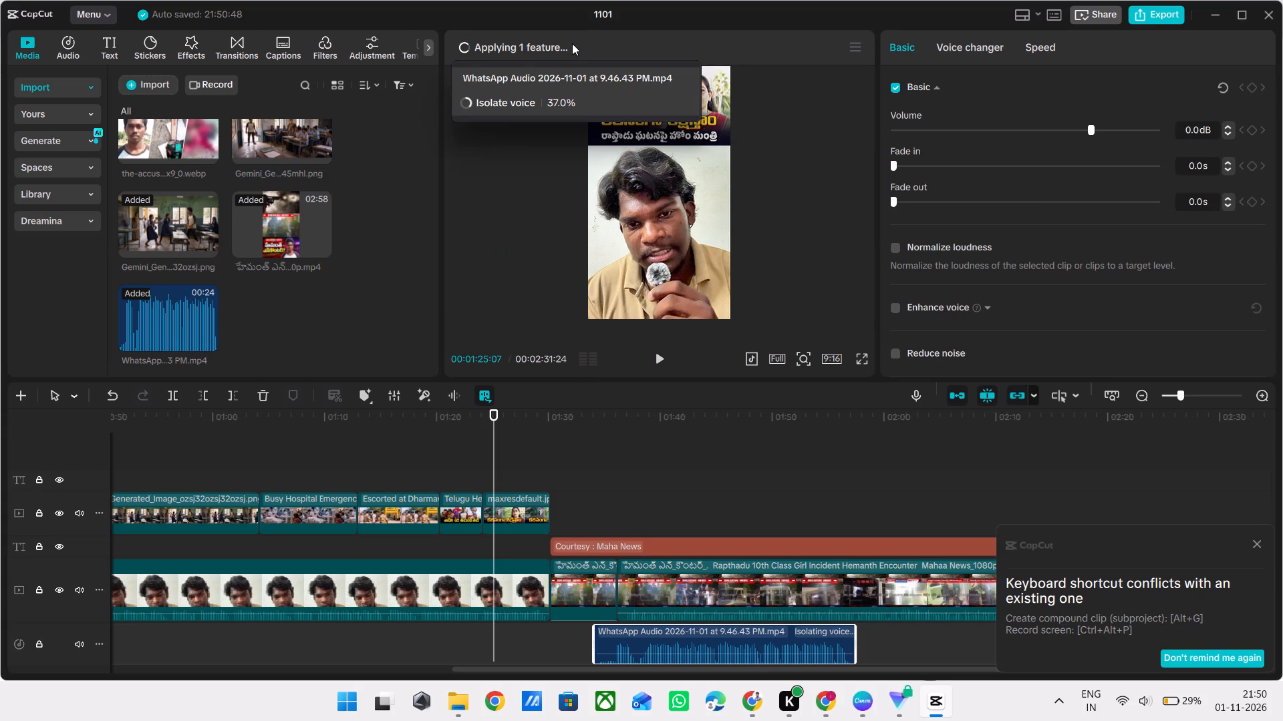
Play the Mahaa News section with the recording and move the WhatsApp audio clip earlier to start at about 00:01:24.
left_click(615, 457)
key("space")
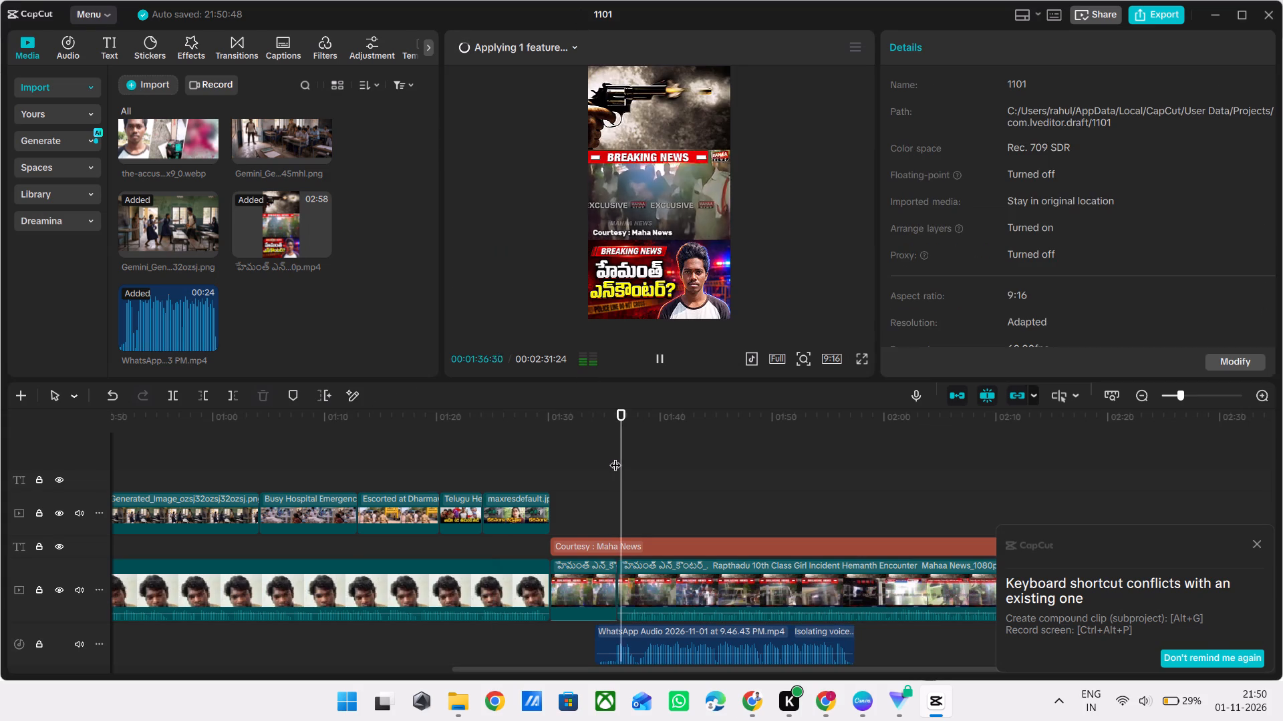
scroll(665, 481, "down", 1)
scroll(665, 481, "up", 4, "ctrl")
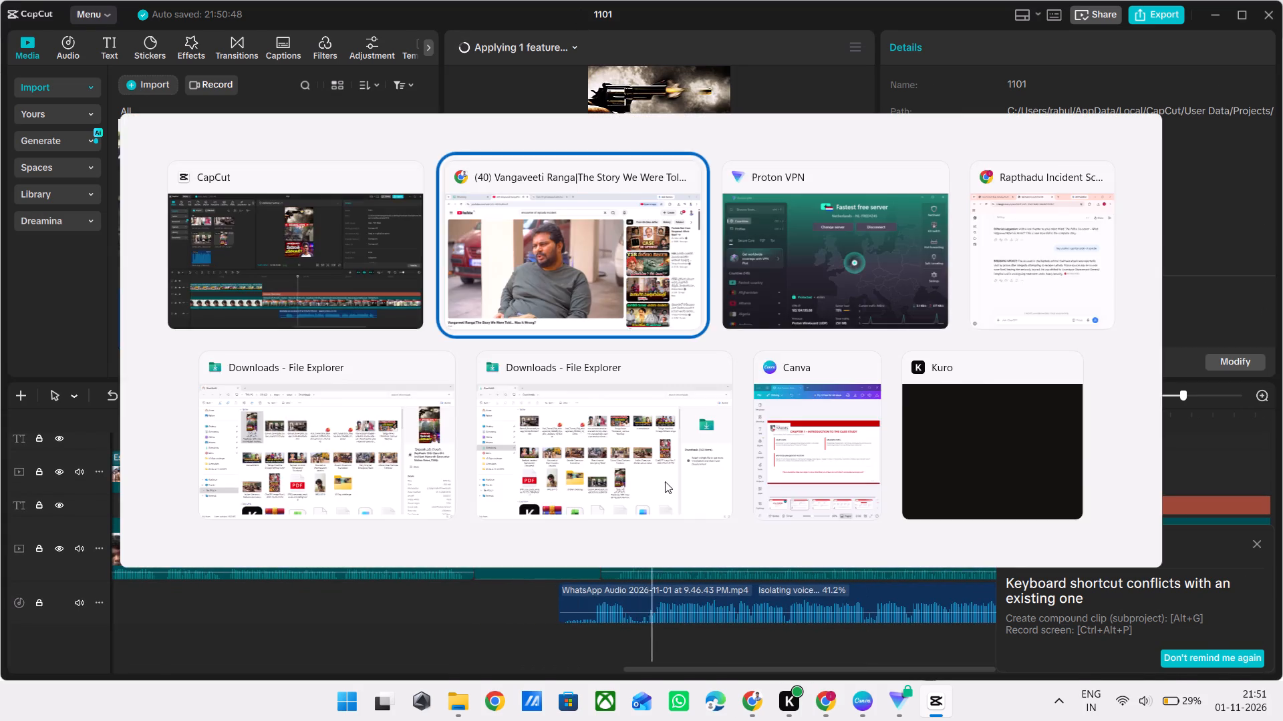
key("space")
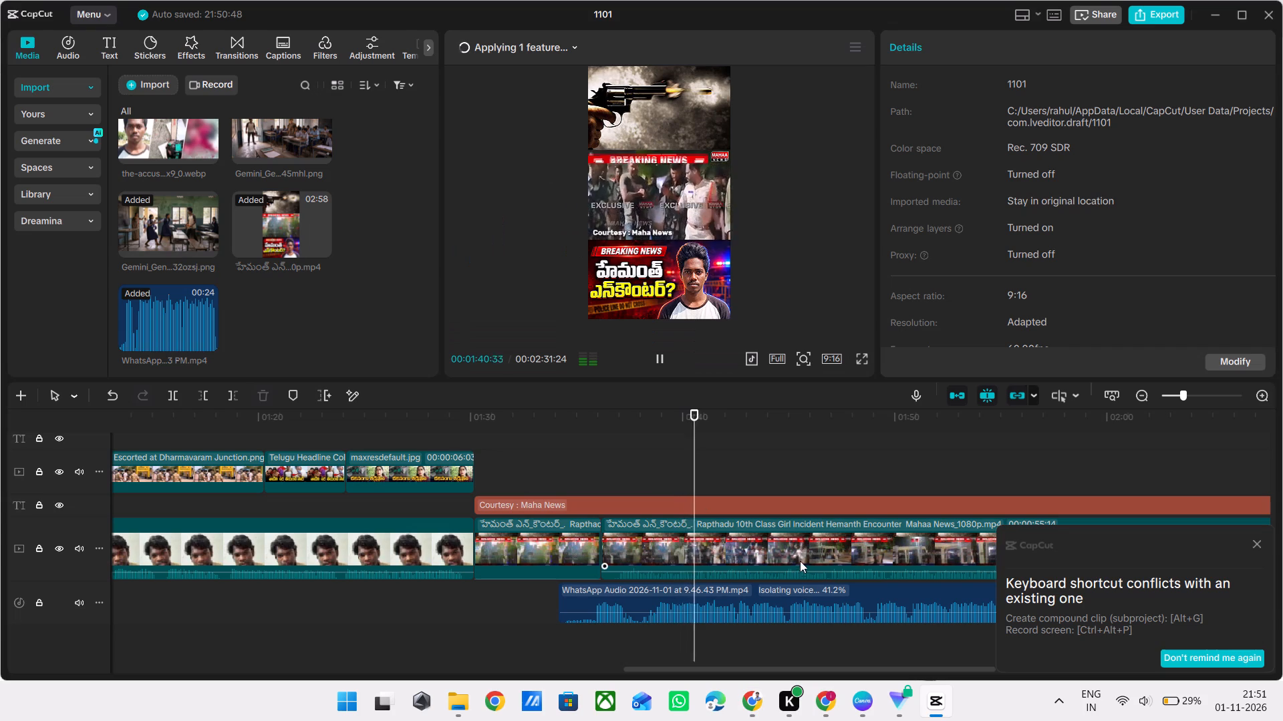
scroll(791, 563, "up", 3)
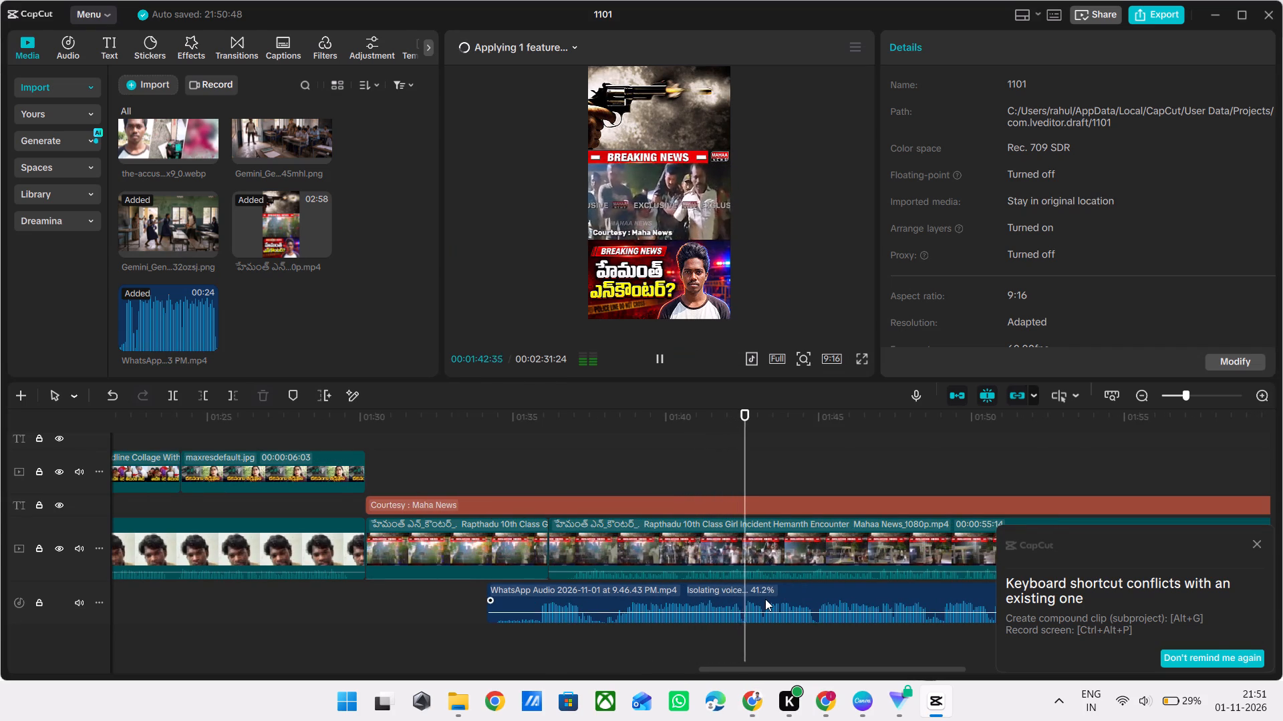
left_click(765, 599)
left_click_drag(765, 599, 458, 608)
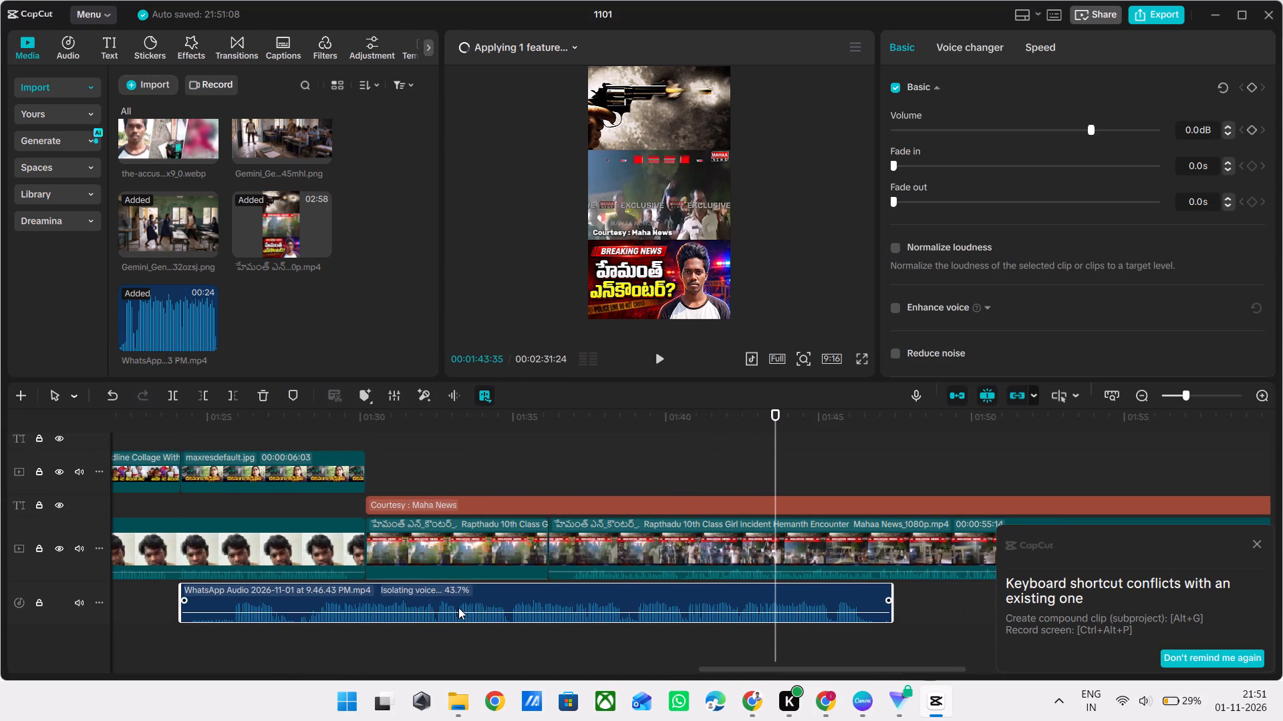
Play the beginning of the WhatsApp audio clip and trim off everything before 00:01:28:22.
left_click(303, 430)
left_click_drag(303, 430, 289, 429)
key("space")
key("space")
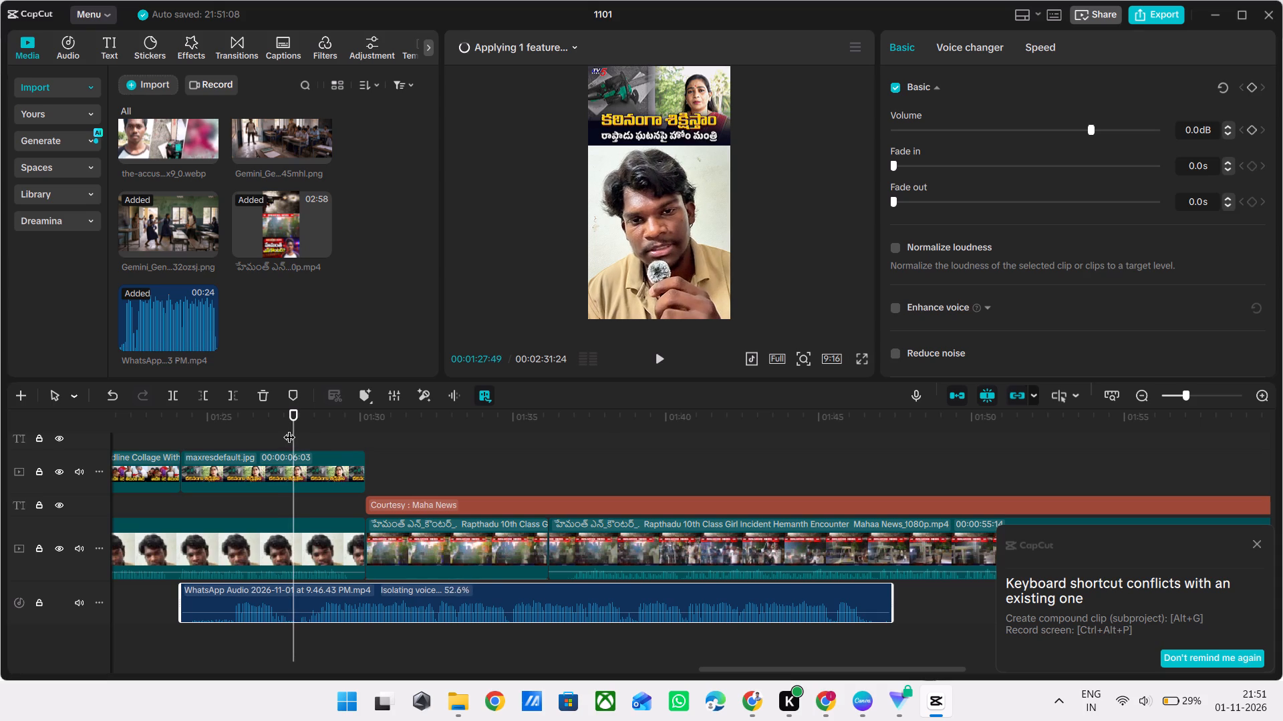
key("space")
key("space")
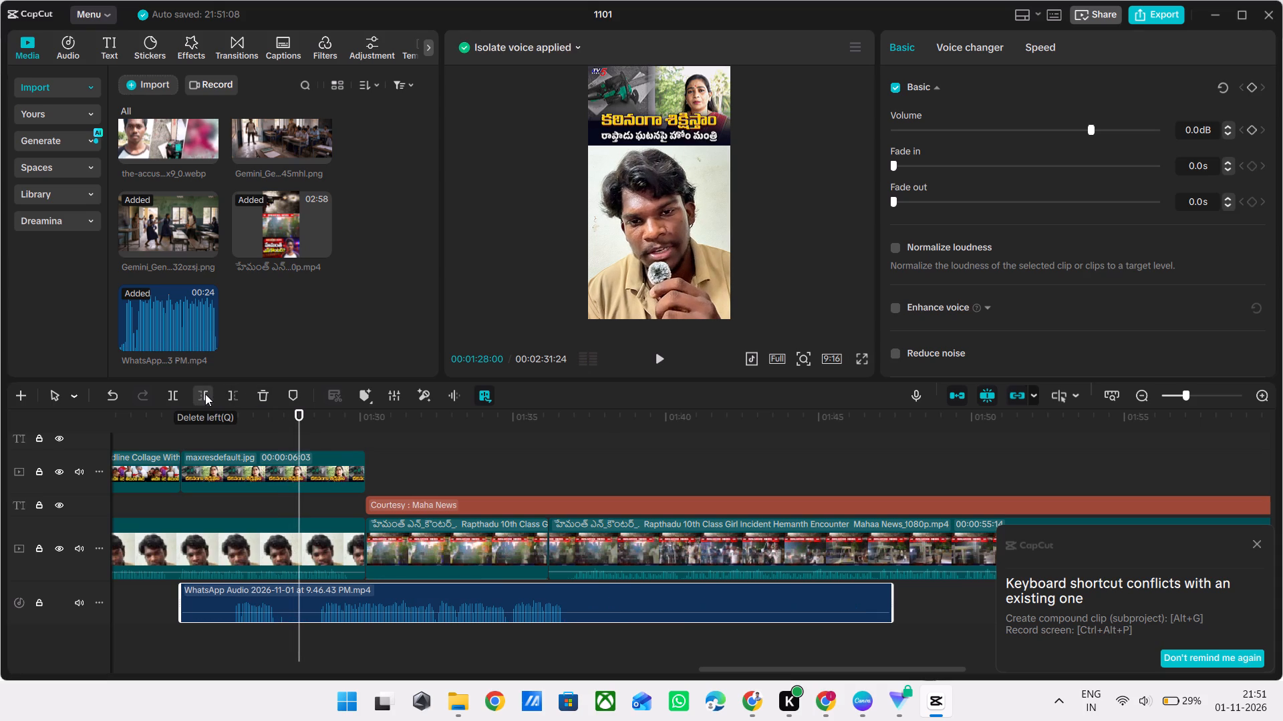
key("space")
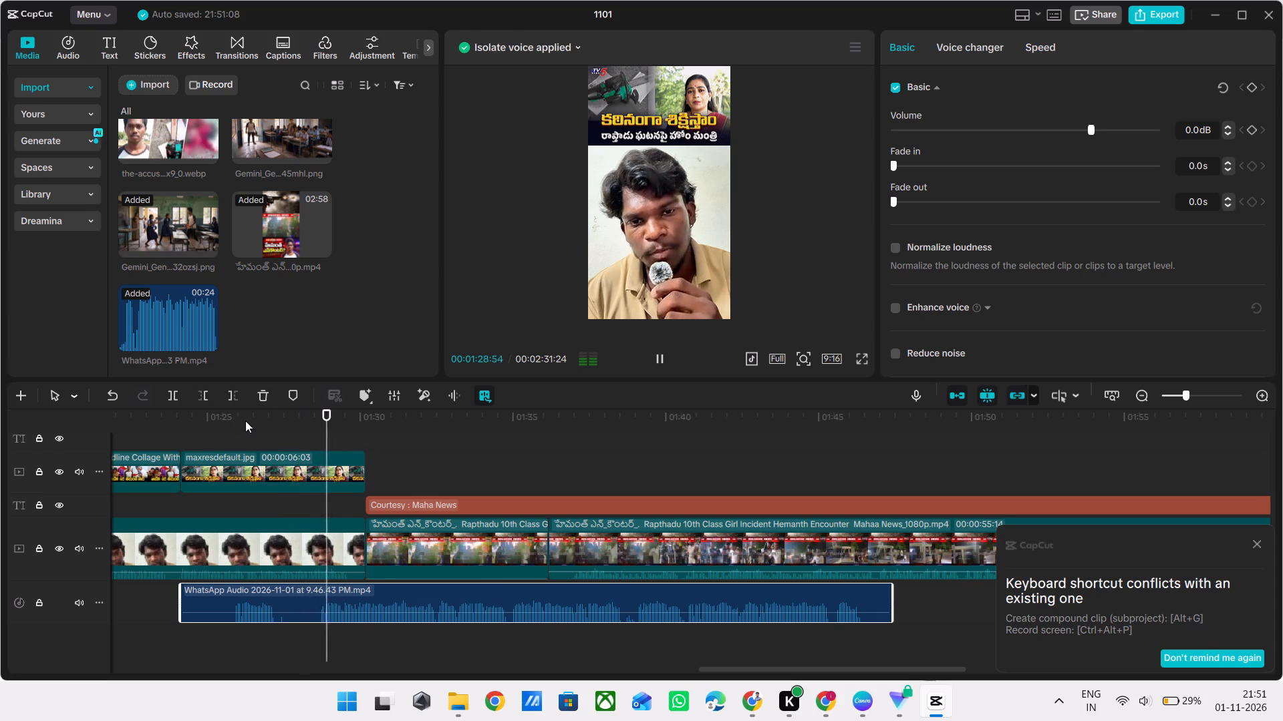
left_click(310, 422)
double_click(310, 422)
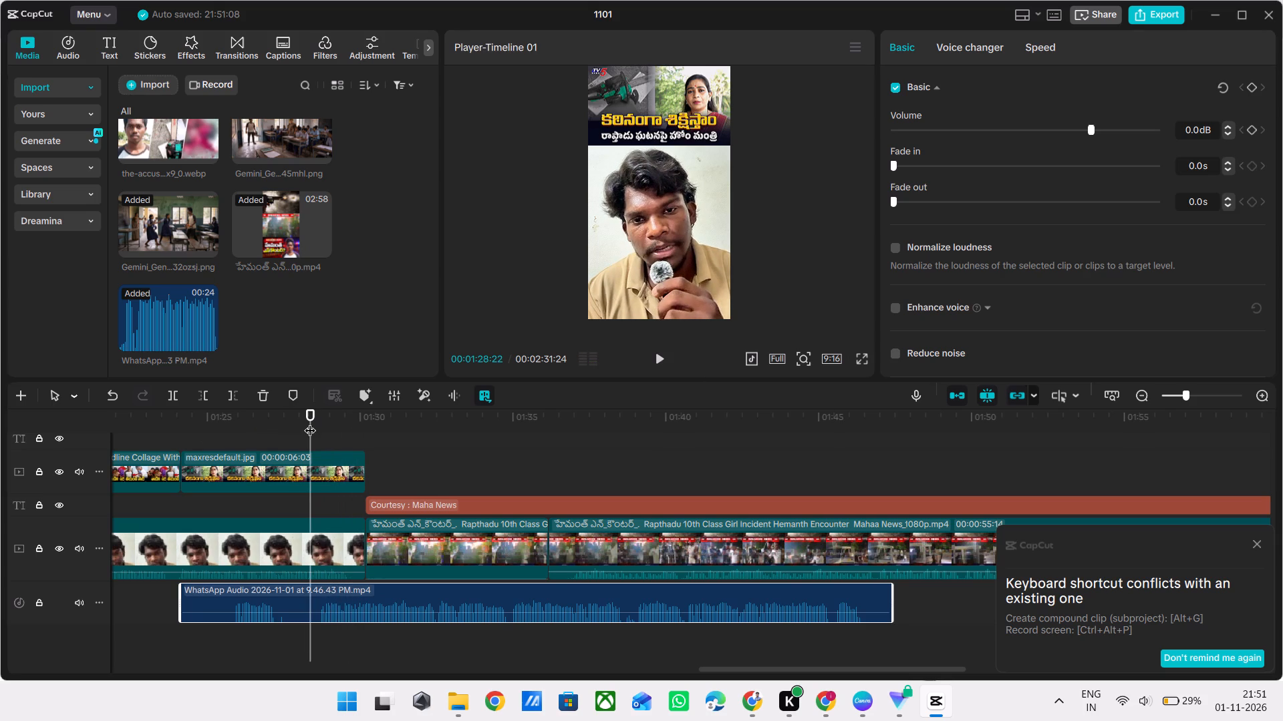
left_click(202, 394)
Play through the WhatsApp audio clip and trim off everything after 00:01:46:33.
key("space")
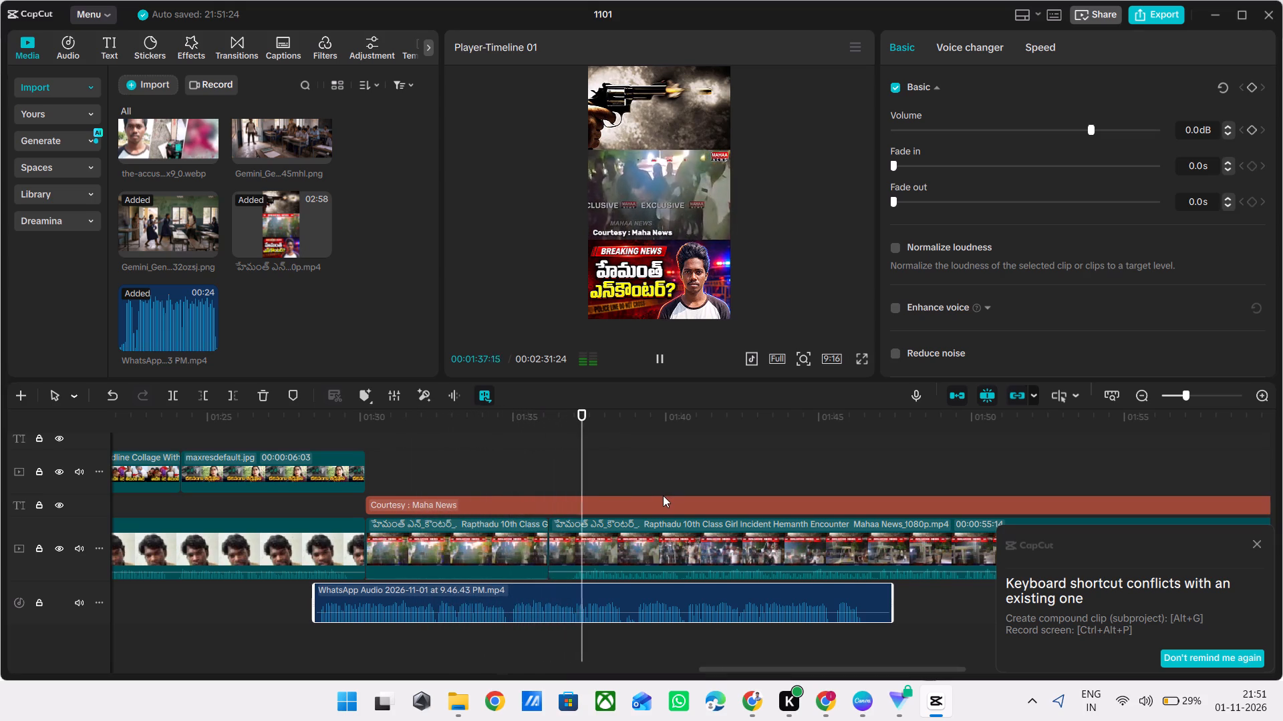
left_click(697, 421)
left_click_drag(697, 421, 729, 433)
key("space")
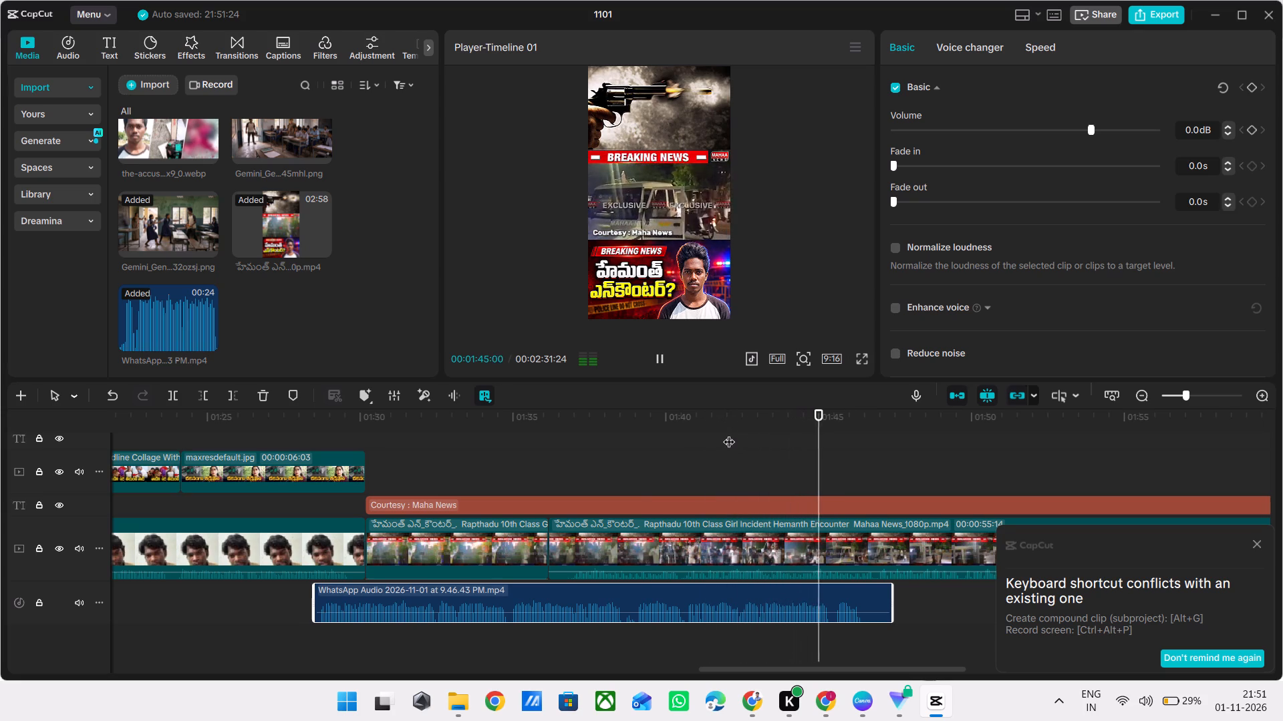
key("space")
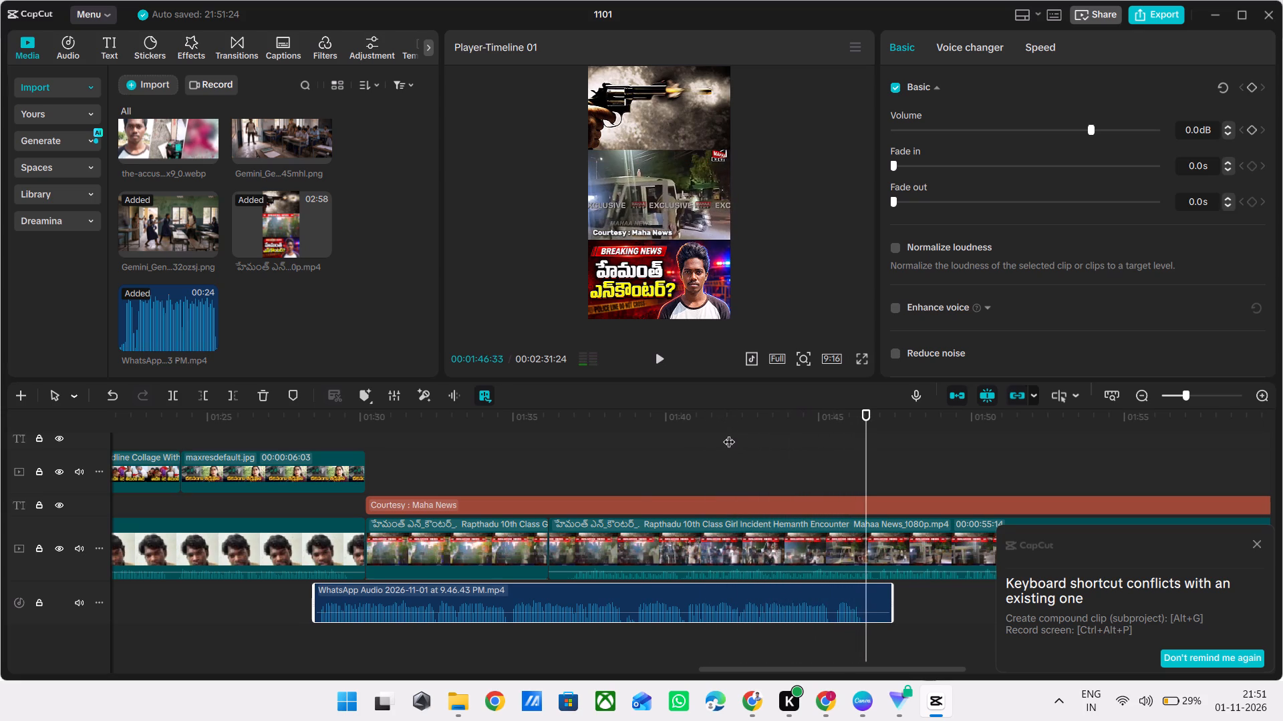
left_click(239, 397)
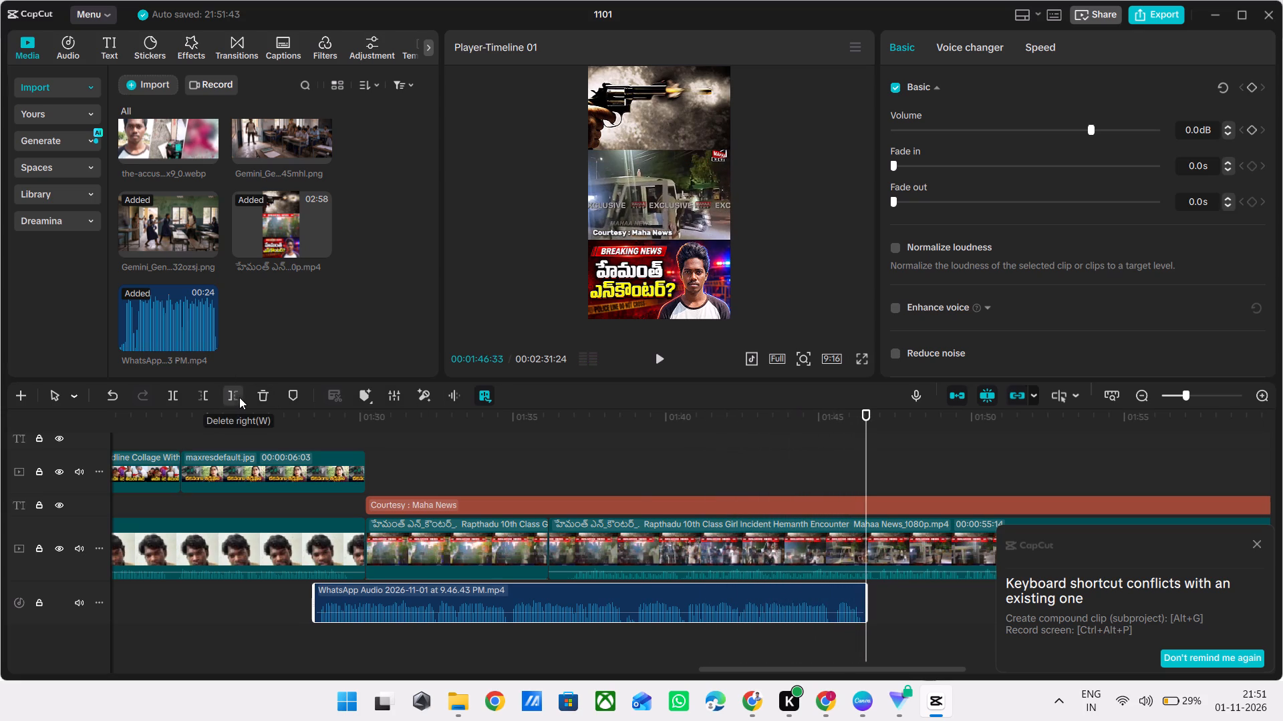
Move the trimmed WhatsApp audio clip so it starts together with the first Mahaa News segment.
left_click_drag(565, 595, 621, 444)
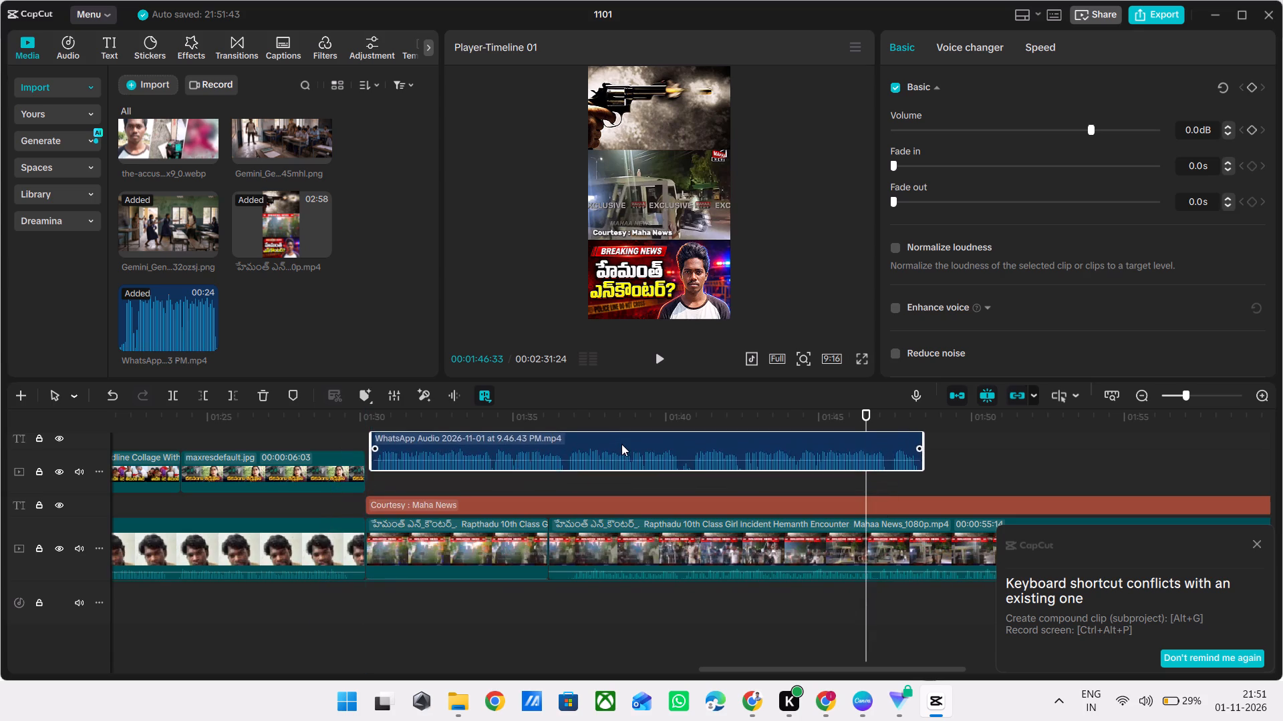
left_click_drag(621, 444, 617, 445)
Slow the first Mahaa News segment down to 0.28x speed.
left_click(501, 559)
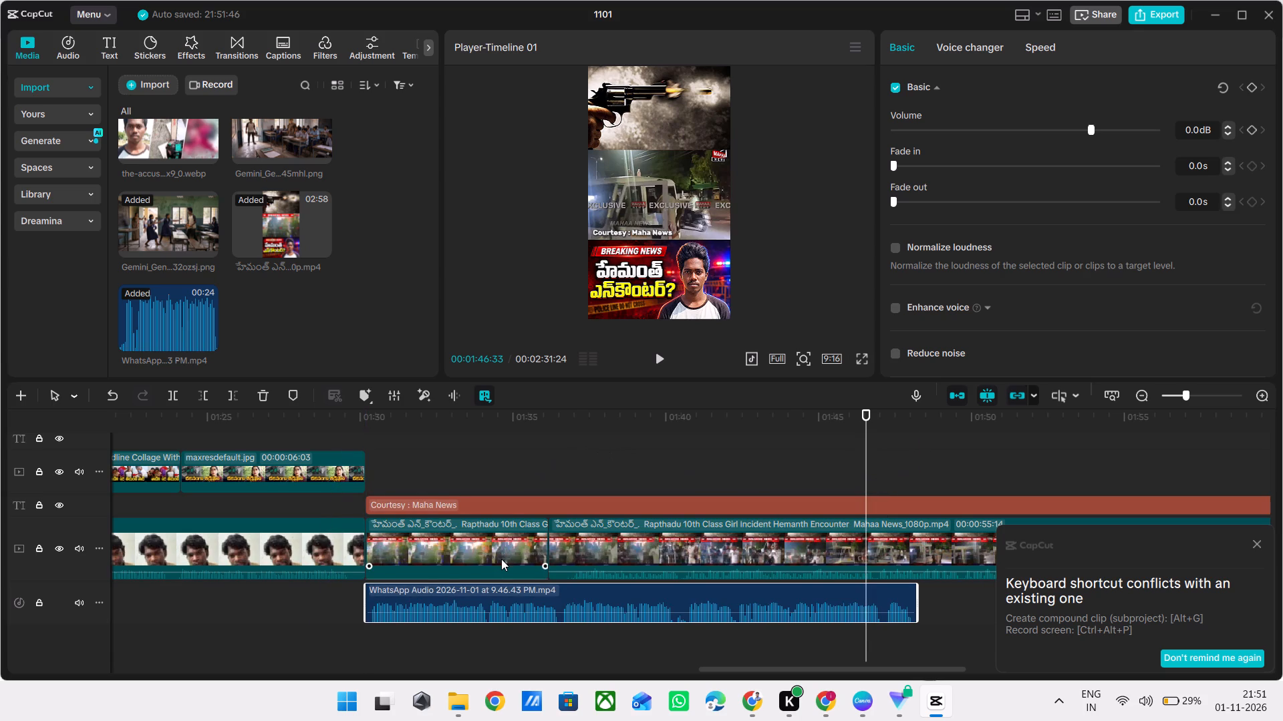
left_click(990, 52)
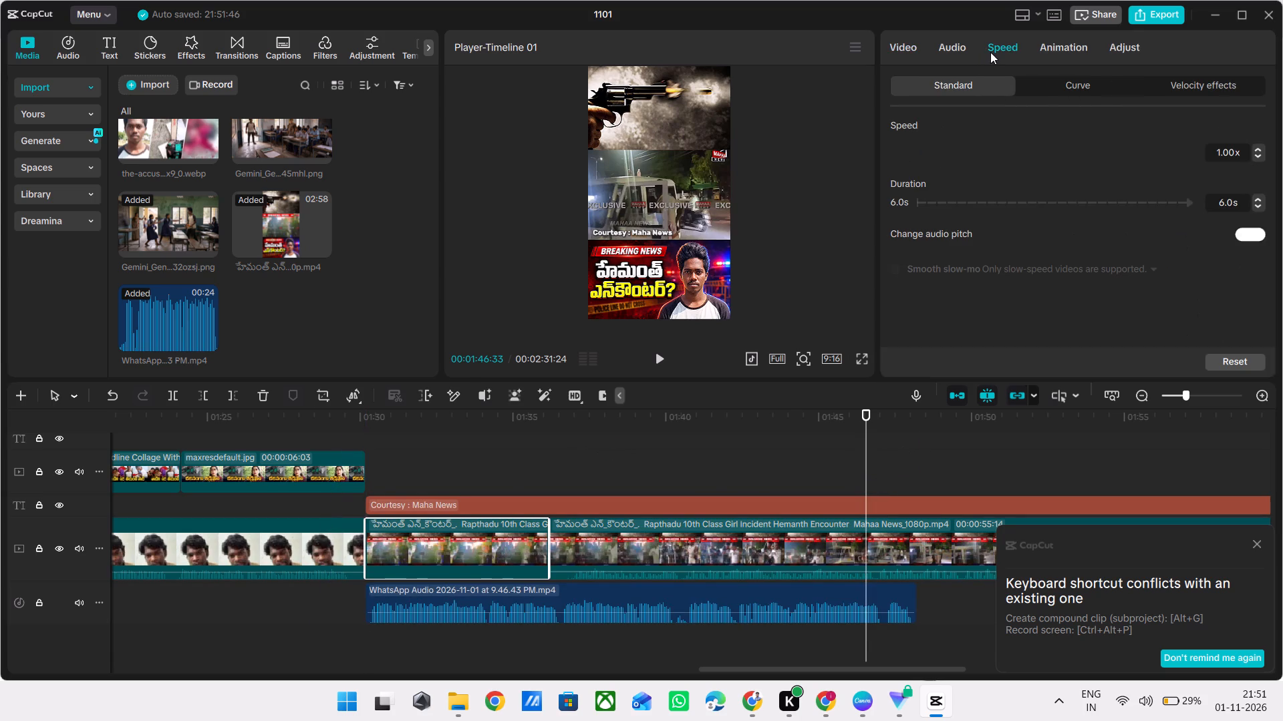
left_click(928, 154)
left_click_drag(928, 154, 909, 151)
left_click_drag(909, 151, 902, 153)
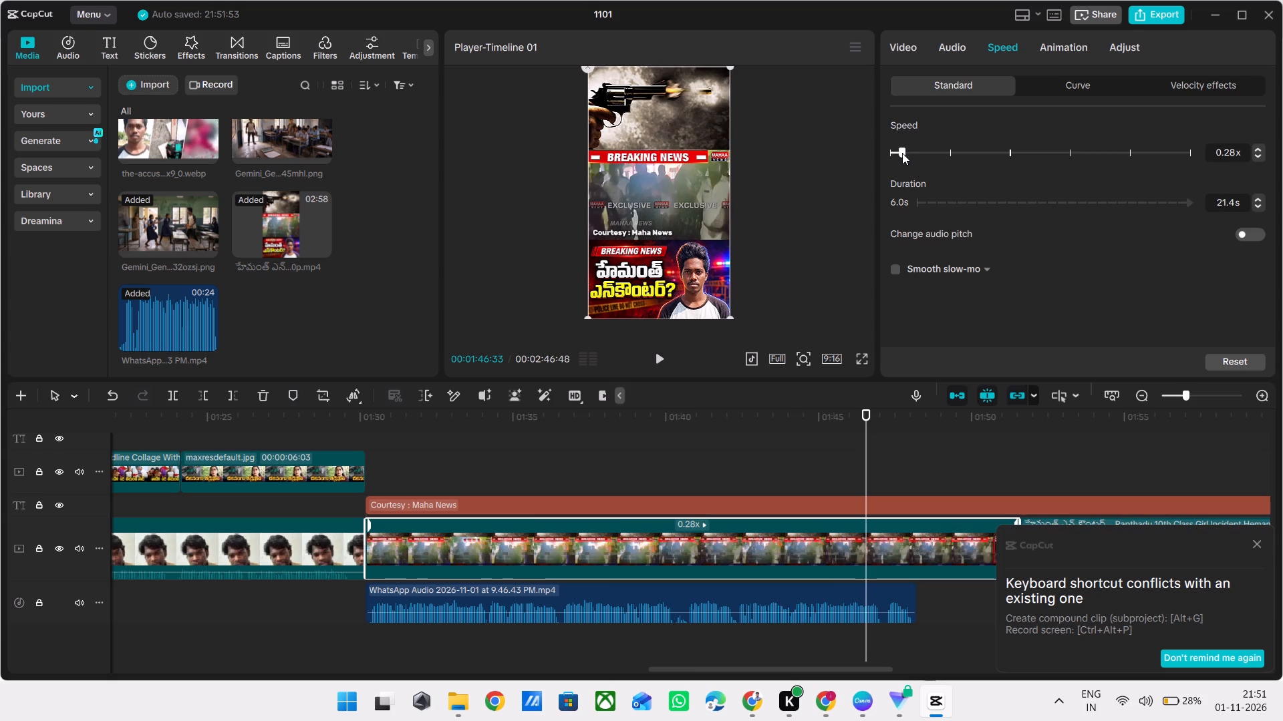
Set the speed of the first Mahaa News segment to 0.33x so its length matches the WhatsApp audio.
left_click_drag(902, 153, 908, 154)
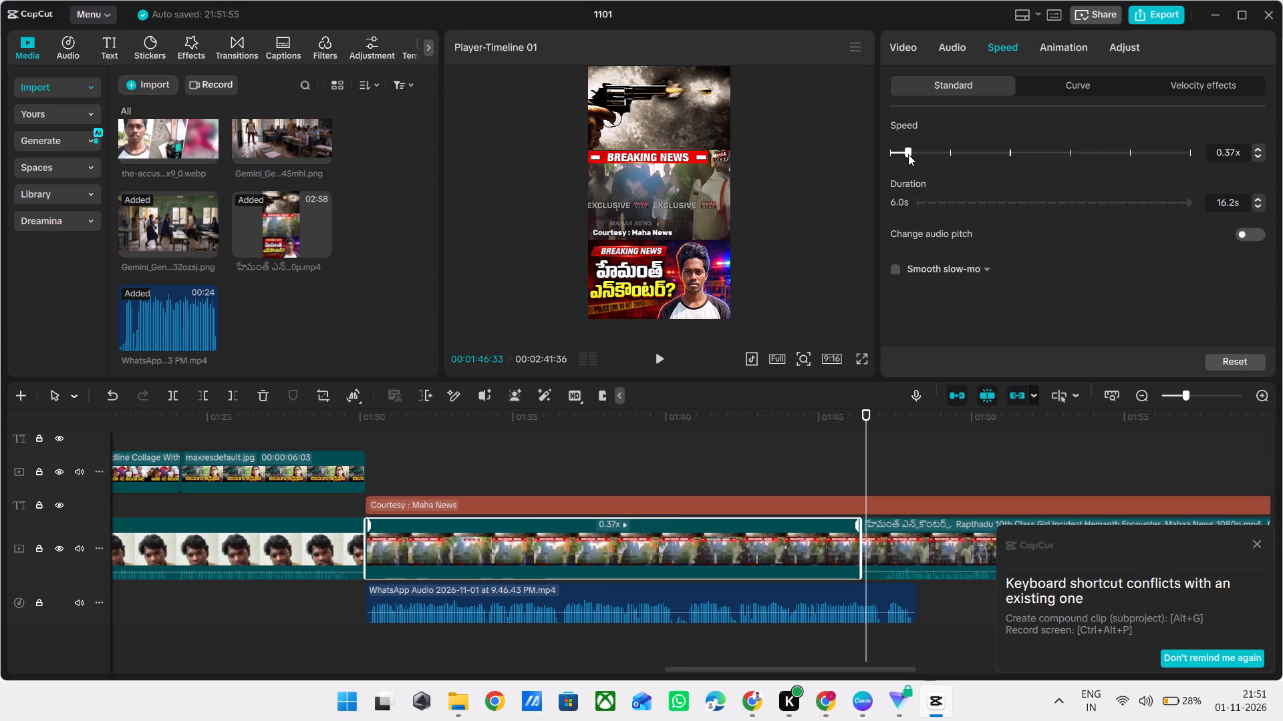
left_click(908, 154)
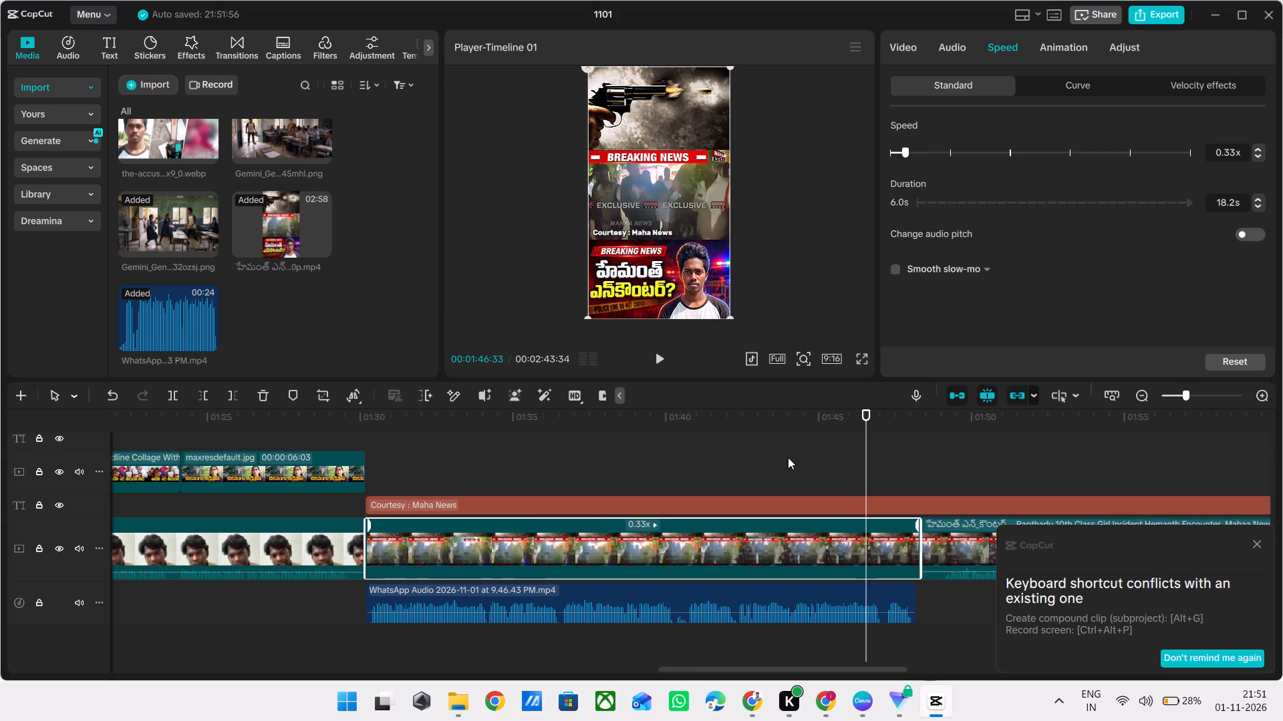
Preview the passage from about 1:25 through the slowed Mahaa News segment with the WhatsApp audio, including in full screen.
key("space")
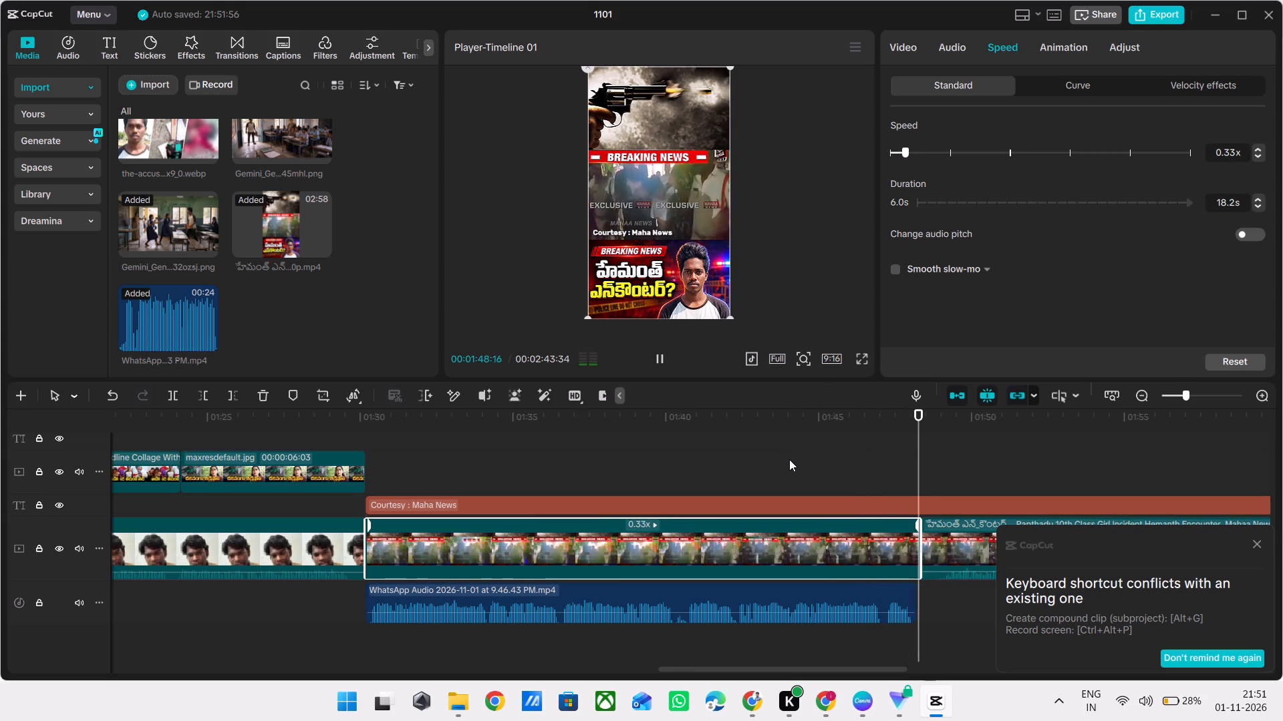
scroll(591, 519, "down", 12, "ctrl")
left_click(722, 467)
left_click_drag(722, 467, 705, 463)
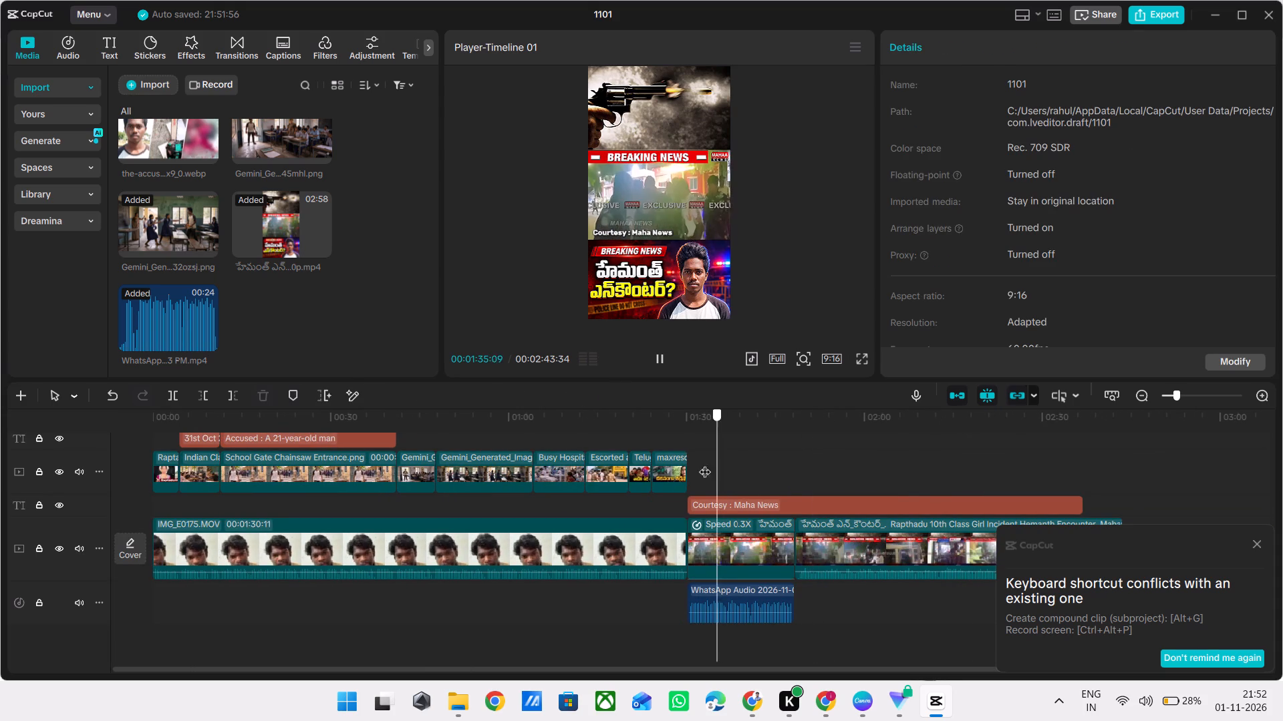
left_click_drag(705, 463, 658, 466)
key("space")
key("space")
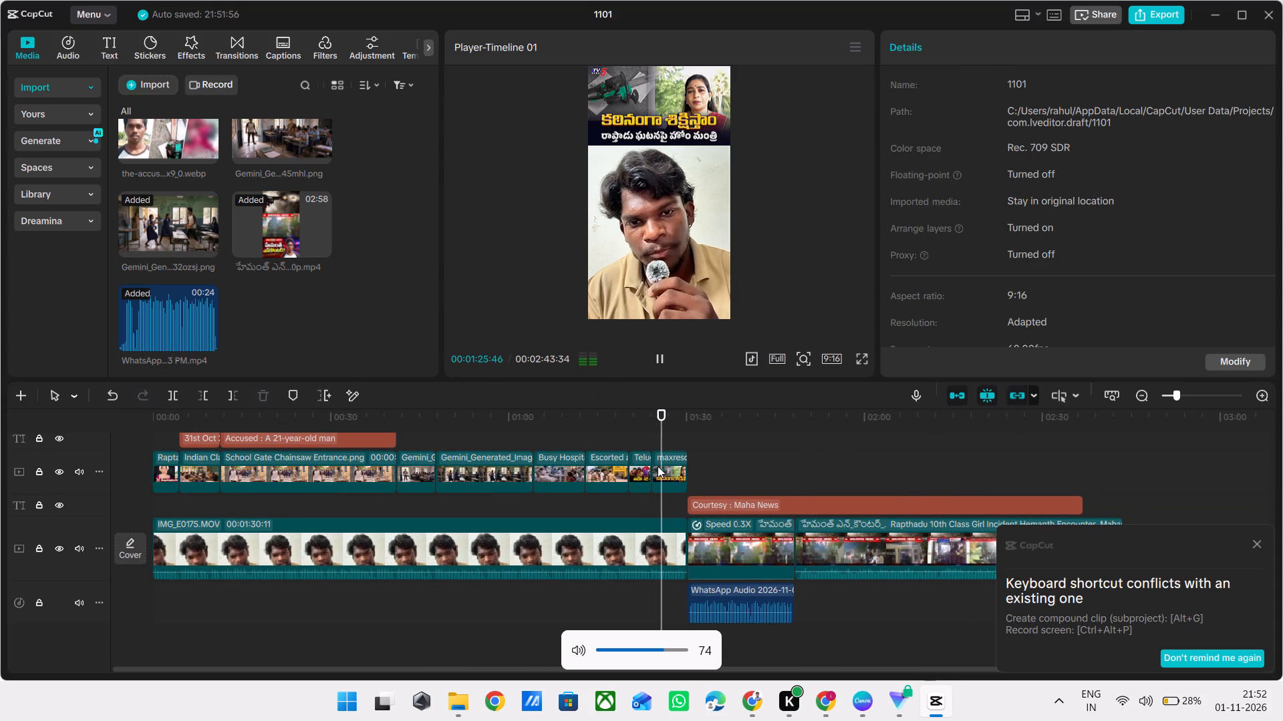
scroll(760, 469, "up", 4, "ctrl")
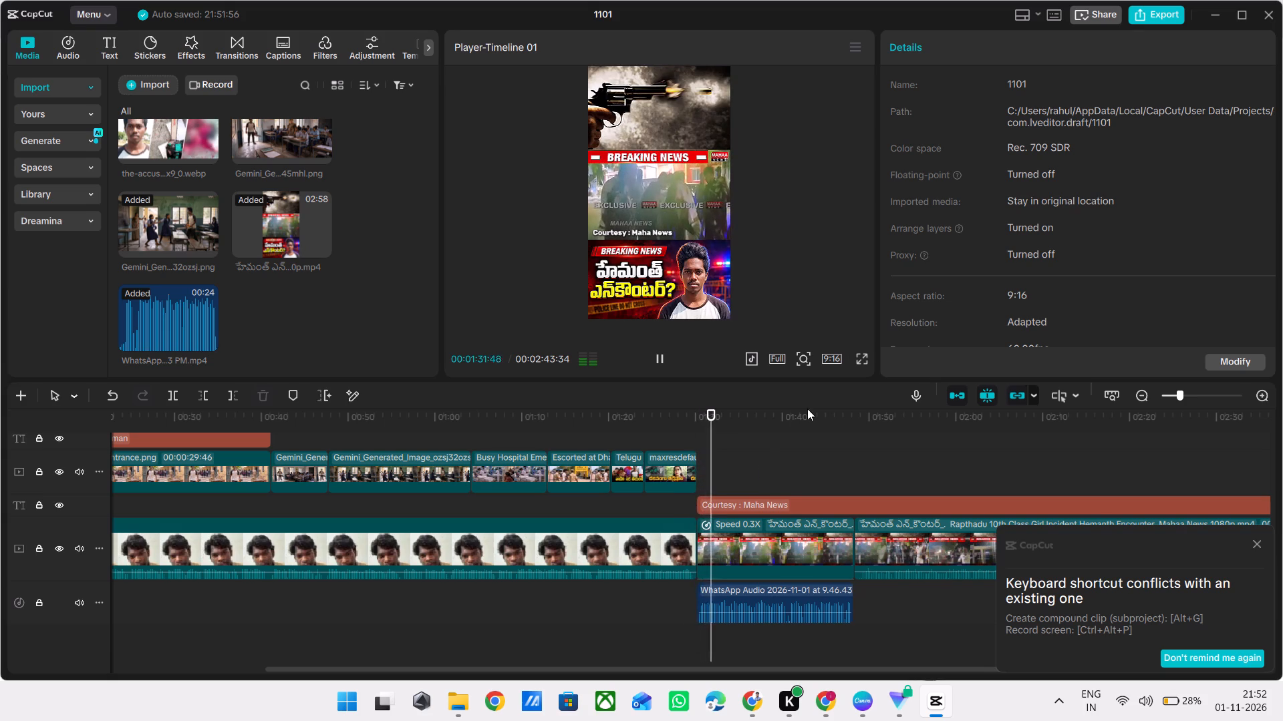
left_click(860, 360)
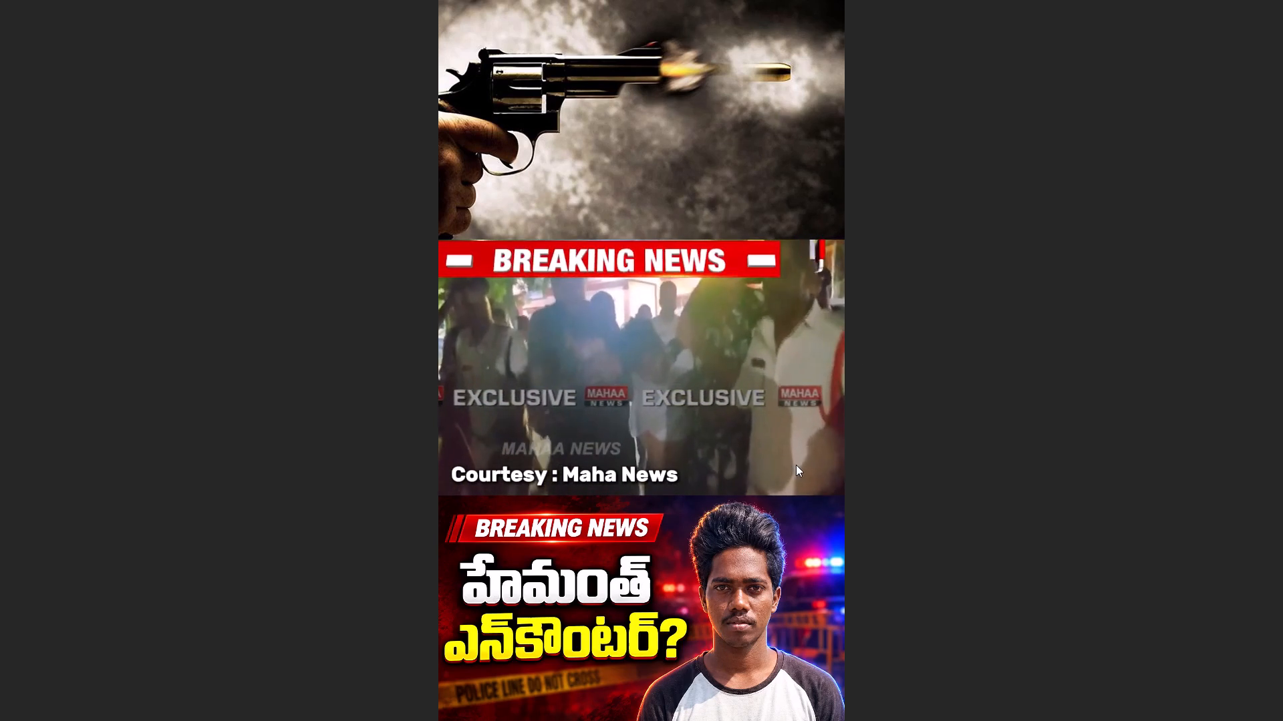
key("Escape")
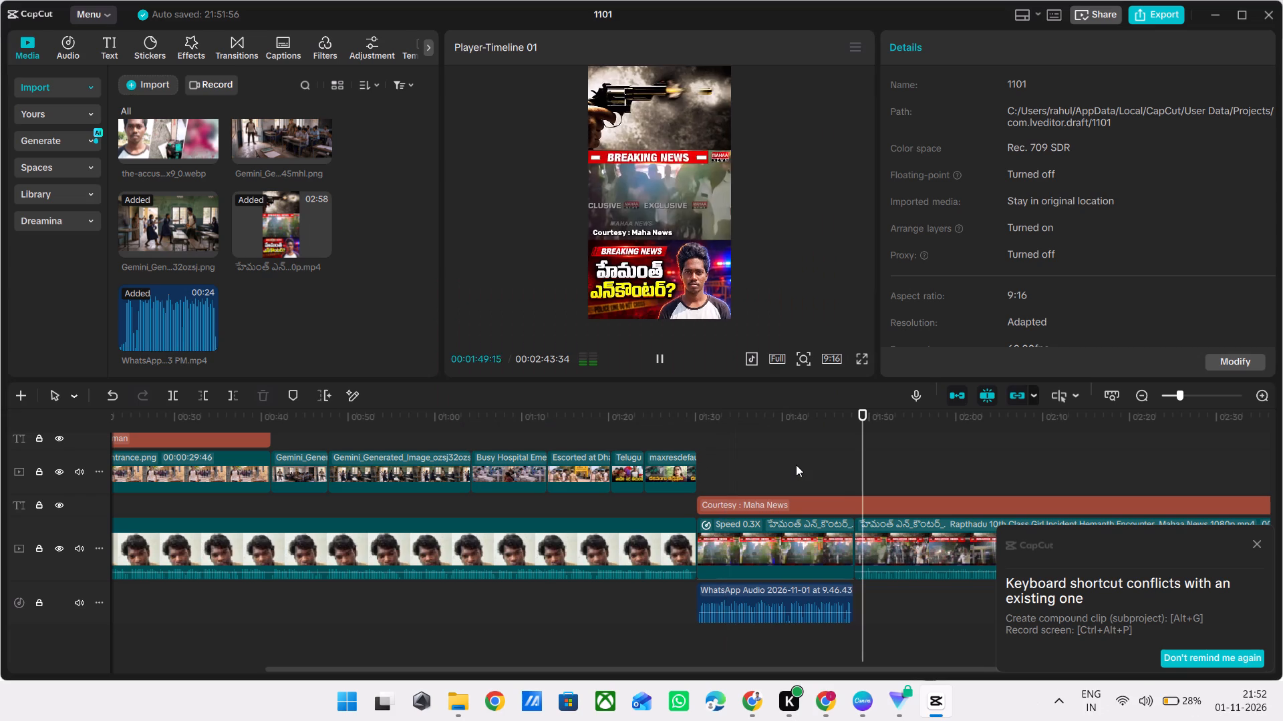
Replay the slowed Mahaa News segment from about 1:39 and check how the WhatsApp audio ends against it.
scroll(827, 513, "up", 3, "ctrl")
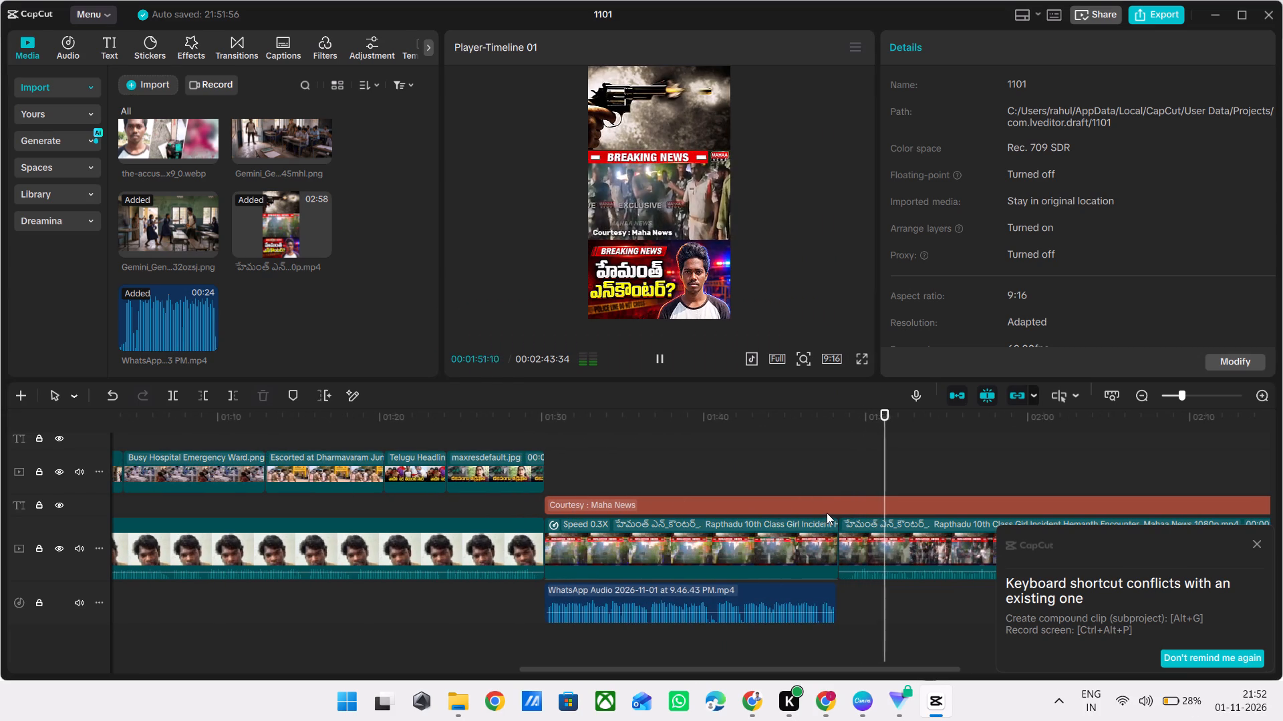
left_click(783, 585)
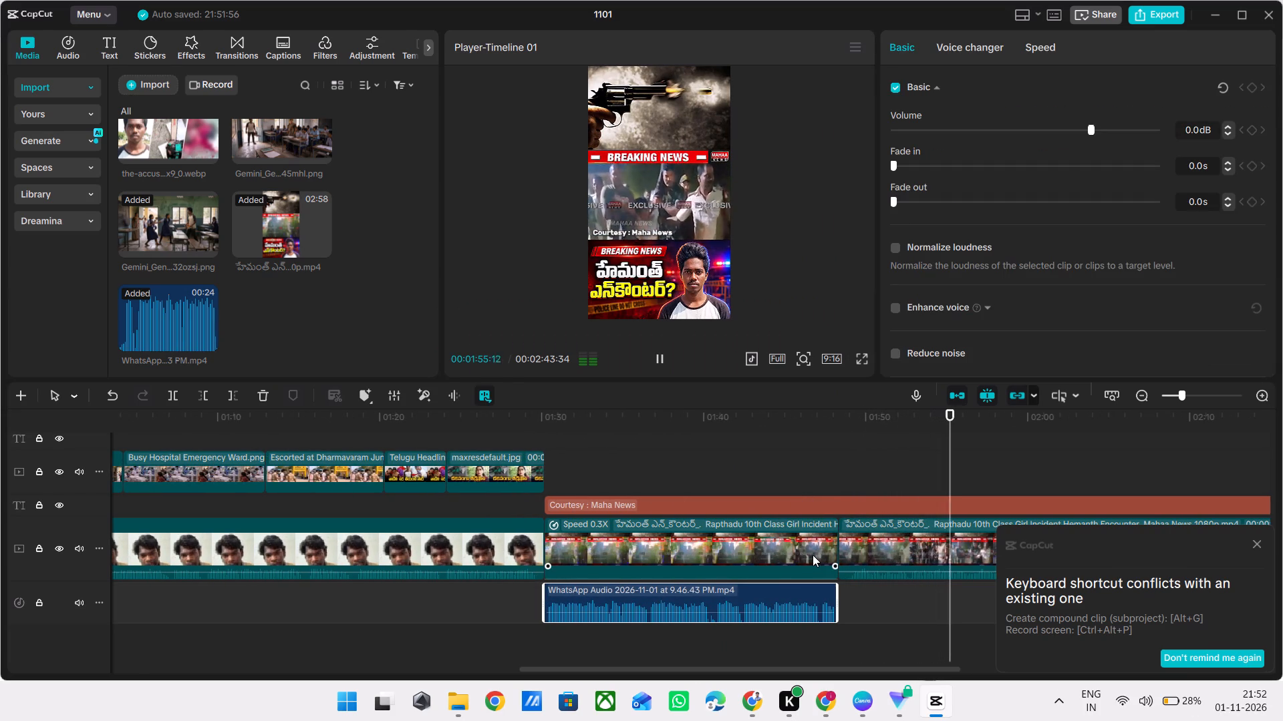
left_click(810, 556)
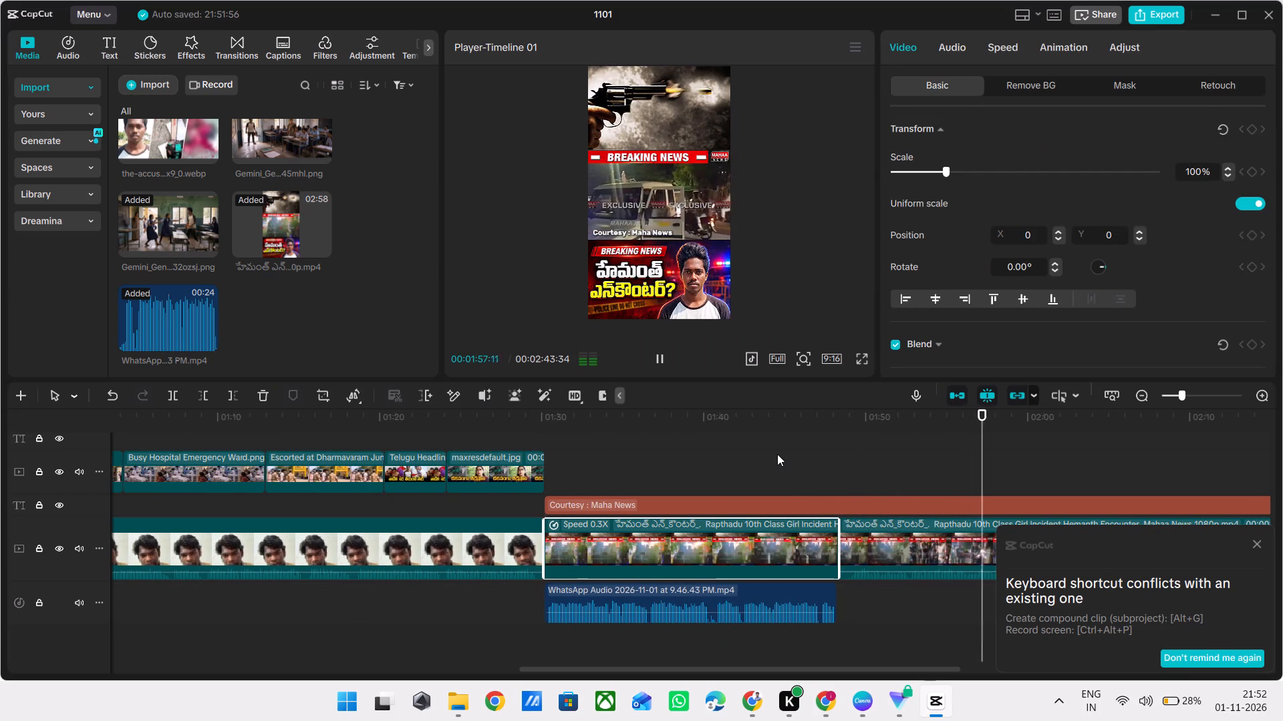
left_click(777, 454)
left_click_drag(777, 454, 695, 454)
key("space")
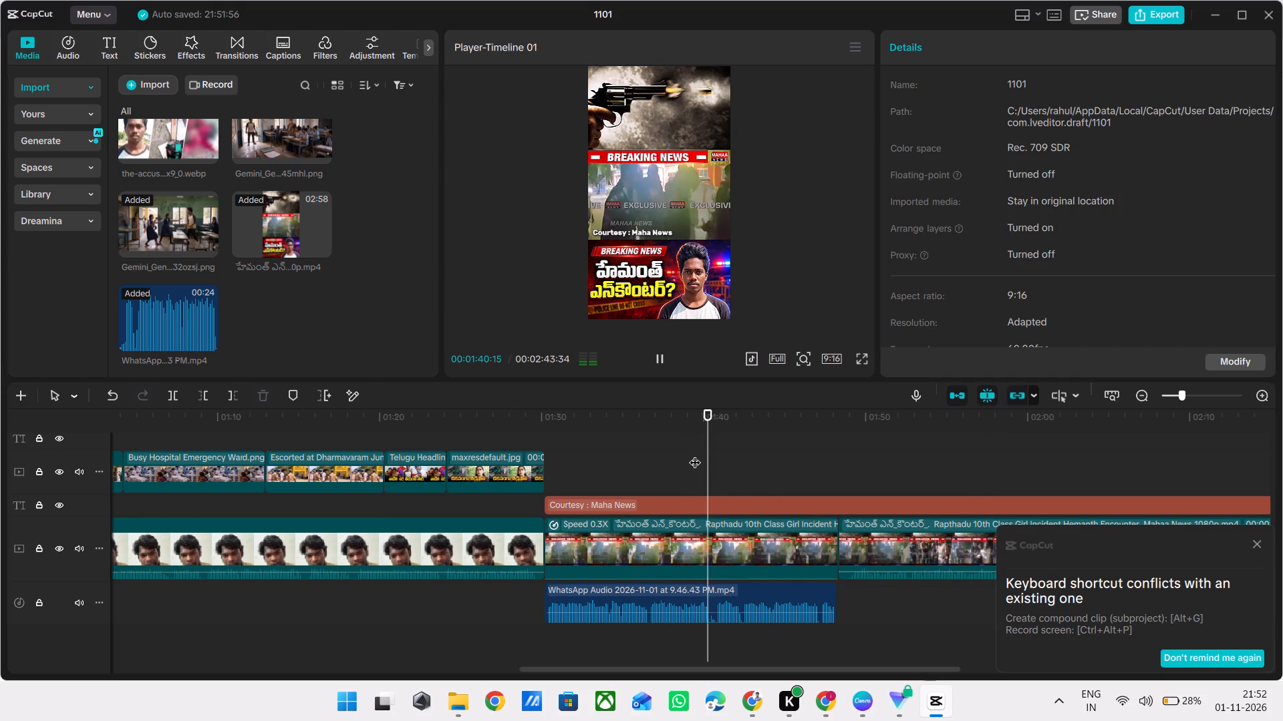
scroll(611, 480, "down", 5, "ctrl")
scroll(611, 480, "left", 1)
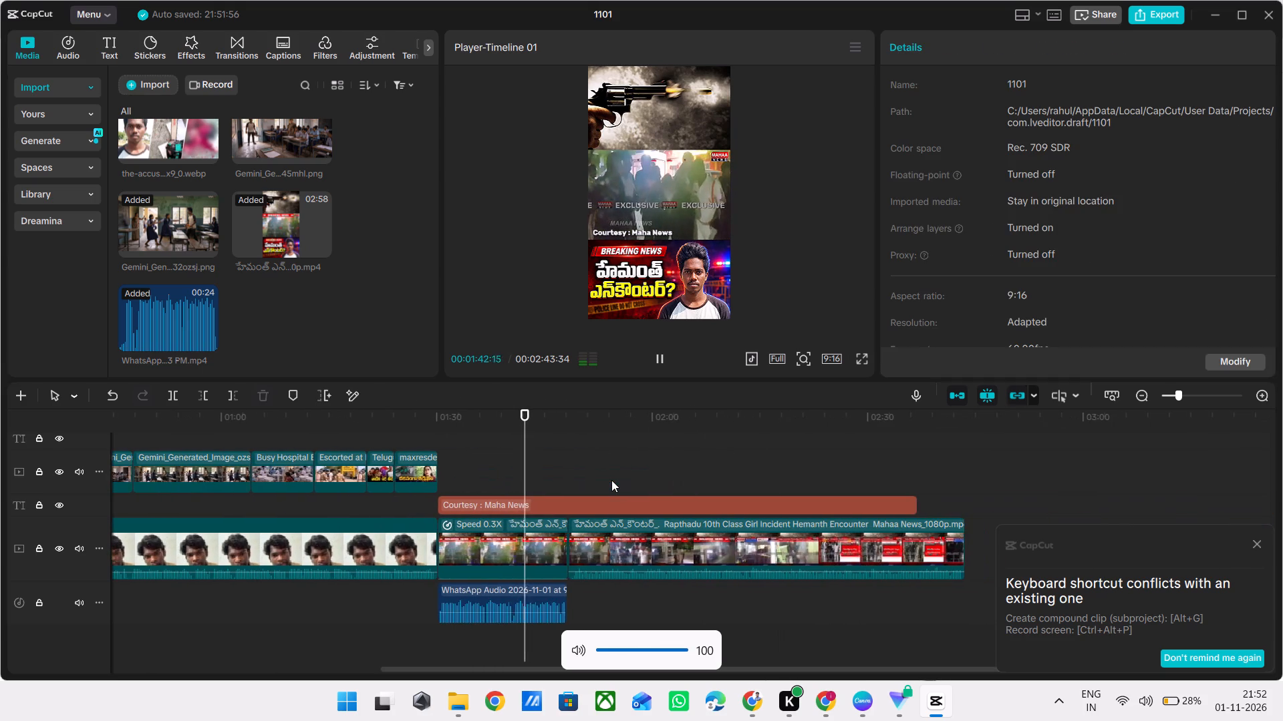
scroll(611, 480, "up", 6, "ctrl")
scroll(611, 480, "left", 1)
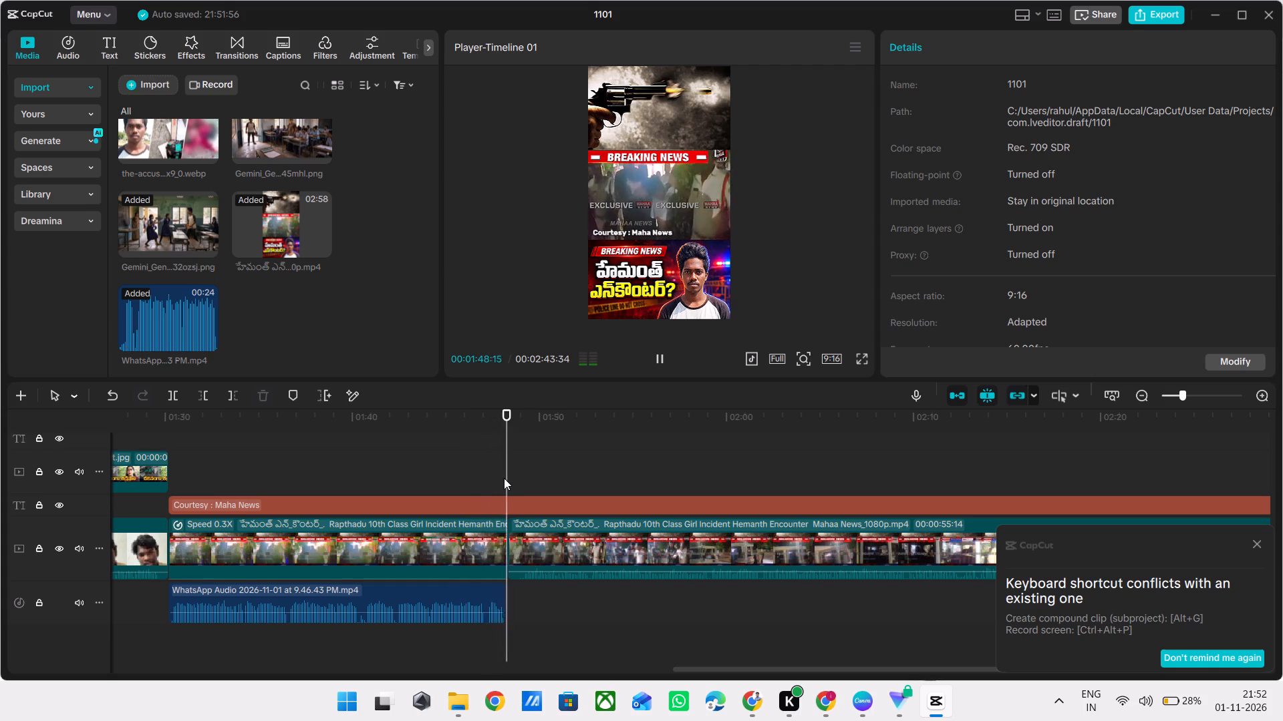
Extend the end of the "Courtesy : Maha News" caption to the end of the Mahaa News clip.
scroll(504, 478, "left", 1)
scroll(504, 478, "down", 4, "ctrl")
scroll(504, 478, "left", 1)
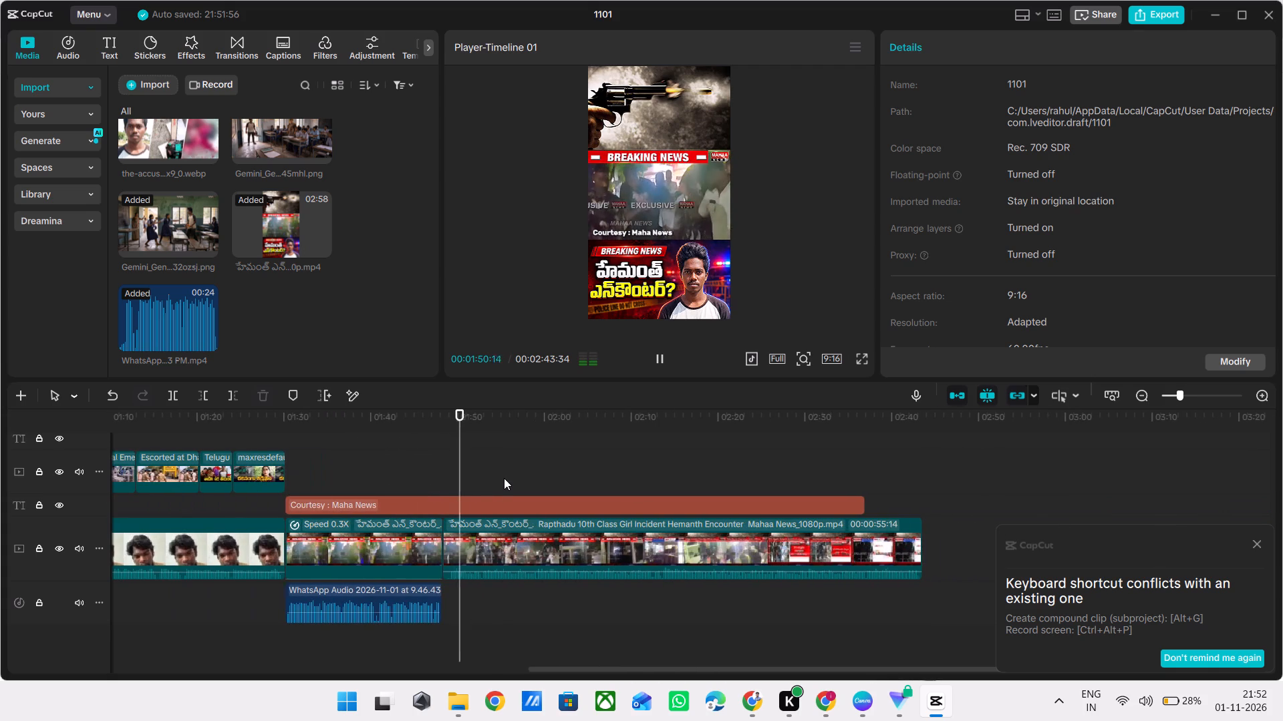
scroll(504, 478, "left", 1)
left_click(837, 508)
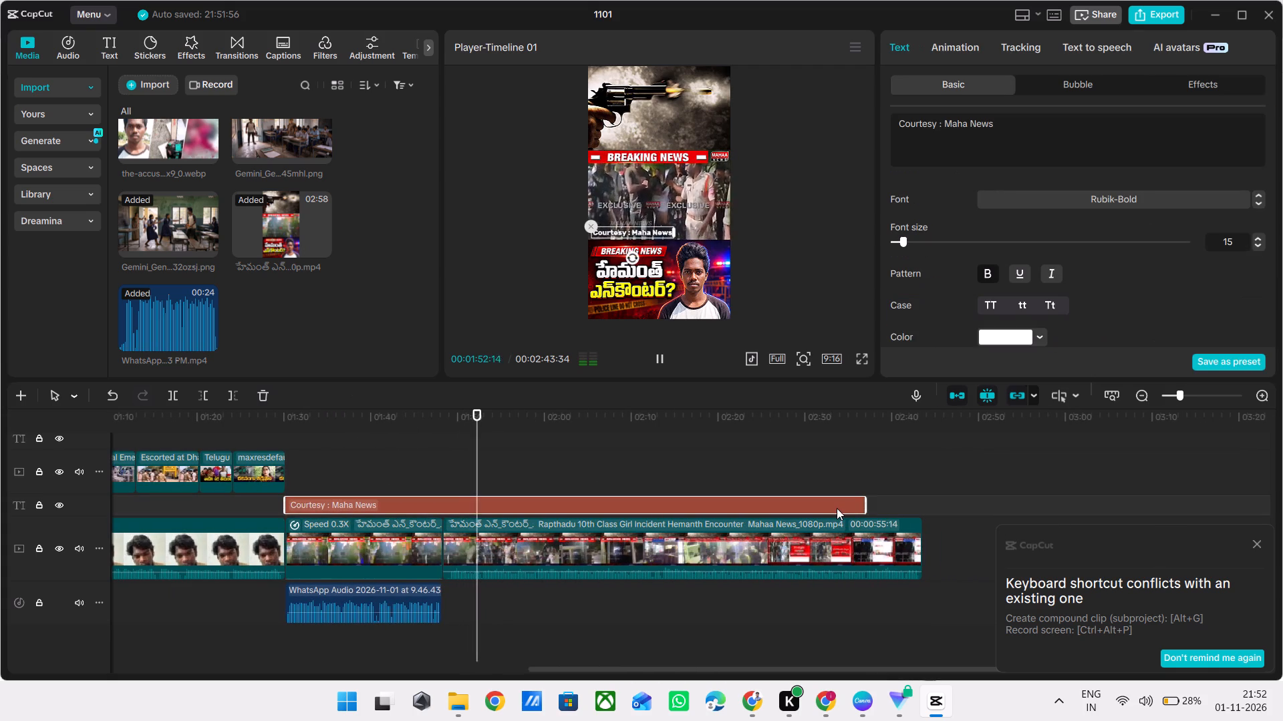
left_click_drag(867, 503, 925, 507)
key("space")
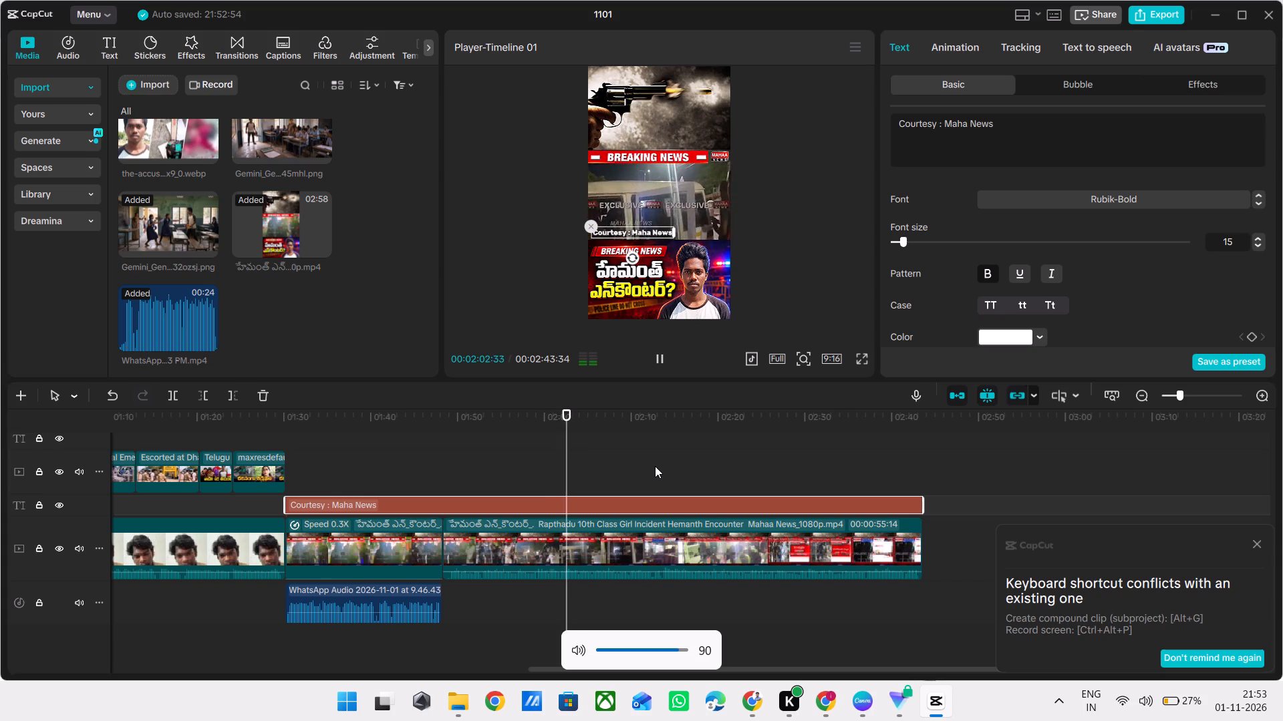
Play back the opening seconds of the video from the start of the timeline.
scroll(625, 475, "down", 4, "ctrl")
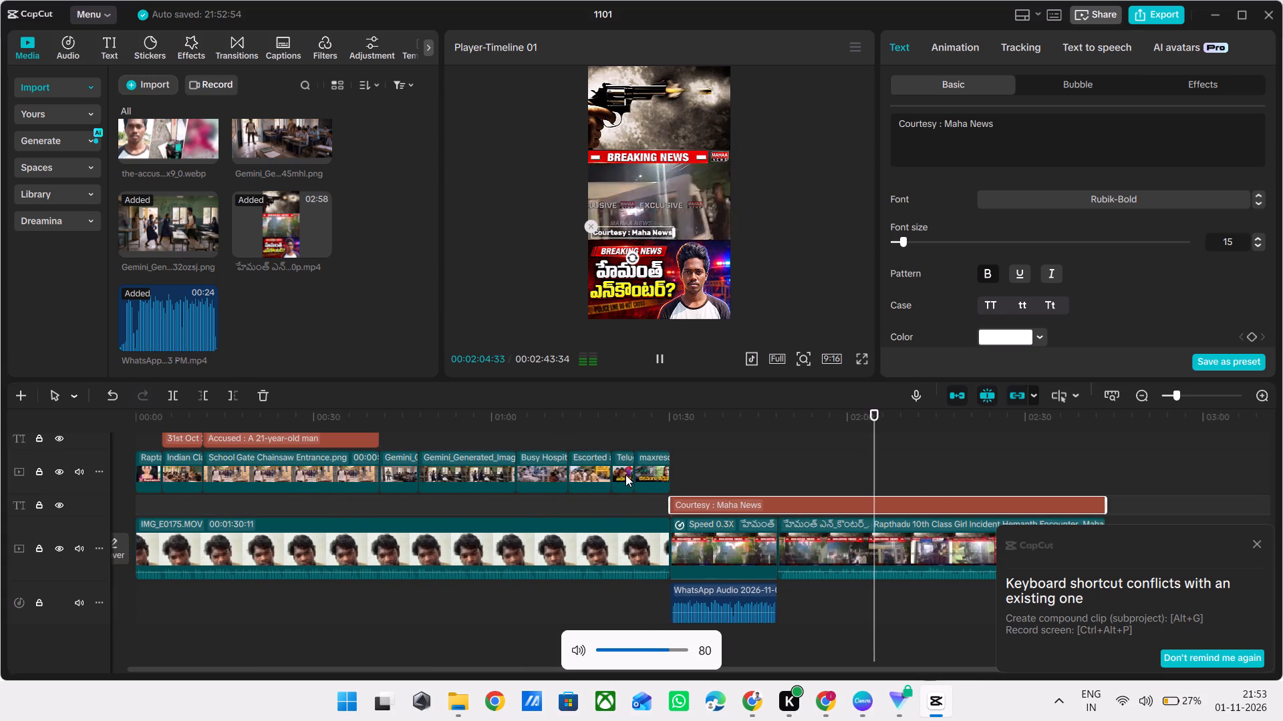
scroll(625, 475, "up", 1)
scroll(625, 475, "down", 2, "ctrl")
double_click(394, 459)
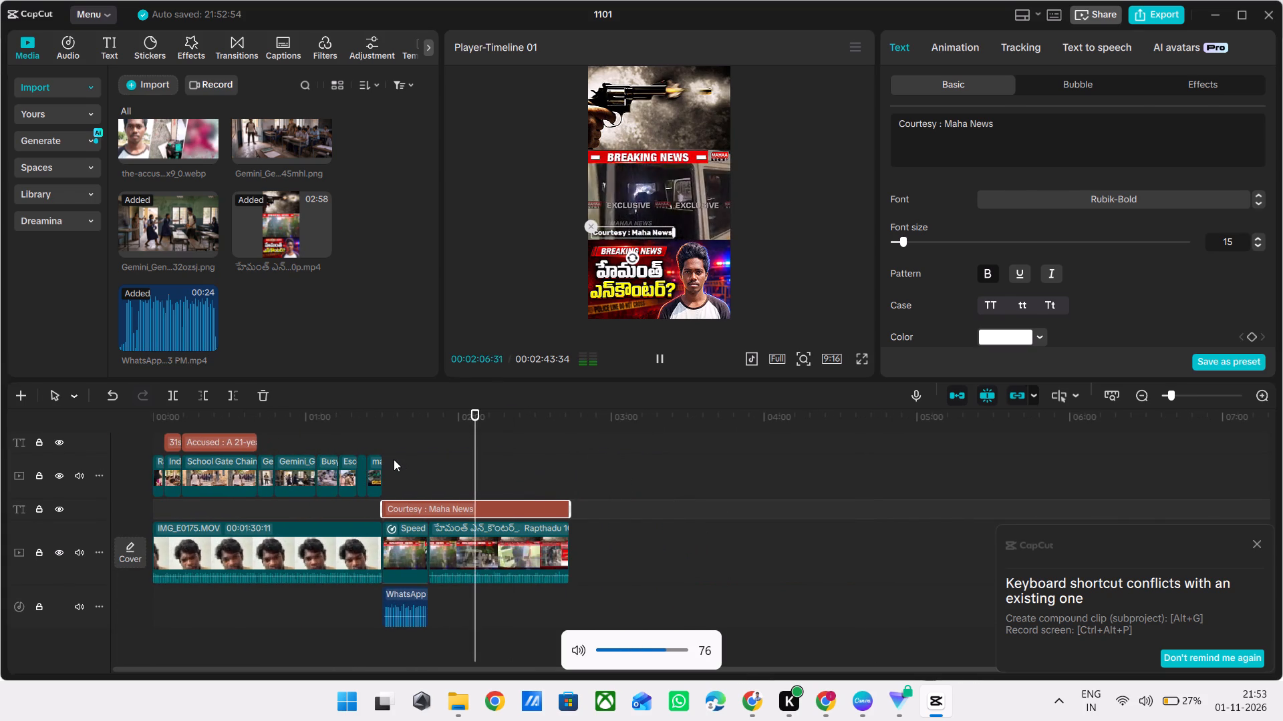
left_click_drag(394, 459, 31, 491)
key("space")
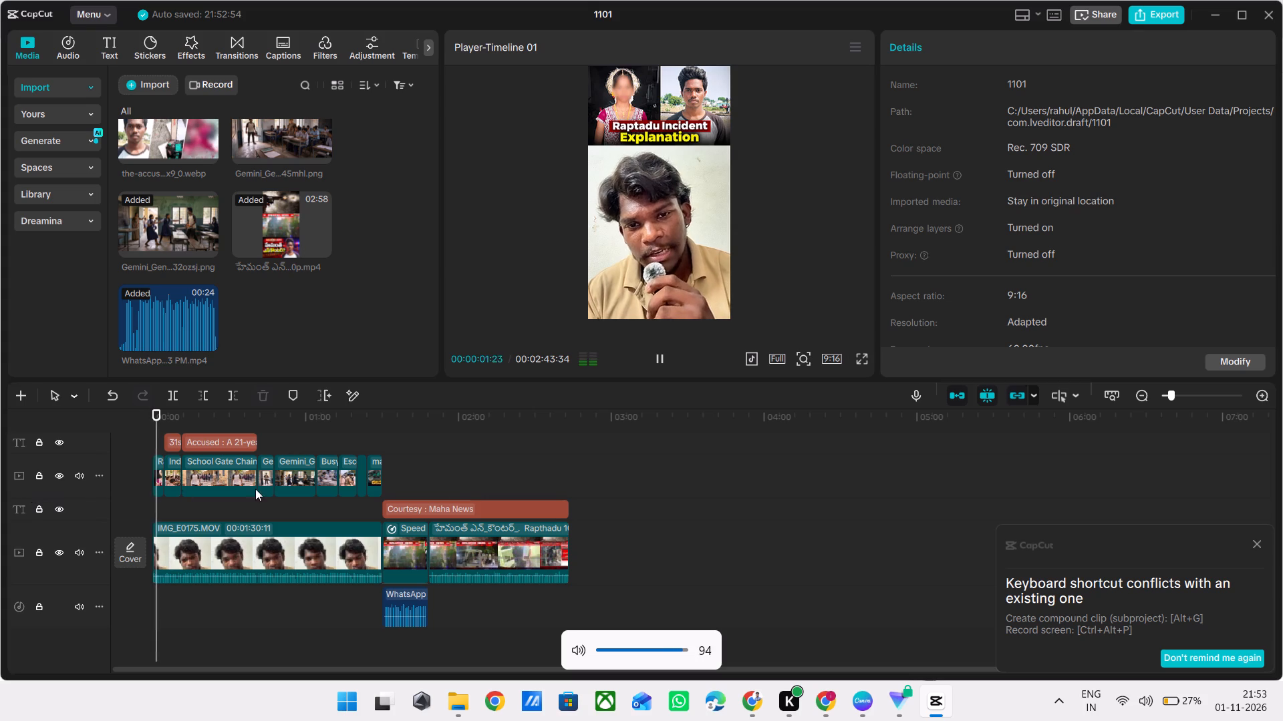
scroll(542, 476, "up", 7, "ctrl")
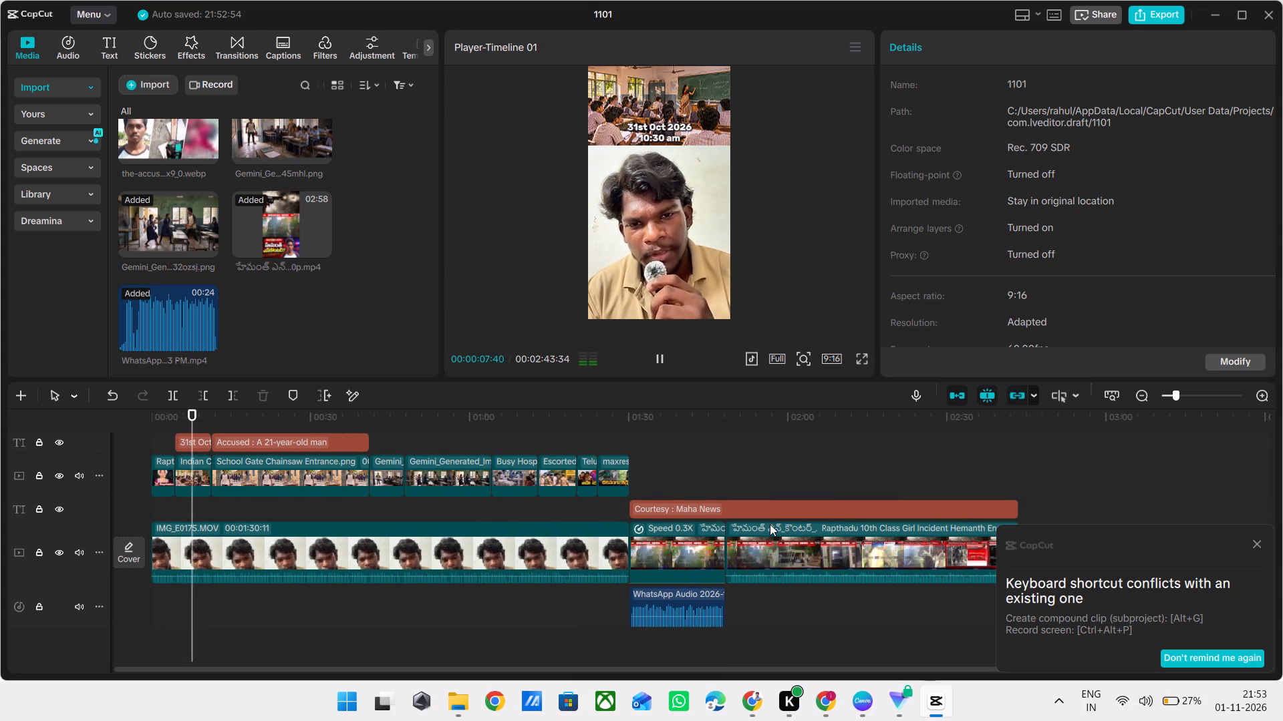
Raise the WhatsApp audio clip's volume to 5.0 dB and play the passage from about 1:28 to hear it.
left_click(618, 430)
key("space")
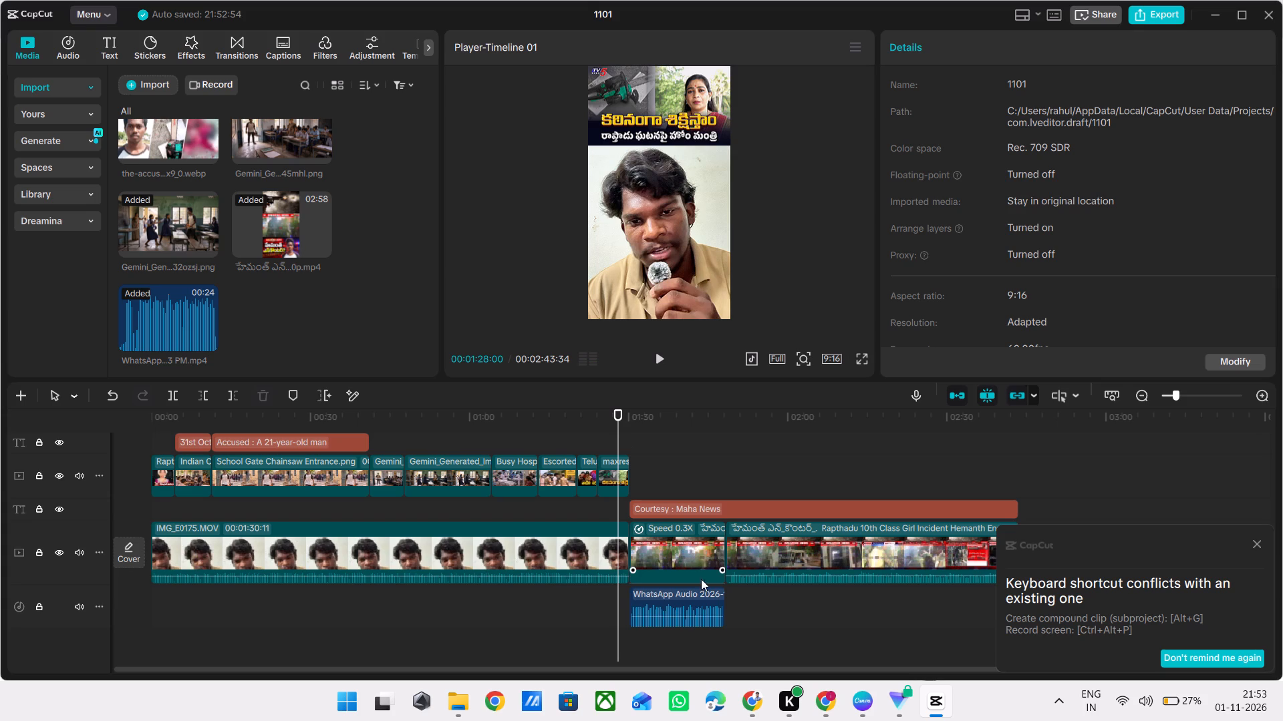
left_click(692, 608)
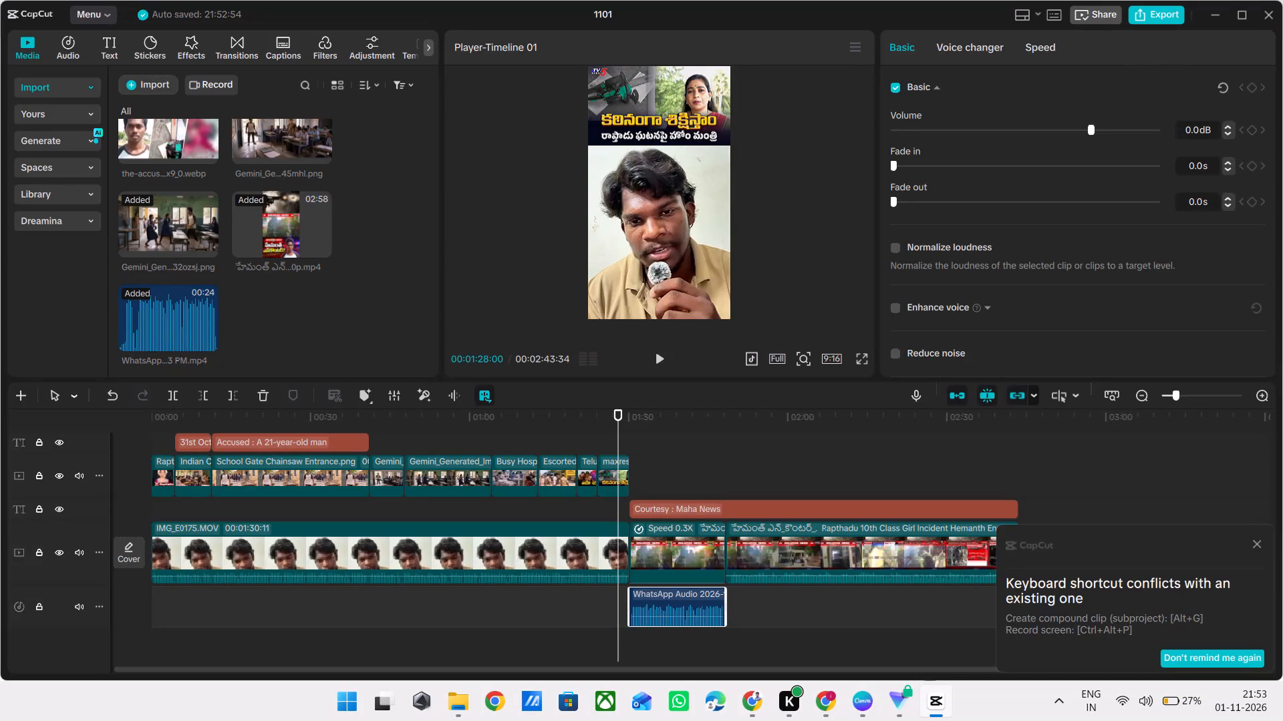
left_click_drag(1198, 134, 1145, 129)
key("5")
key("Return")
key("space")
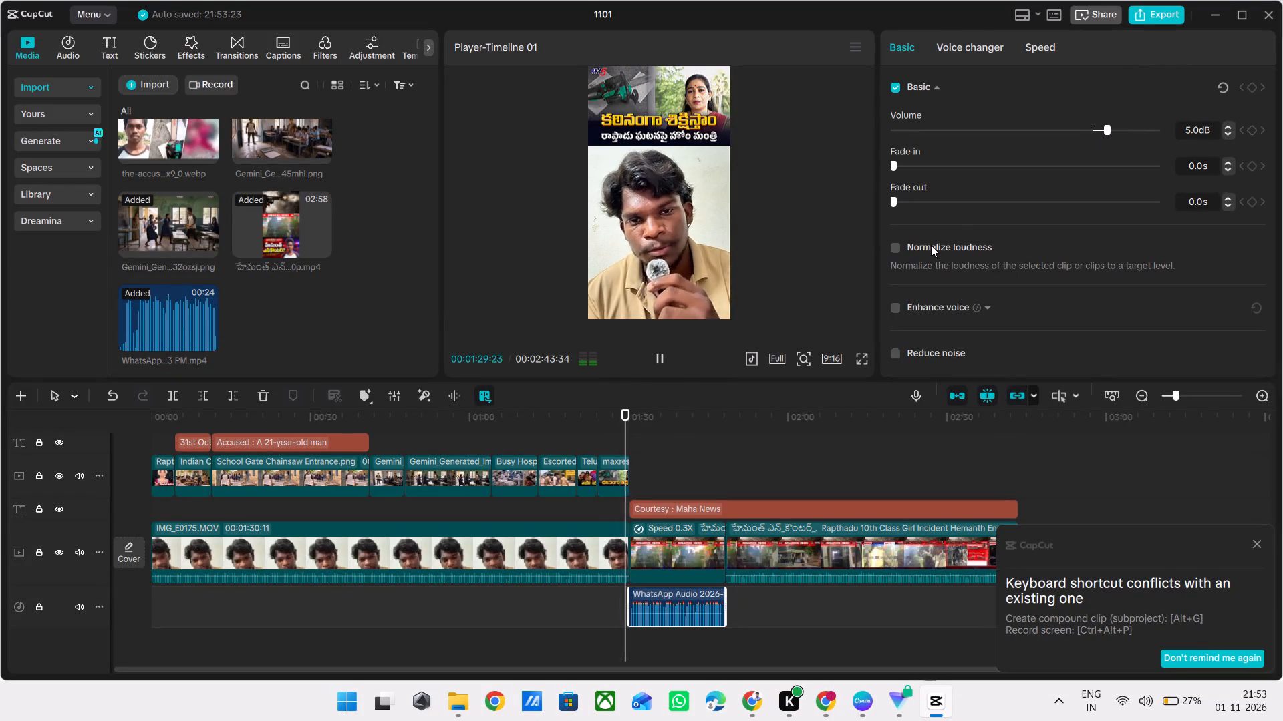
Shift the WhatsApp audio clip slightly earlier so it starts just before the slowed Mahaa News segment.
scroll(750, 351, "up", 8, "ctrl")
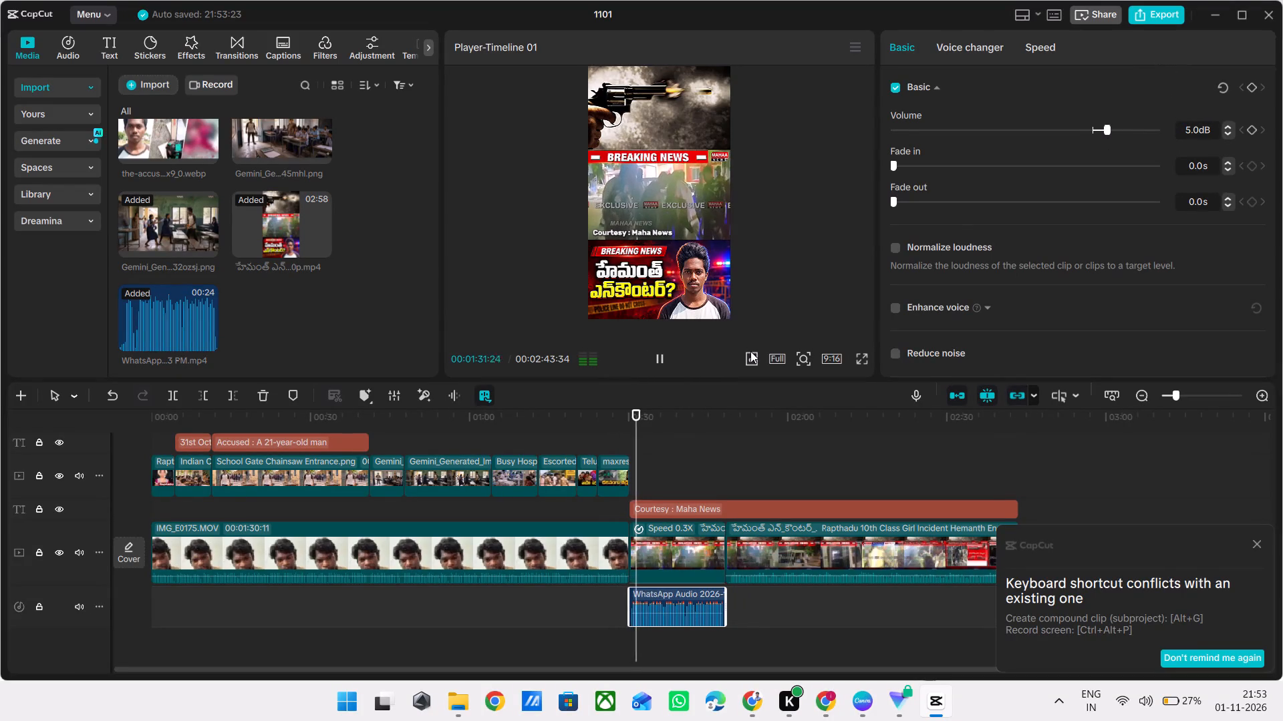
scroll(672, 471, "up", 14, "ctrl")
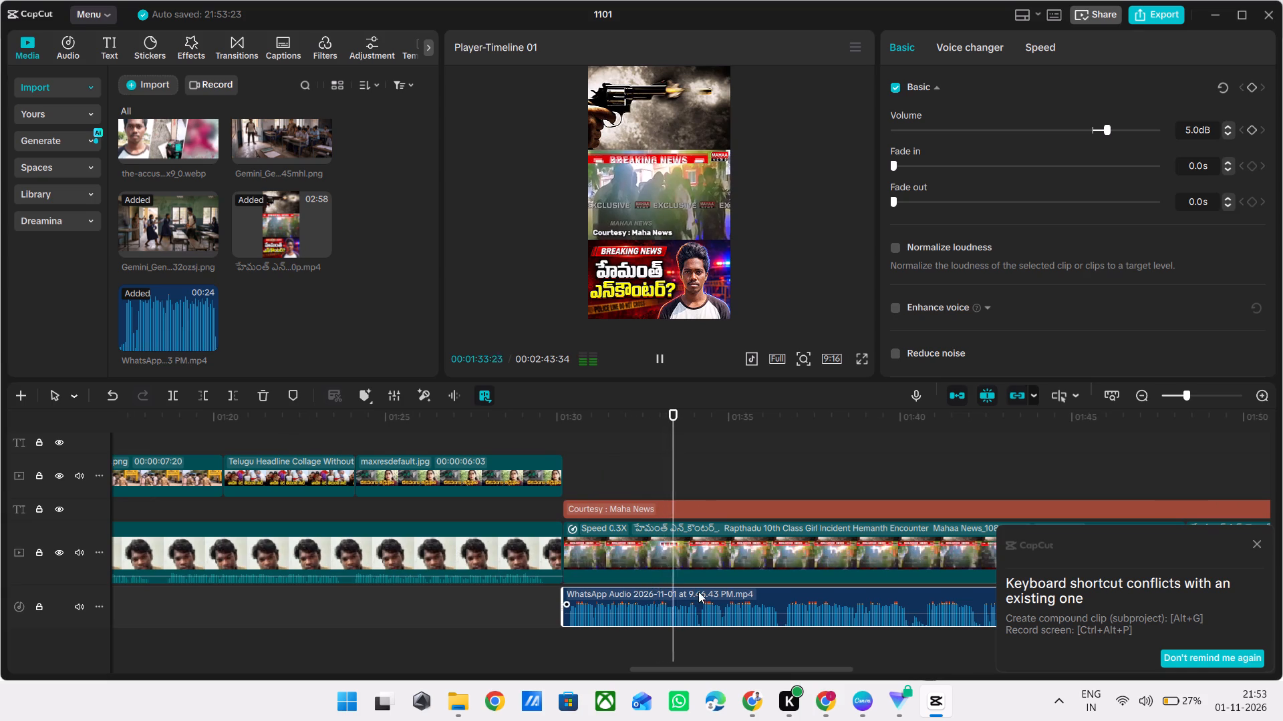
left_click_drag(737, 602, 727, 602)
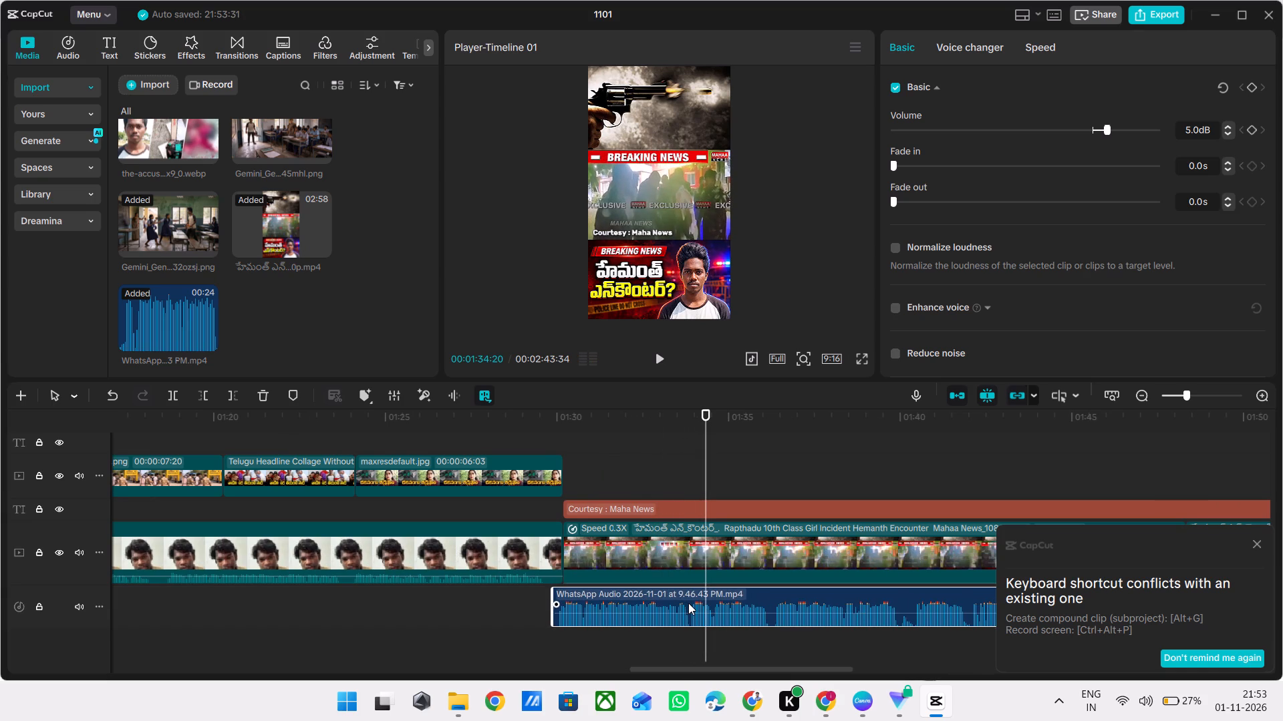
Trim the ends of the talking-head clip and the maxresdefault.jpg image above it to 00:01:29:51, where the WhatsApp audio begins.
double_click(689, 606)
left_click(529, 420)
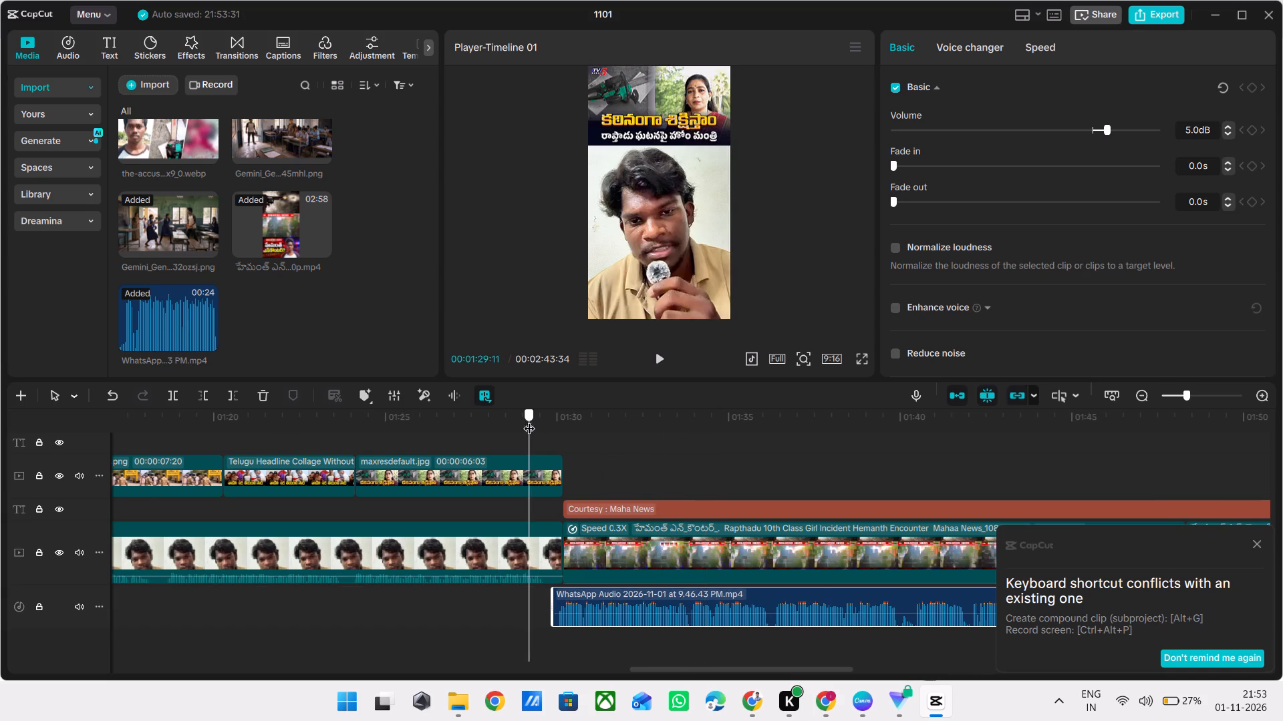
key("space")
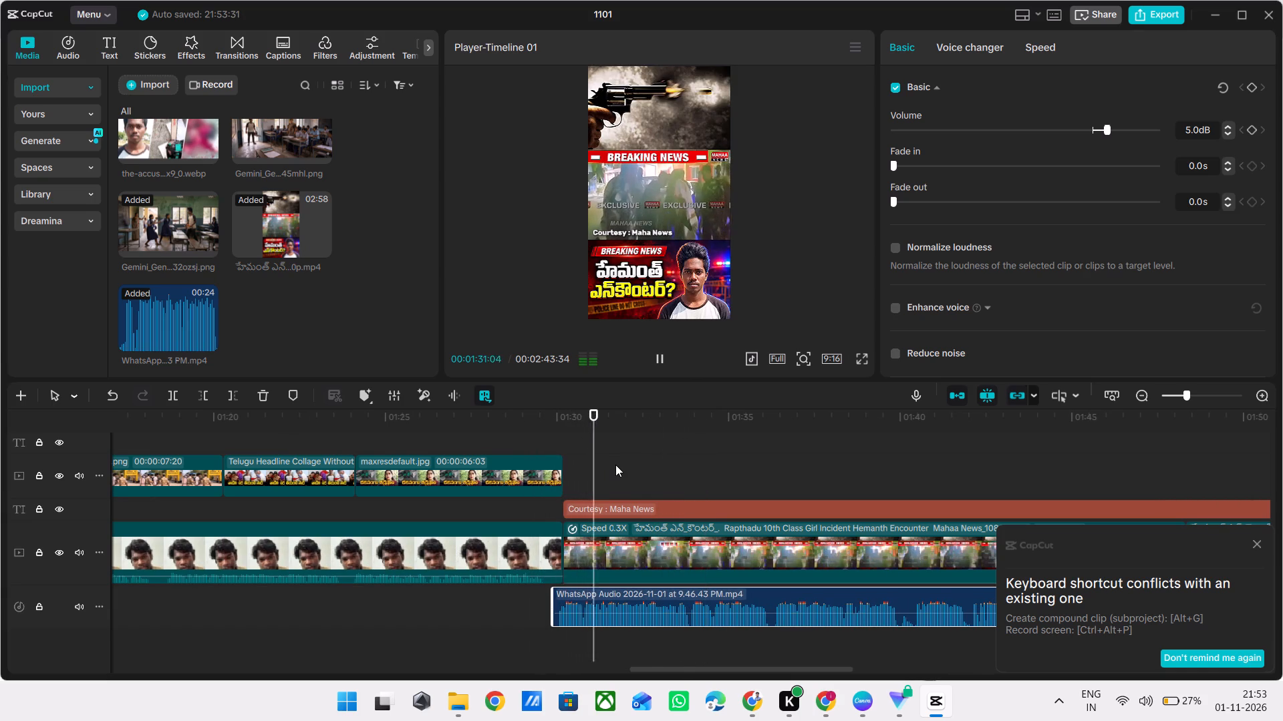
scroll(615, 465, "up", 10, "ctrl")
left_click(428, 431)
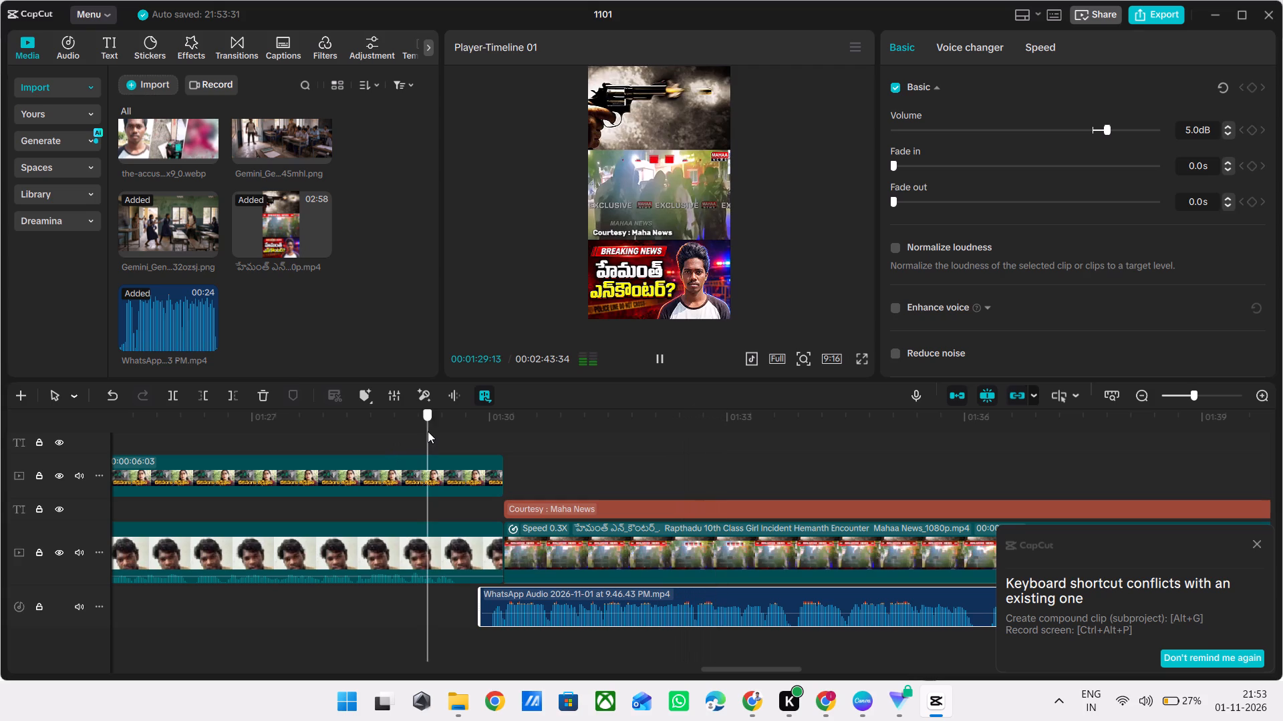
key("space")
key("space")
key("space")
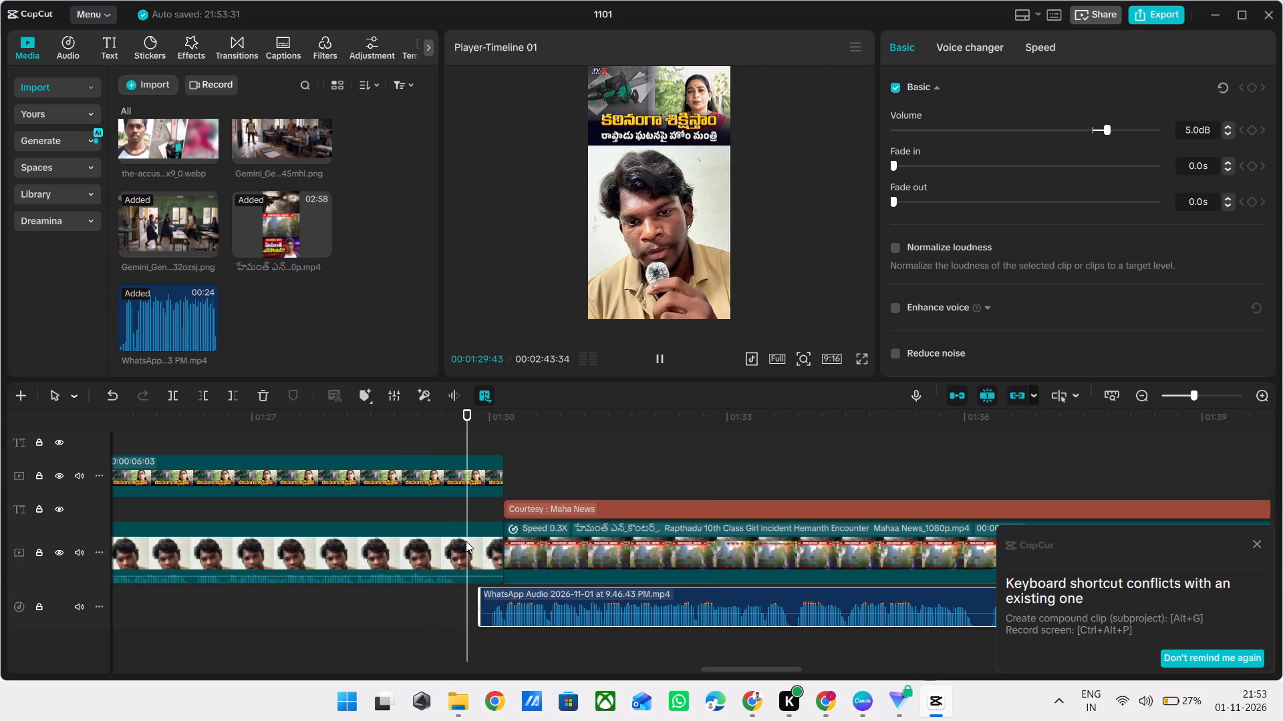
key("space")
left_click(466, 541)
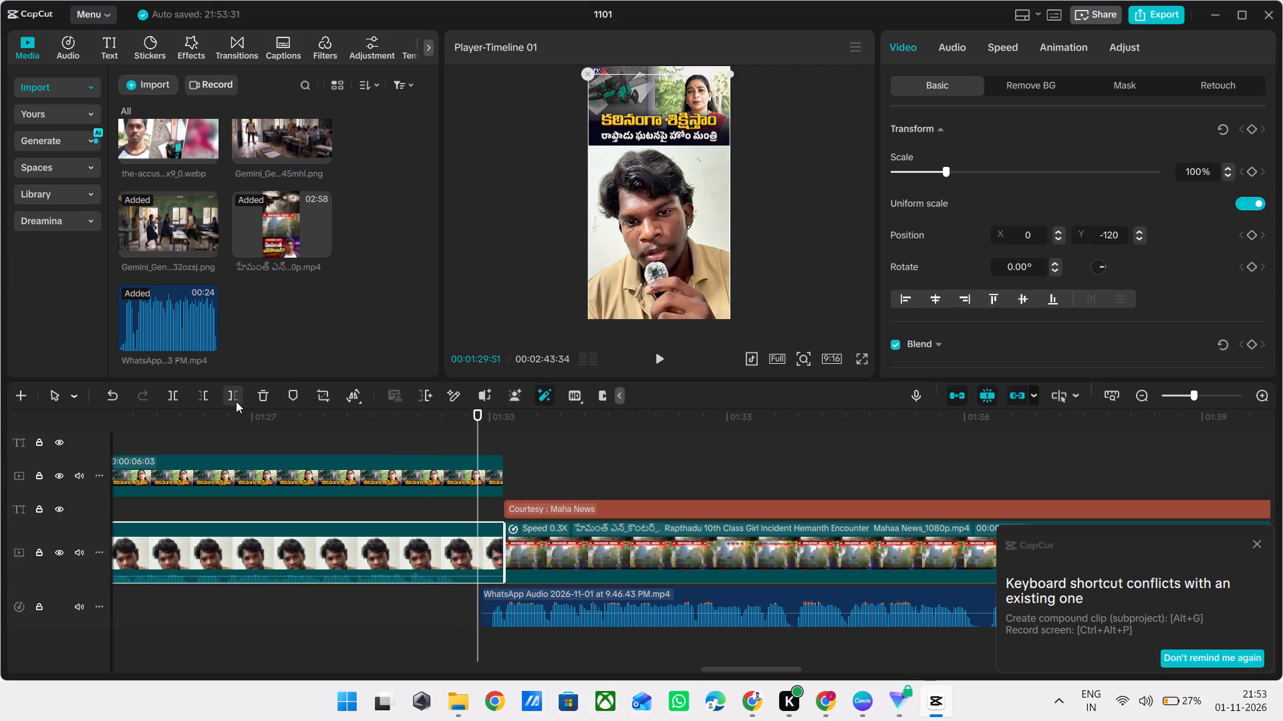
left_click(236, 401)
left_click(421, 465)
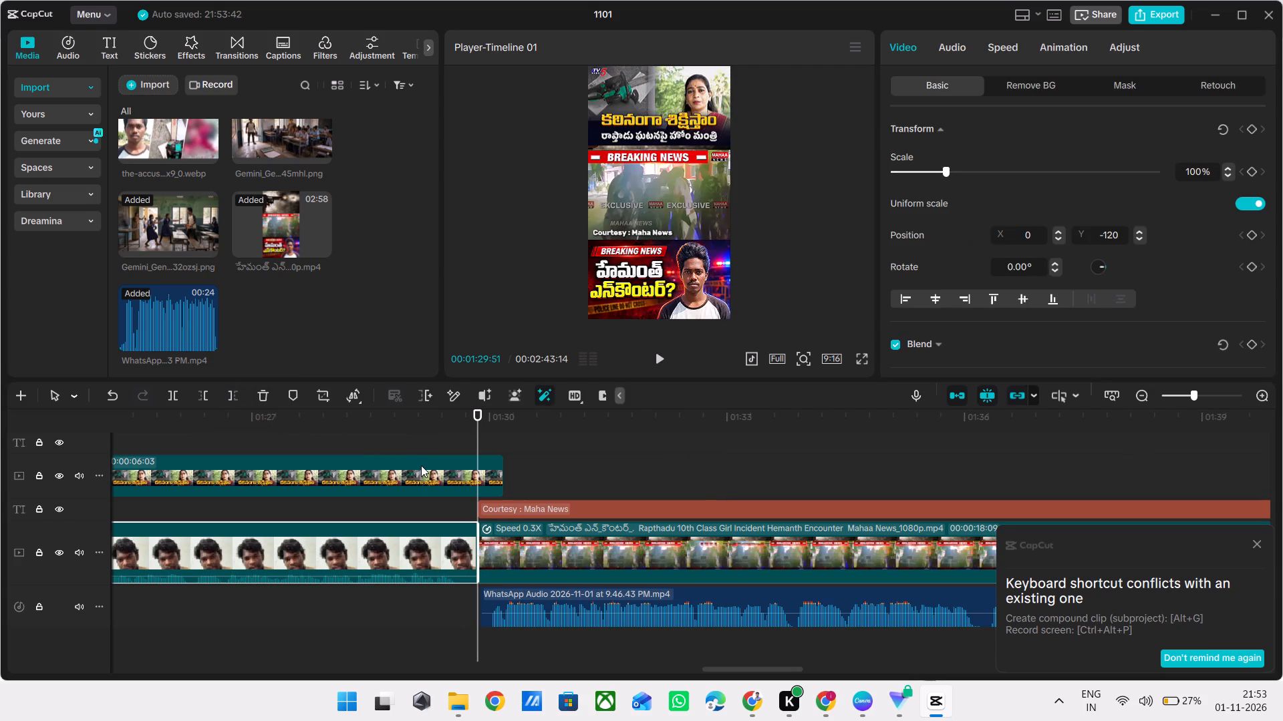
left_click(231, 391)
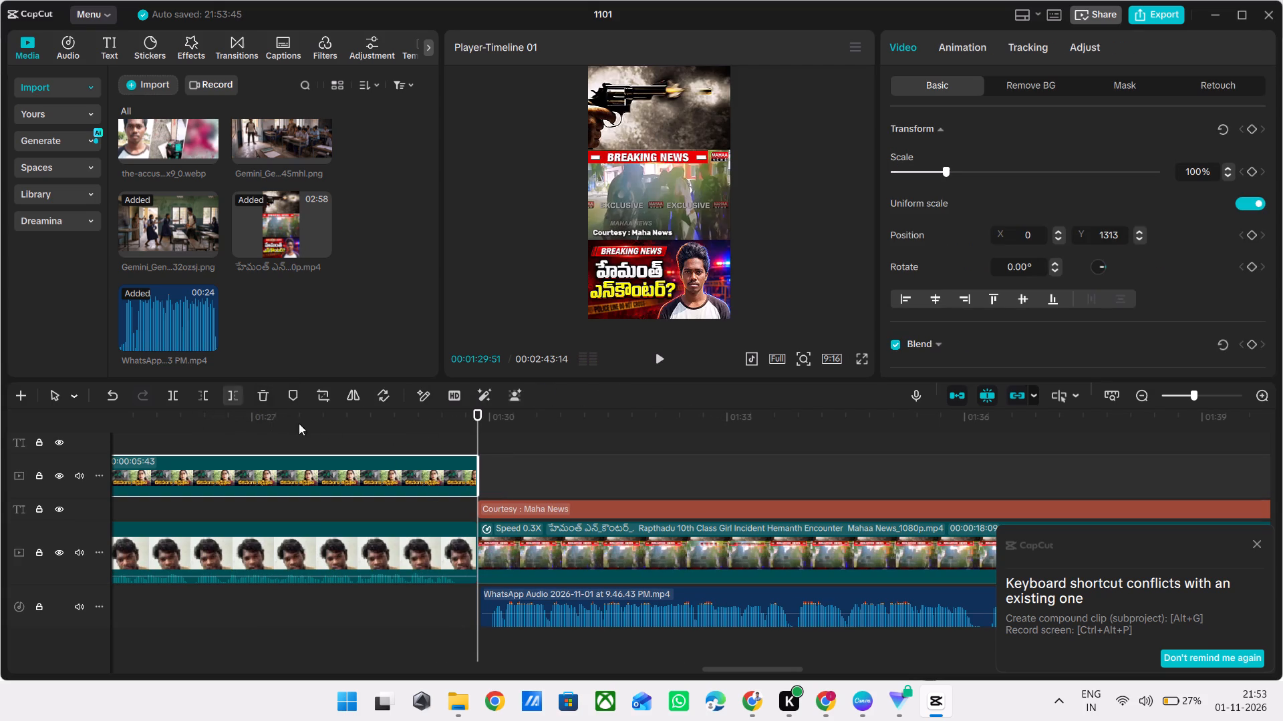
Set the WhatsApp audio clip's volume to 0.1 dB.
left_click(678, 612)
left_click_drag(678, 612, 647, 610)
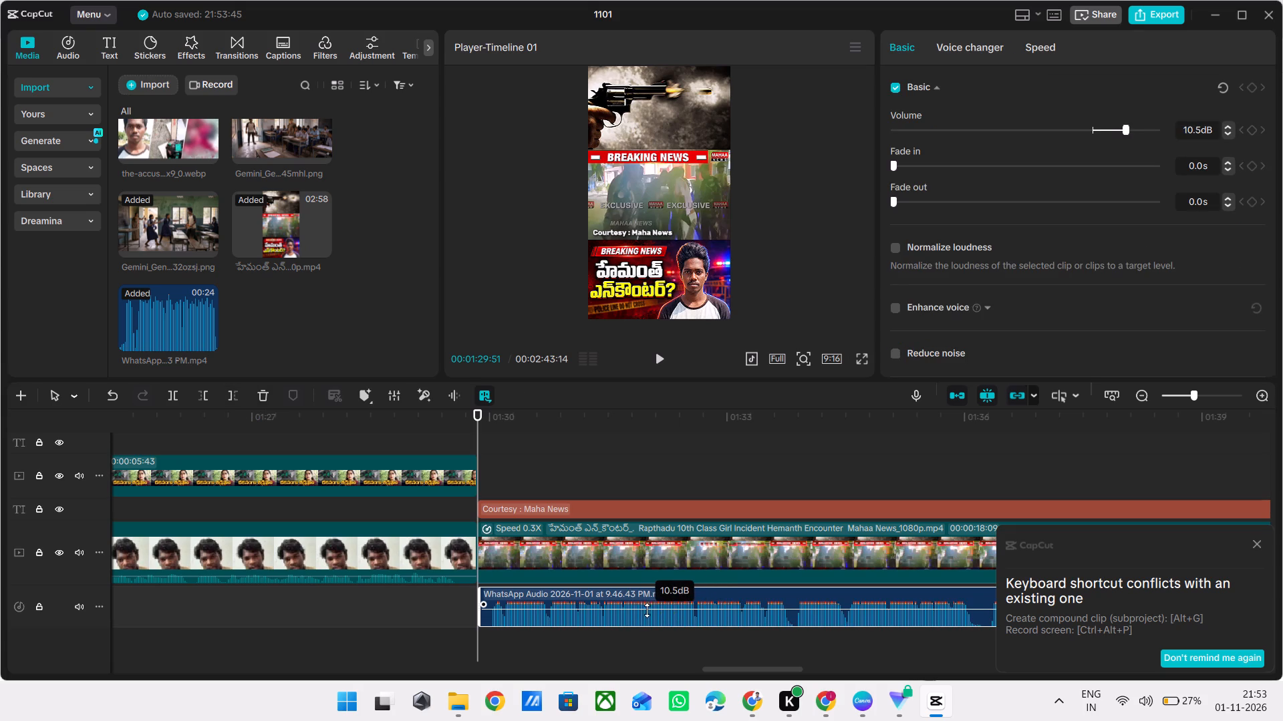
left_click_drag(647, 610, 649, 616)
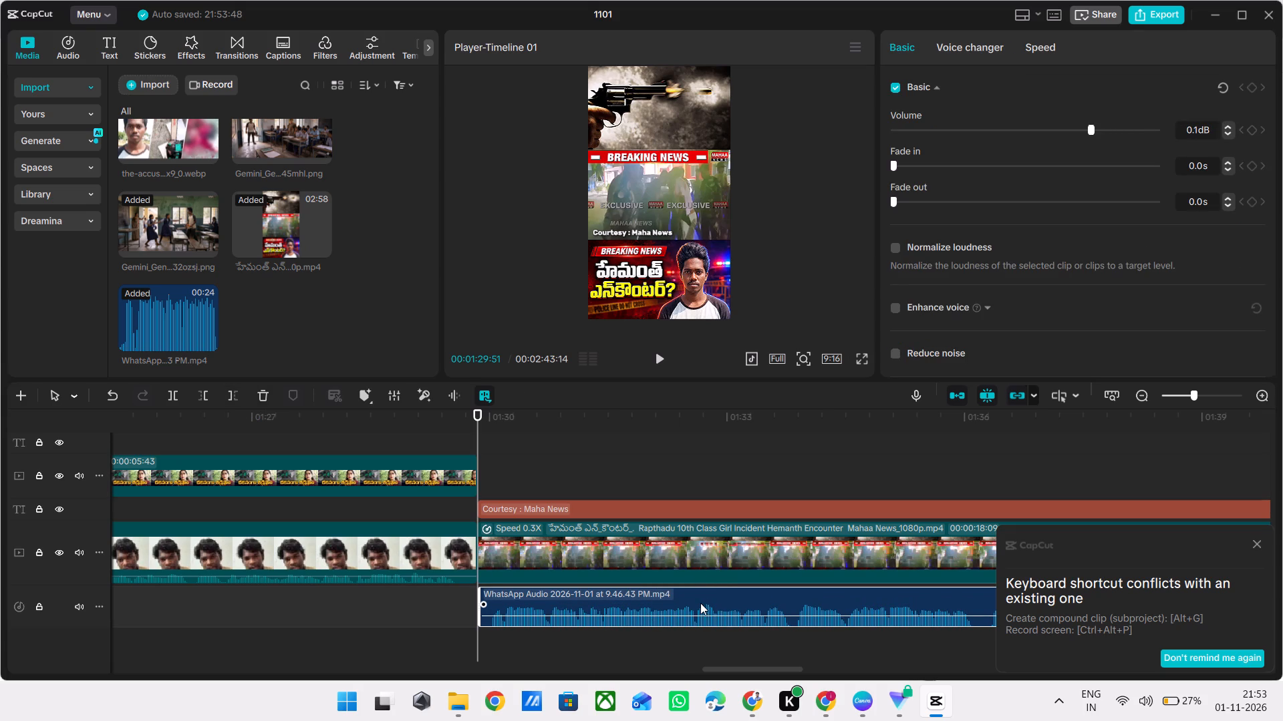
Shift the WhatsApp audio slightly earlier so it starts just before the Mahaa News clip.
left_click_drag(700, 603, 688, 601)
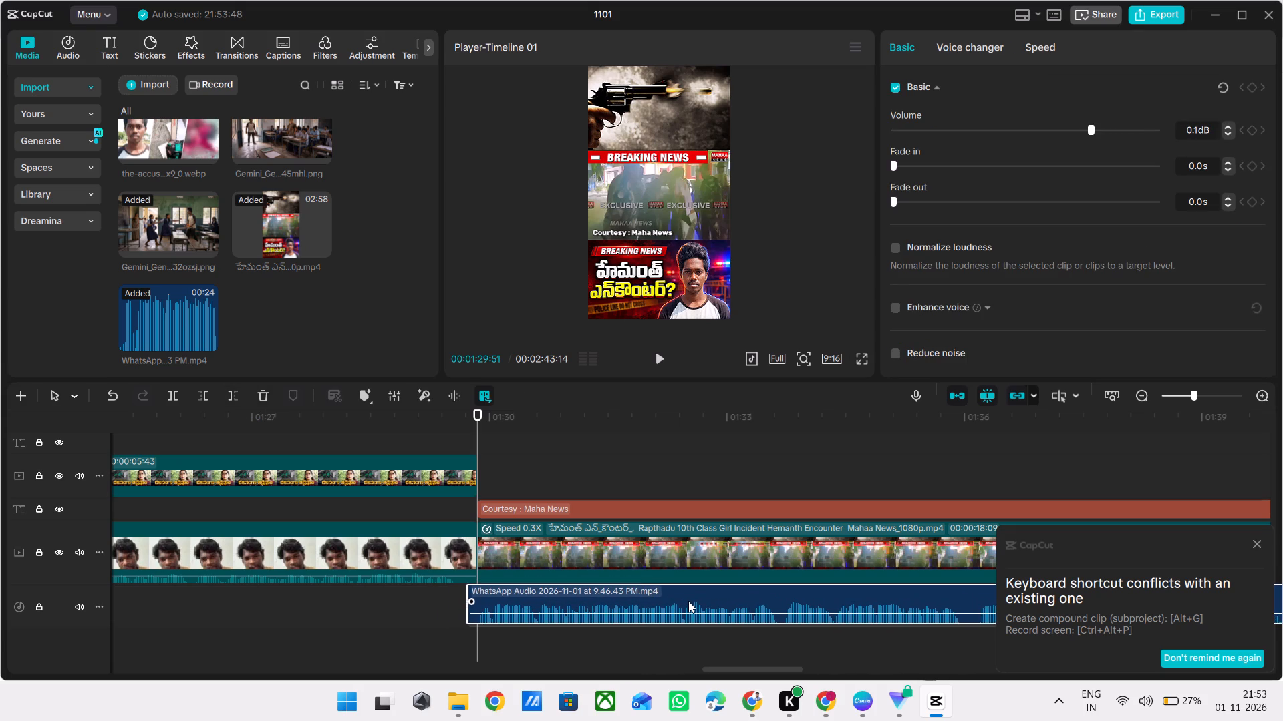
left_click_drag(688, 601, 686, 601)
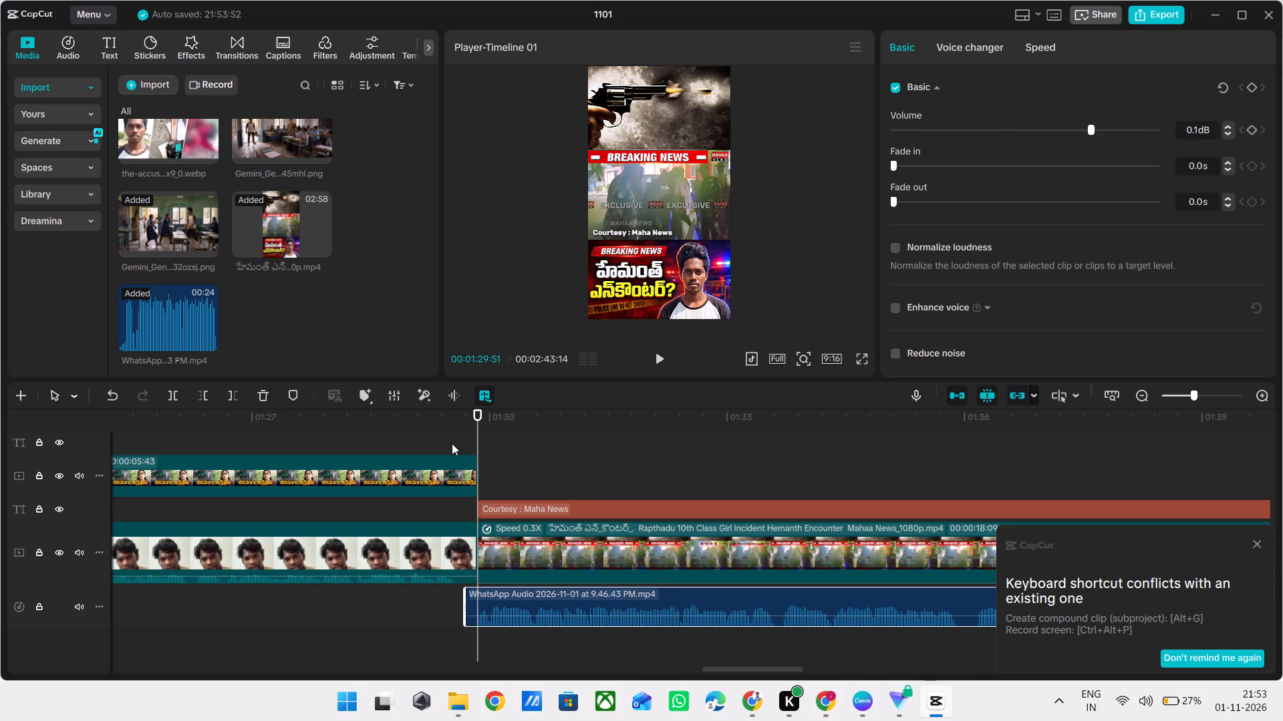
Preview the cut into the slowed Mahaa News segment with the WhatsApp audio, including in full screen, and dismiss the shortcut-conflict notification.
left_click(452, 443)
key("space")
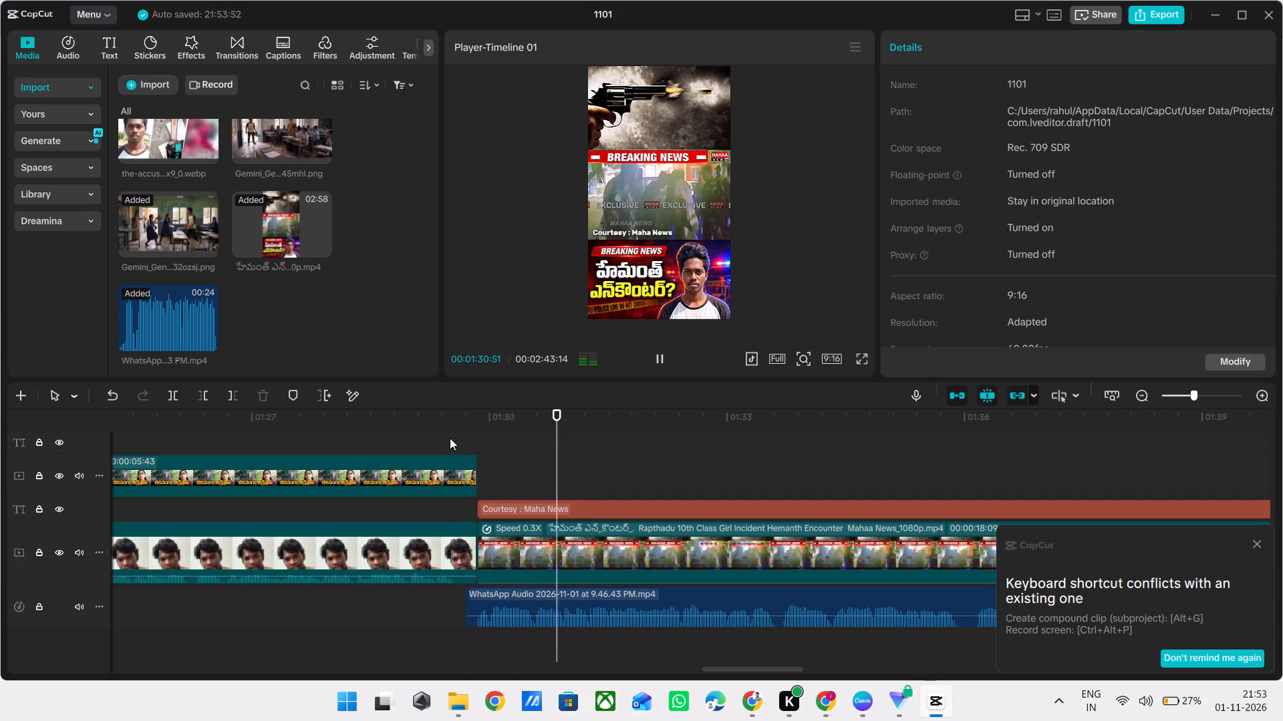
left_click(410, 432)
key("space")
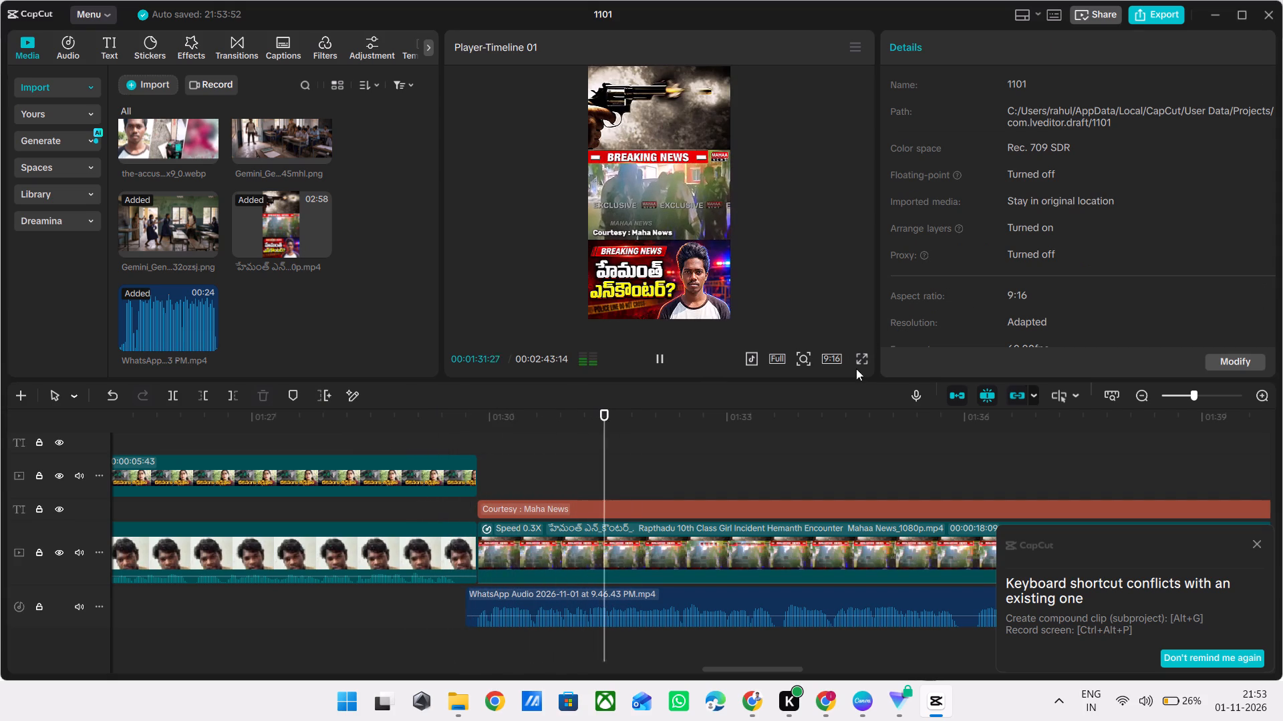
scroll(551, 488, "down", 9, "ctrl")
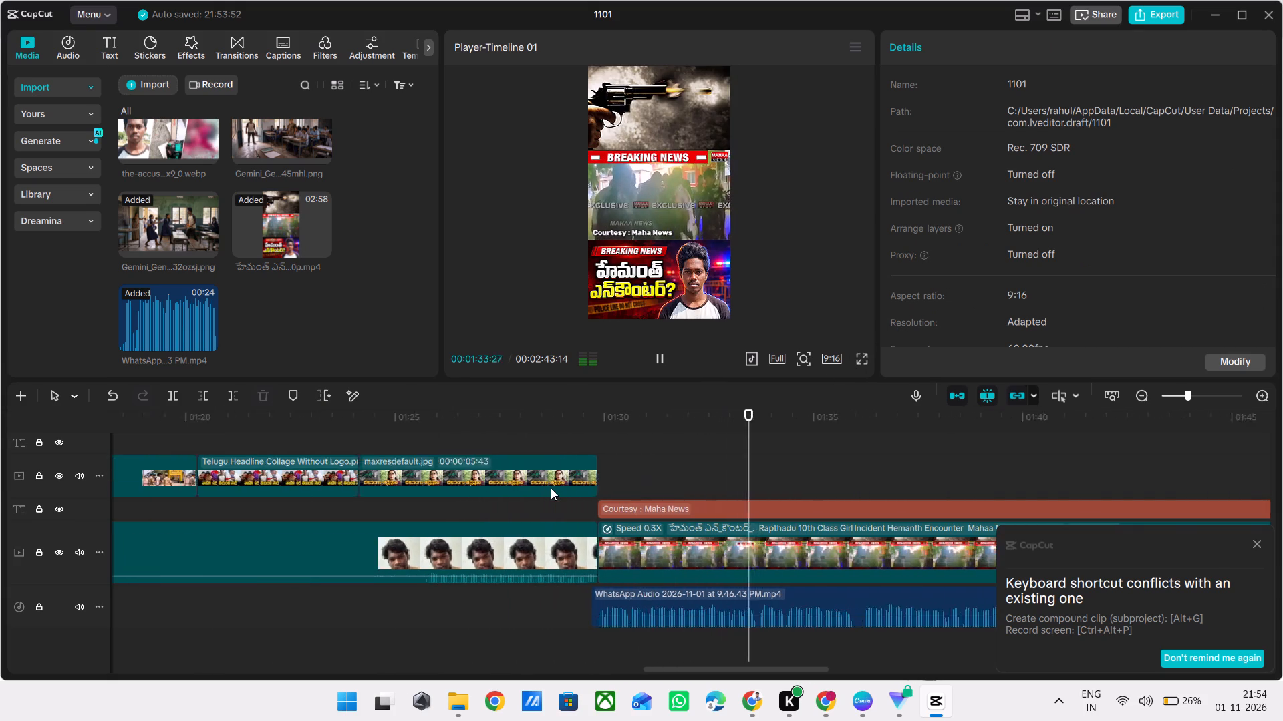
scroll(551, 488, "down", 10, "ctrl")
scroll(551, 488, "up", 1)
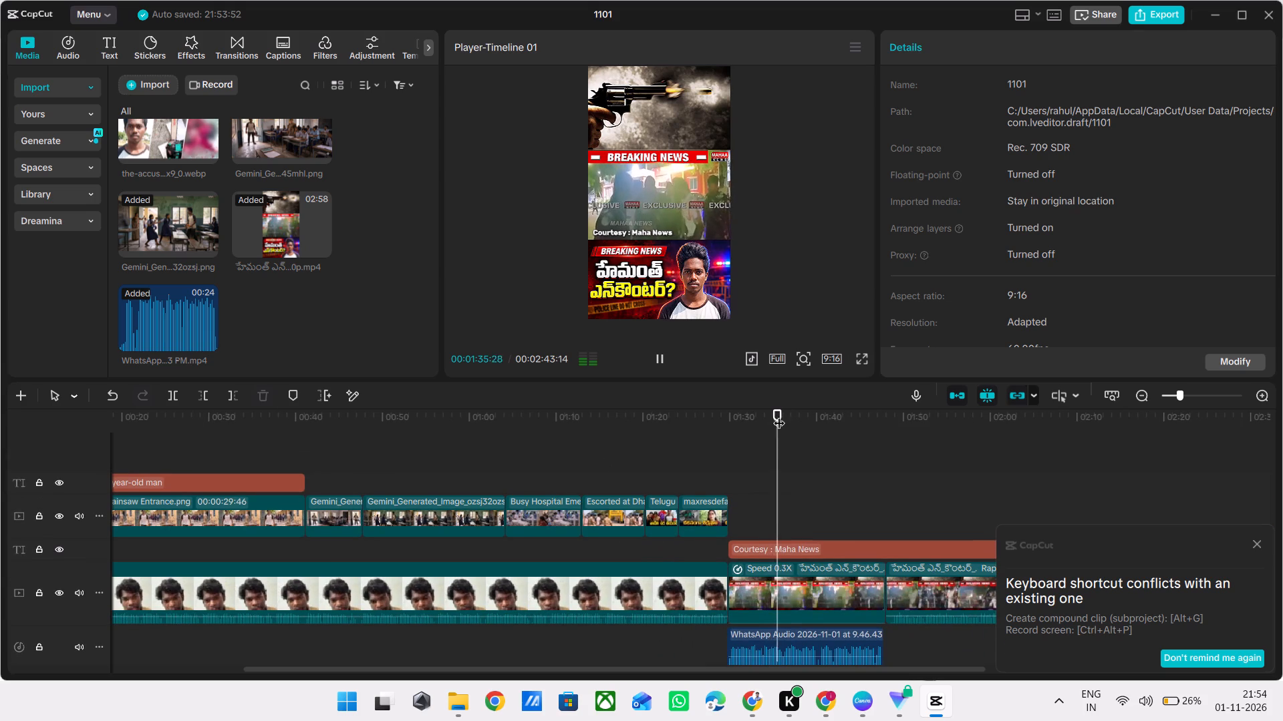
left_click(863, 358)
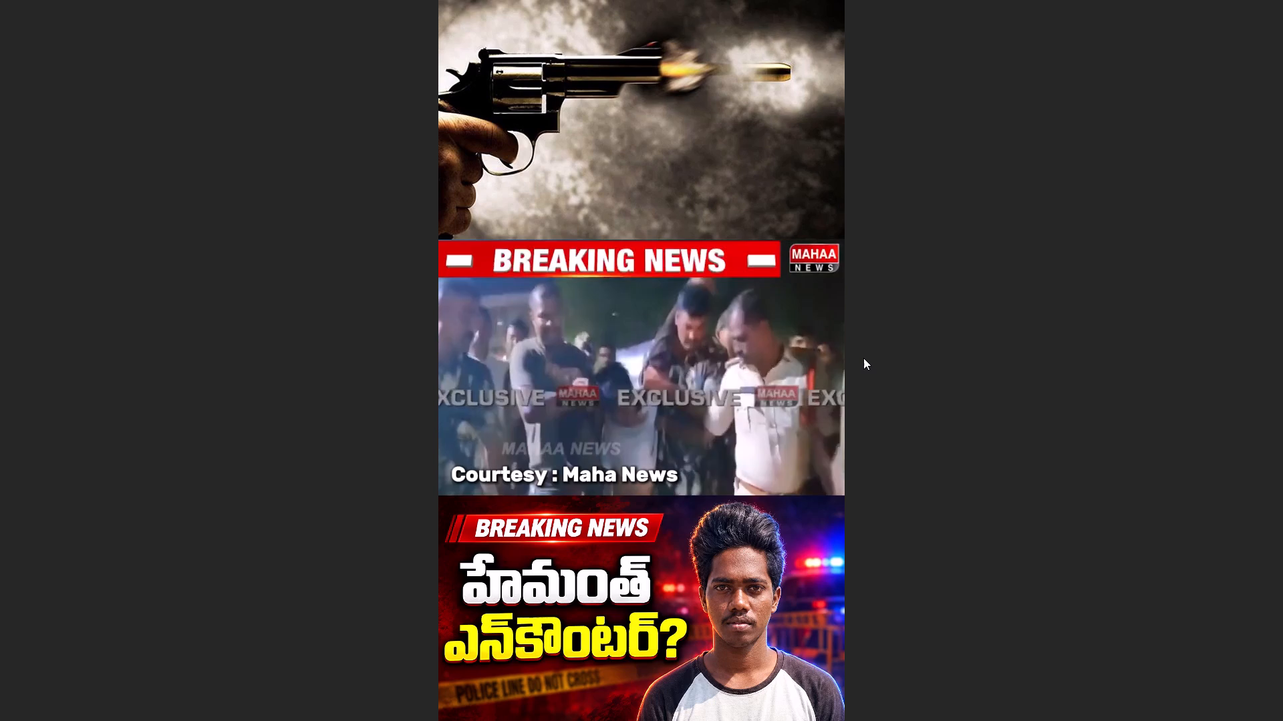
key("Escape")
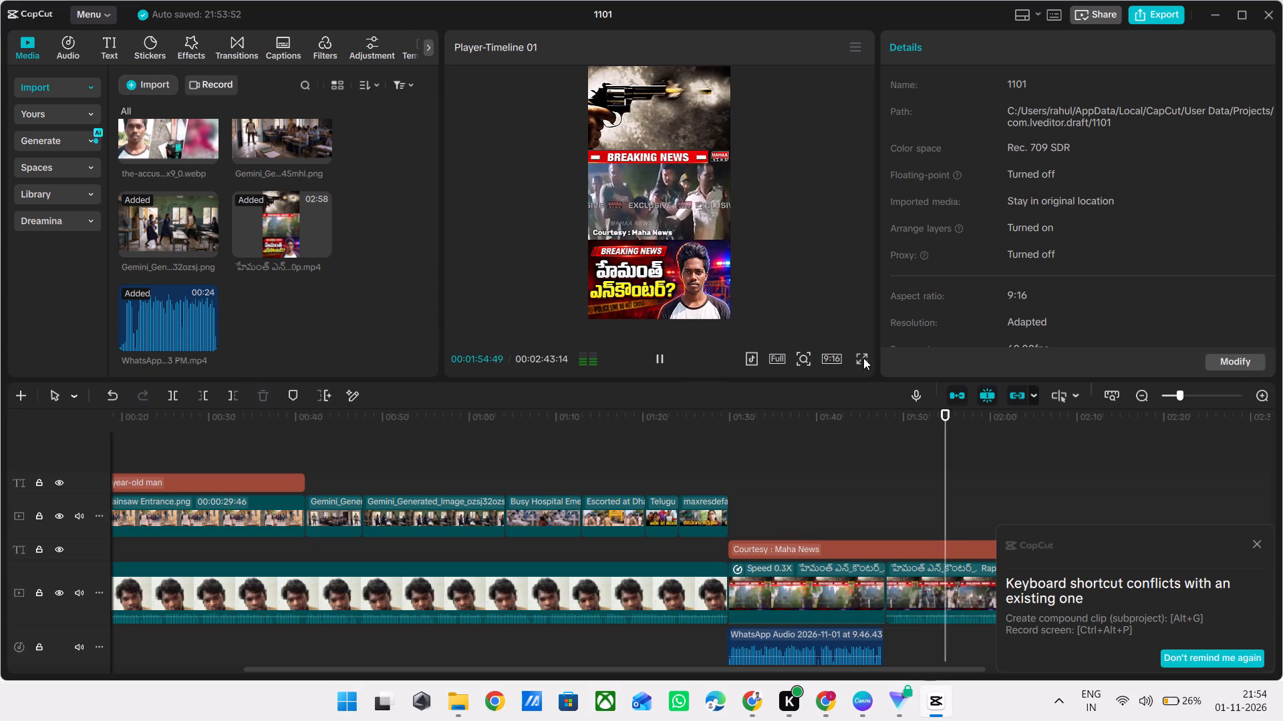
left_click(1256, 543)
Play the opening of the video from the start and the passage around 0:30 to check the images and captions.
scroll(784, 536, "down", 8, "ctrl")
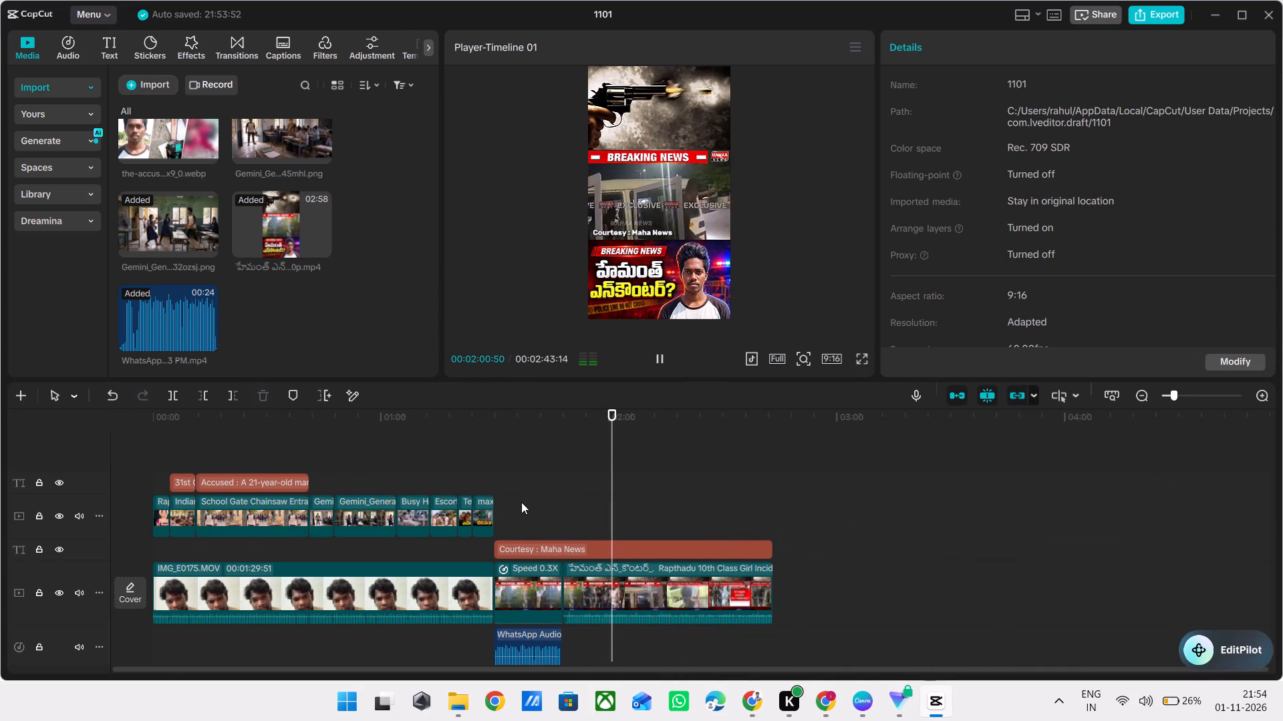
scroll(492, 499, "up", 1)
double_click(379, 457)
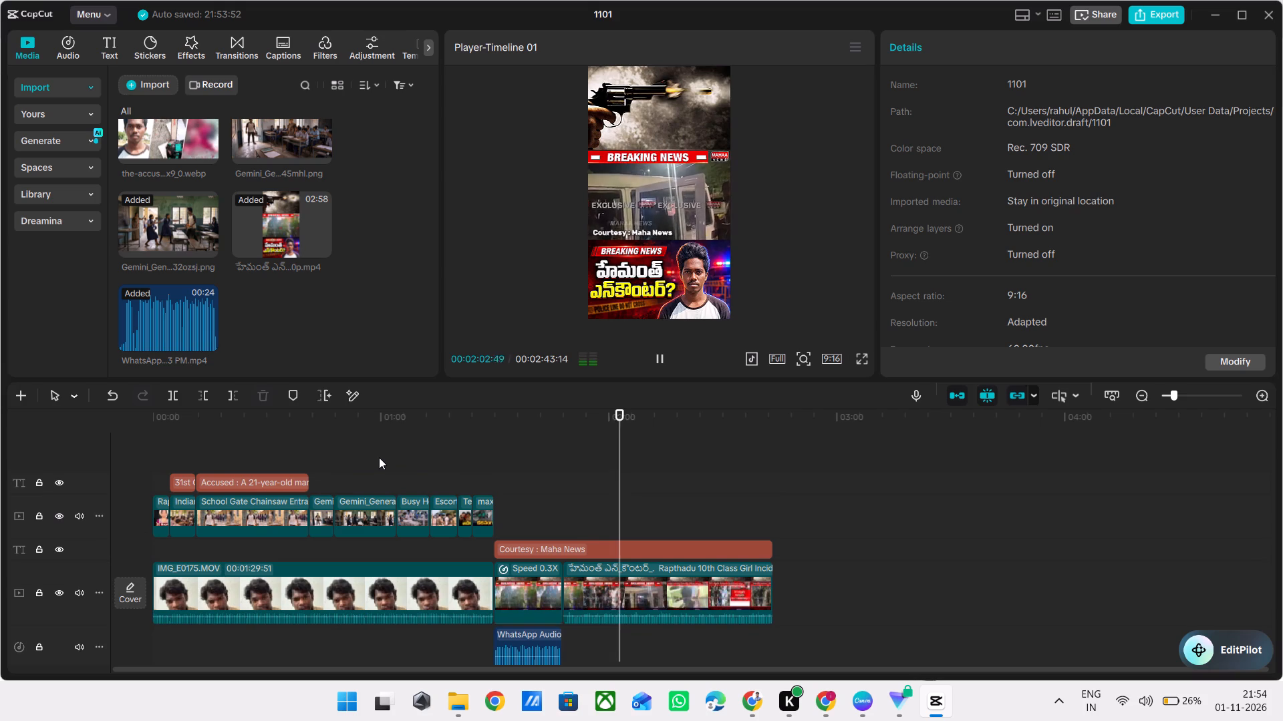
left_click_drag(379, 457, 101, 451)
key("space")
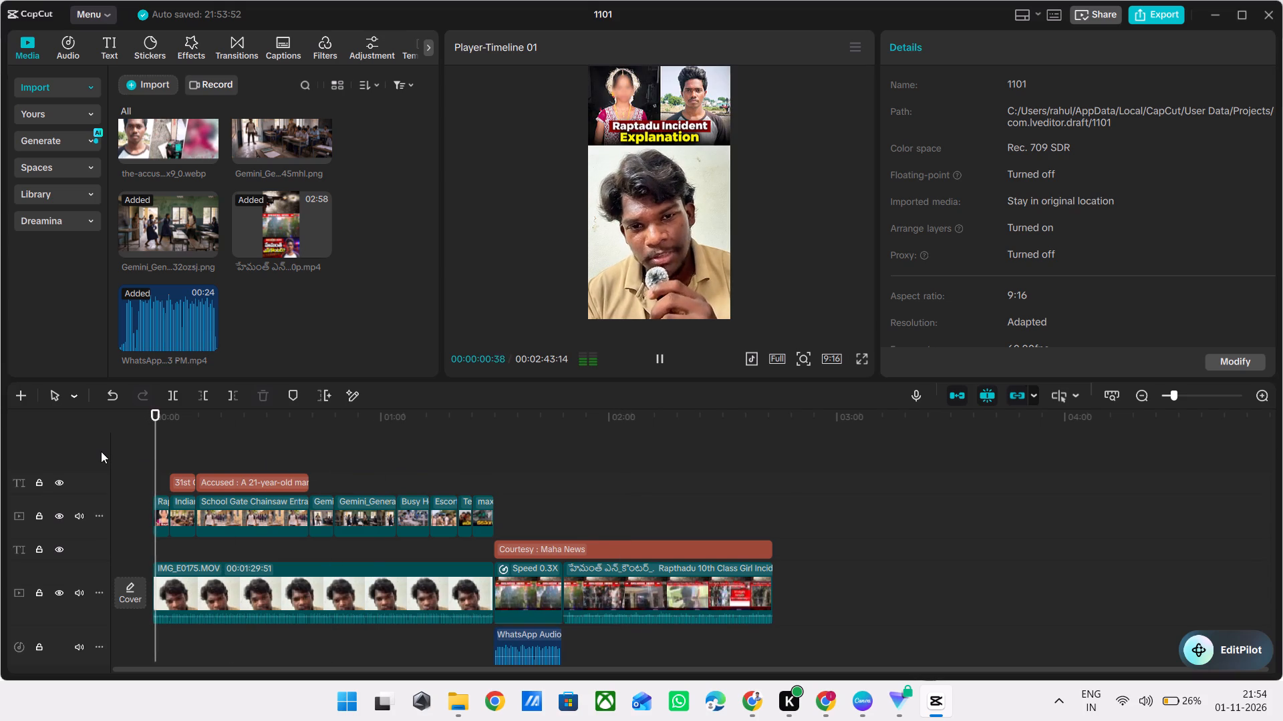
left_click(271, 431)
left_click_drag(271, 431, 263, 432)
key("space")
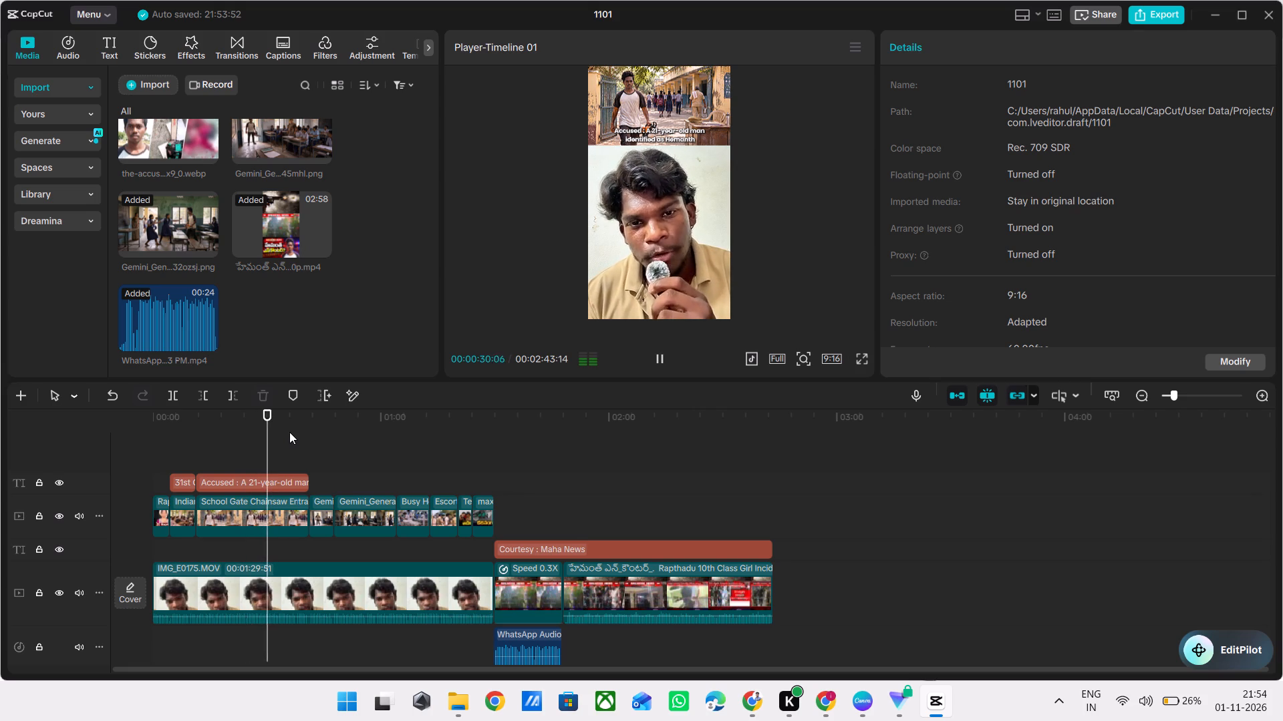
Cut the "Accused : A 21-year-old man" caption out of the timeline.
triple_click(289, 432)
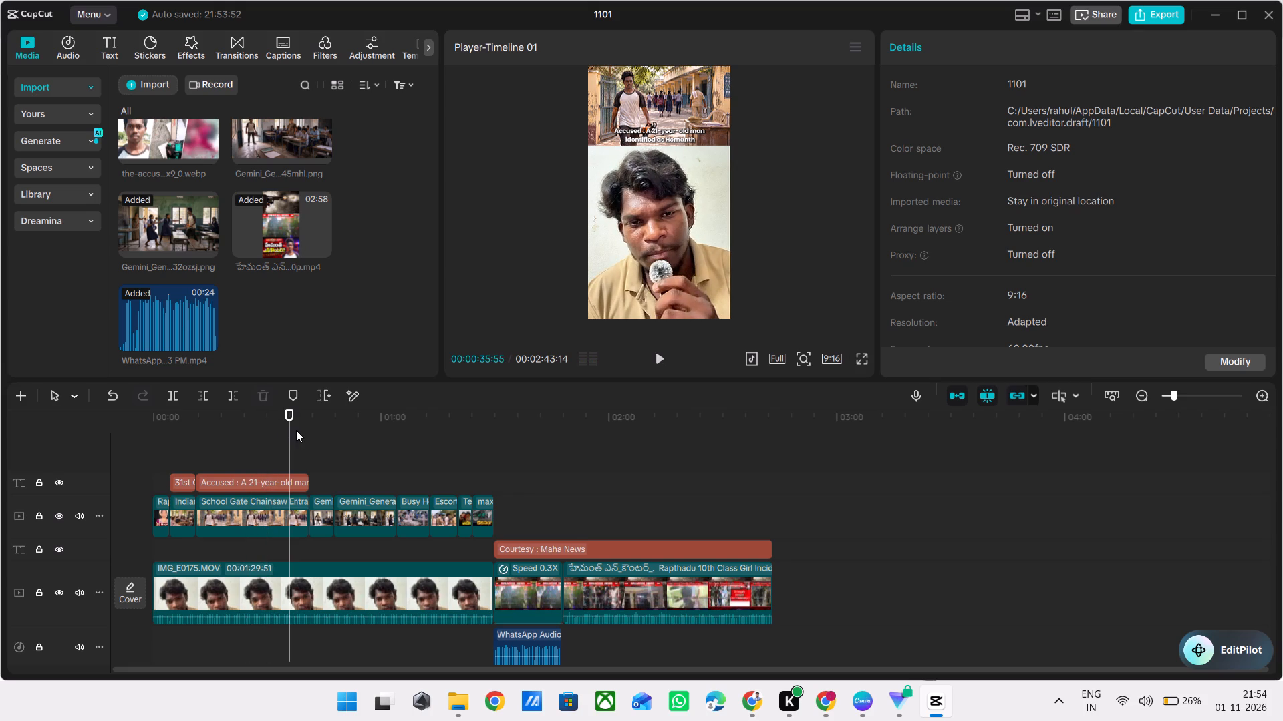
double_click(301, 429)
left_click_drag(301, 429, 291, 429)
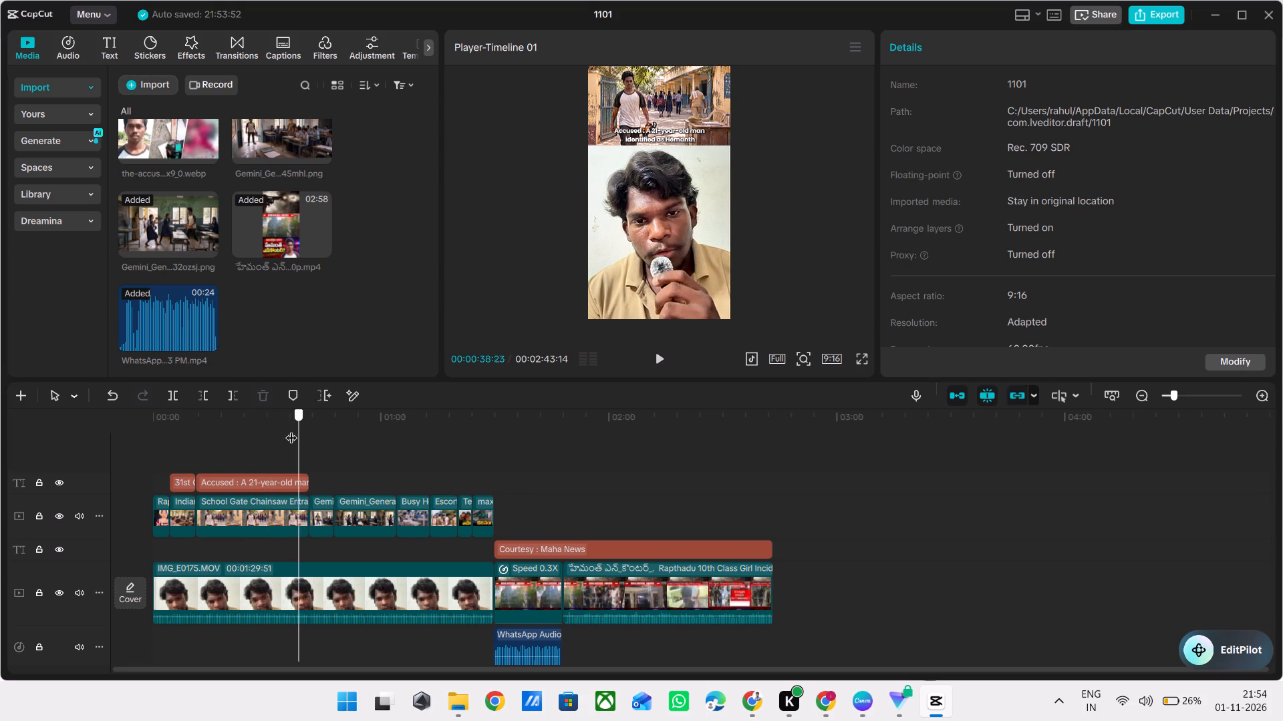
left_click_drag(291, 429, 235, 436)
left_click(294, 485)
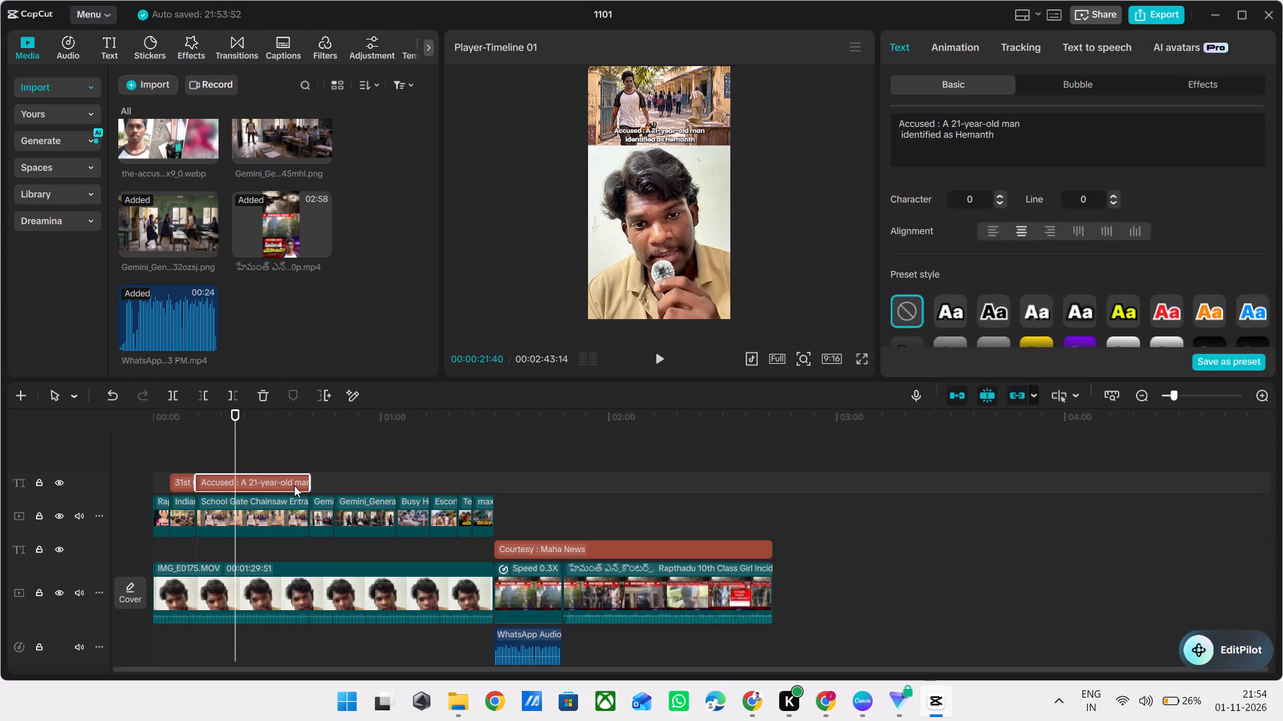
key("ctrl+x")
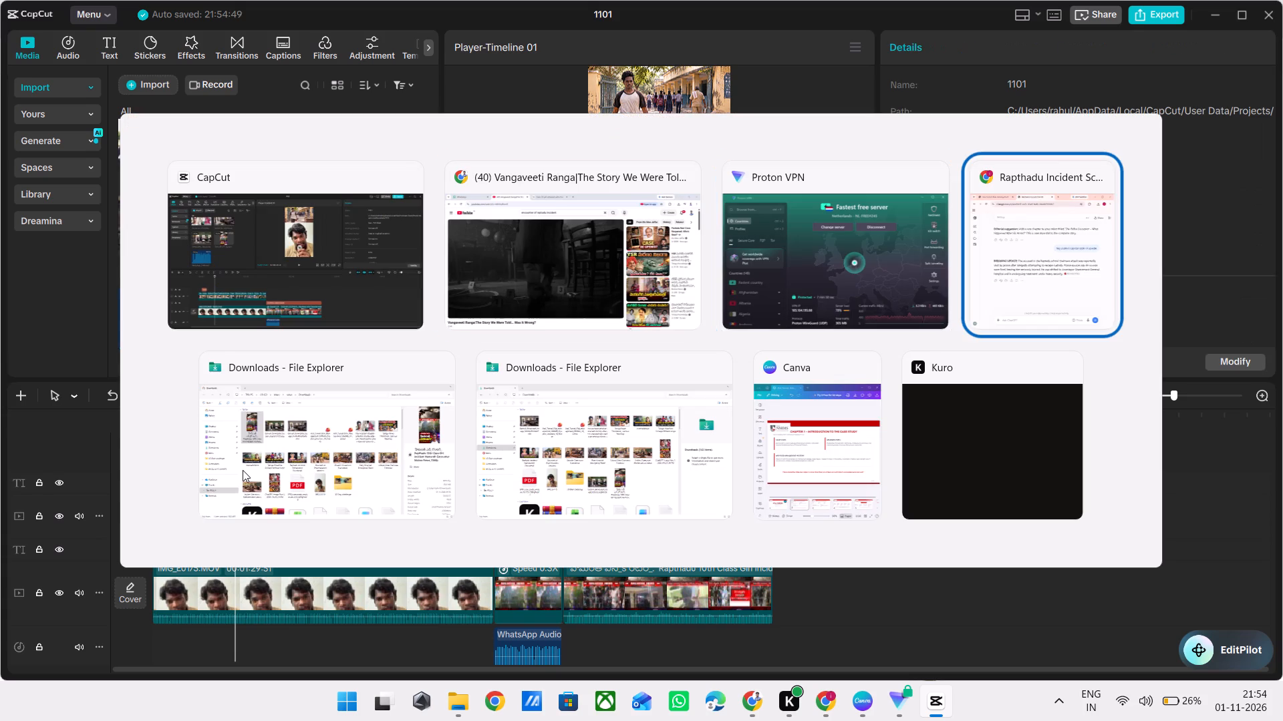
Switch to Chrome and read The Hindu's article on the Raptadu classroom attack for the incident details.
left_click(434, 29)
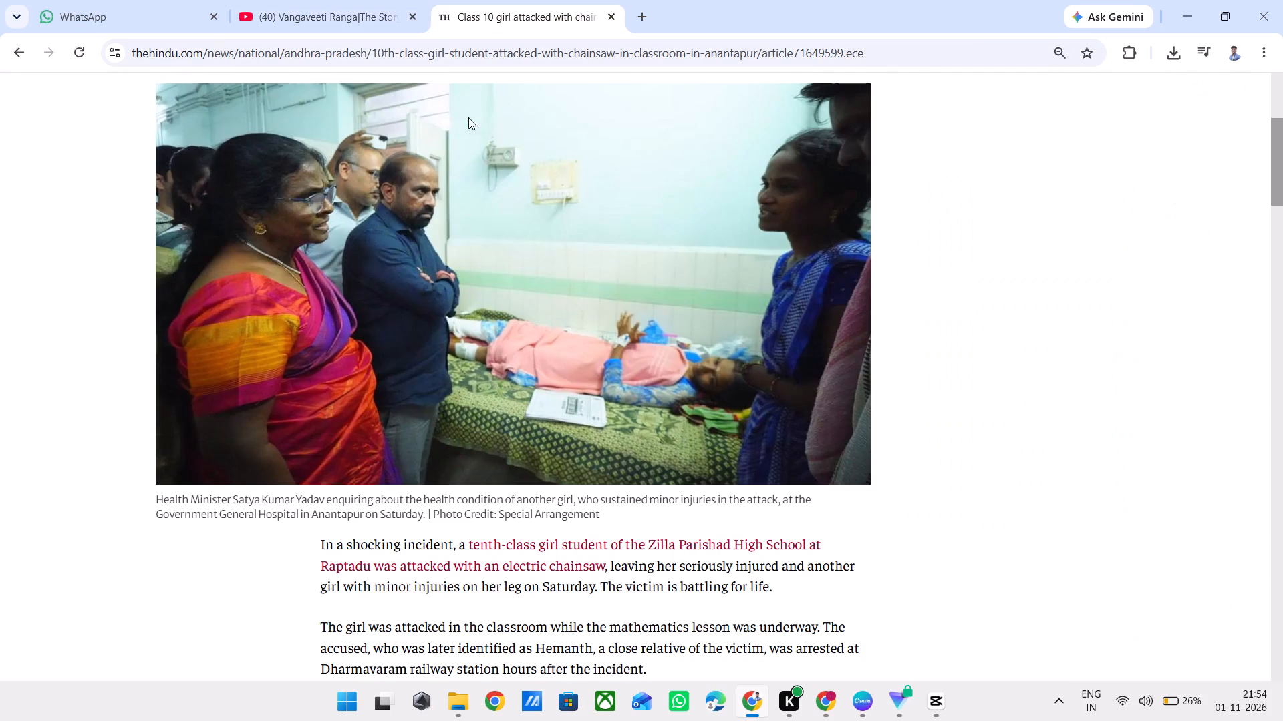
scroll(516, 412, "down", 1)
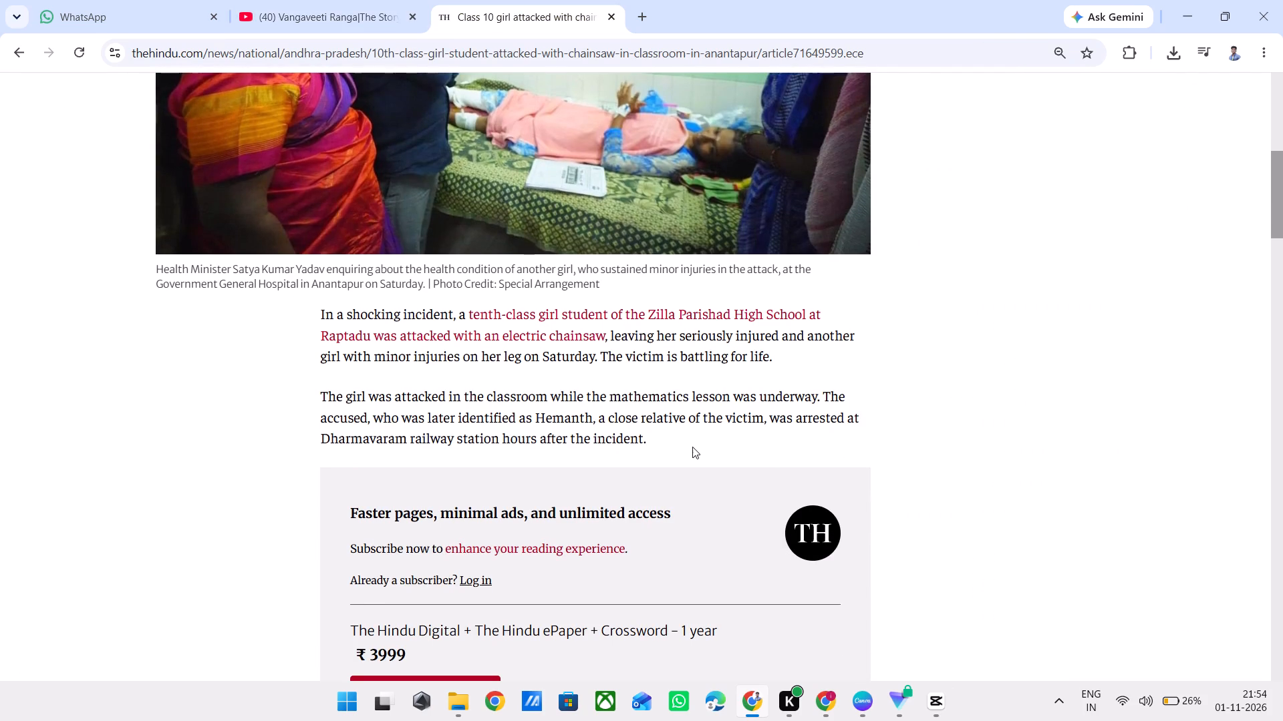
scroll(692, 447, "down", 5)
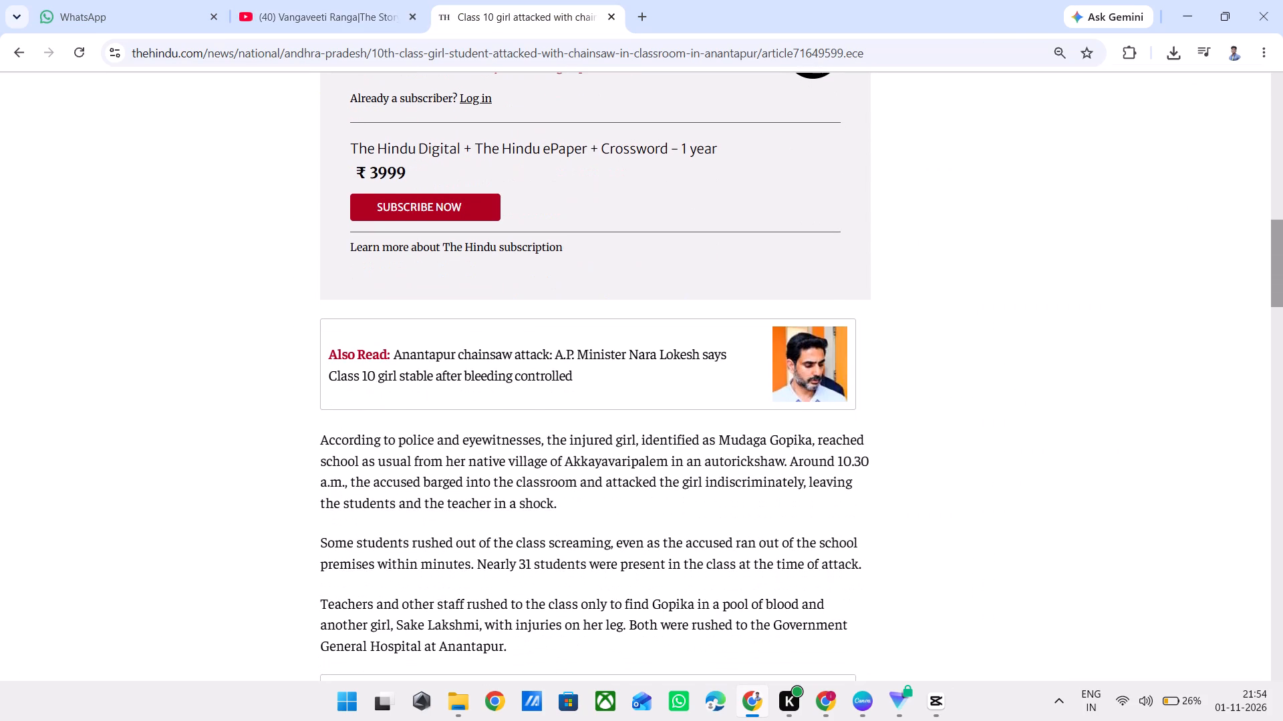
scroll(692, 447, "up", 10)
scroll(692, 447, "down", 3)
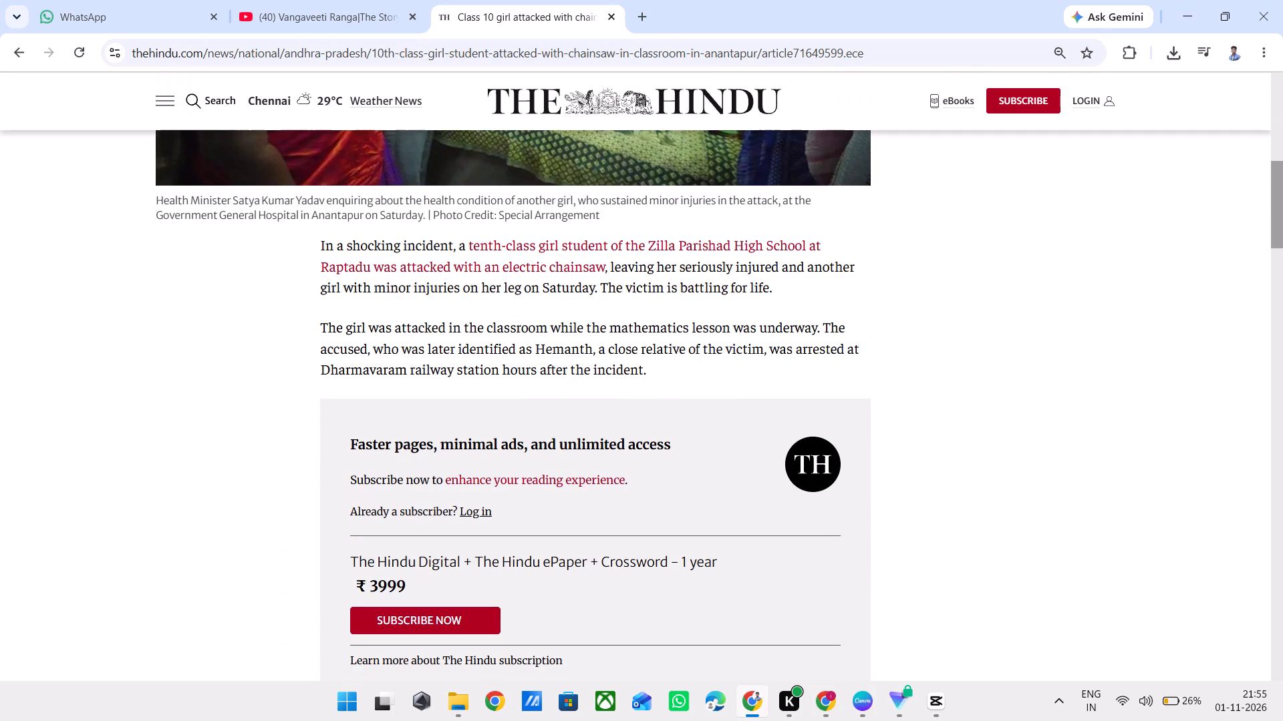
scroll(719, 340, "down", 1)
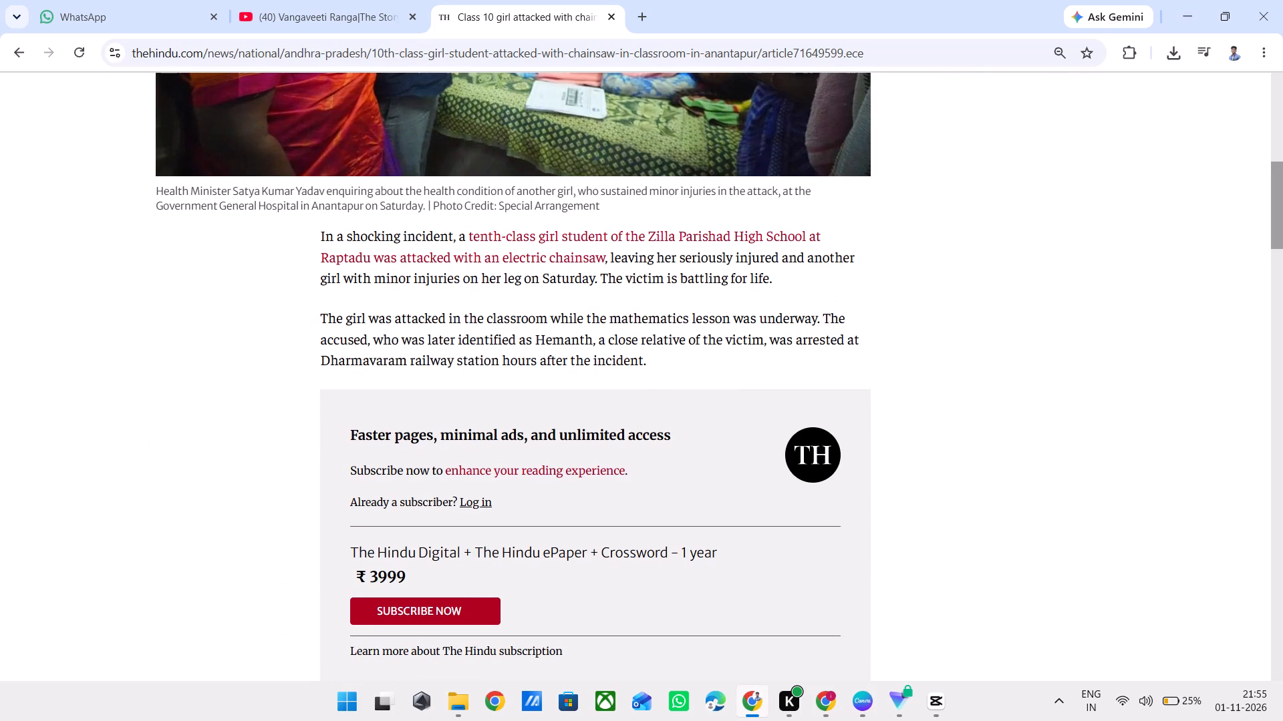
scroll(719, 340, "down", 3)
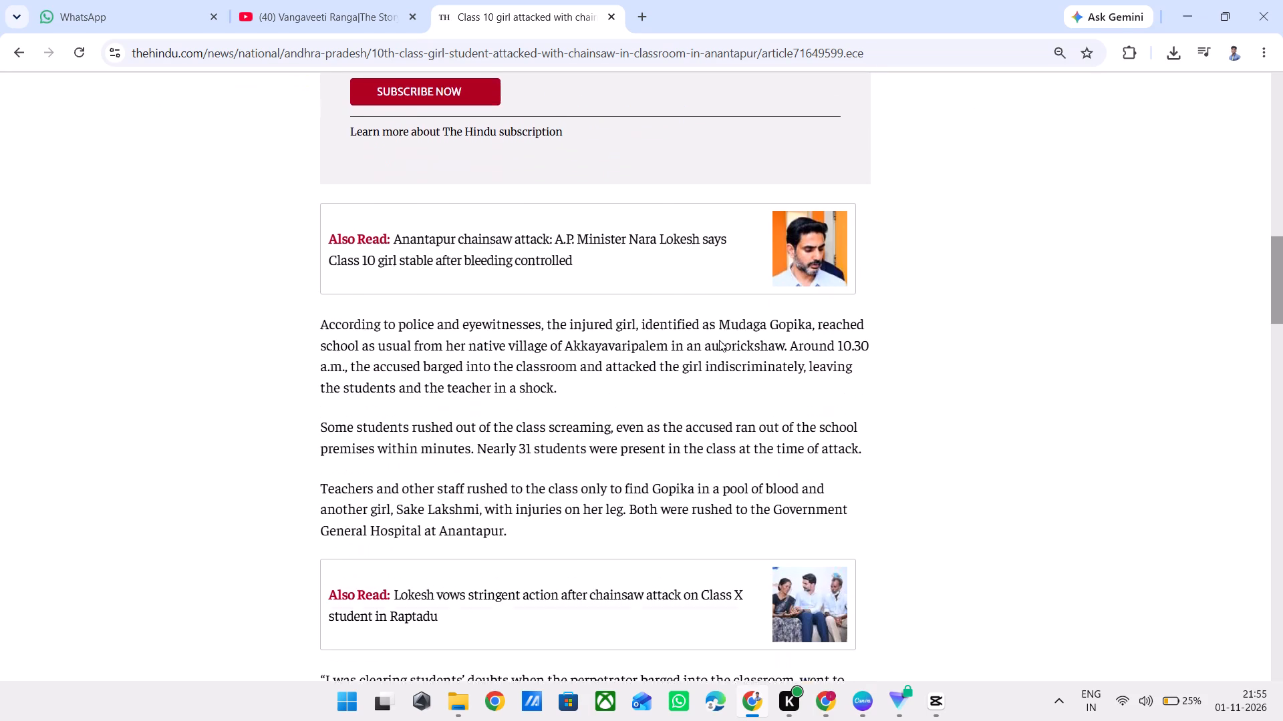
scroll(719, 340, "down", 2)
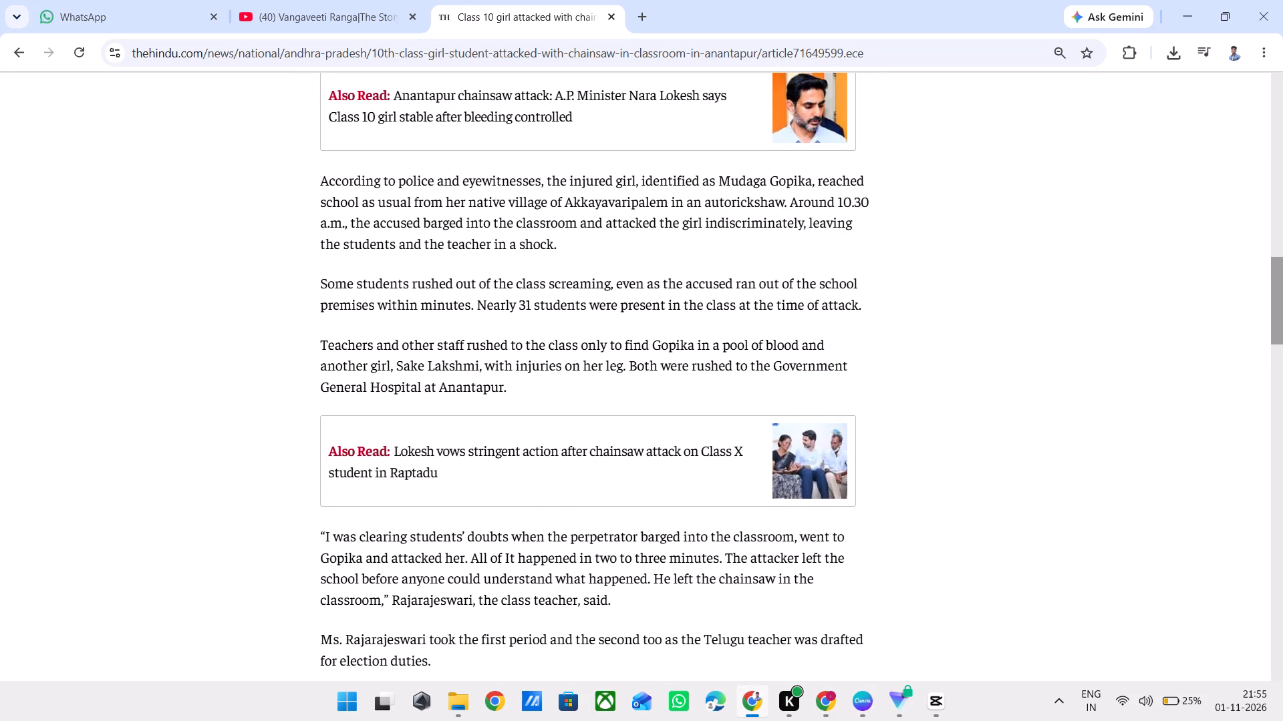
scroll(794, 380, "right", 1)
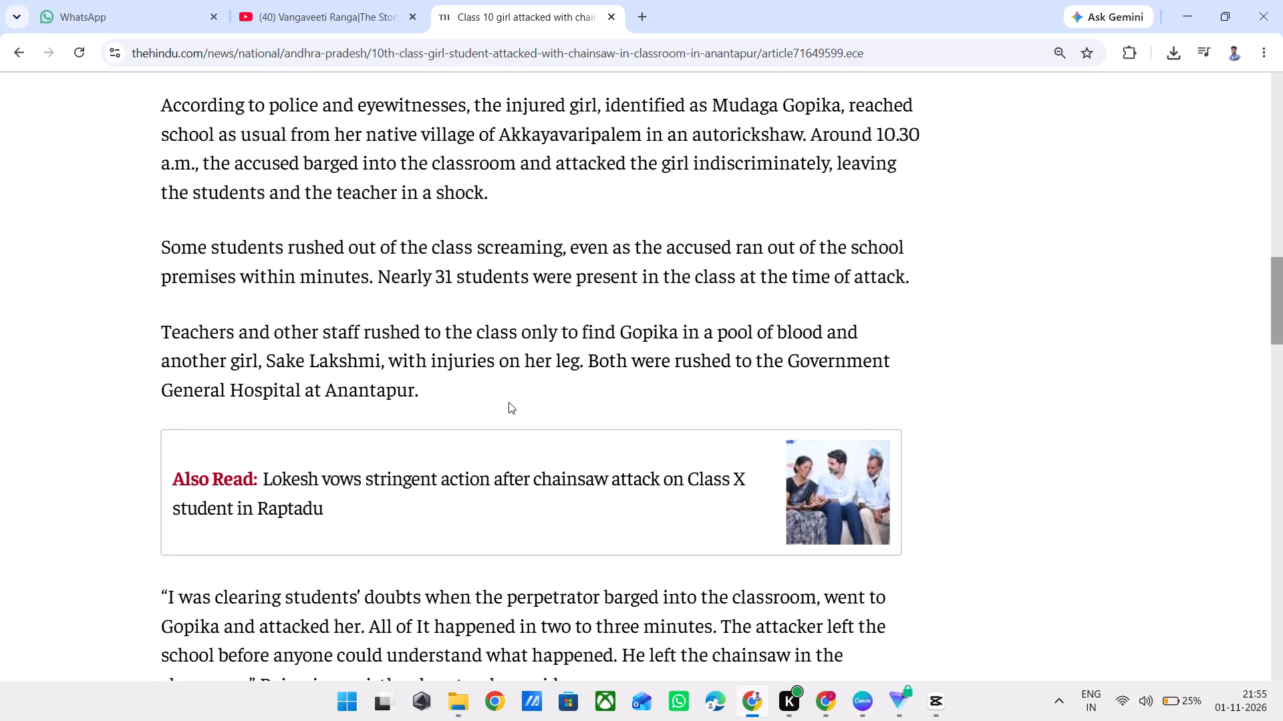
scroll(432, 386, "up", 1)
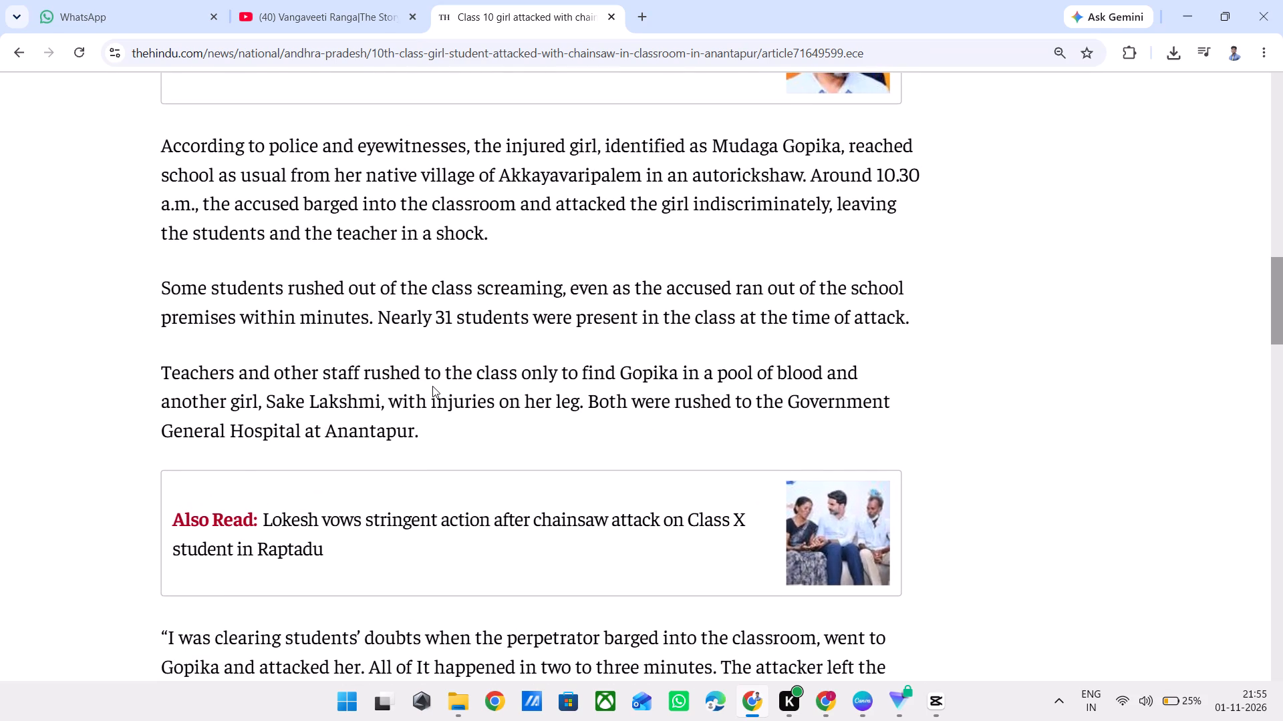
scroll(398, 336, "up", 1)
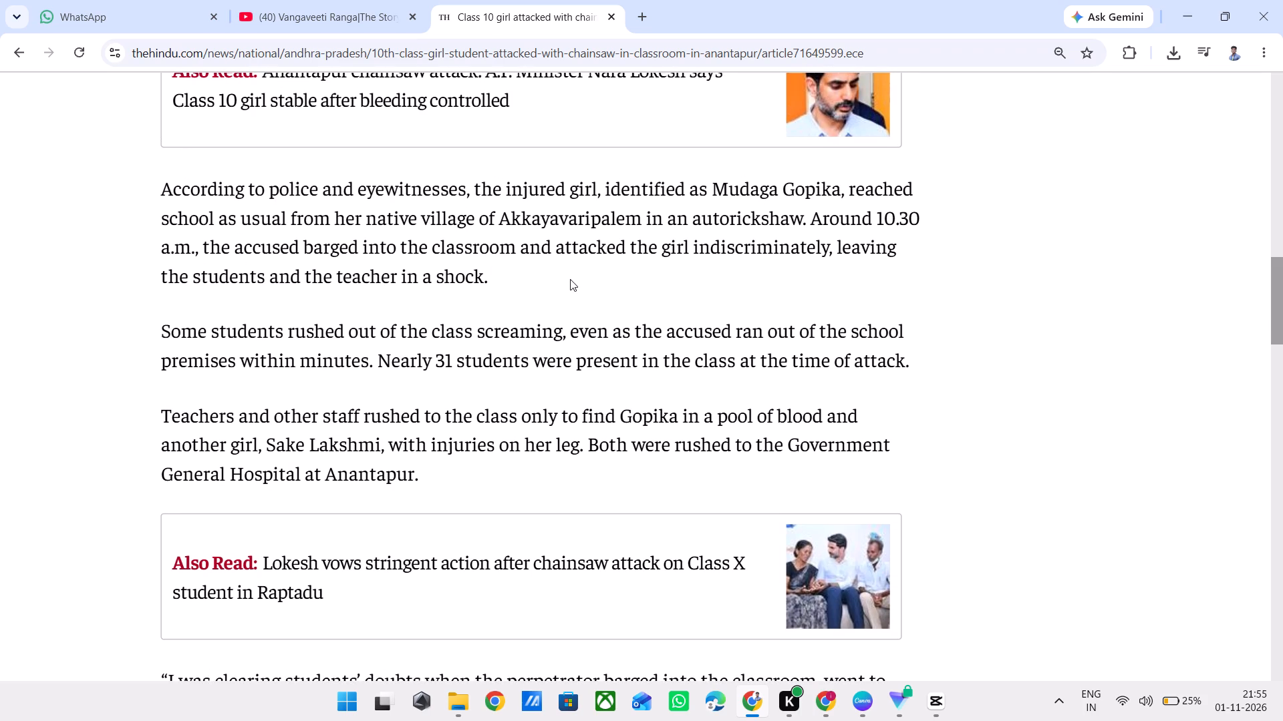
Read the rest of The Hindu's article on the Raptadu classroom attack and return to the search results.
scroll(570, 279, "down", 1)
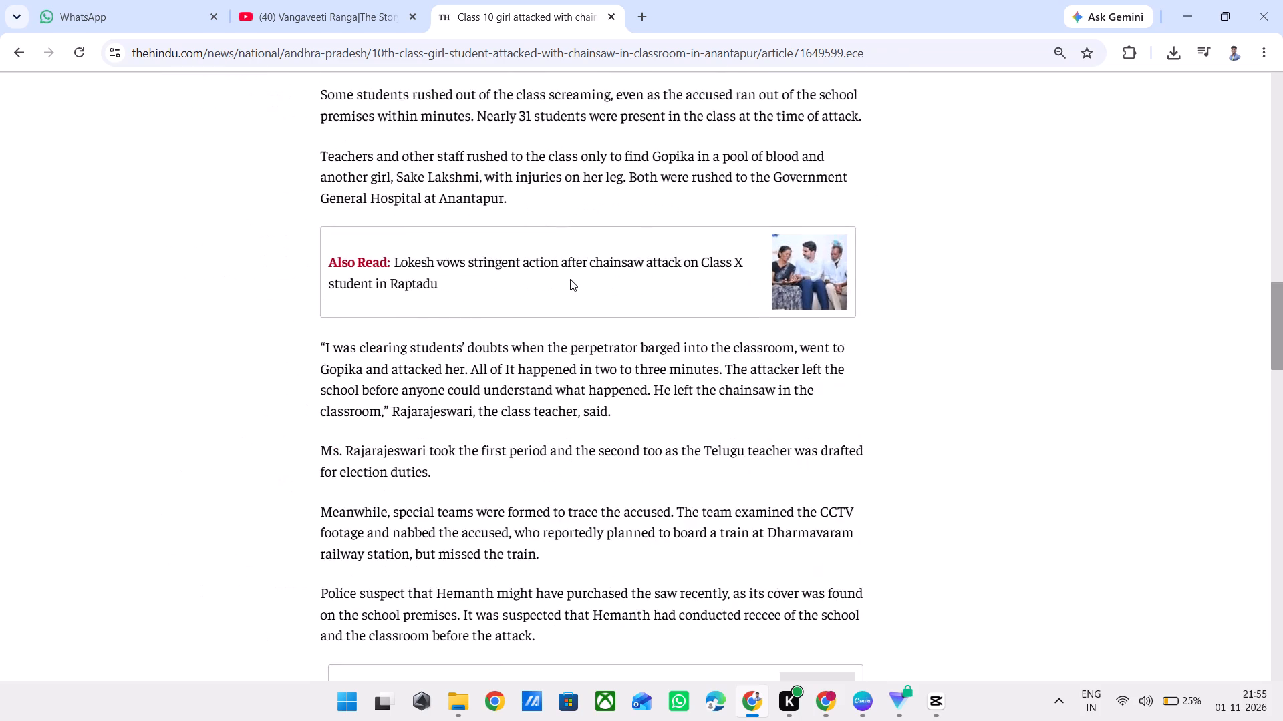
scroll(570, 279, "down", 2)
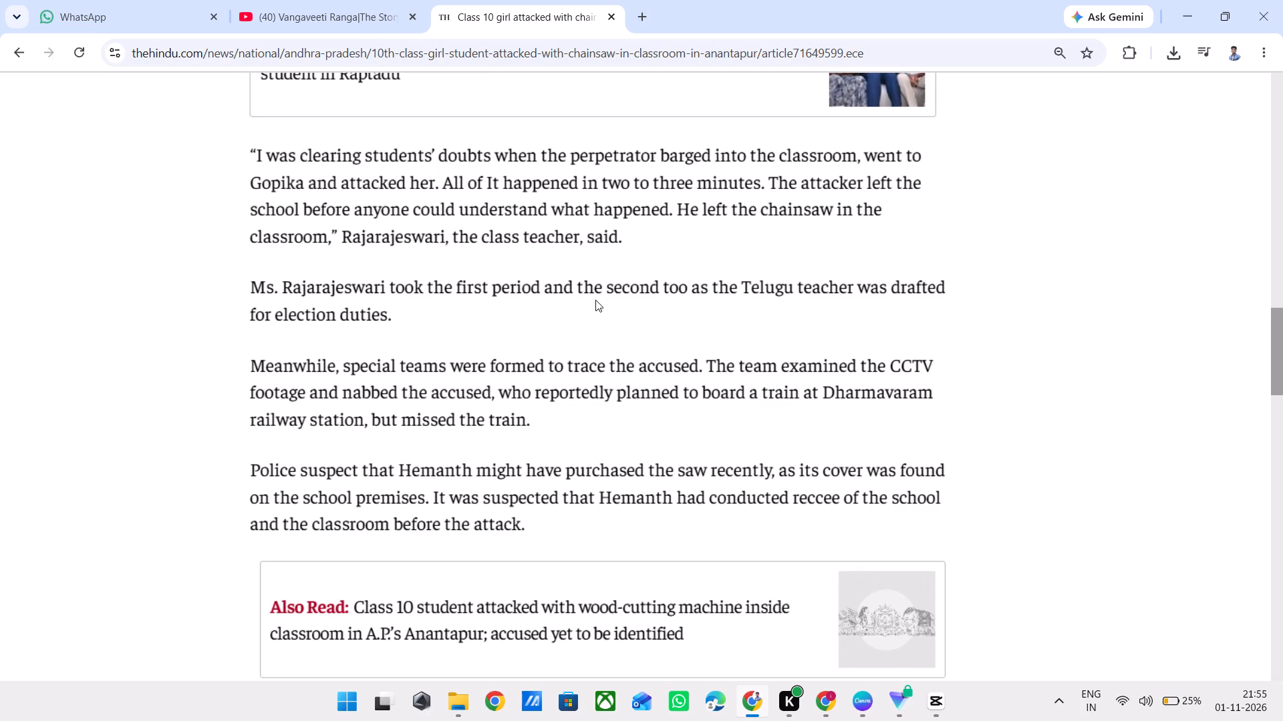
scroll(586, 300, "down", 6)
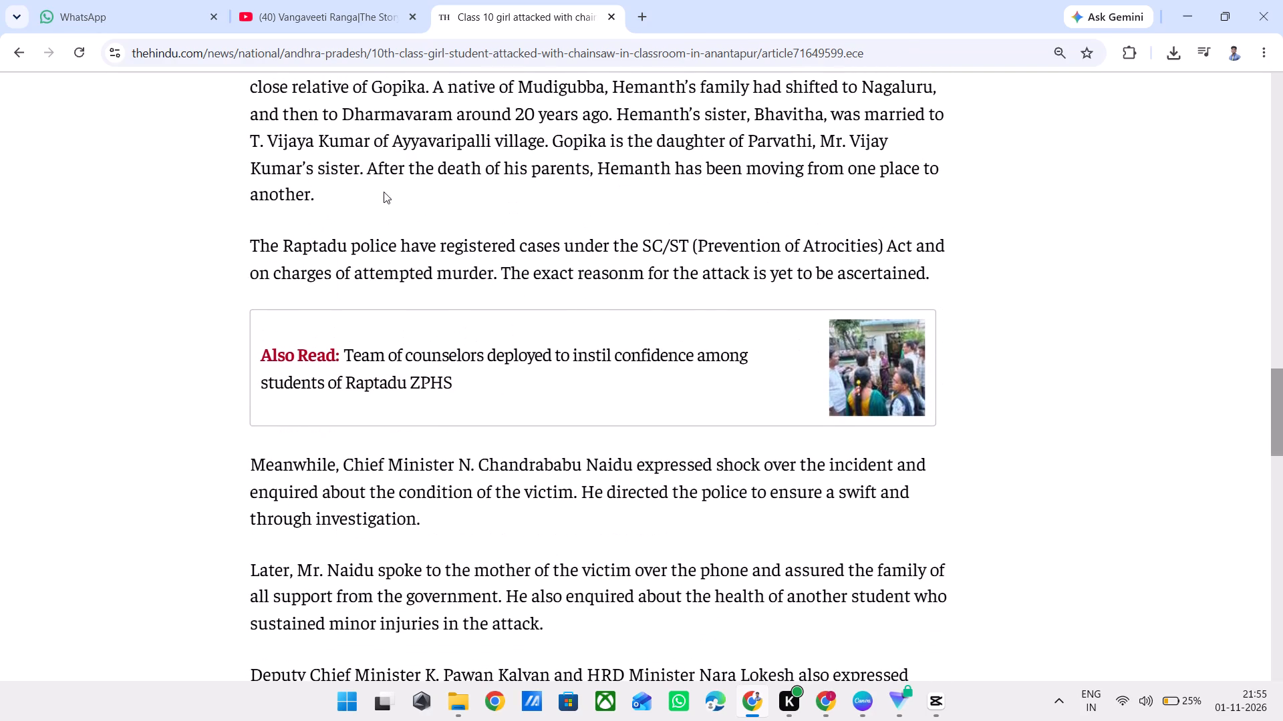
scroll(379, 190, "up", 9)
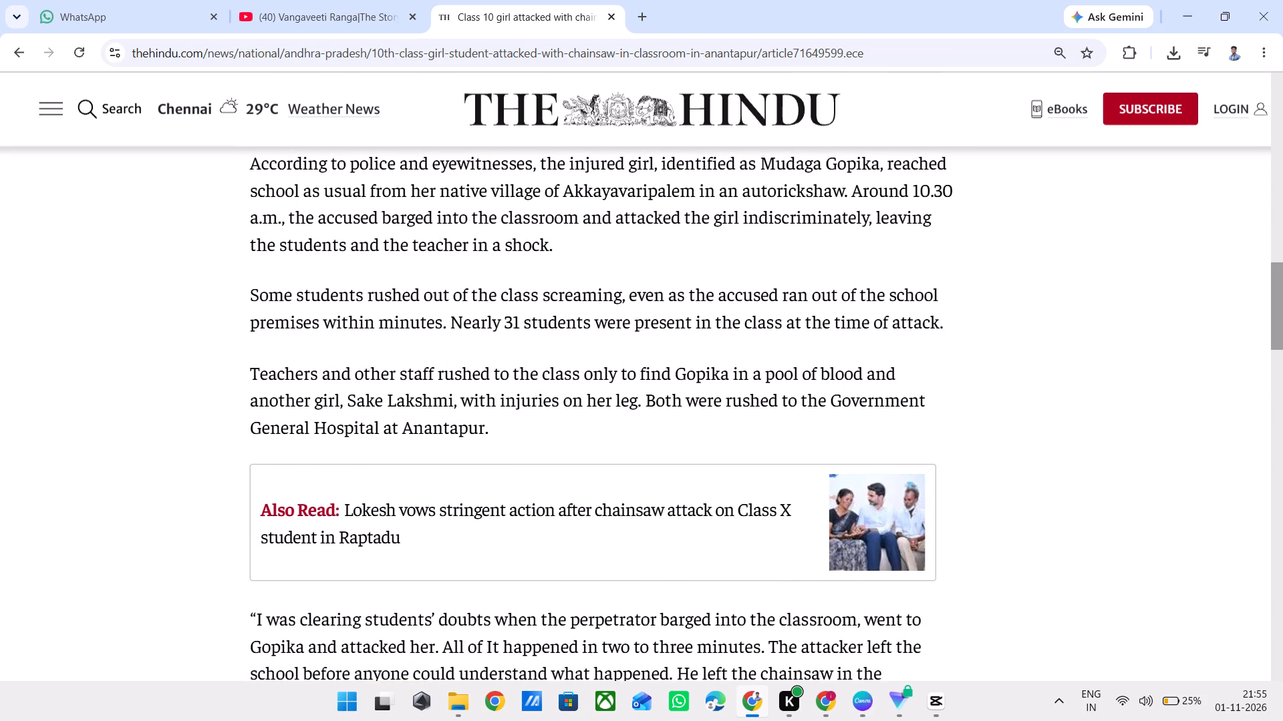
scroll(563, 401, "up", 7)
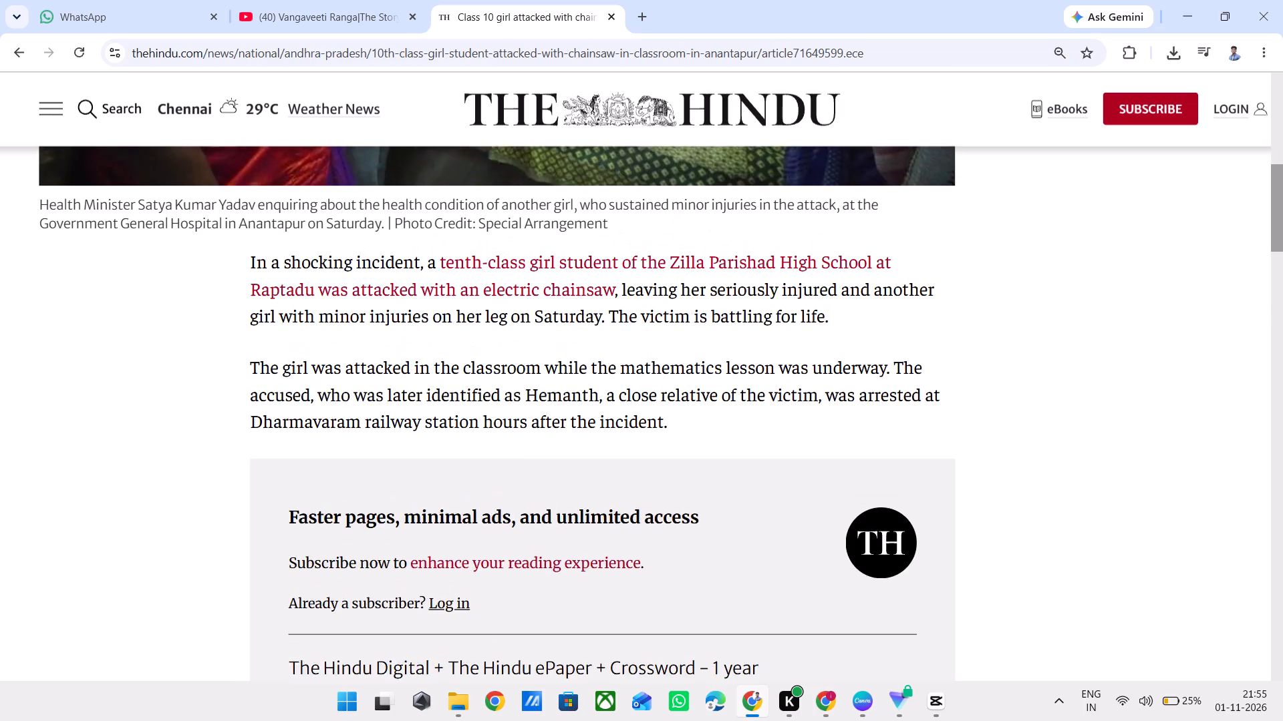
scroll(563, 401, "up", 2)
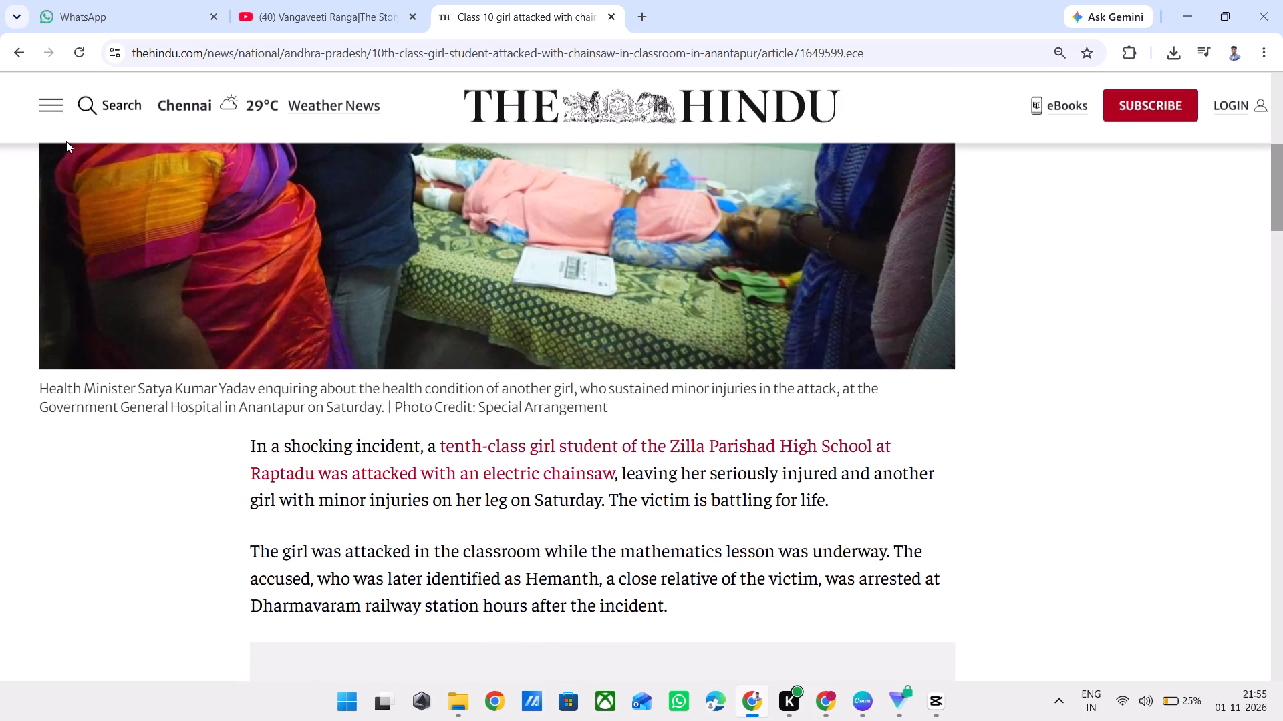
left_click(19, 49)
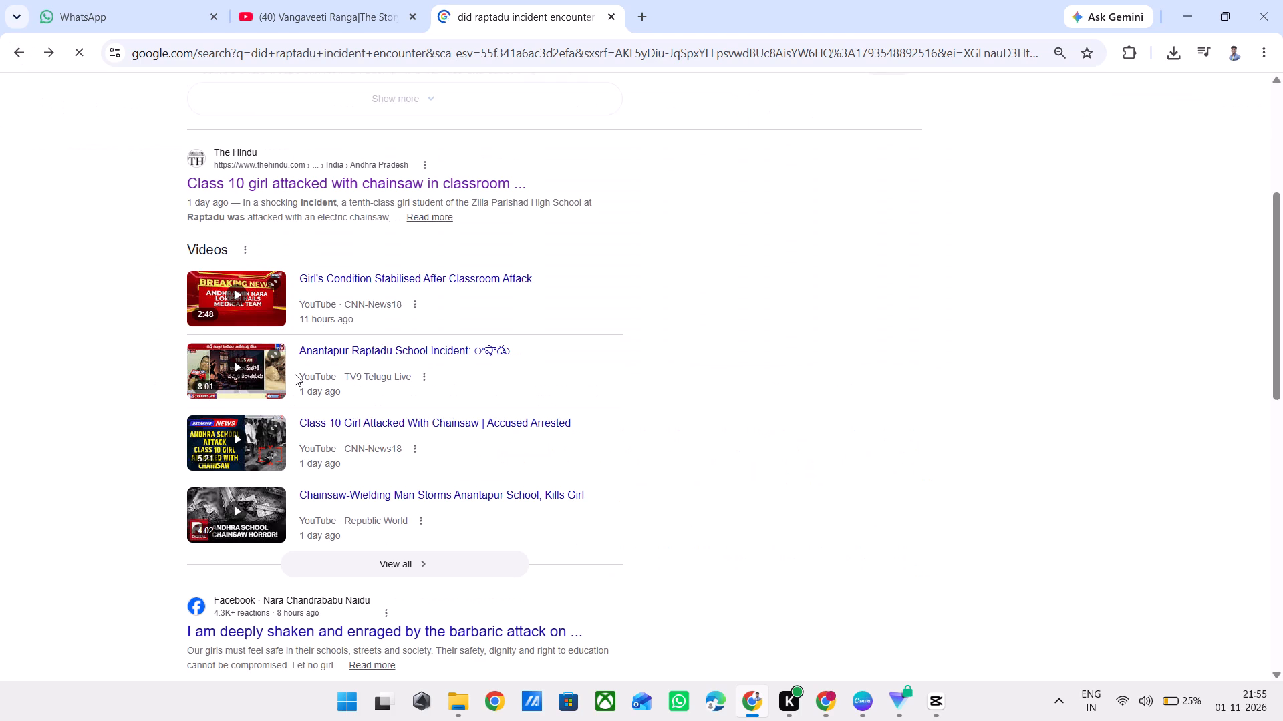
Read The Times of India article on the accused being shot in a police encounter, and go back to the results.
scroll(292, 370, "down", 2)
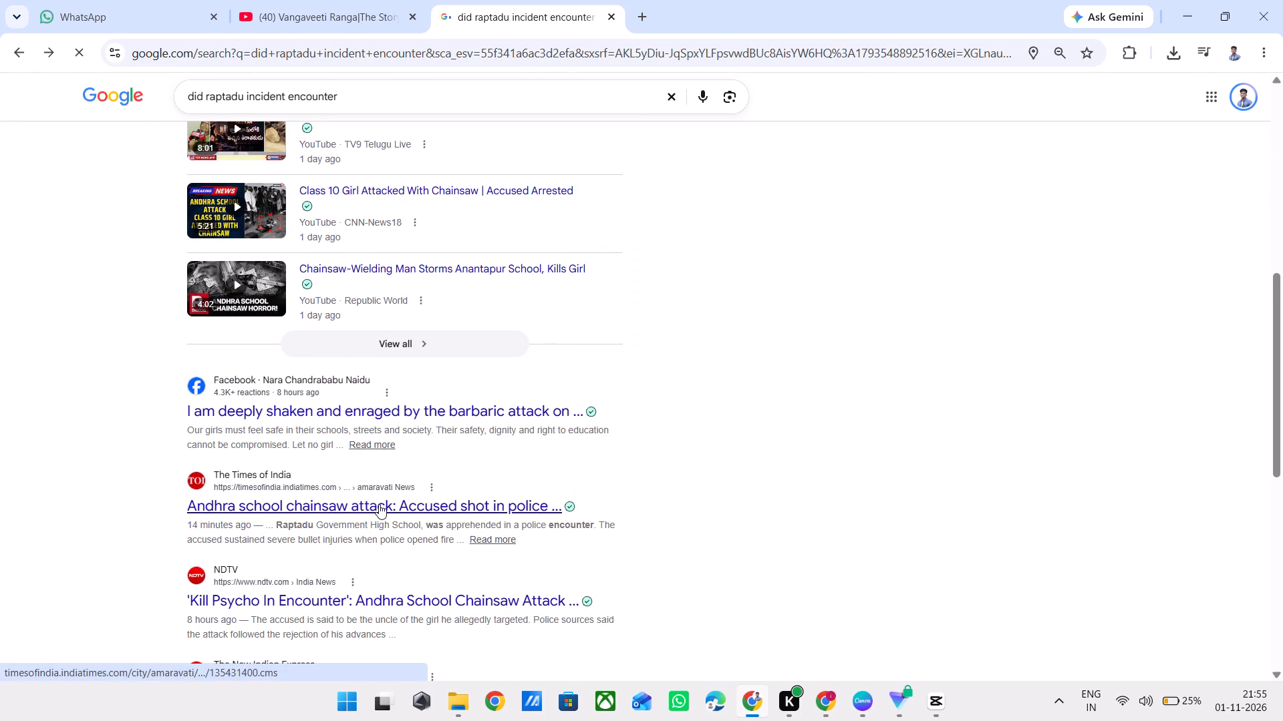
left_click(379, 504)
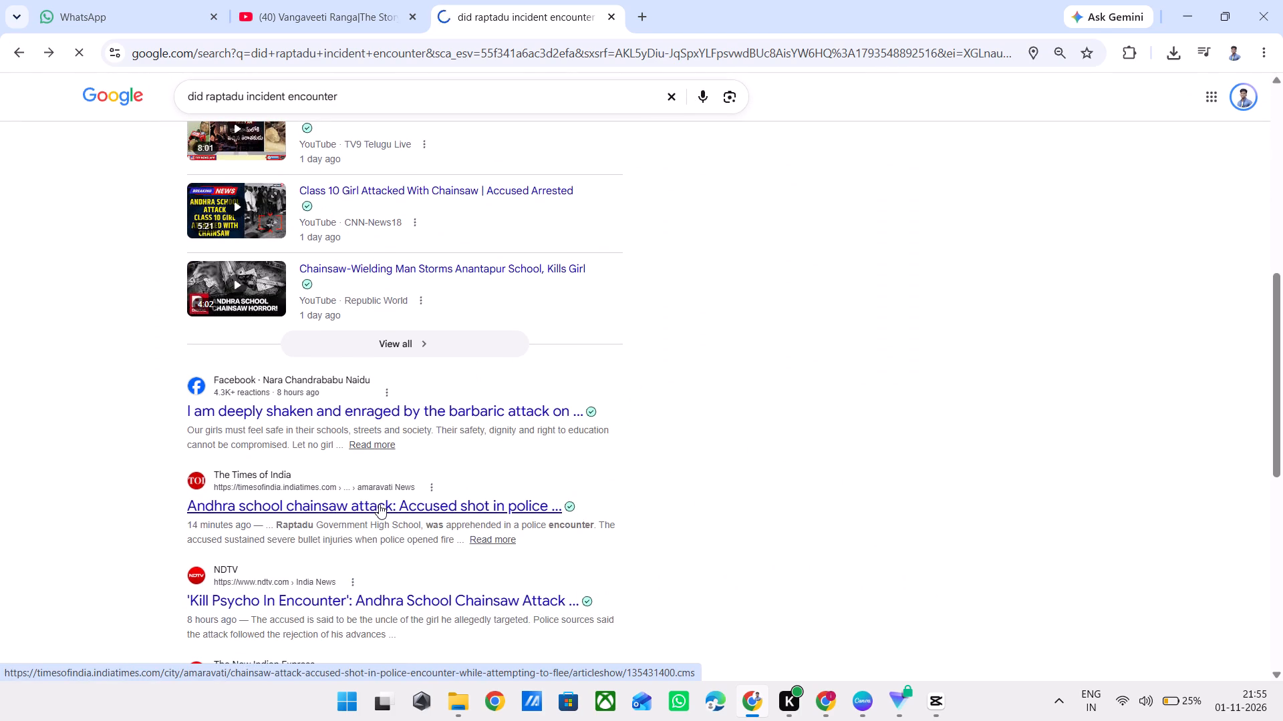
scroll(400, 417, "down", 1)
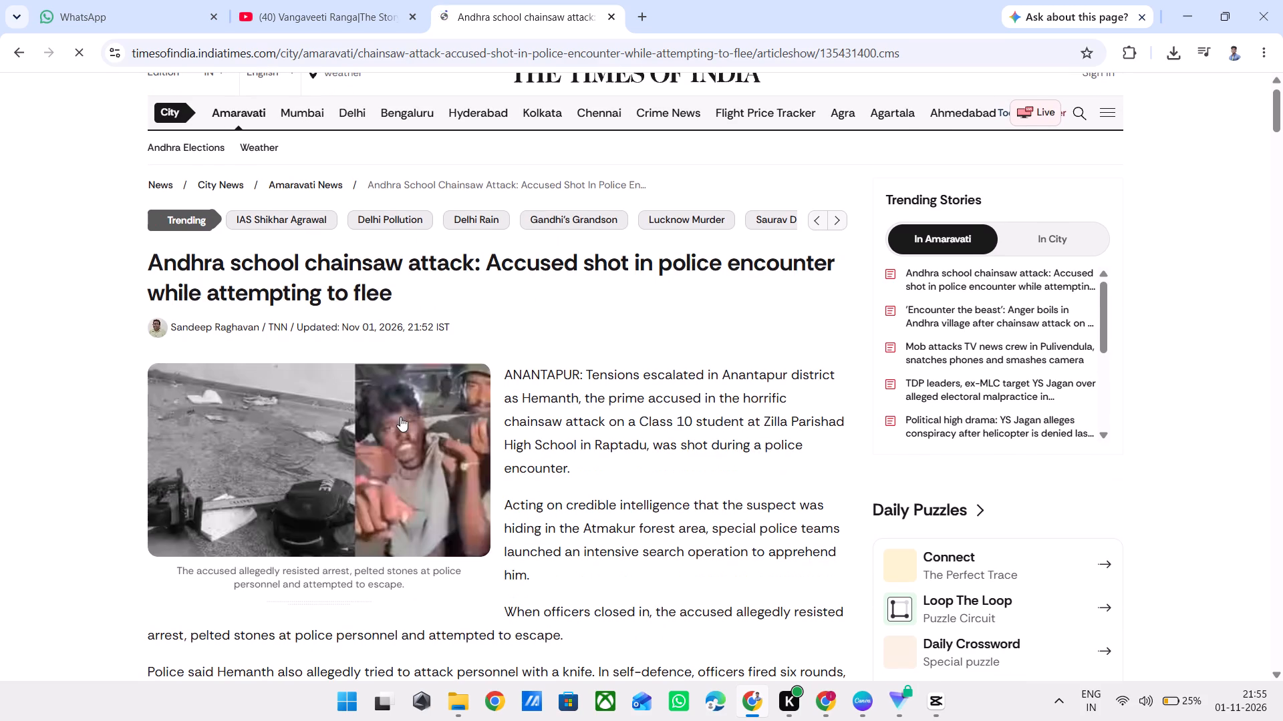
scroll(517, 407, "down", 1)
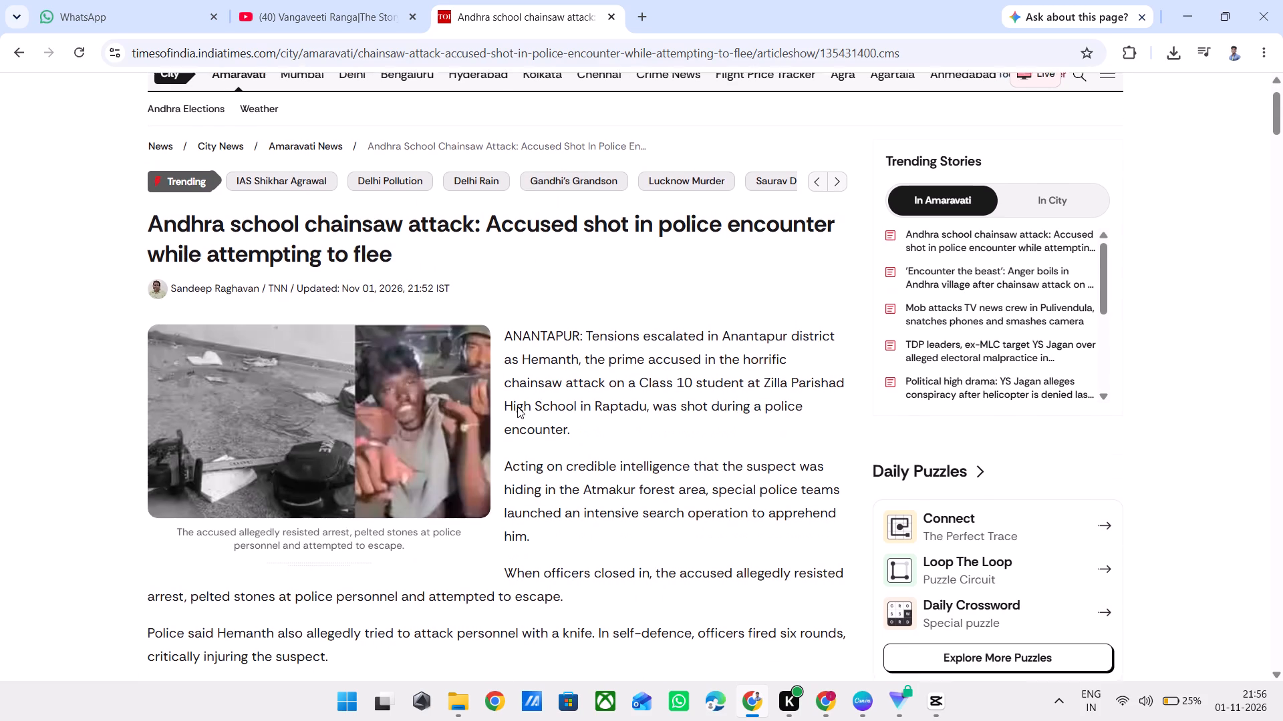
scroll(517, 407, "down", 1)
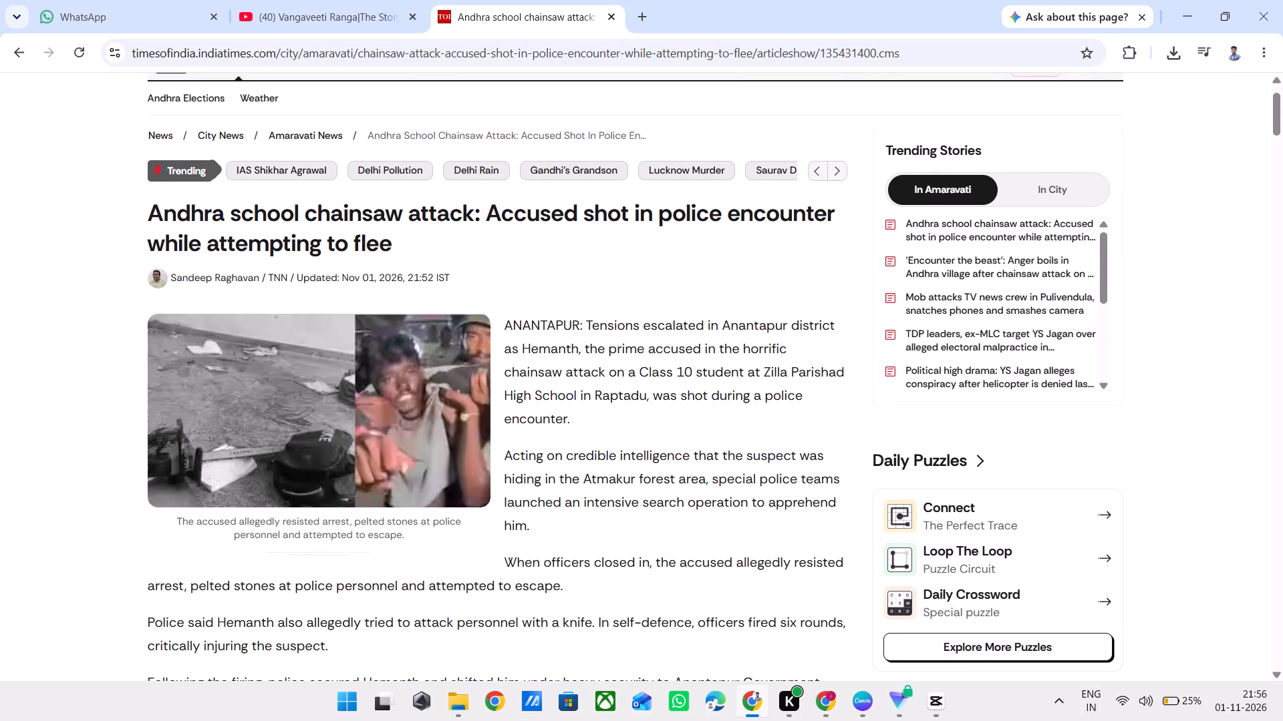
scroll(625, 387, "down", 2)
scroll(565, 399, "up", 1)
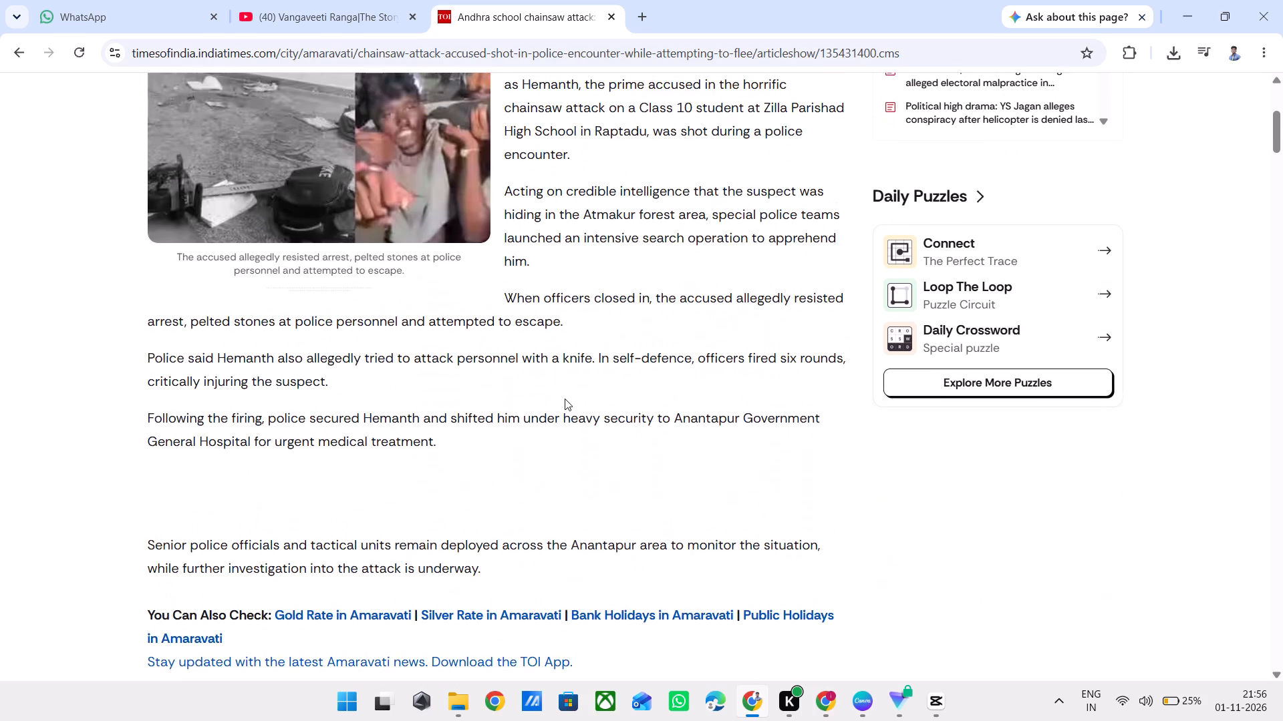
scroll(565, 399, "up", 1)
scroll(565, 399, "down", 4)
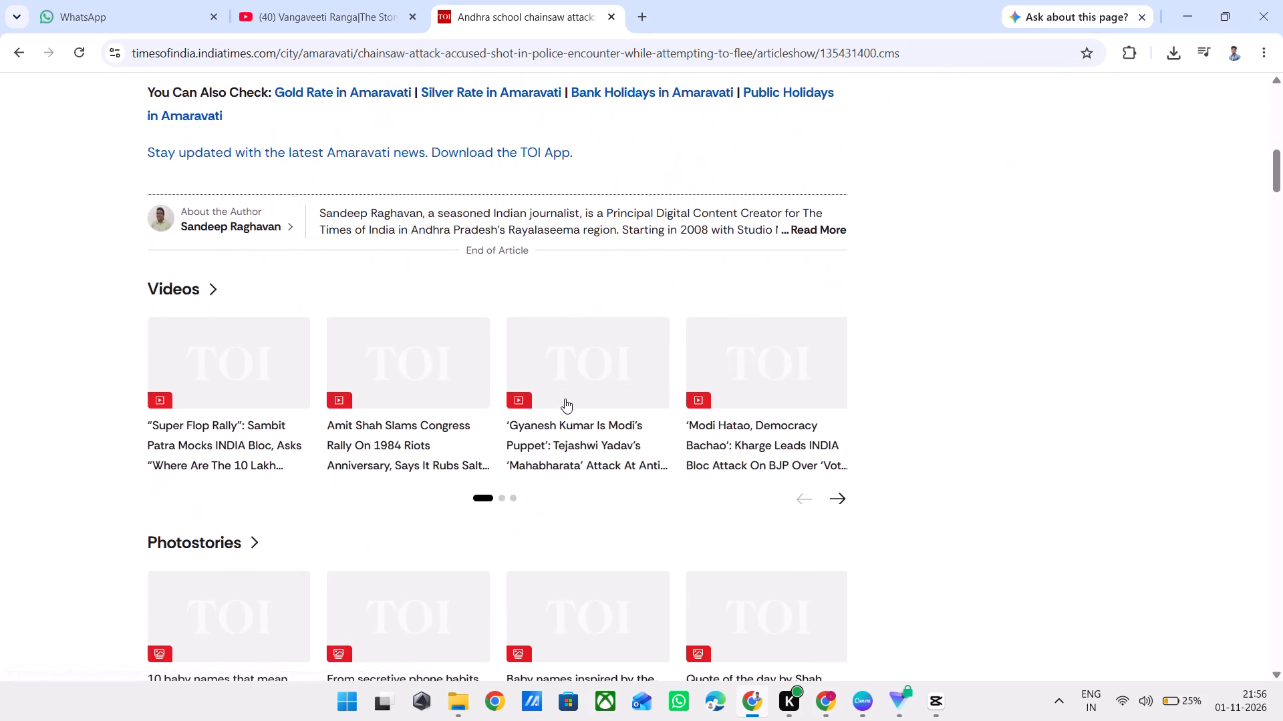
scroll(565, 399, "up", 5)
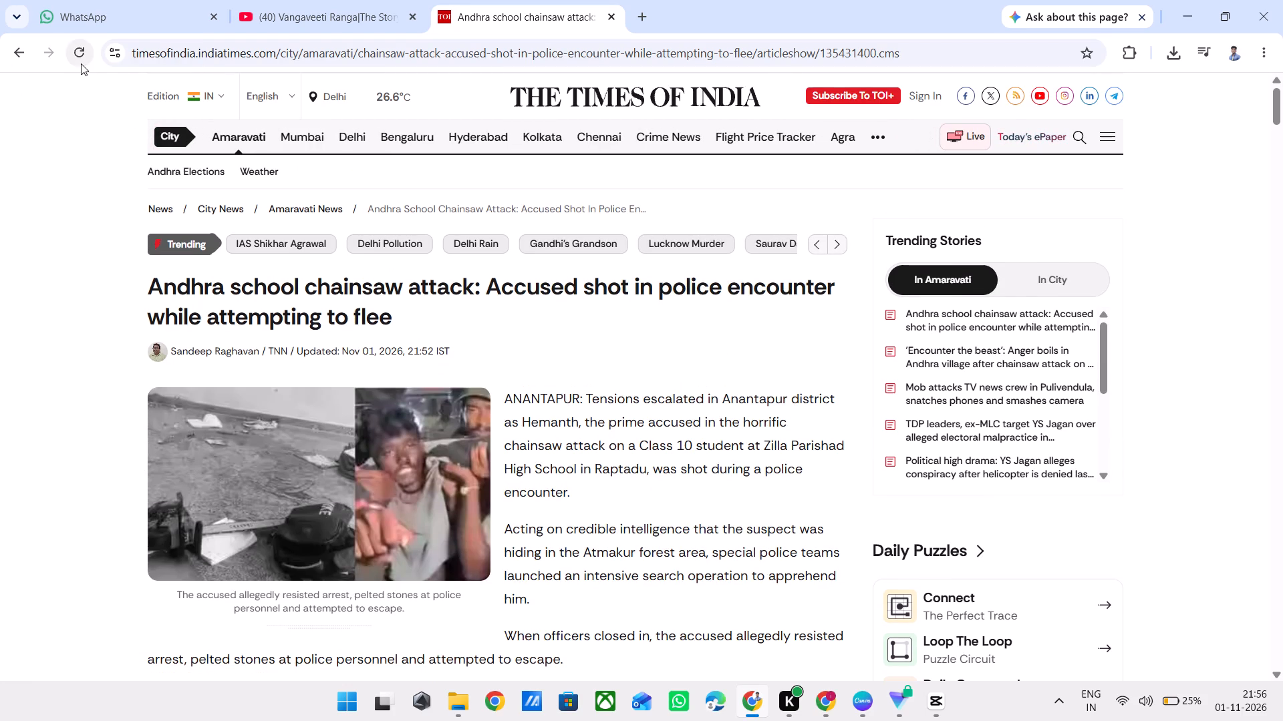
left_click(21, 52)
Read NDTV's "Kill Psycho In Encounter" article on the Andhra school attack and return to the search results.
scroll(311, 434, "down", 1)
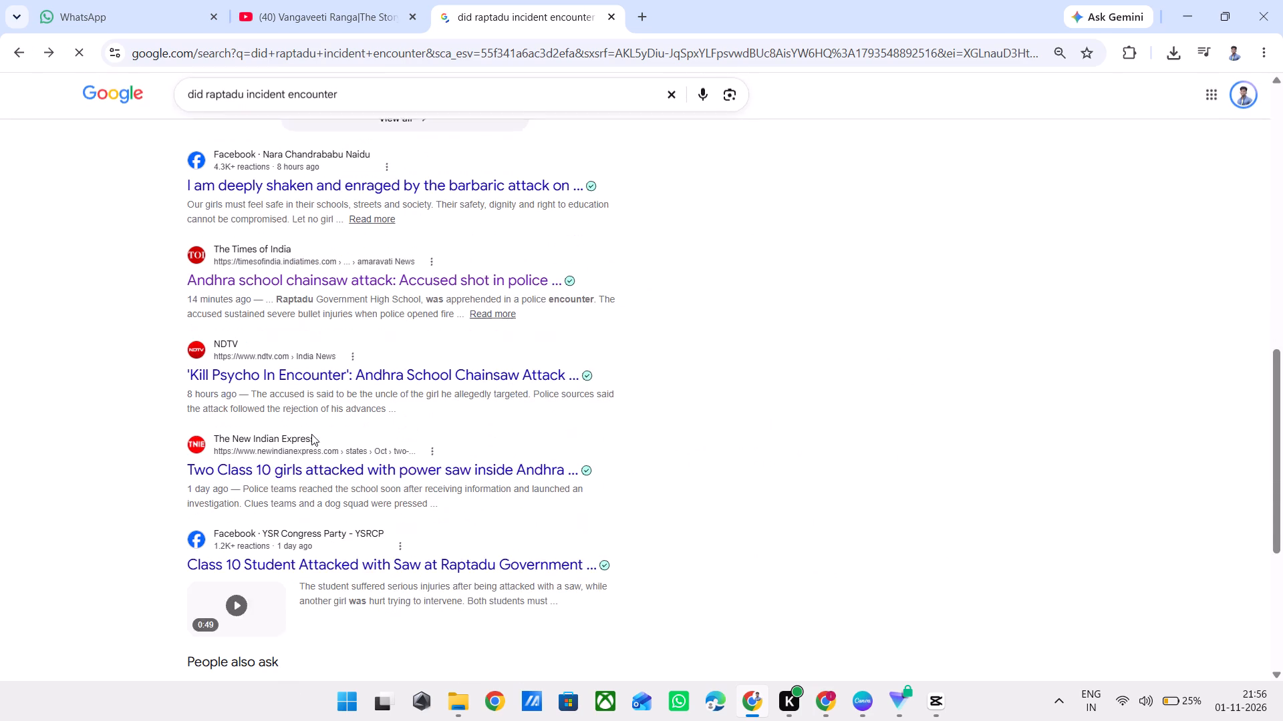
scroll(311, 434, "down", 1)
left_click(305, 378)
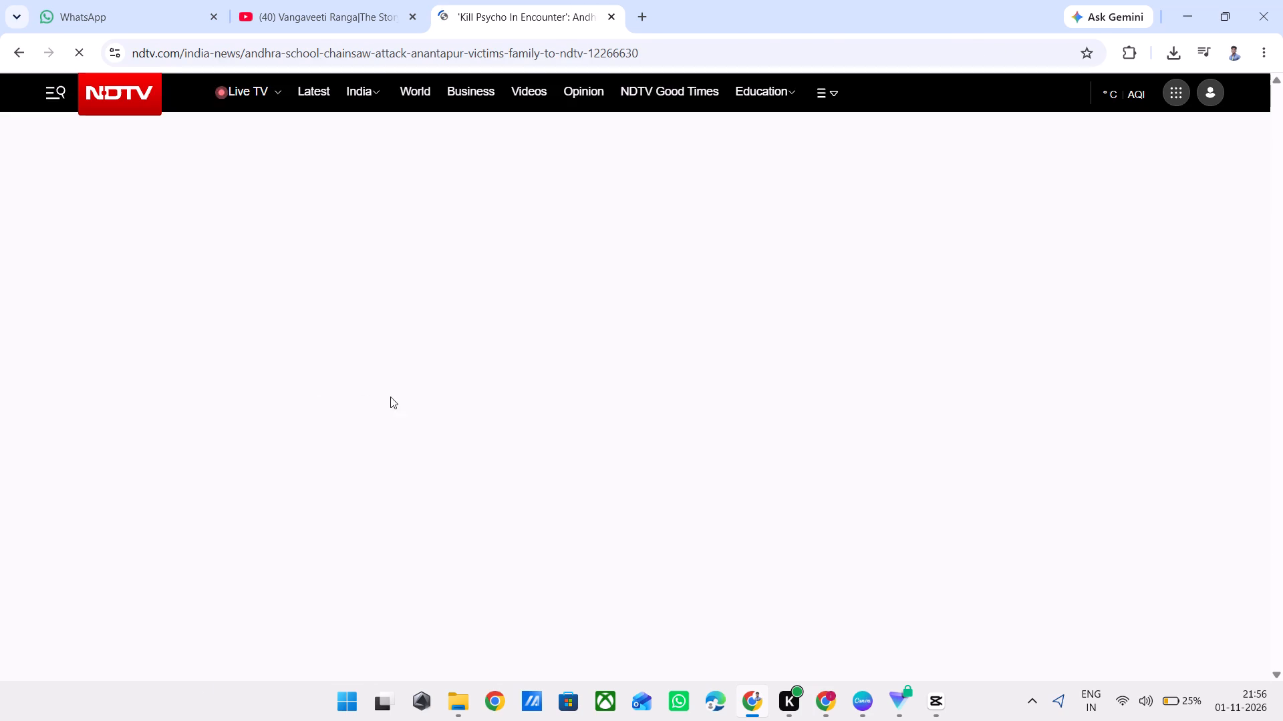
scroll(408, 375, "down", 5)
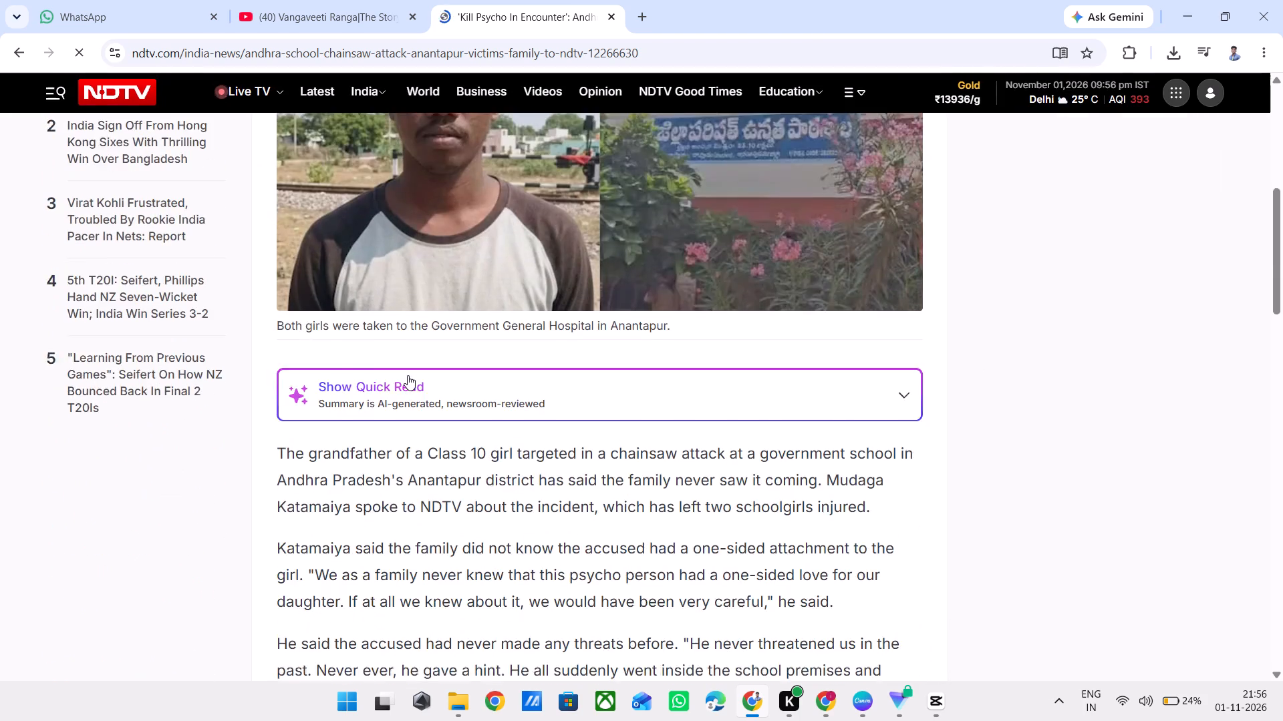
scroll(408, 375, "down", 2)
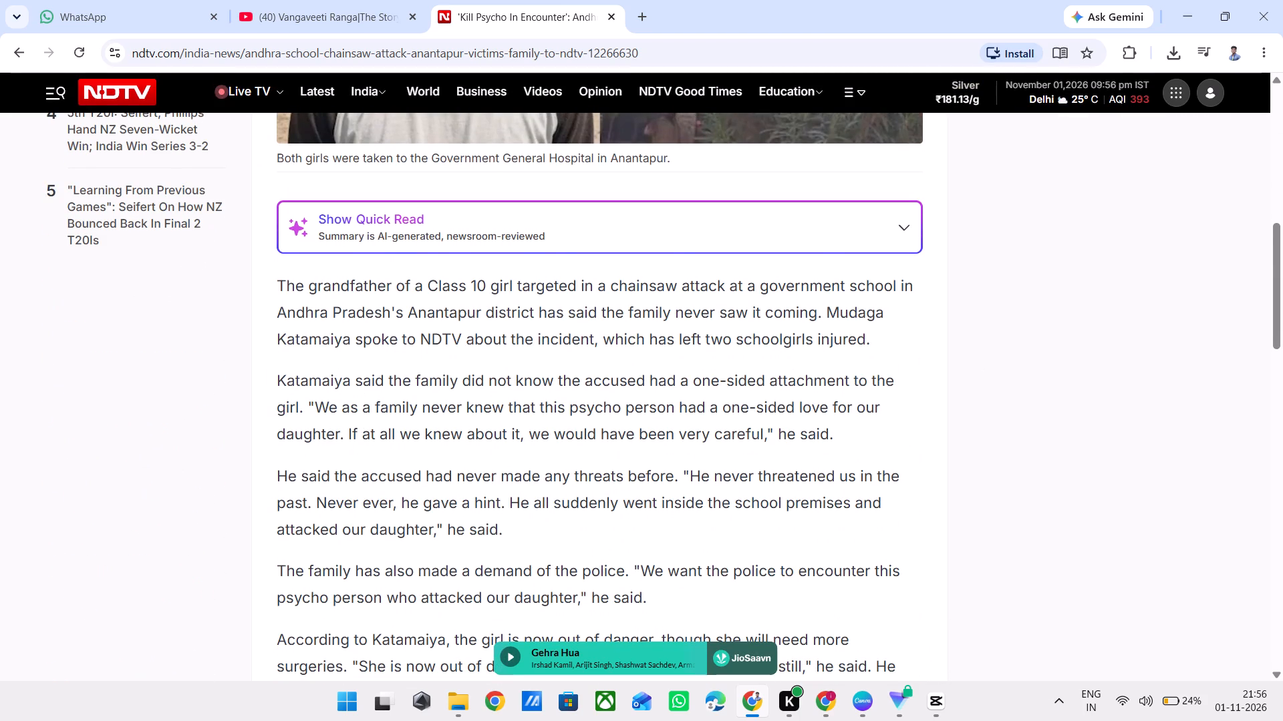
scroll(405, 342, "down", 2)
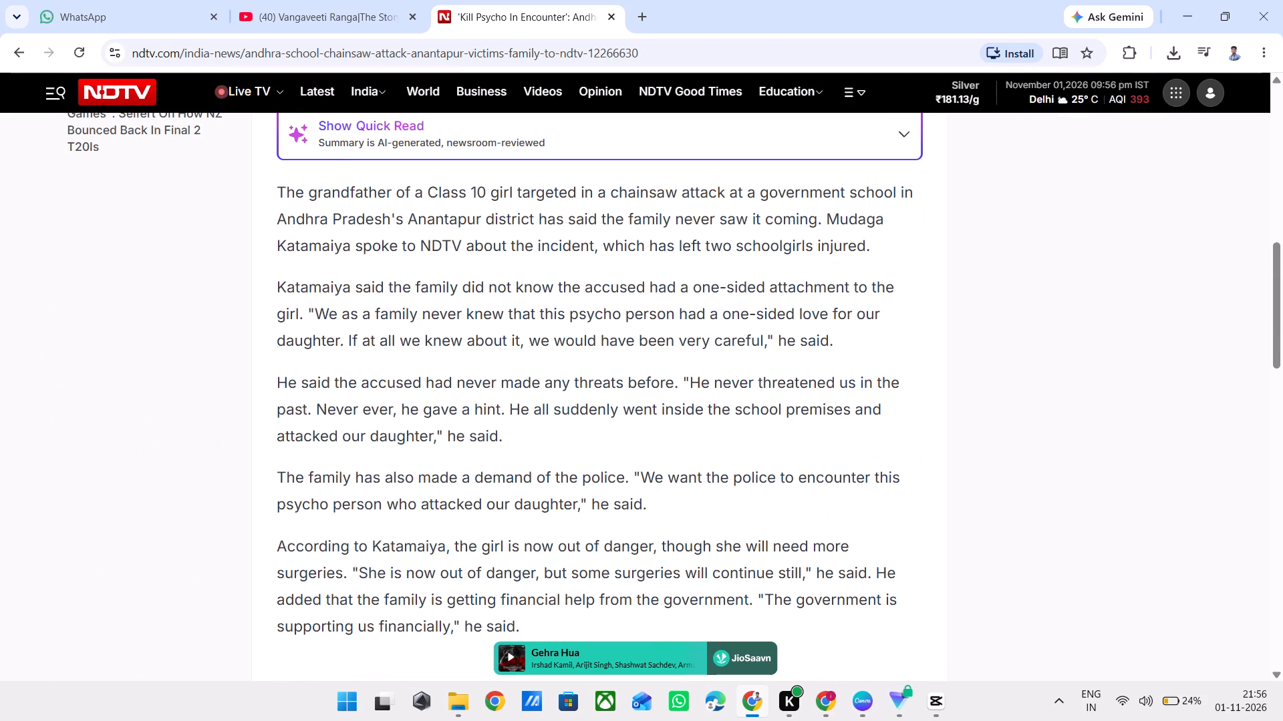
scroll(405, 342, "down", 1)
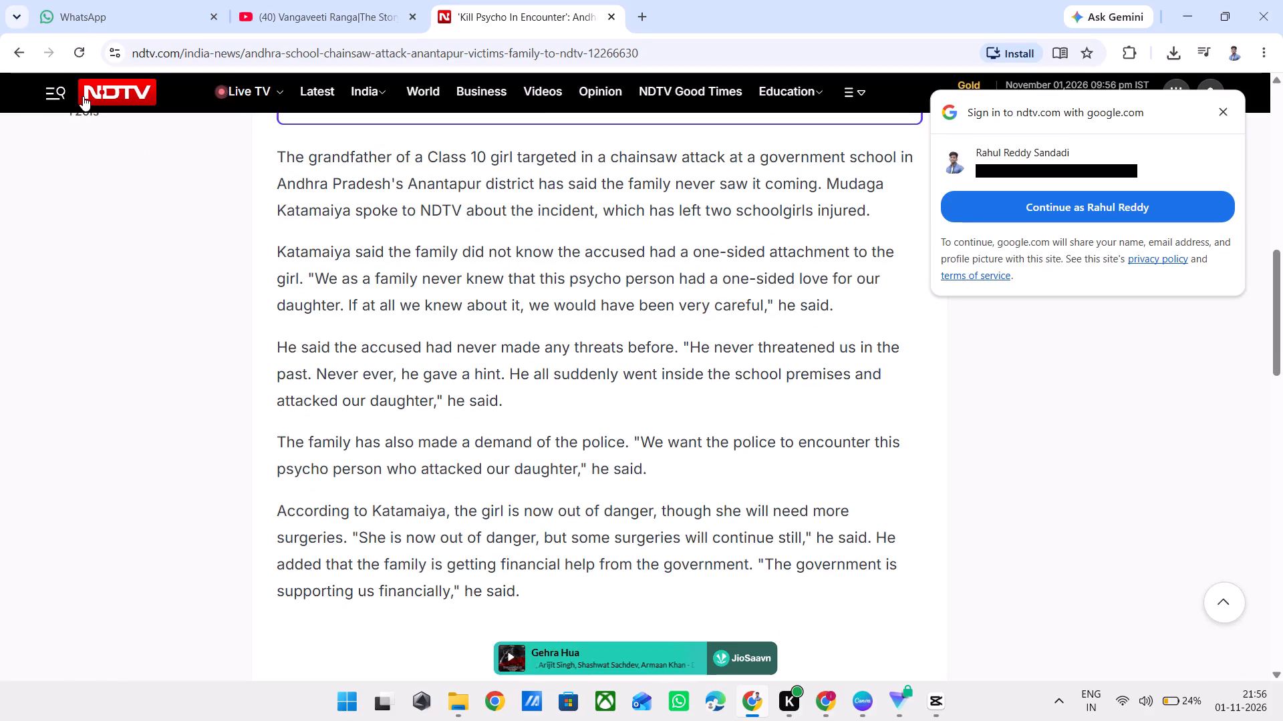
left_click(27, 50)
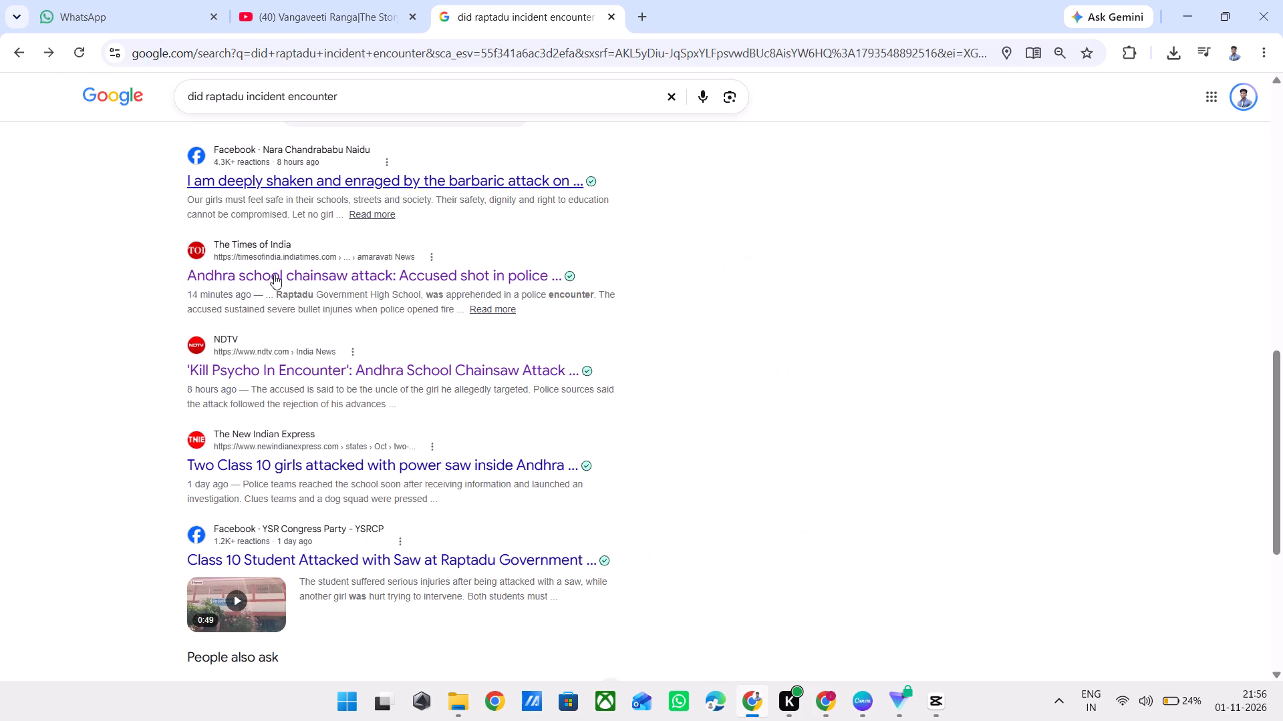
Shorten the Google query to "raptadu incident" and run the search.
scroll(285, 298, "up", 7)
left_click(367, 99)
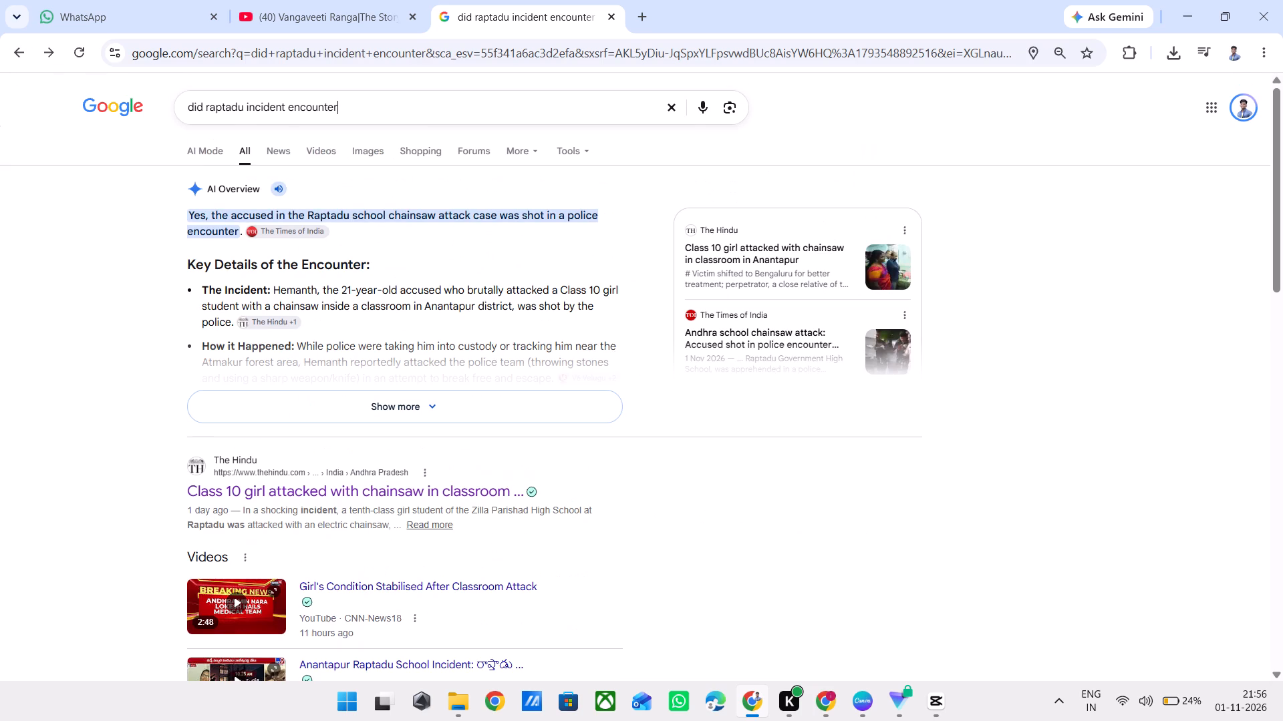
left_click_drag(367, 99, 356, 99)
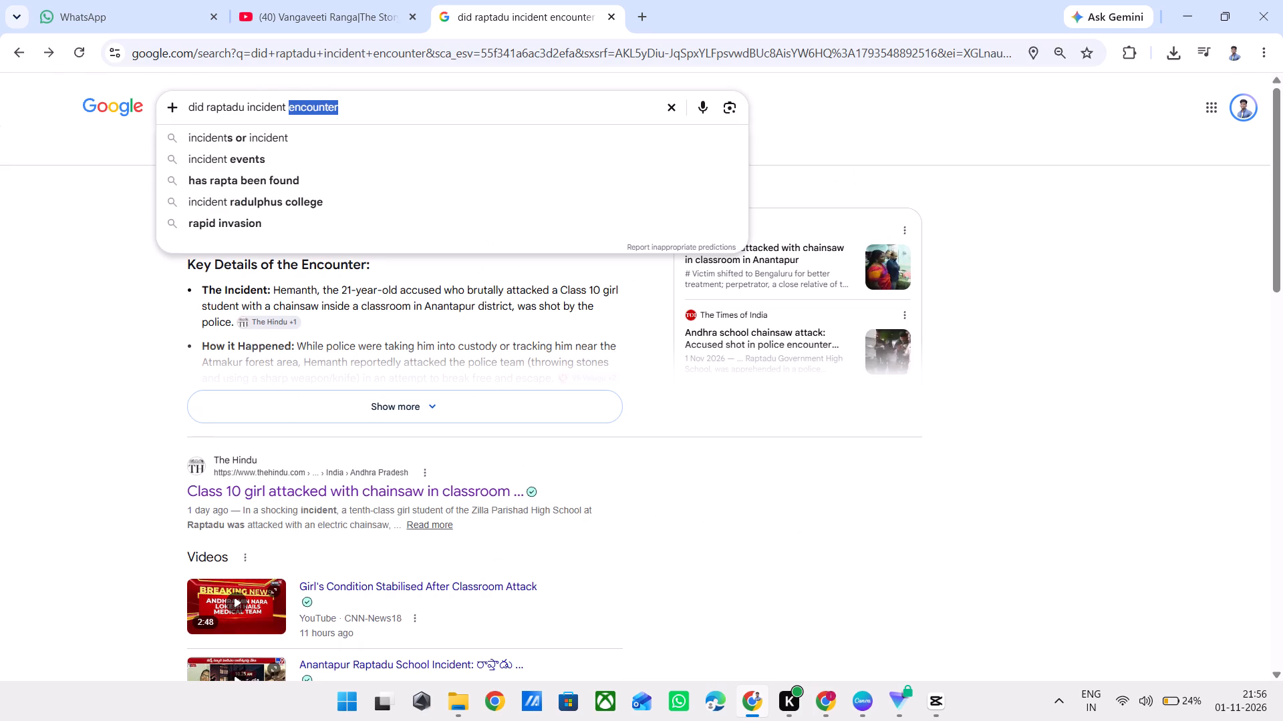
left_click_drag(204, 101, 158, 109)
key("BackSpace")
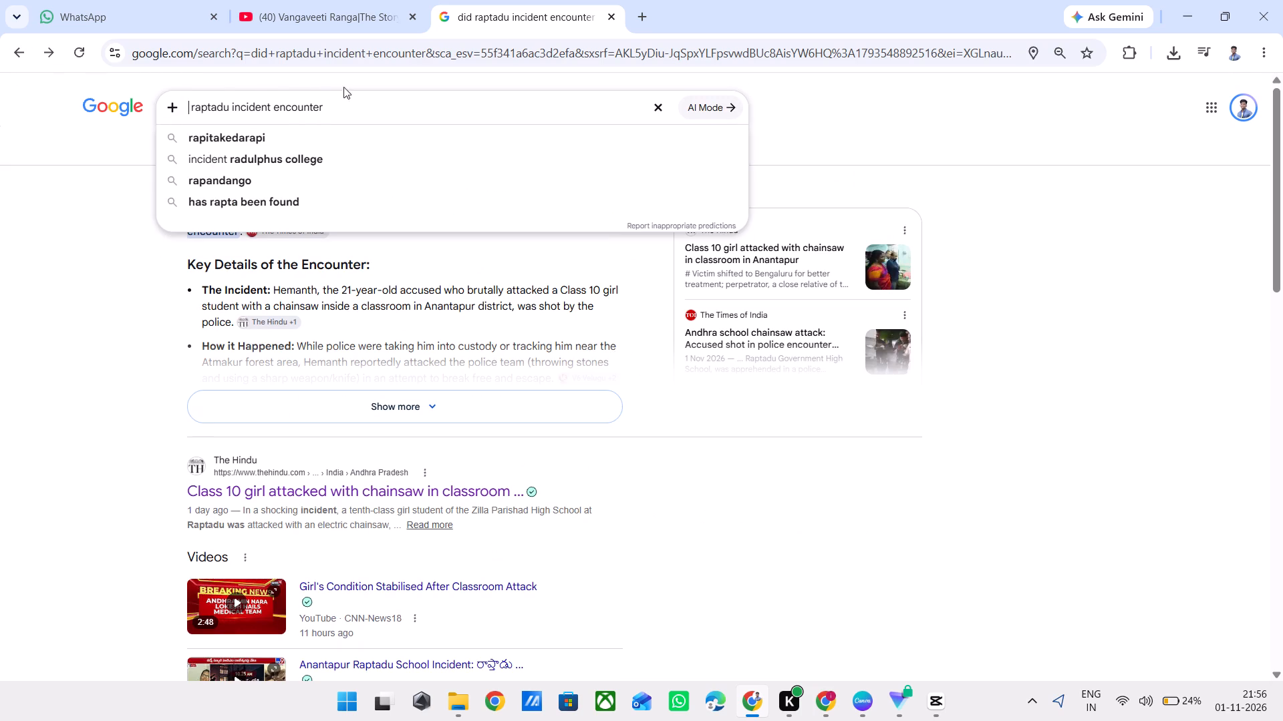
left_click(365, 102)
key("BackSpace")
key("BackSpace")
key("BackSpace")
key("BackSpace")
key("BackSpace")
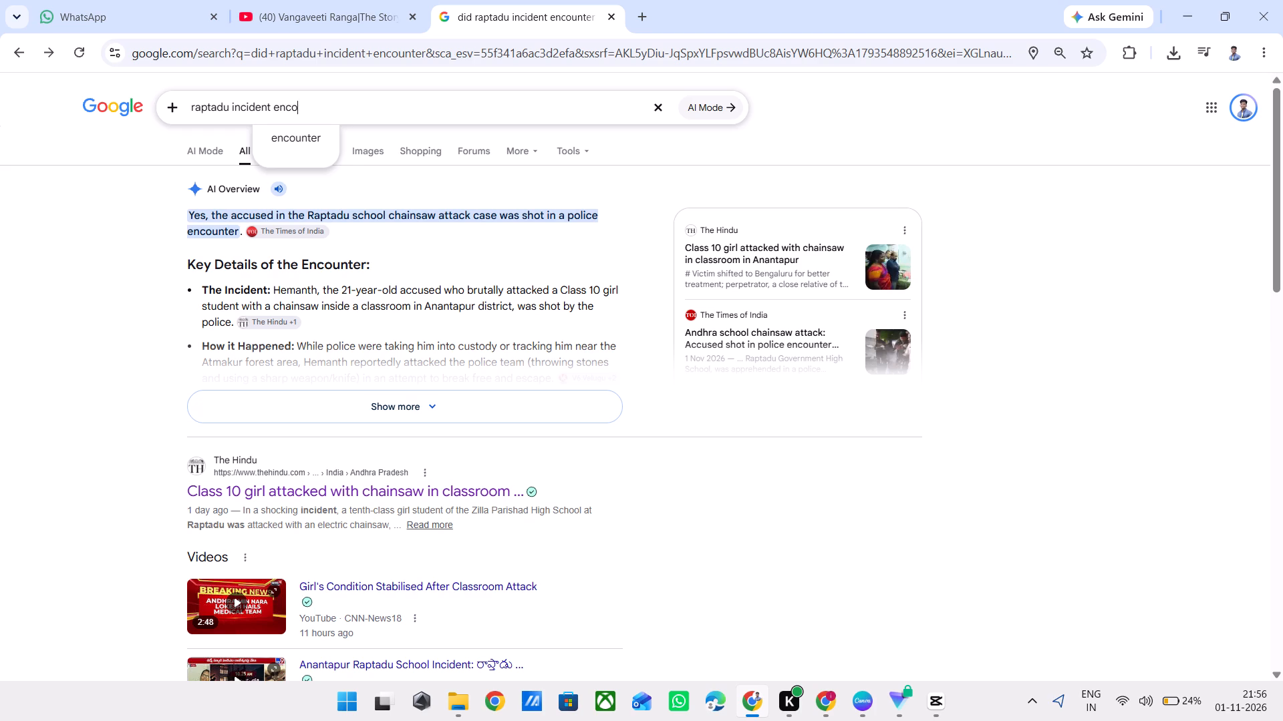
key("BackSpace")
key("BackSpace")
key("BackSpace")
key("BackSpace")
key("BackSpace")
key("Return")
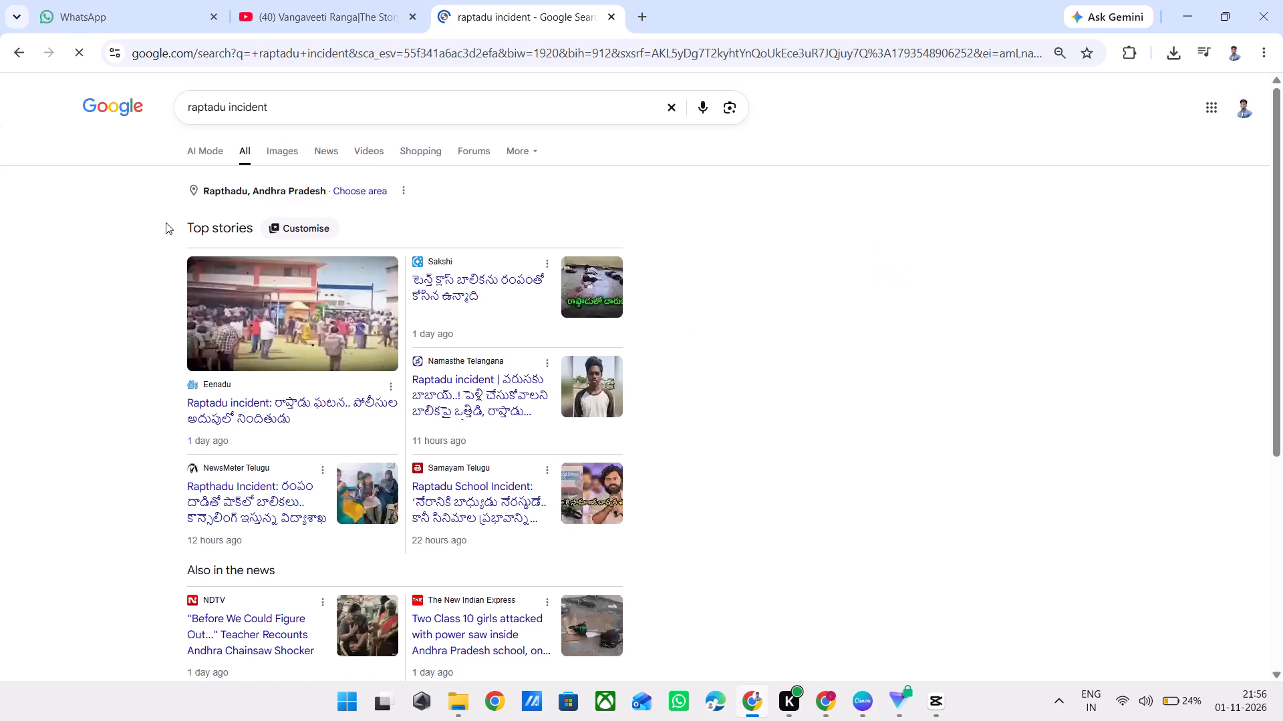
Read NewsMeter Telugu's Rapthadu incident story from the top stories and leave the article.
scroll(256, 356, "down", 1)
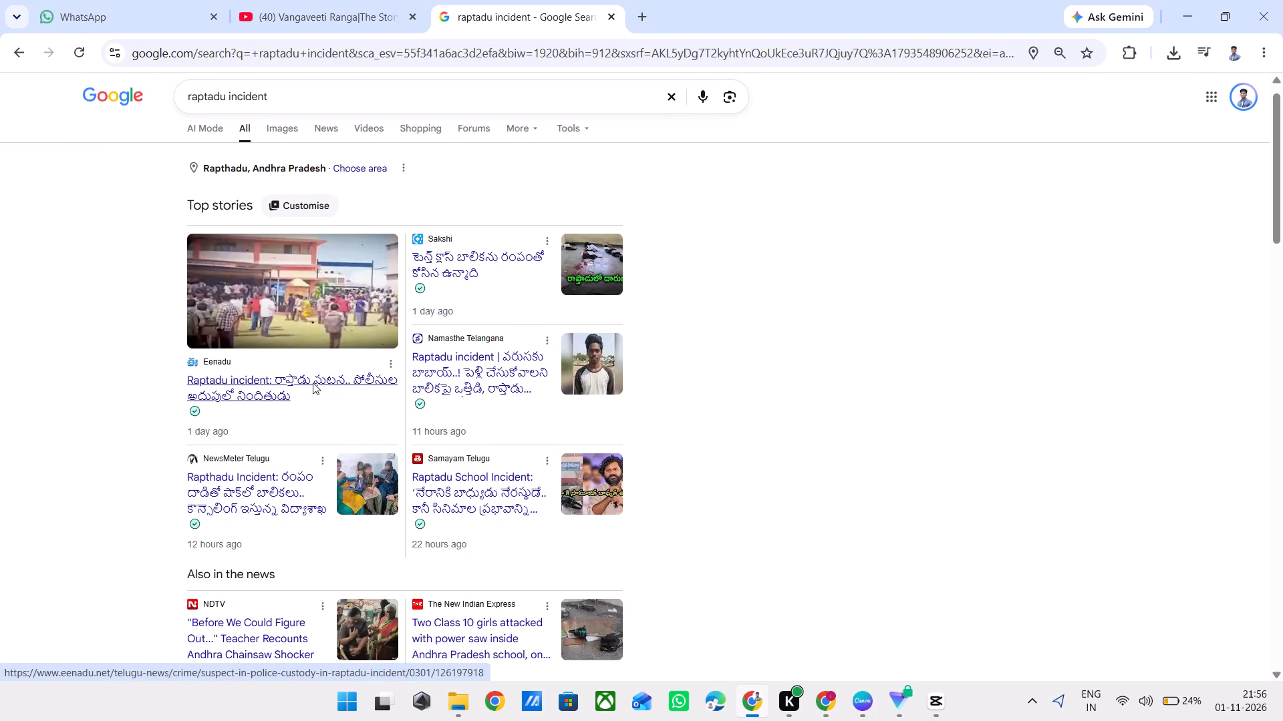
left_click(291, 486)
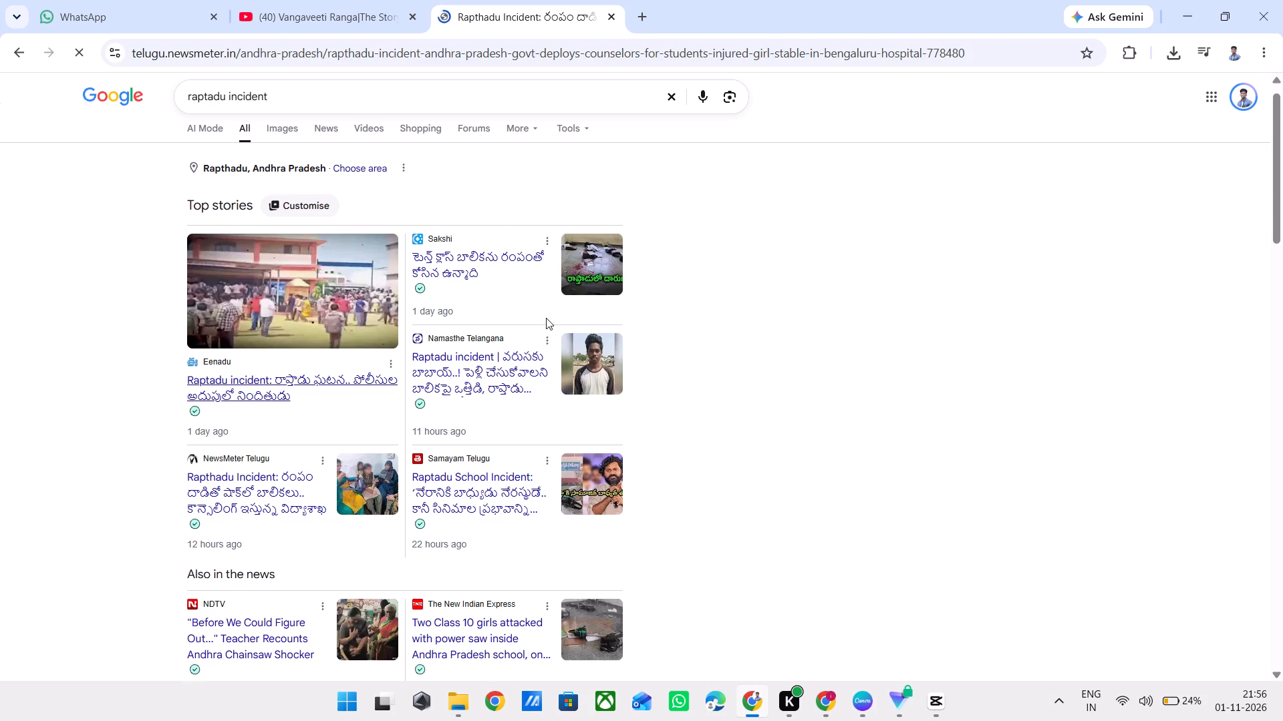
scroll(494, 407, "down", 7)
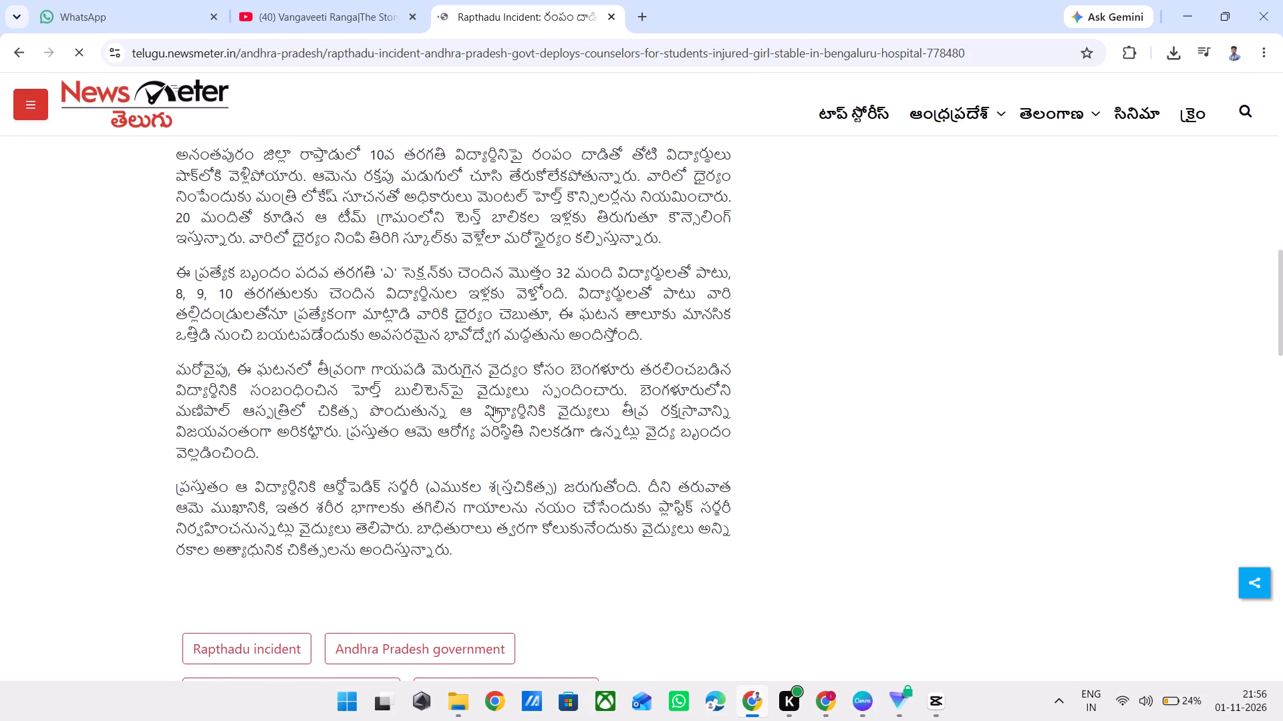
scroll(494, 407, "up", 1)
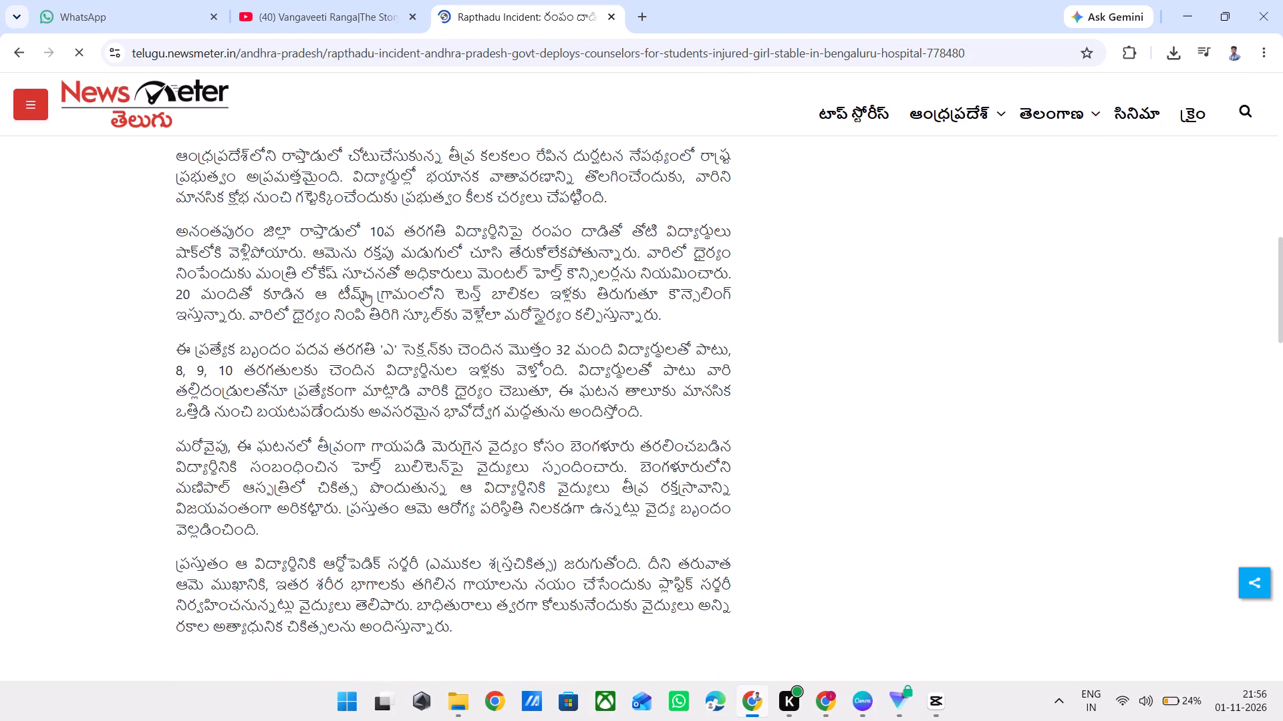
left_click(13, 55)
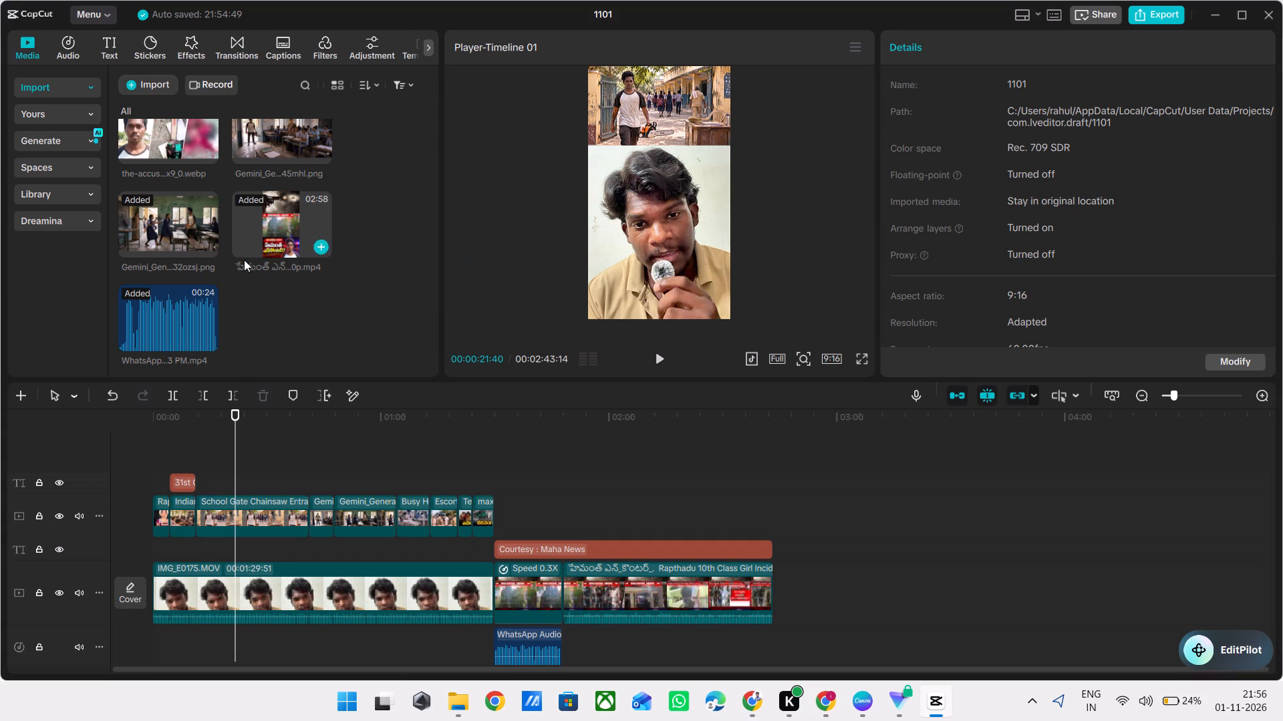
Switch to CapCut, undo the removal of the "Accused : A 21-year-old man" caption, and play the passage it covers.
left_click(231, 431)
left_click_drag(231, 431, 197, 433)
key("space")
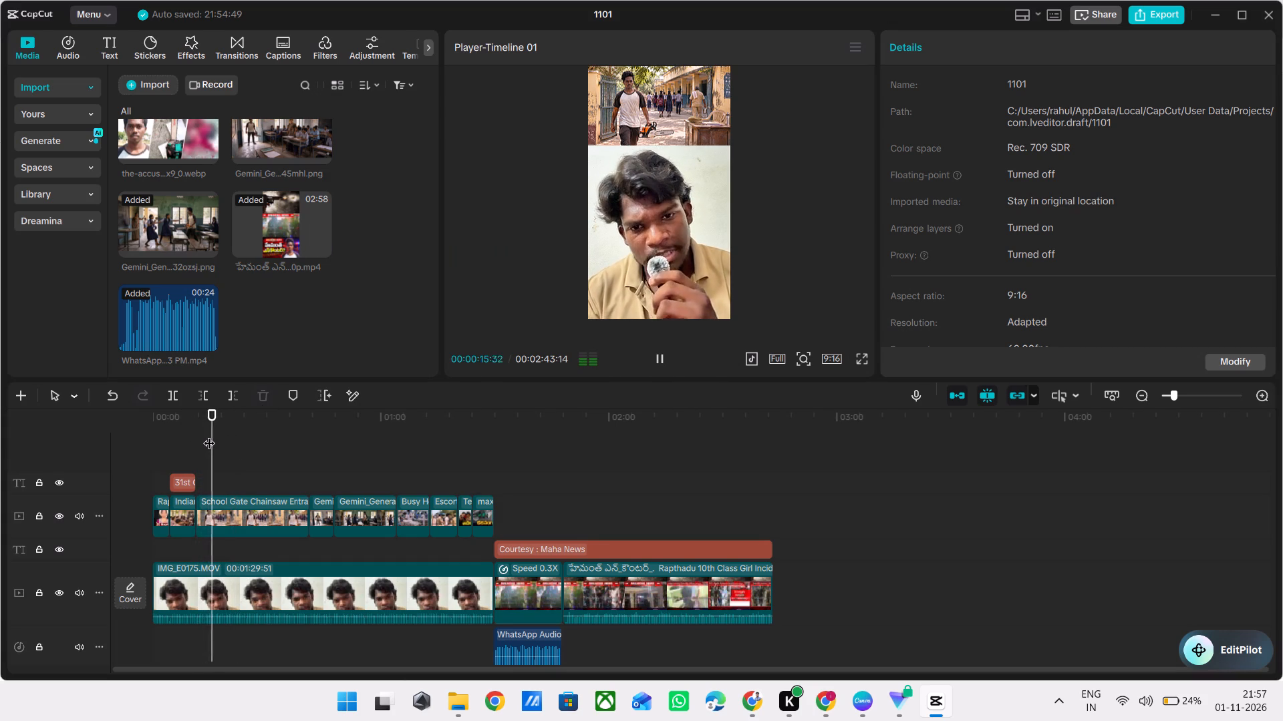
key("ctrl+z")
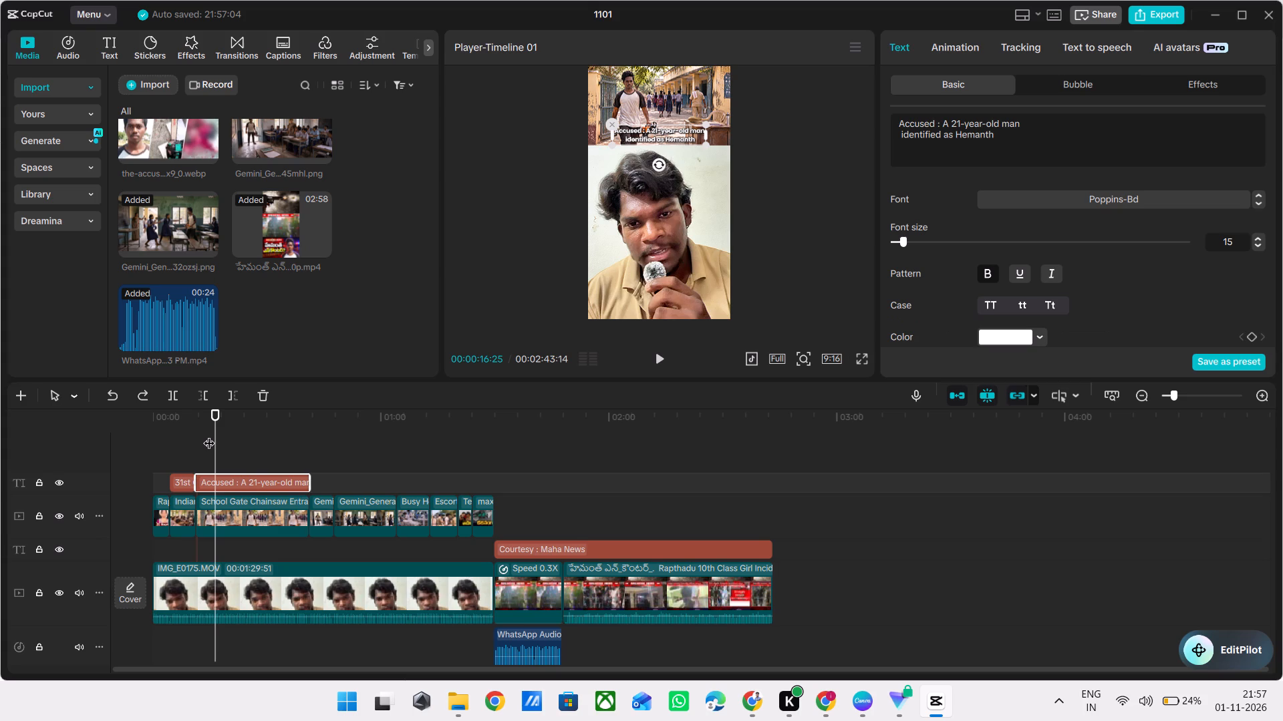
key("space")
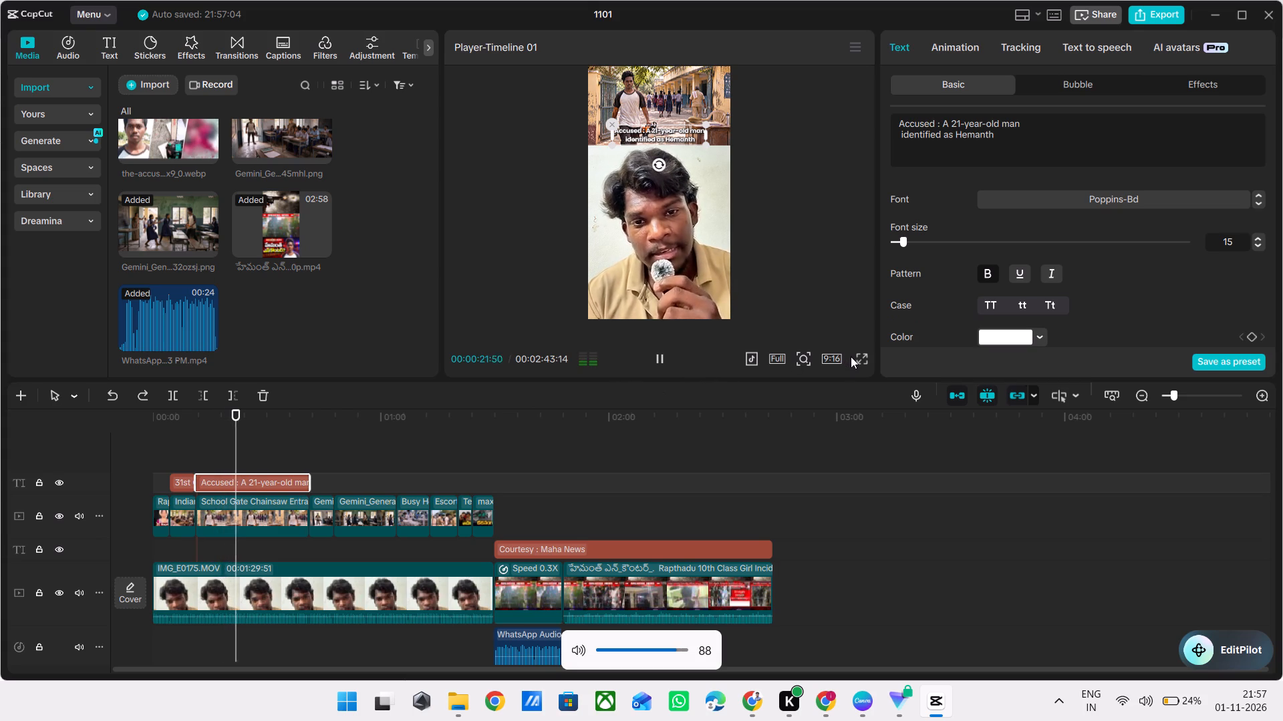
Preview the "Accused : A 21-year-old man" caption full screen, cut it from the timeline, and play the passage without it.
left_click(859, 358)
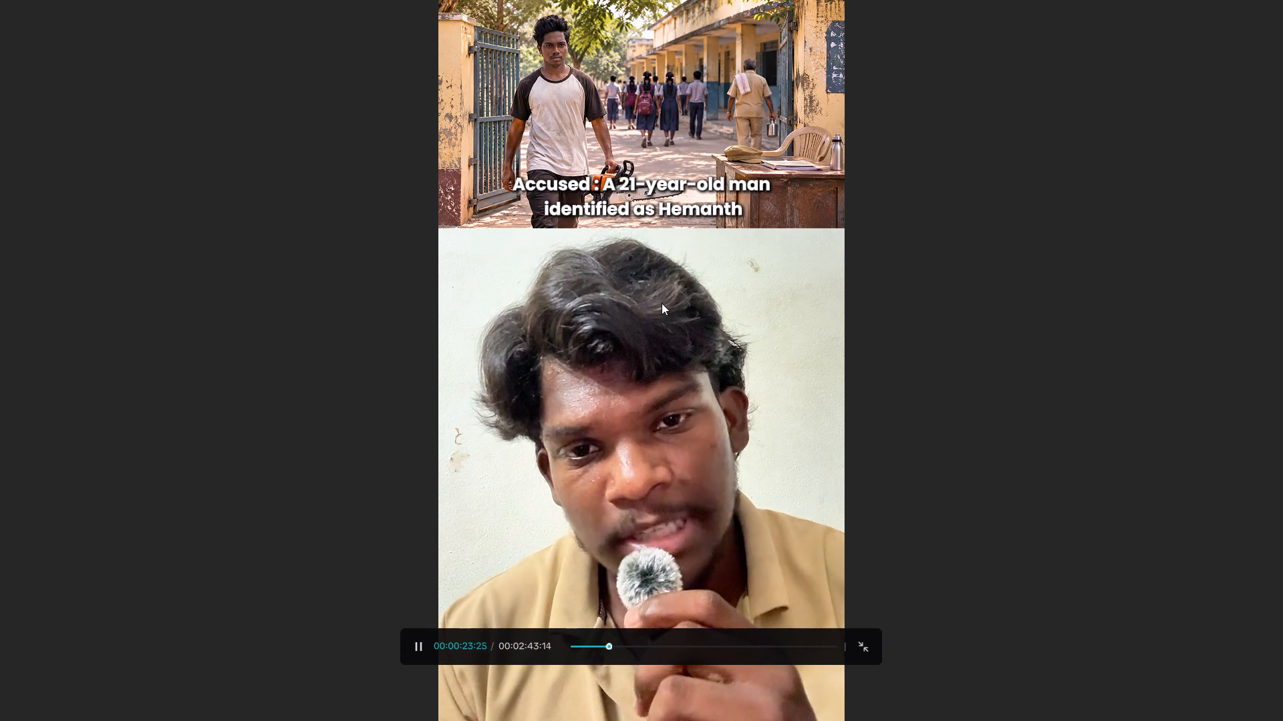
key("Escape")
key("ctrl+x")
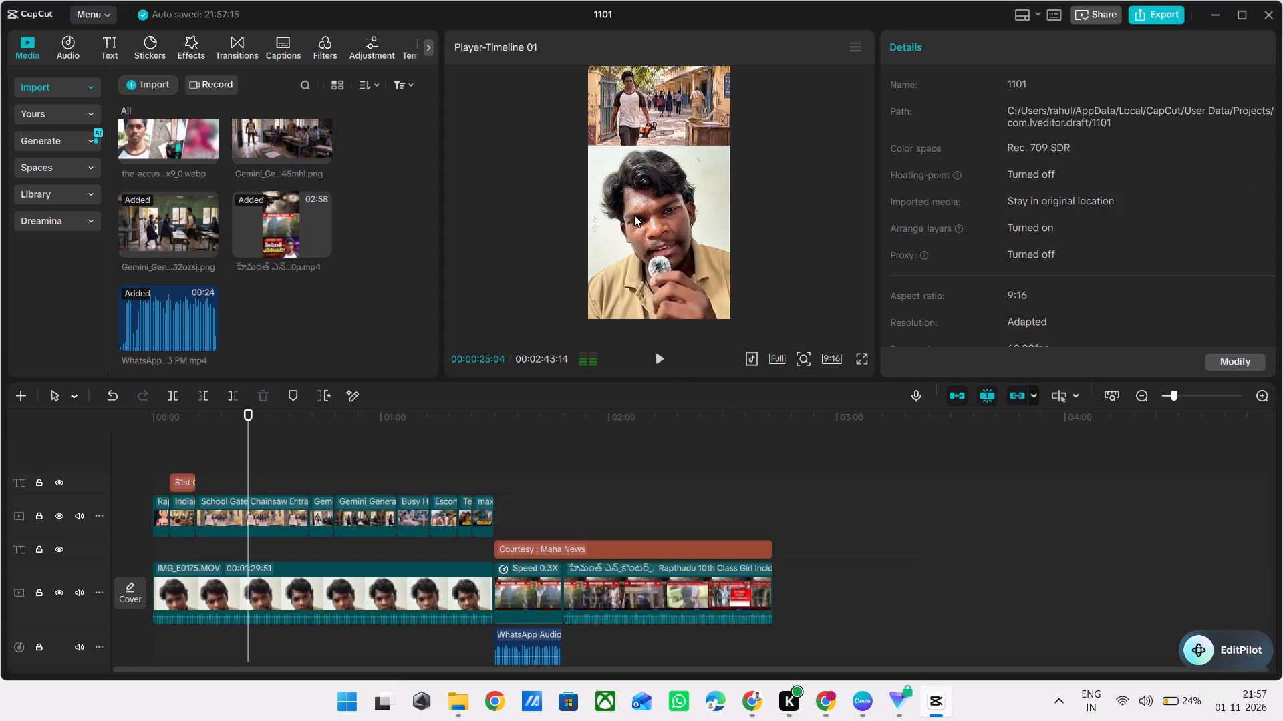
key("space")
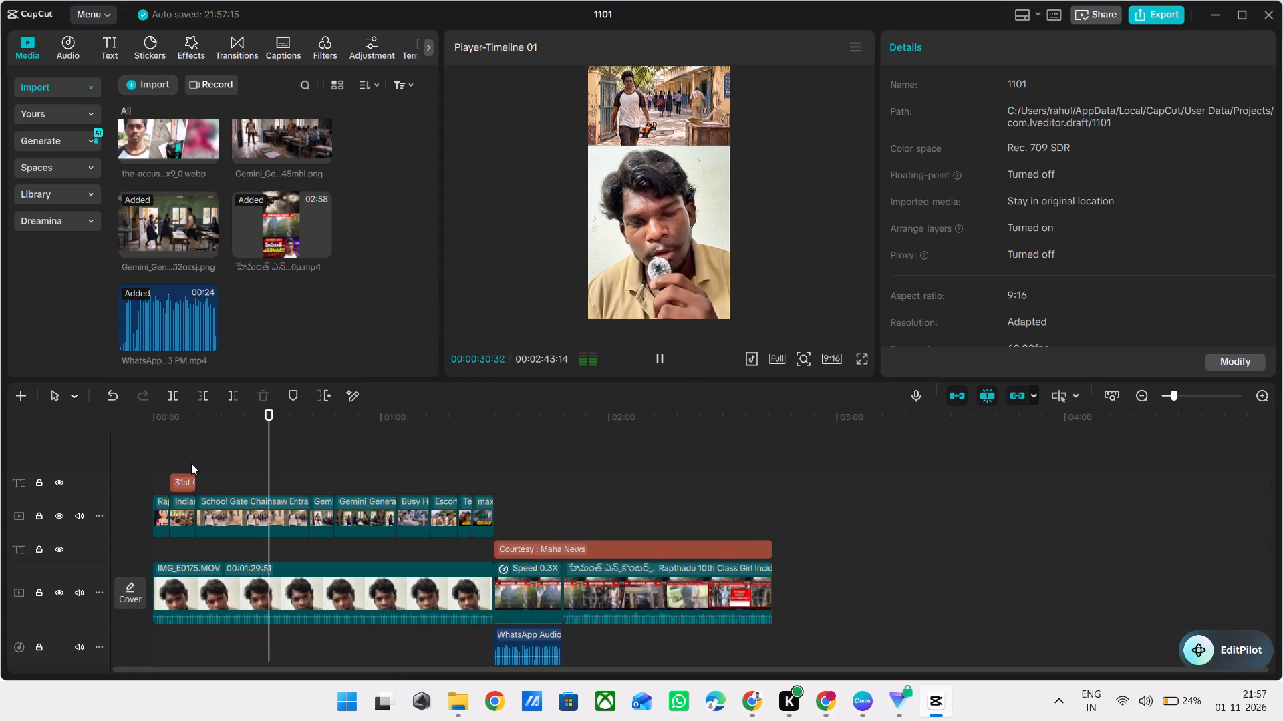
key("space")
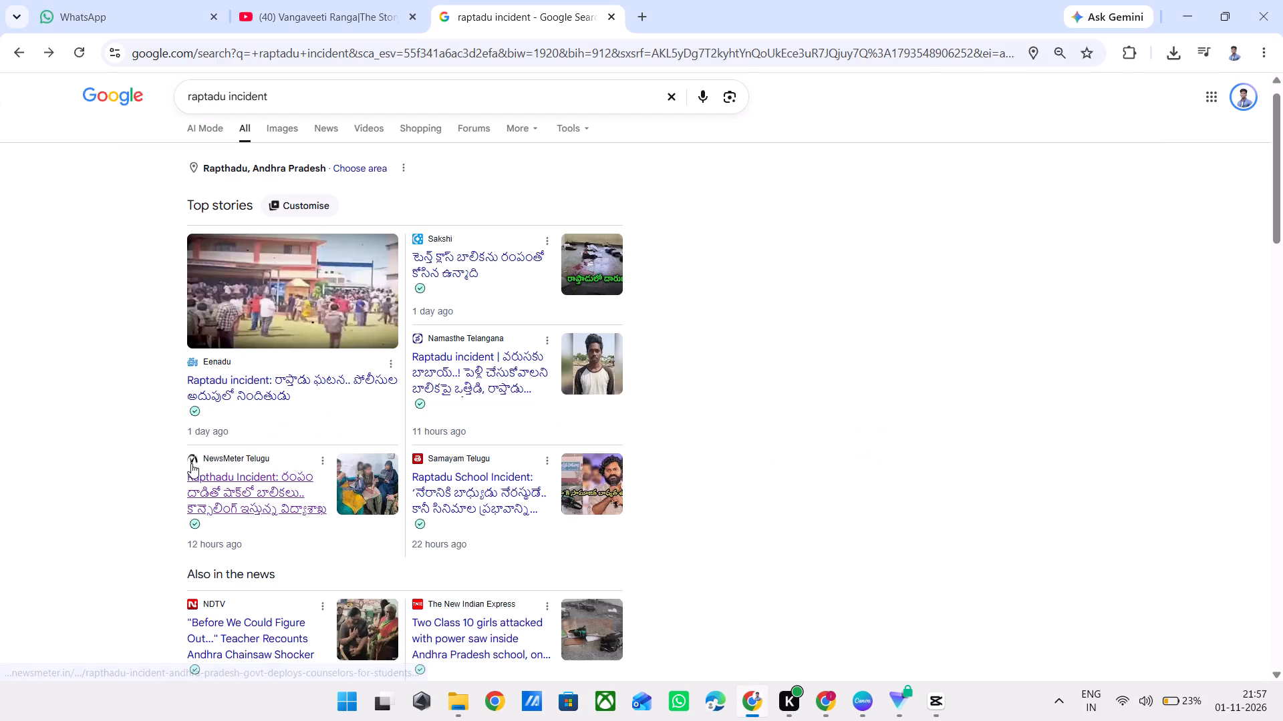
Search Google for "raptadu incident school construction" and read the AI Overview down to the top stories.
left_click(330, 109)
key("space")
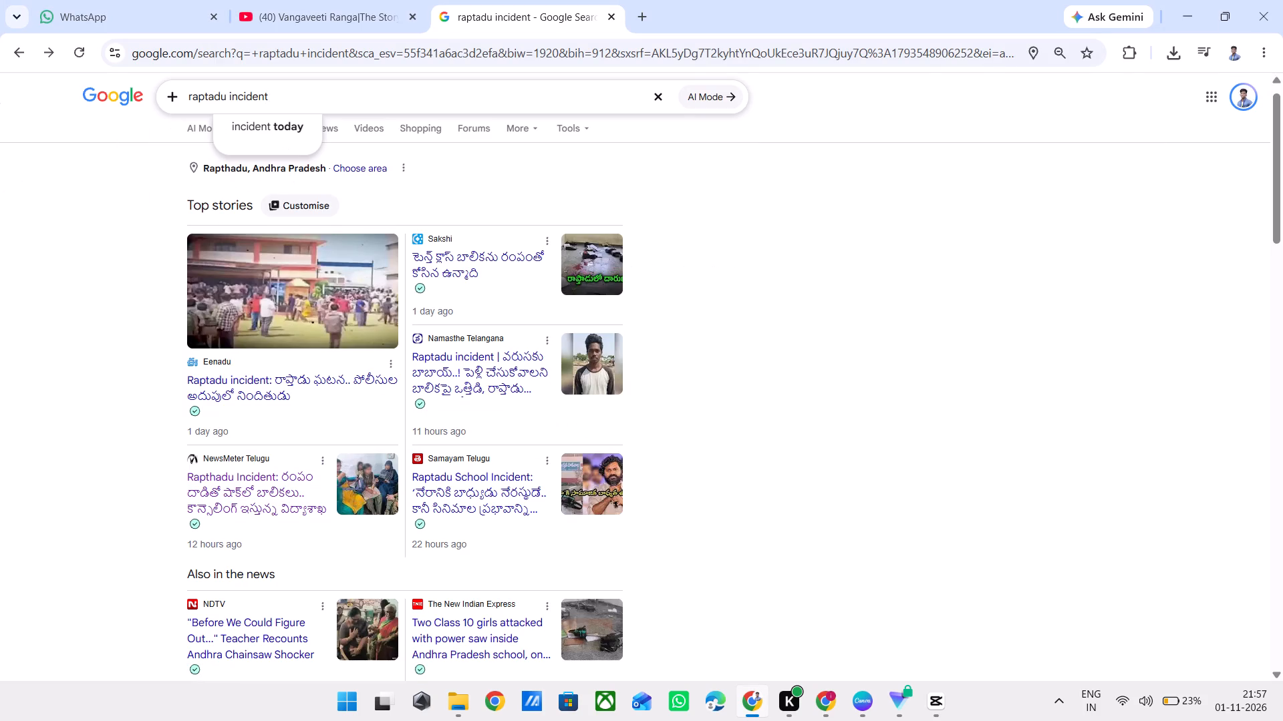
type("school con")
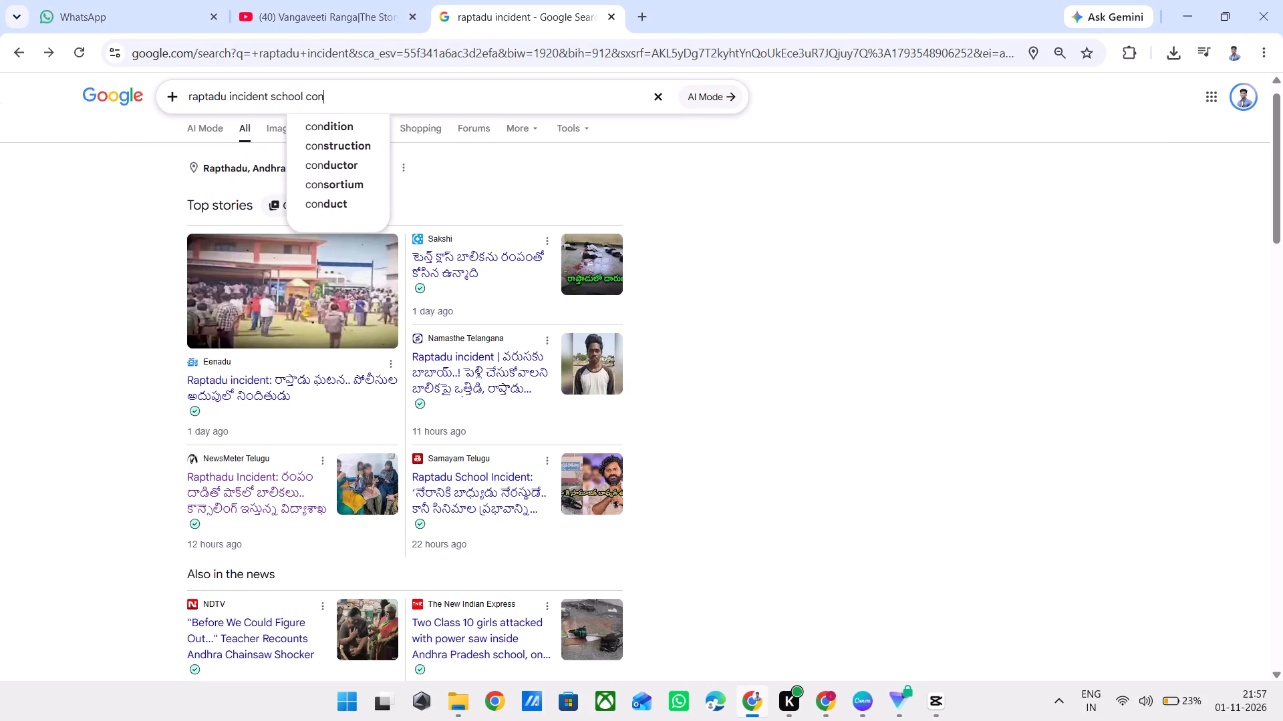
type("st")
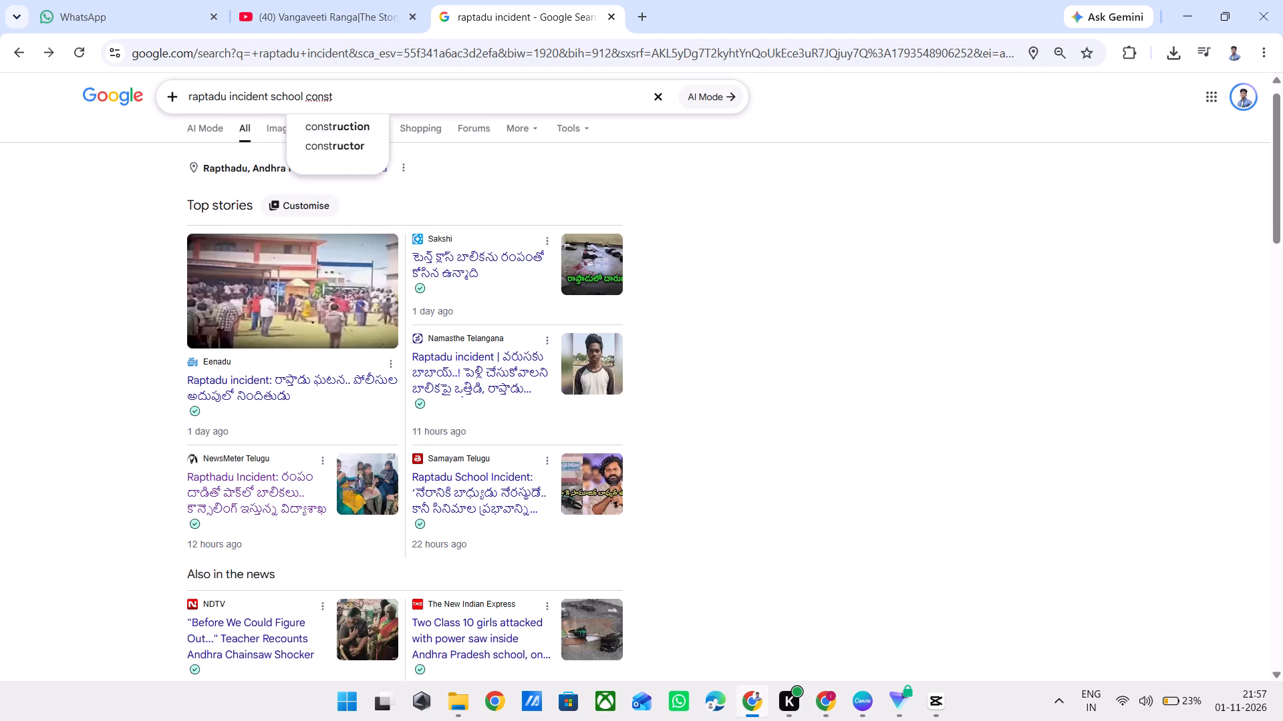
key("Down")
key("Return")
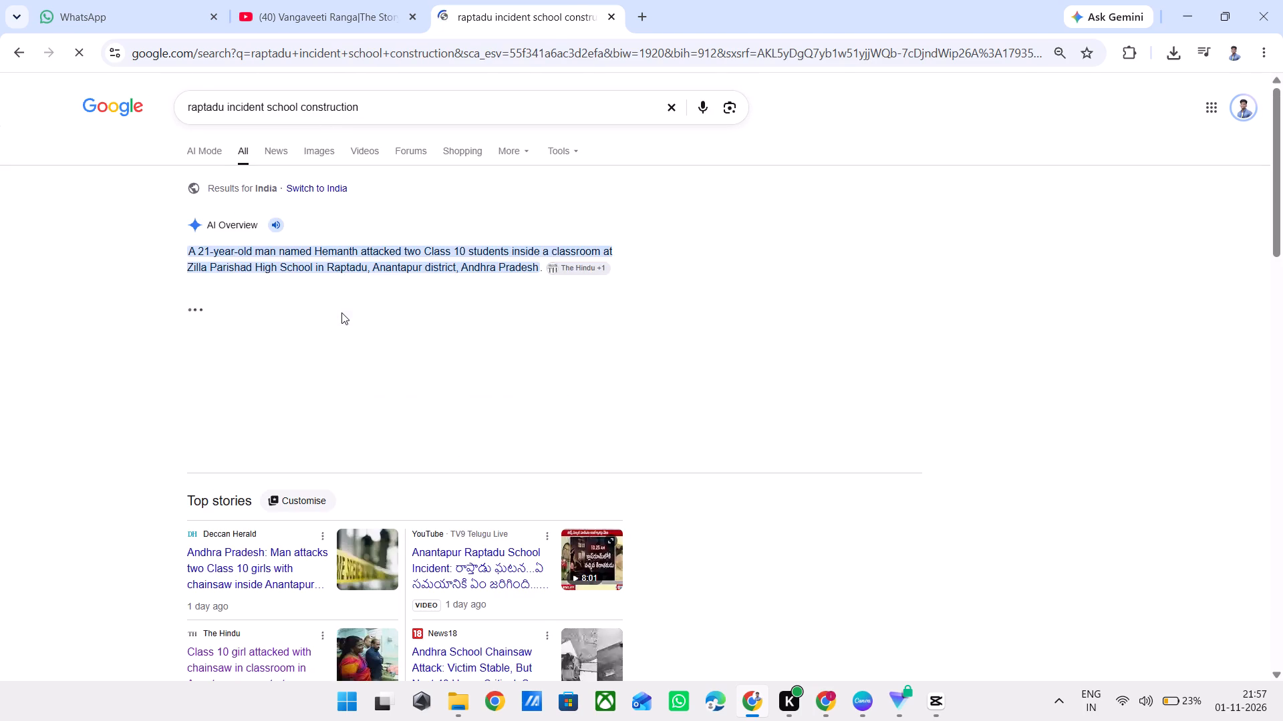
left_click(422, 436)
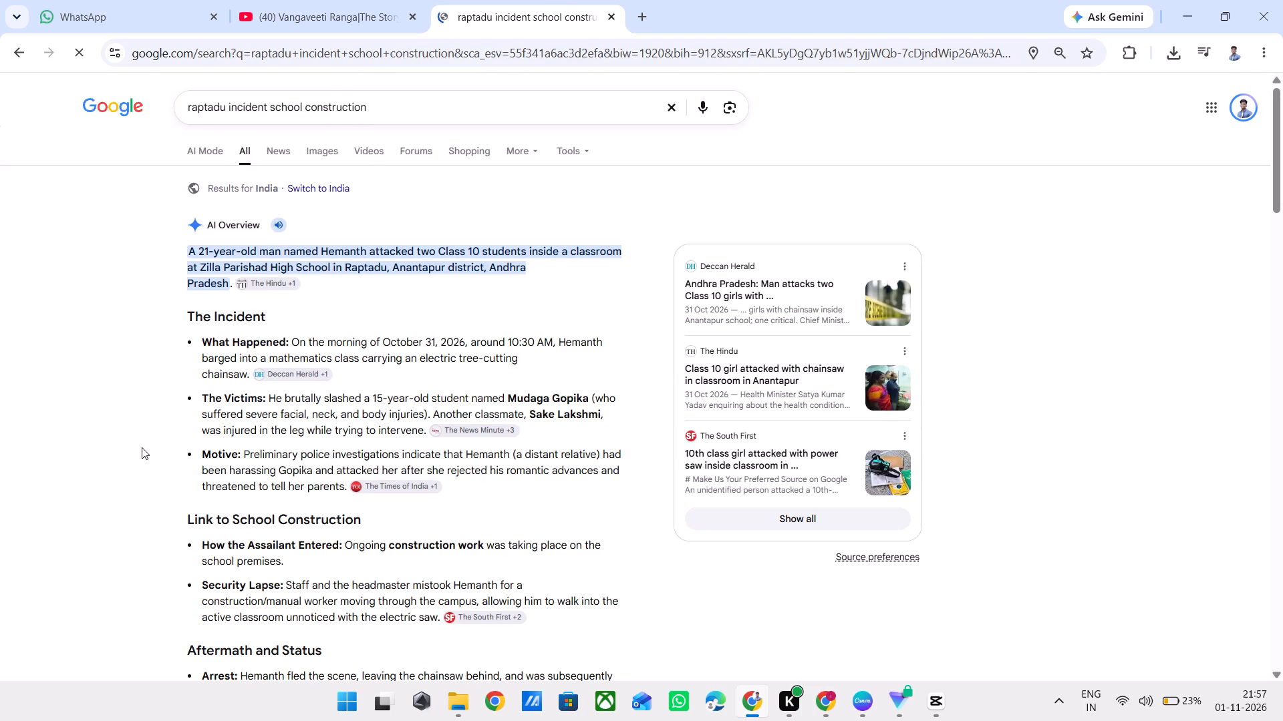
scroll(142, 447, "down", 1)
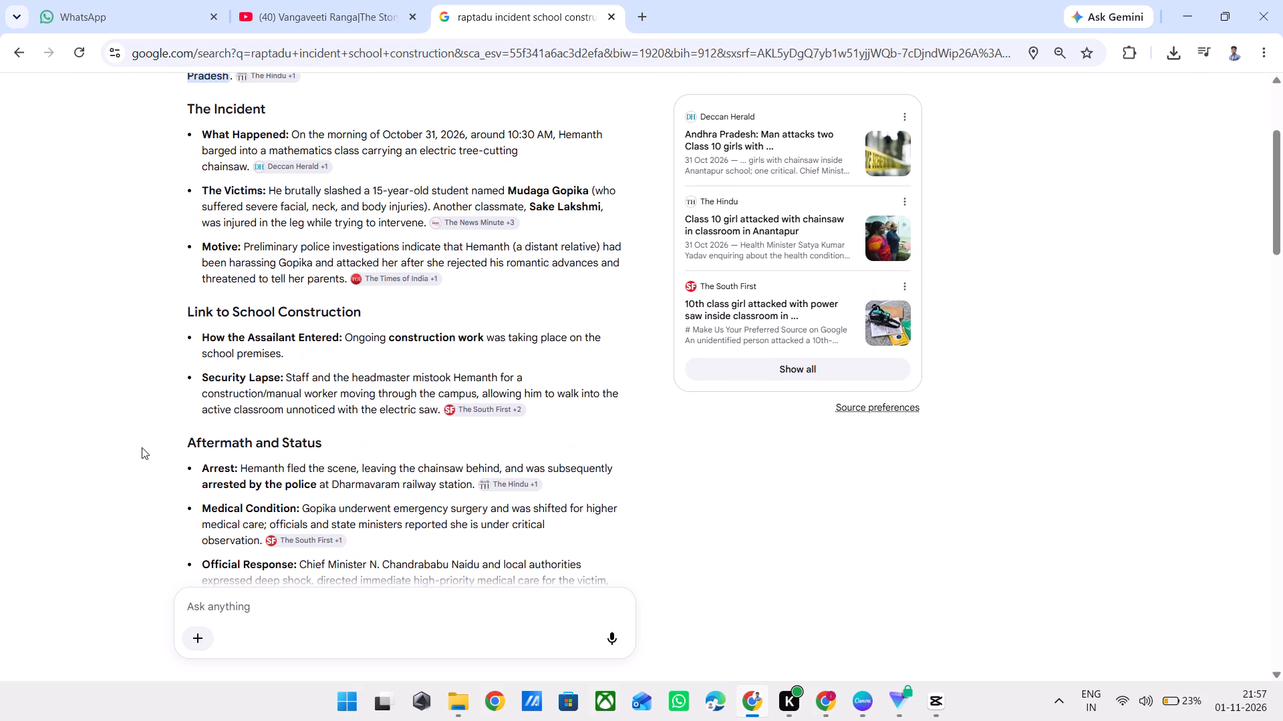
scroll(142, 447, "down", 1)
scroll(136, 356, "down", 1)
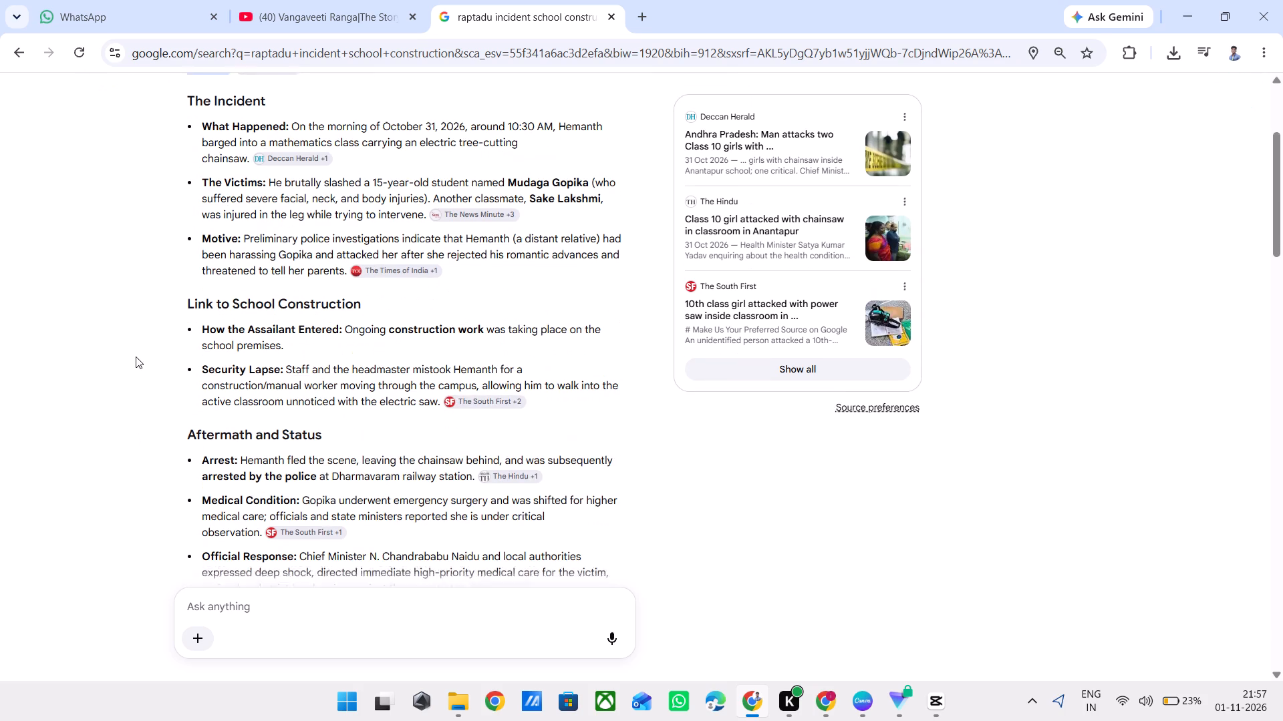
scroll(136, 356, "down", 5)
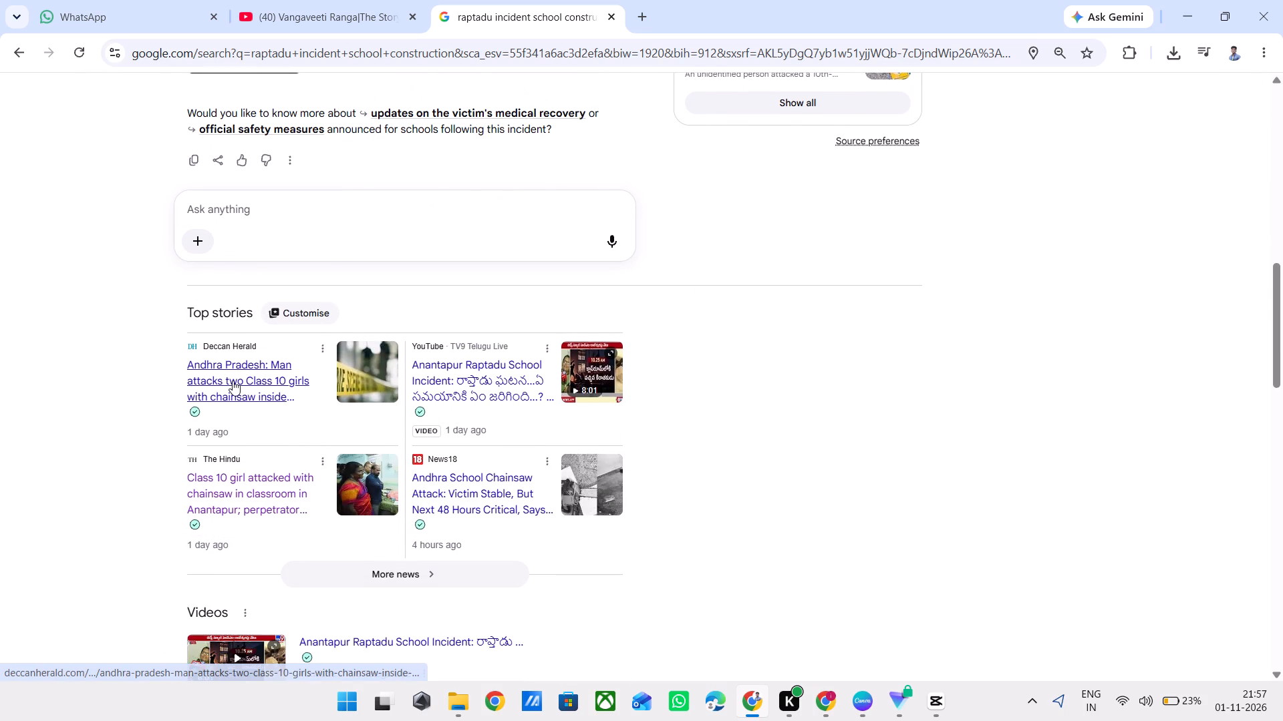
Open TV9 Telugu Live's Anantapur Raptadu School Incident video and return to the search results.
left_click(450, 383)
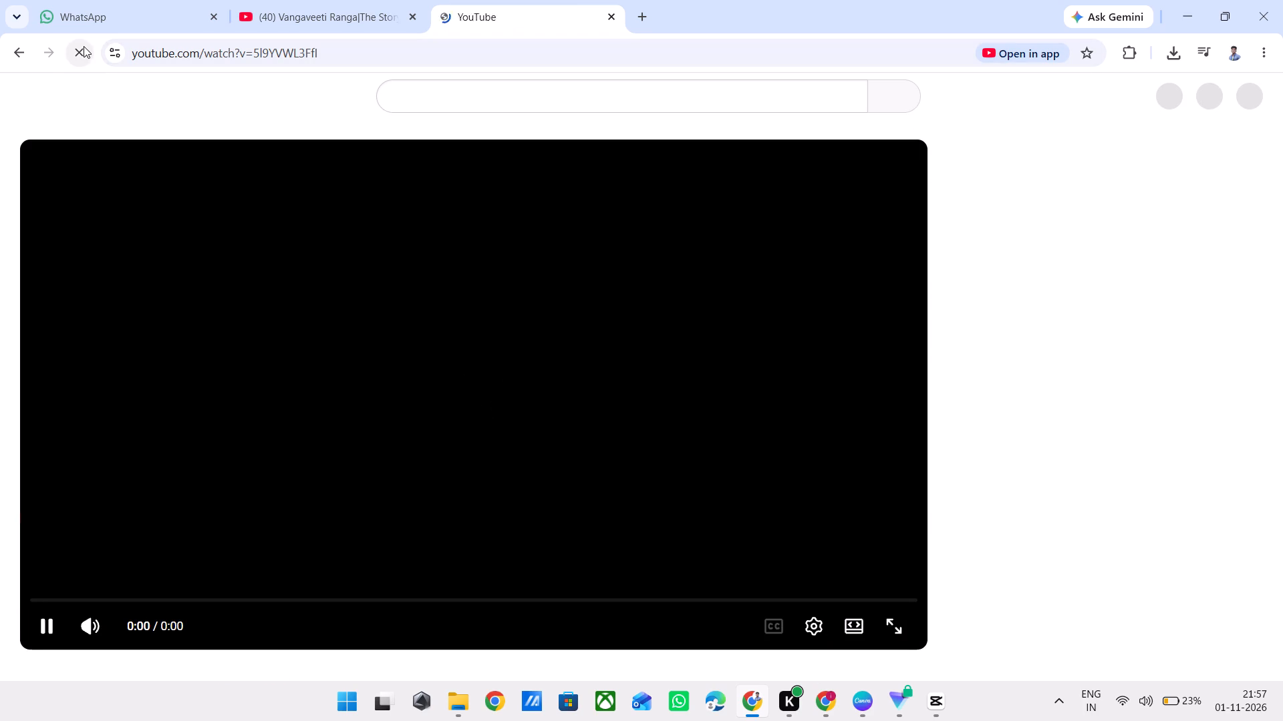
left_click(25, 49)
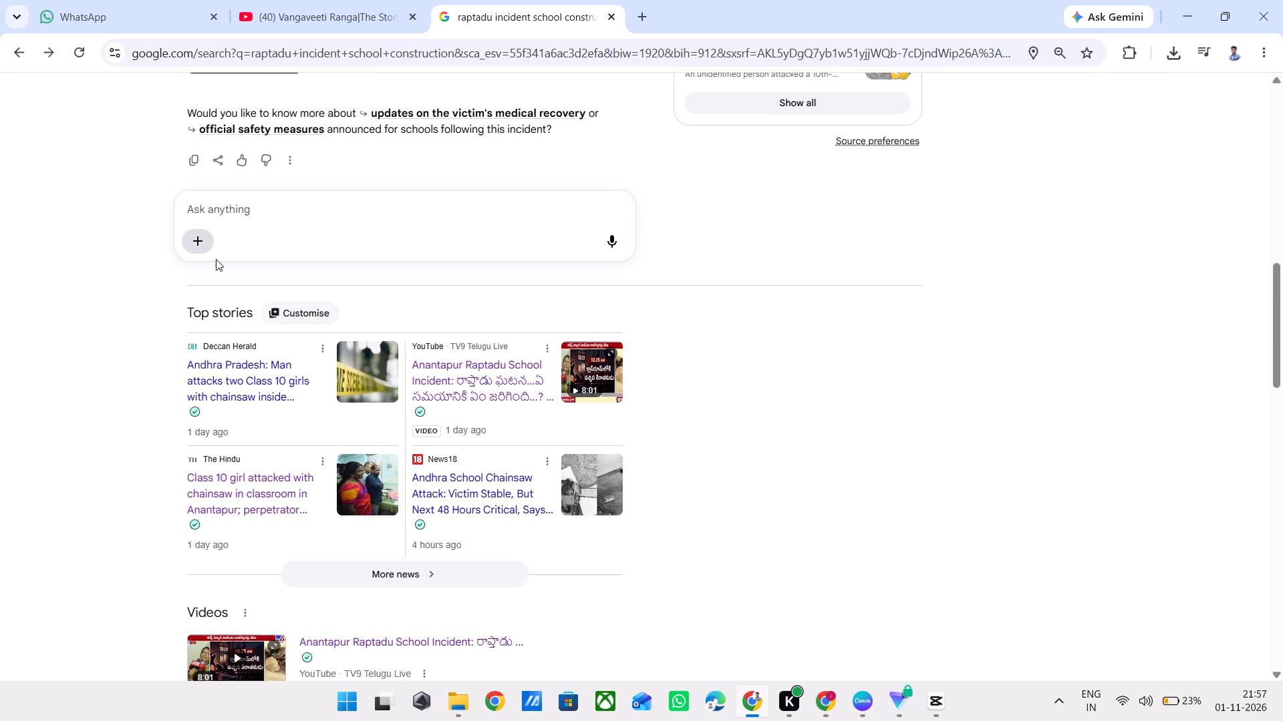
Read The Hindu's article on the Class 10 girl attacked in an Anantapur classroom and return to the search results.
scroll(216, 259, "down", 2)
left_click(241, 264)
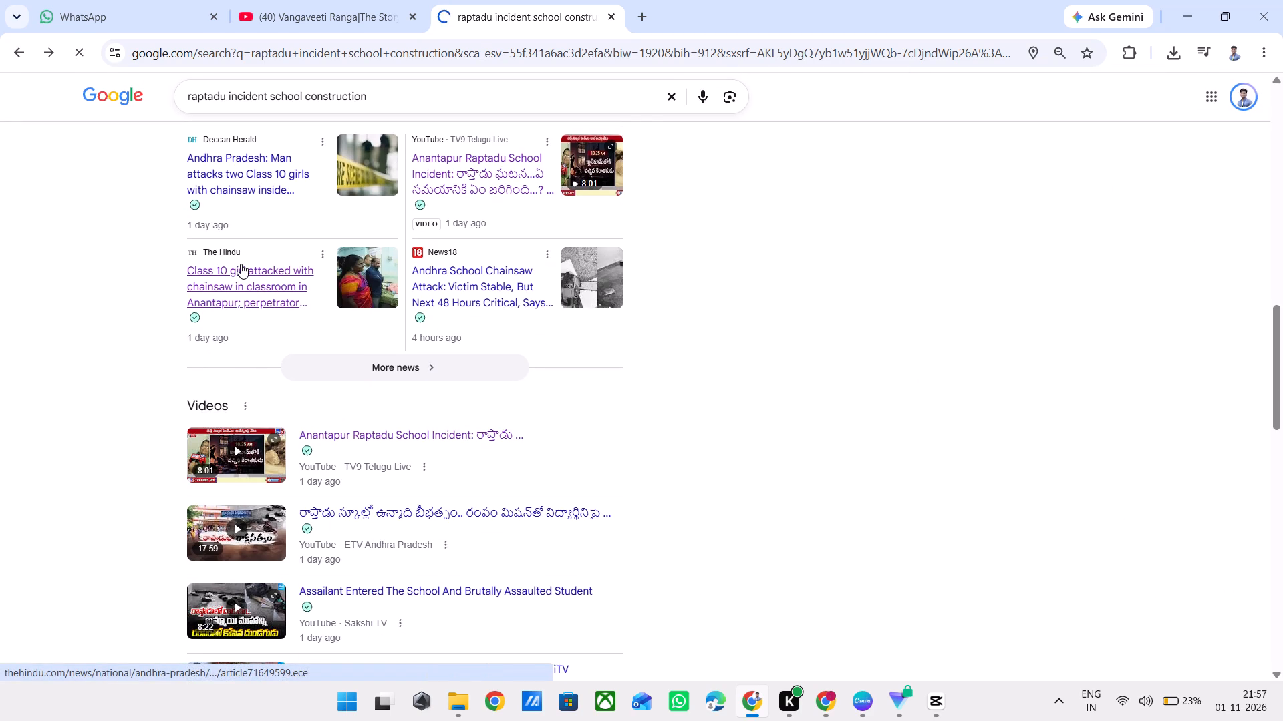
scroll(383, 335, "down", 3)
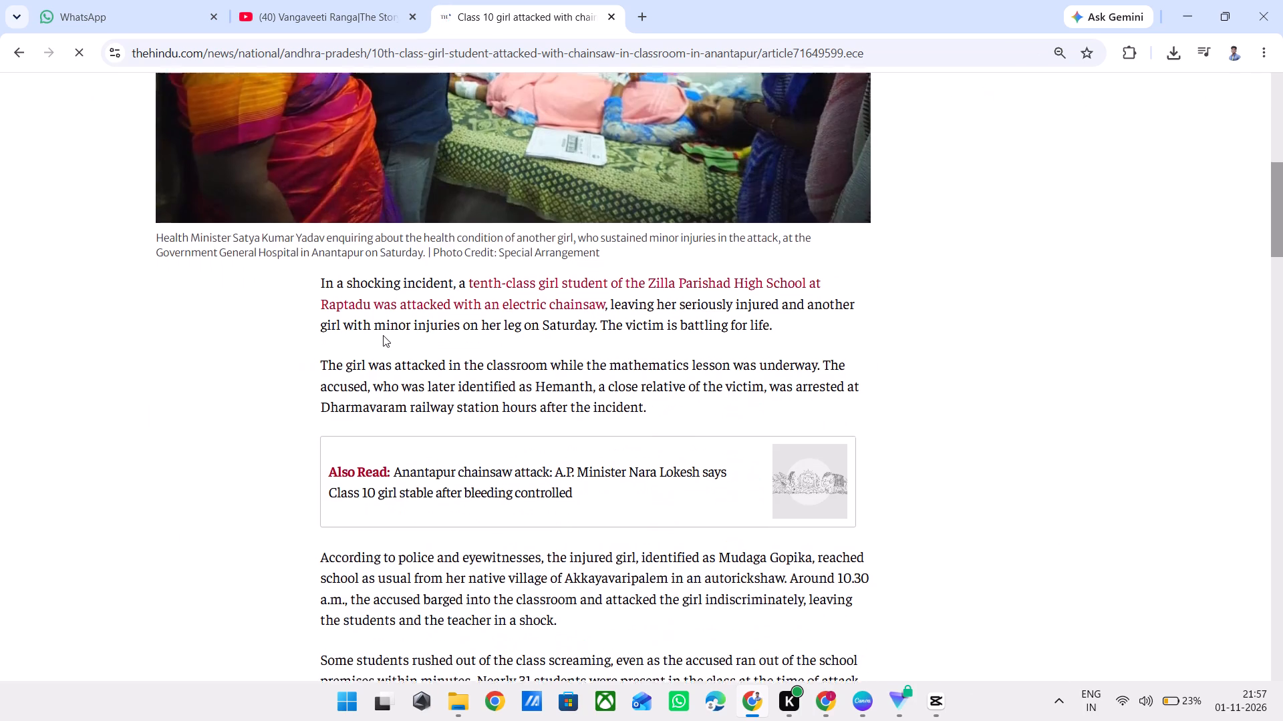
scroll(383, 335, "down", 1)
scroll(296, 375, "down", 1)
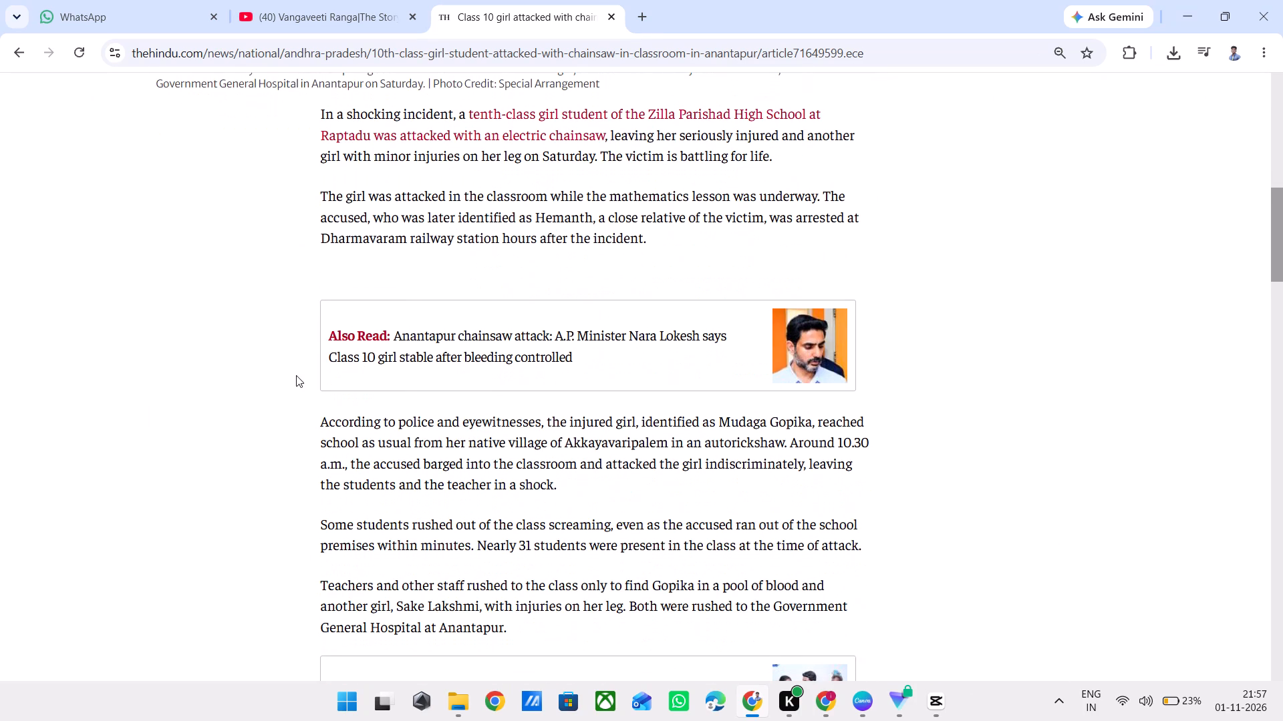
scroll(296, 375, "down", 3)
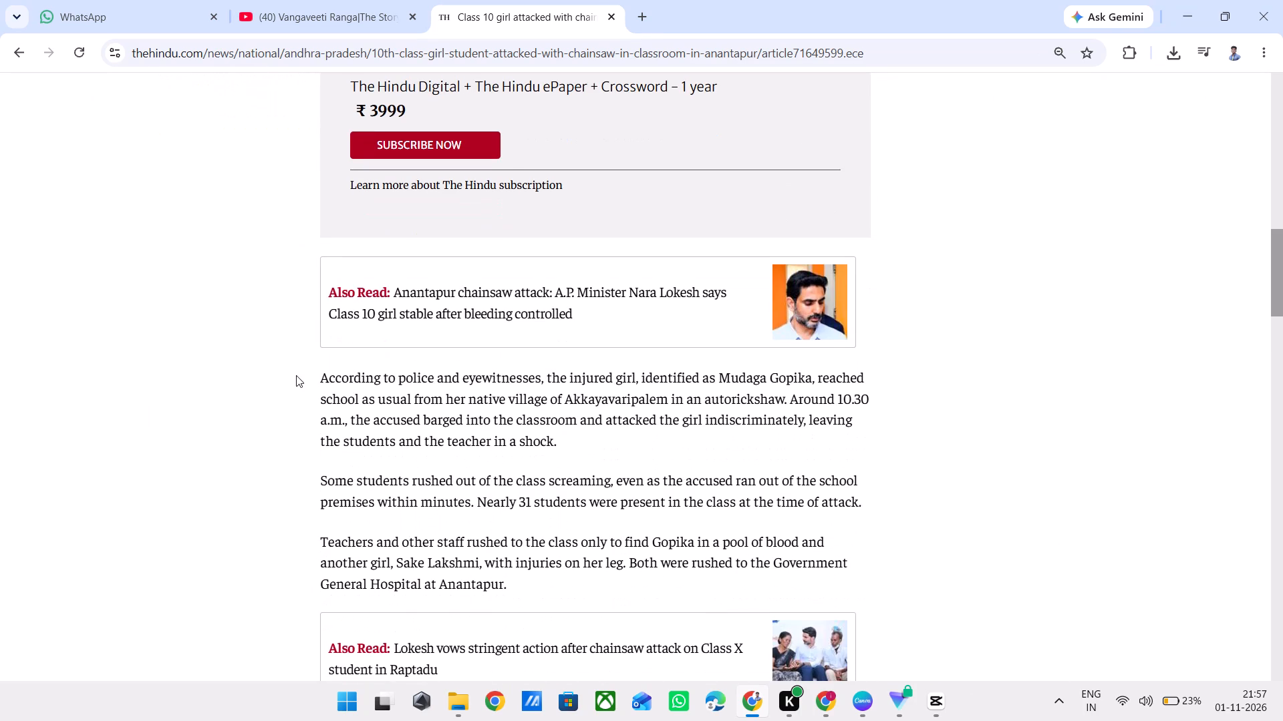
scroll(296, 375, "down", 4)
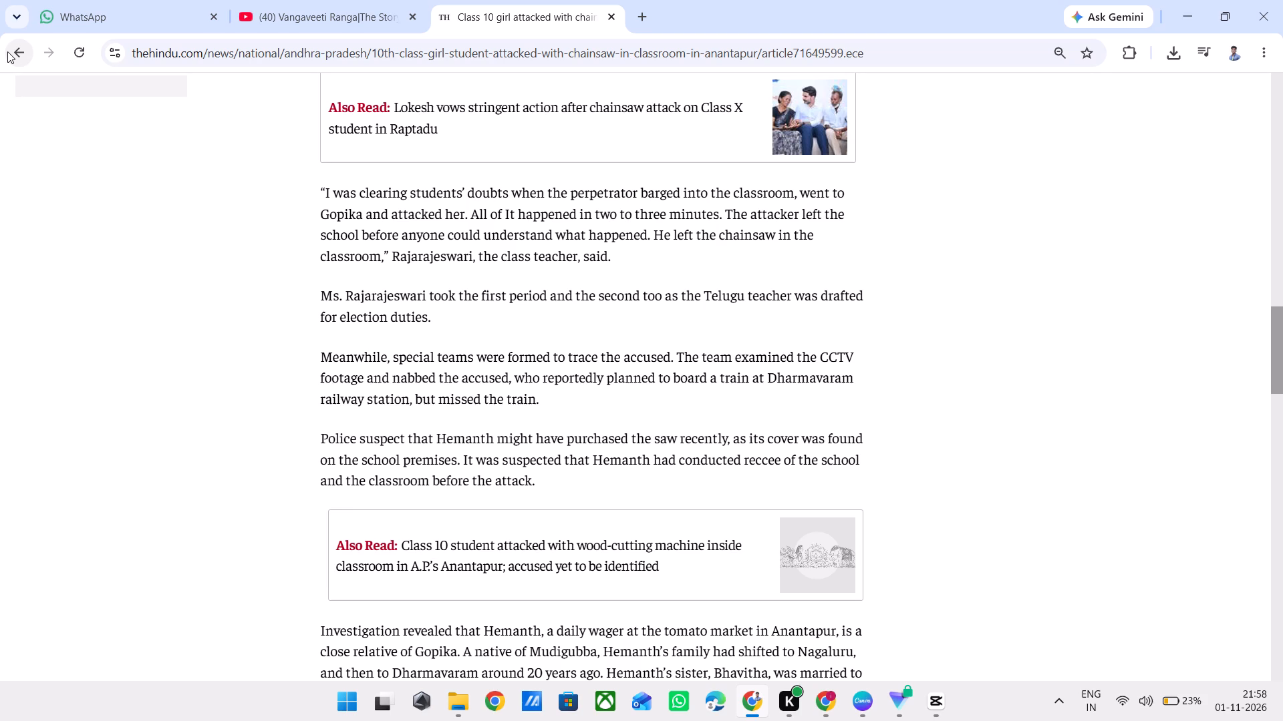
scroll(92, 267, "down", 1)
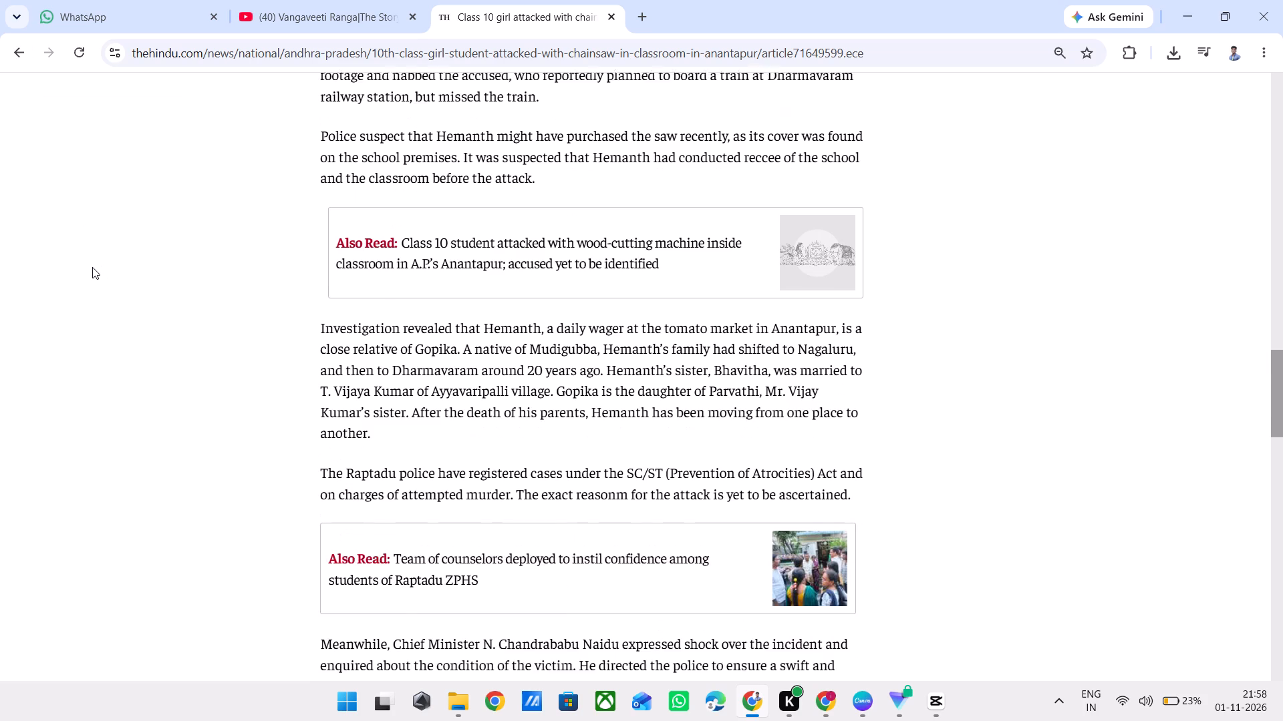
scroll(92, 267, "down", 2)
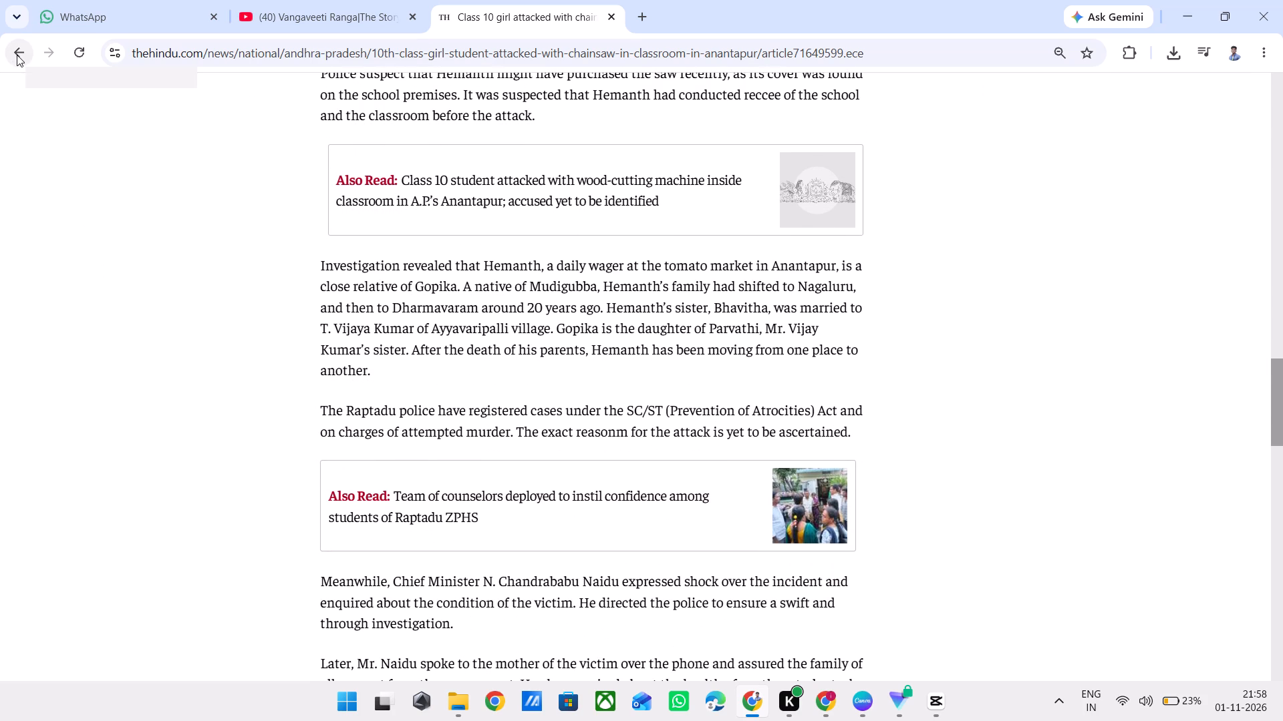
scroll(17, 55, "down", 1)
scroll(138, 399, "down", 3)
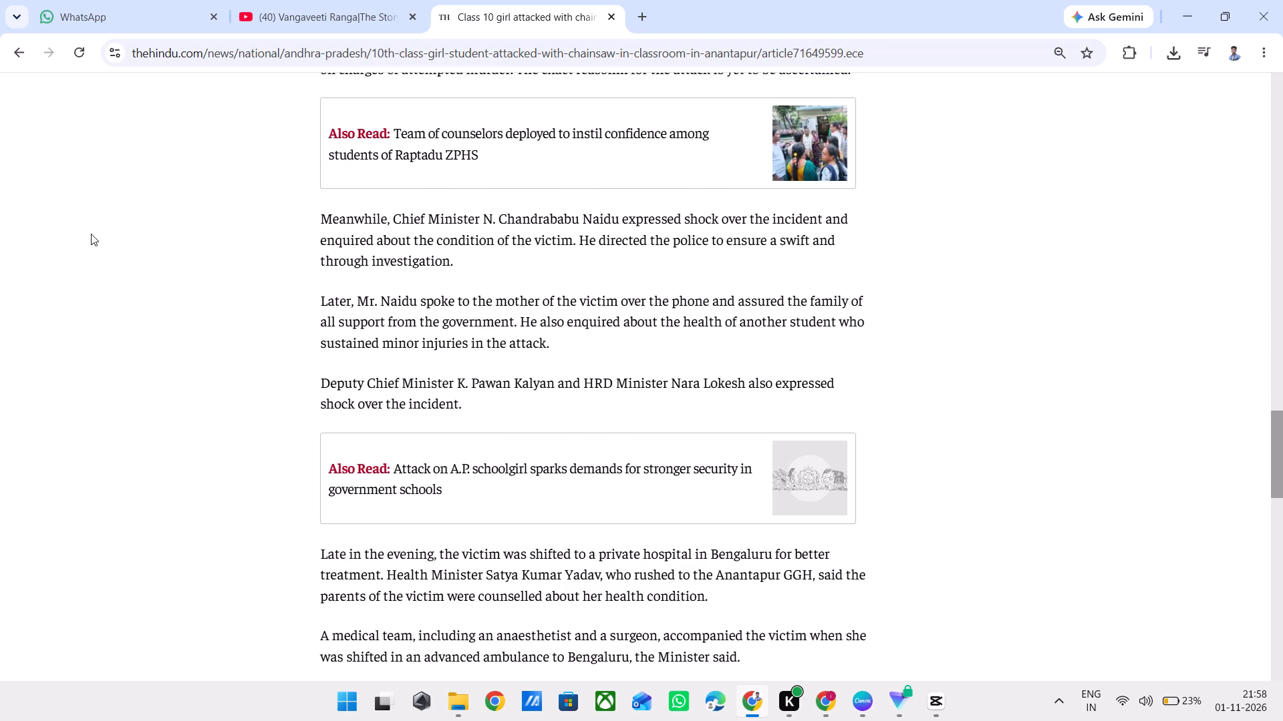
scroll(148, 313, "down", 2)
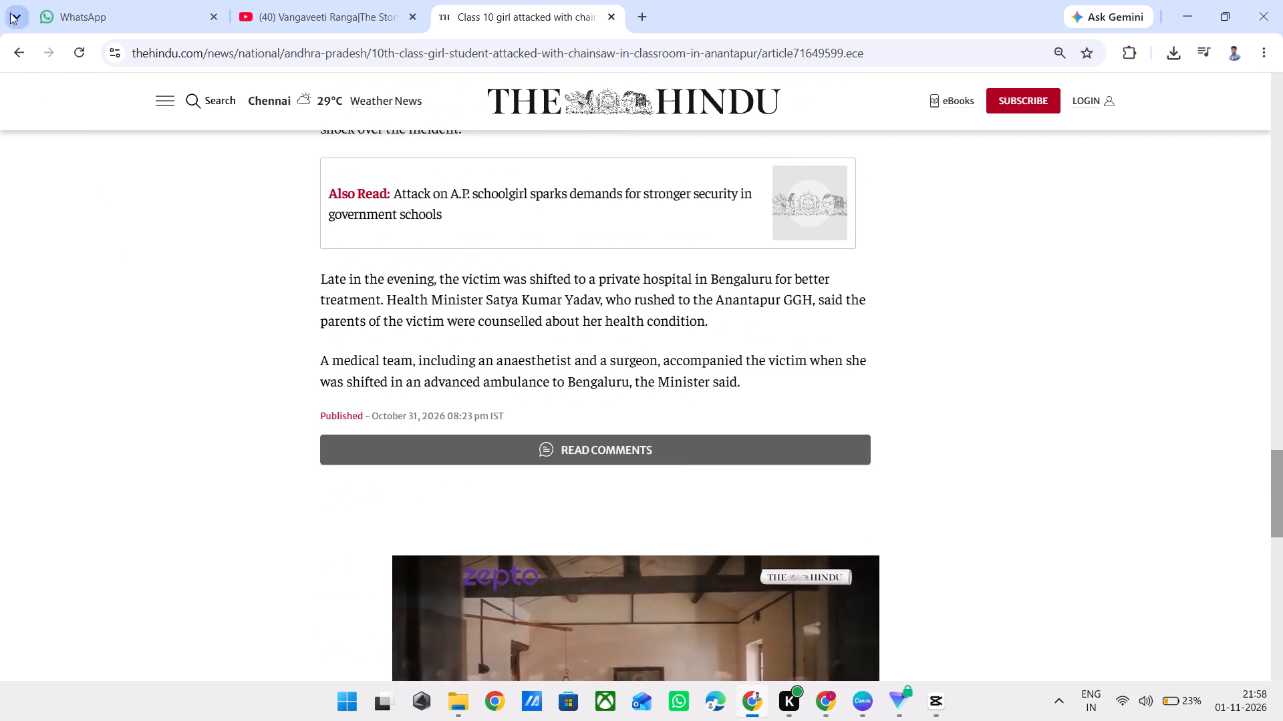
left_click(14, 50)
Find The News Minute's "Andhra man unleashes savage chainsaw attack" story in the results and read its account of the attack.
scroll(247, 356, "down", 1)
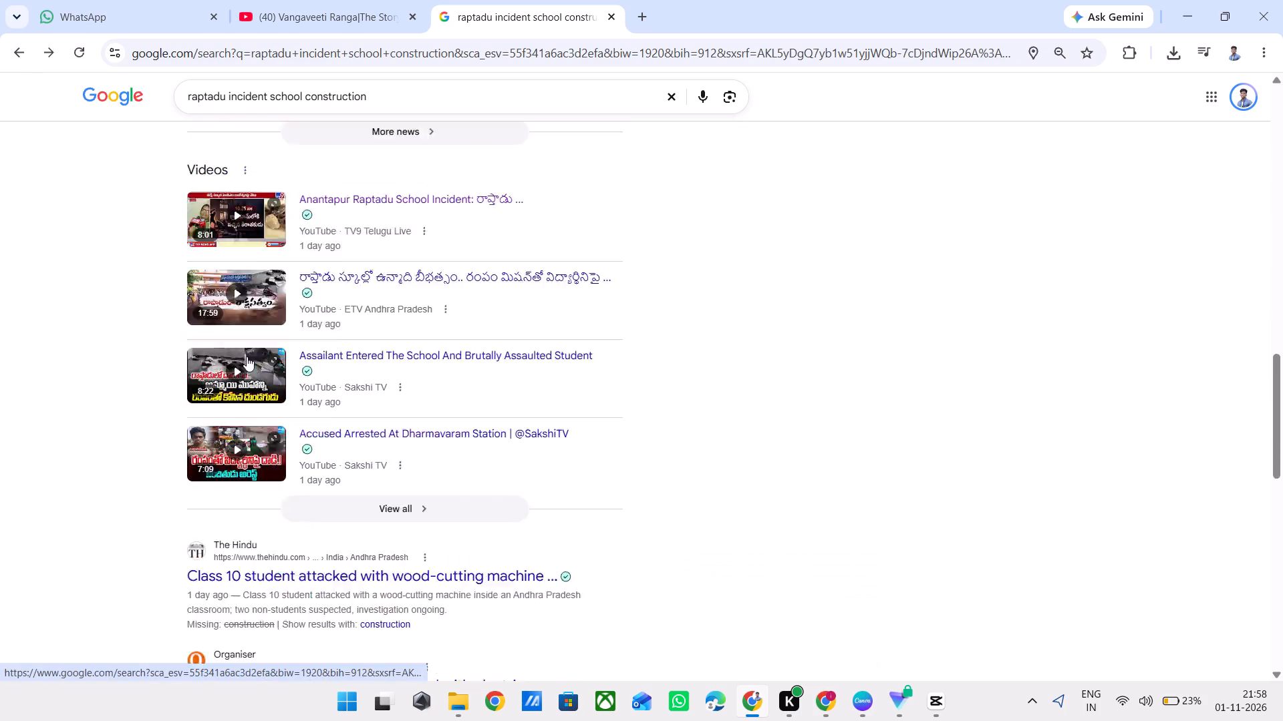
scroll(247, 356, "down", 4)
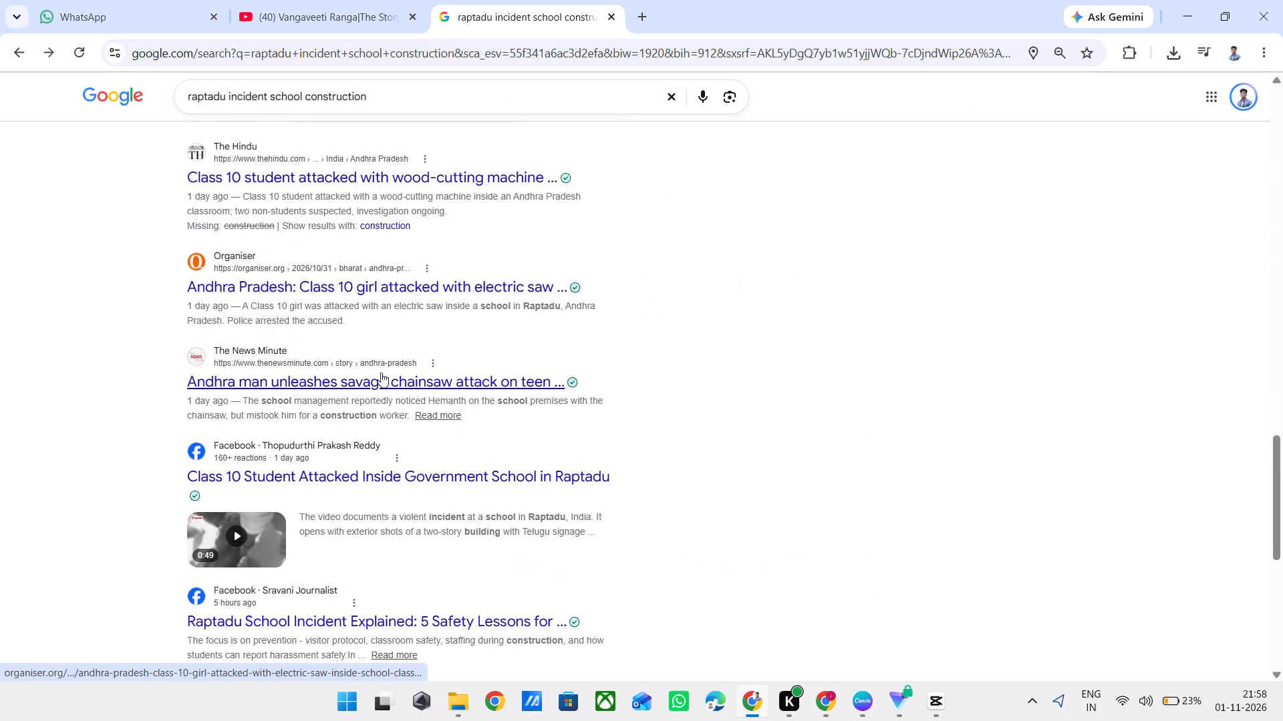
left_click(380, 373)
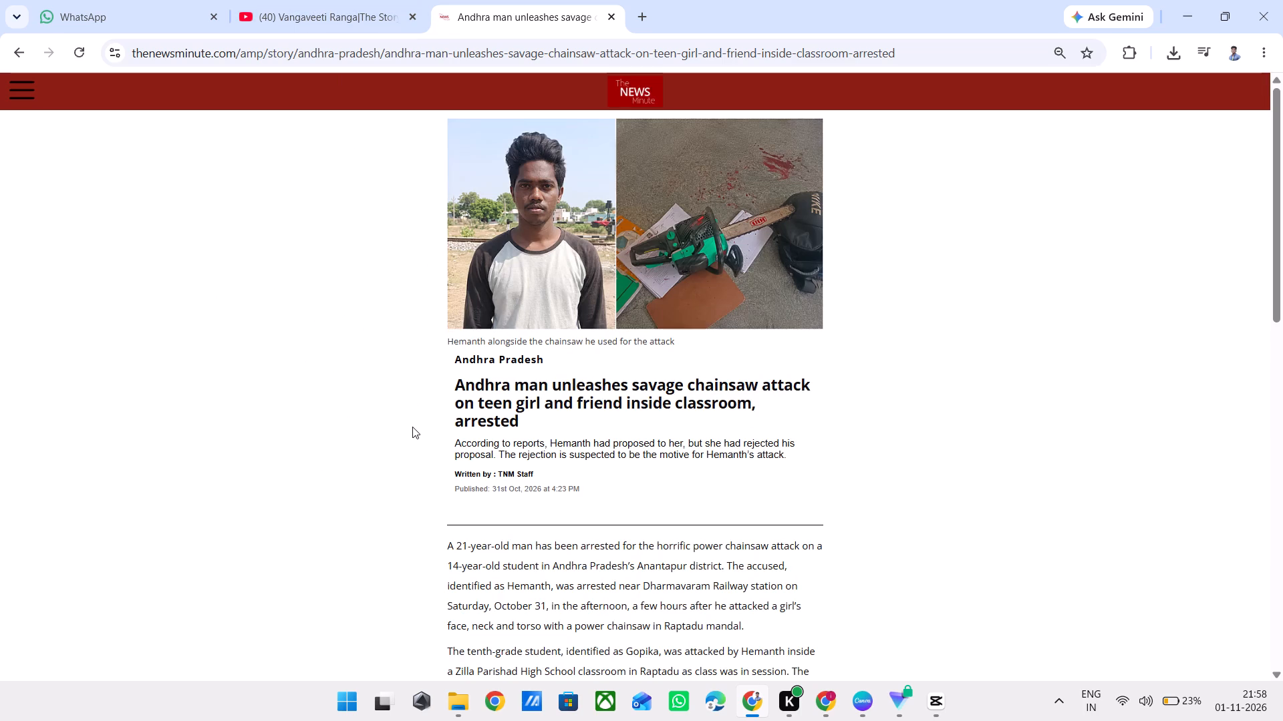
scroll(412, 427, "down", 4)
scroll(412, 427, "up", 2)
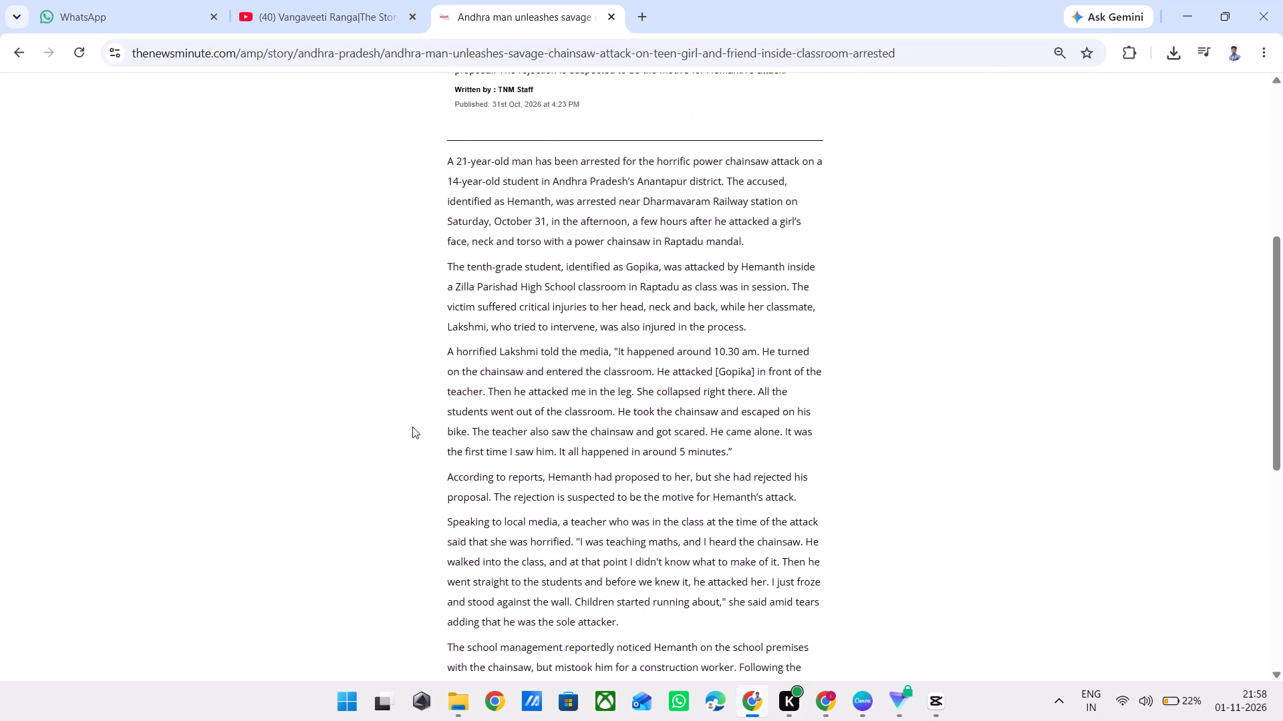
scroll(412, 427, "left", 1)
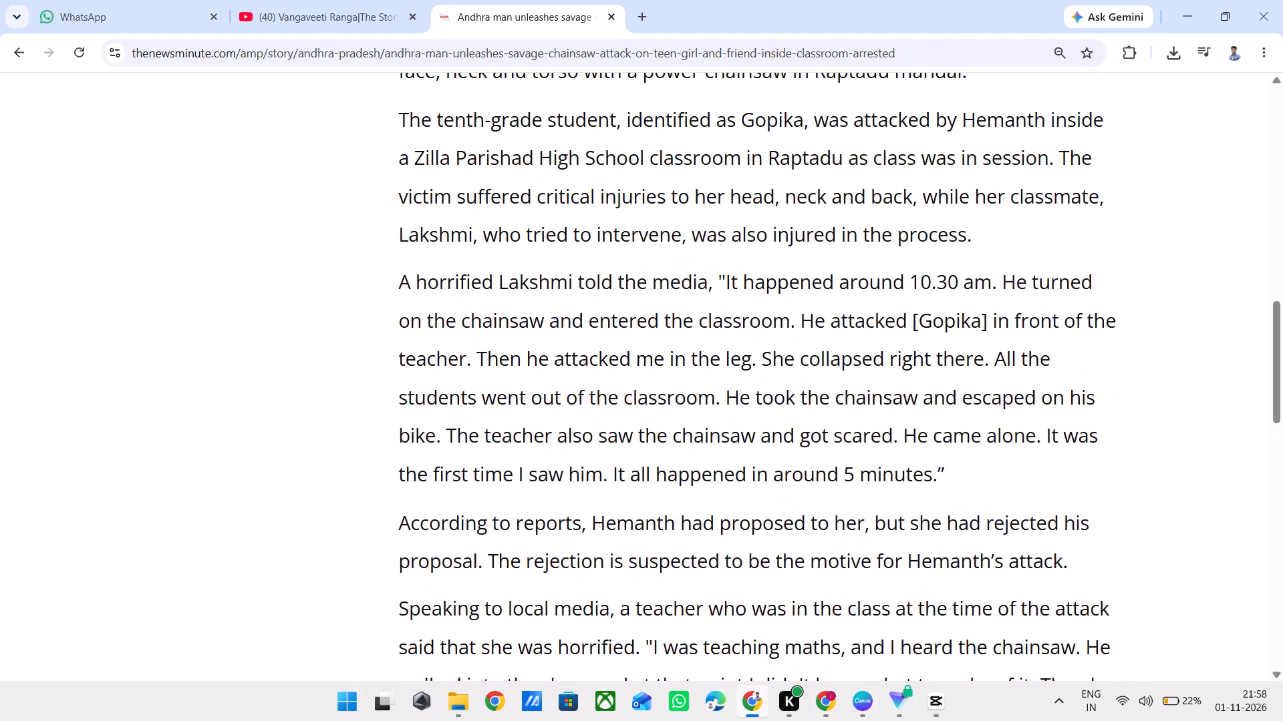
scroll(412, 427, "down", 1)
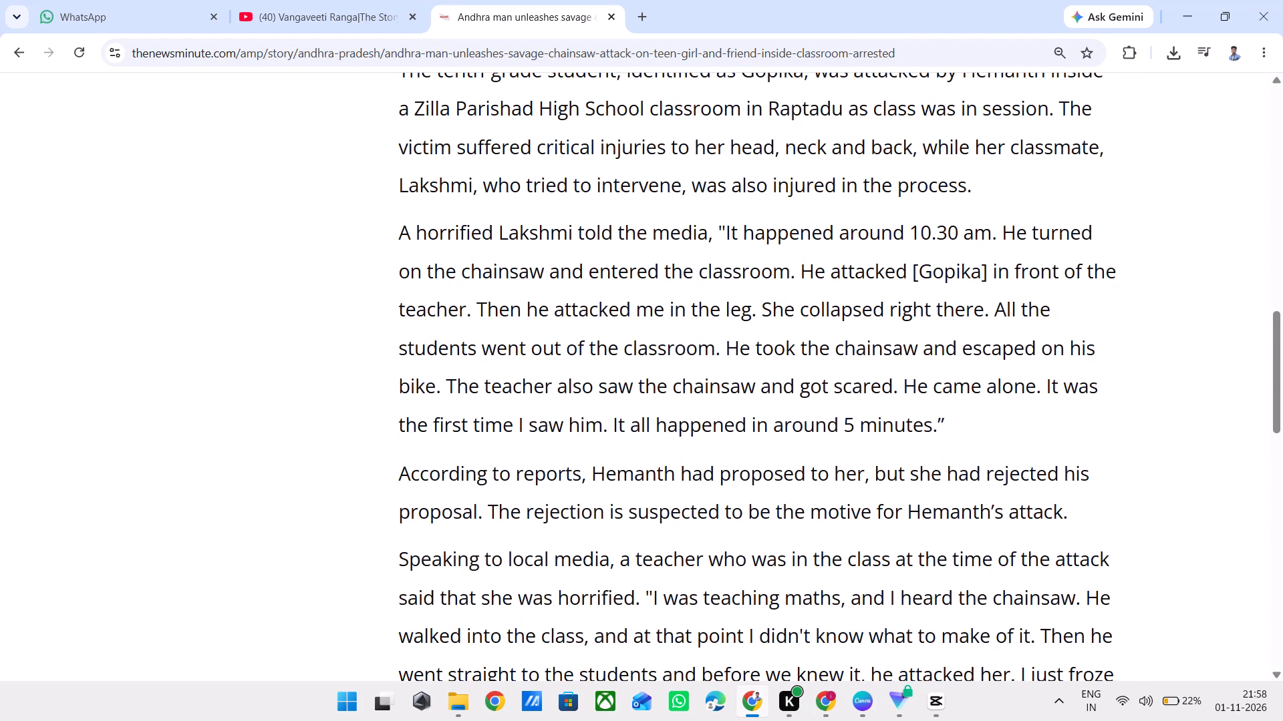
scroll(444, 347, "down", 2)
scroll(444, 347, "up", 1)
right_click(444, 347)
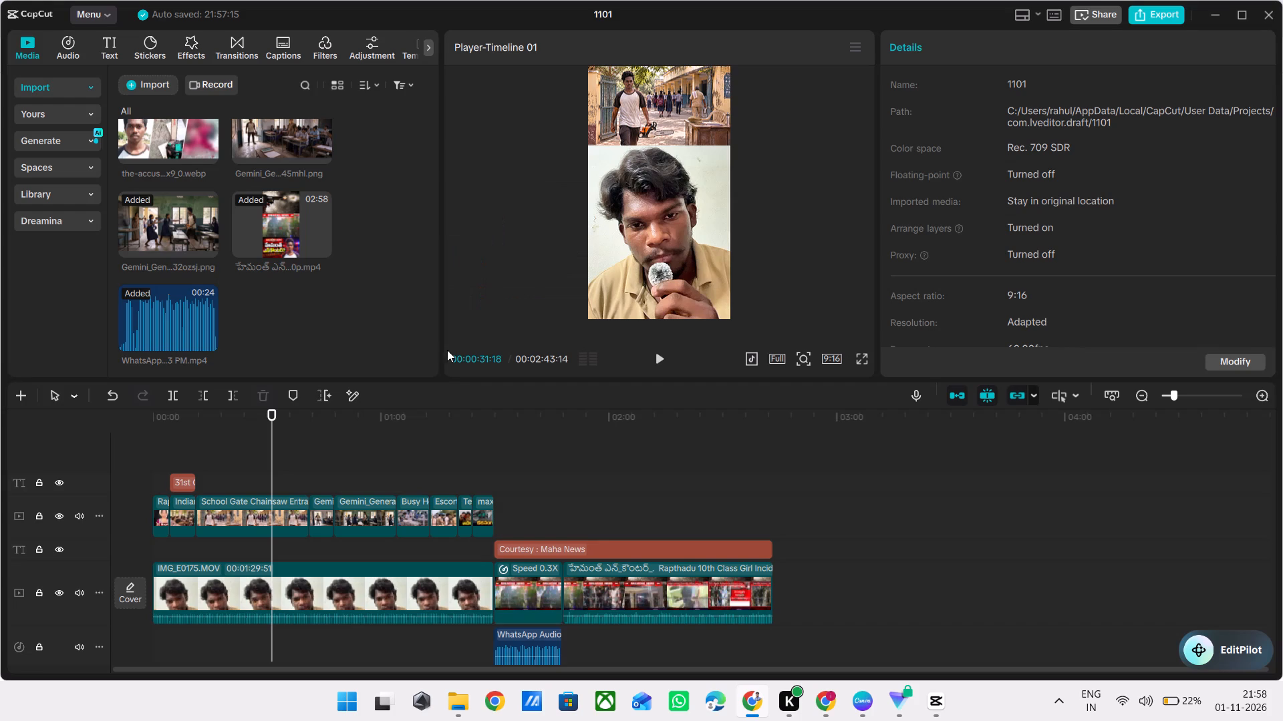
Play back the narration around the classroom, hospital and police escort images to check it against the pictures.
left_click(402, 447)
left_click_drag(402, 447, 391, 447)
key("space")
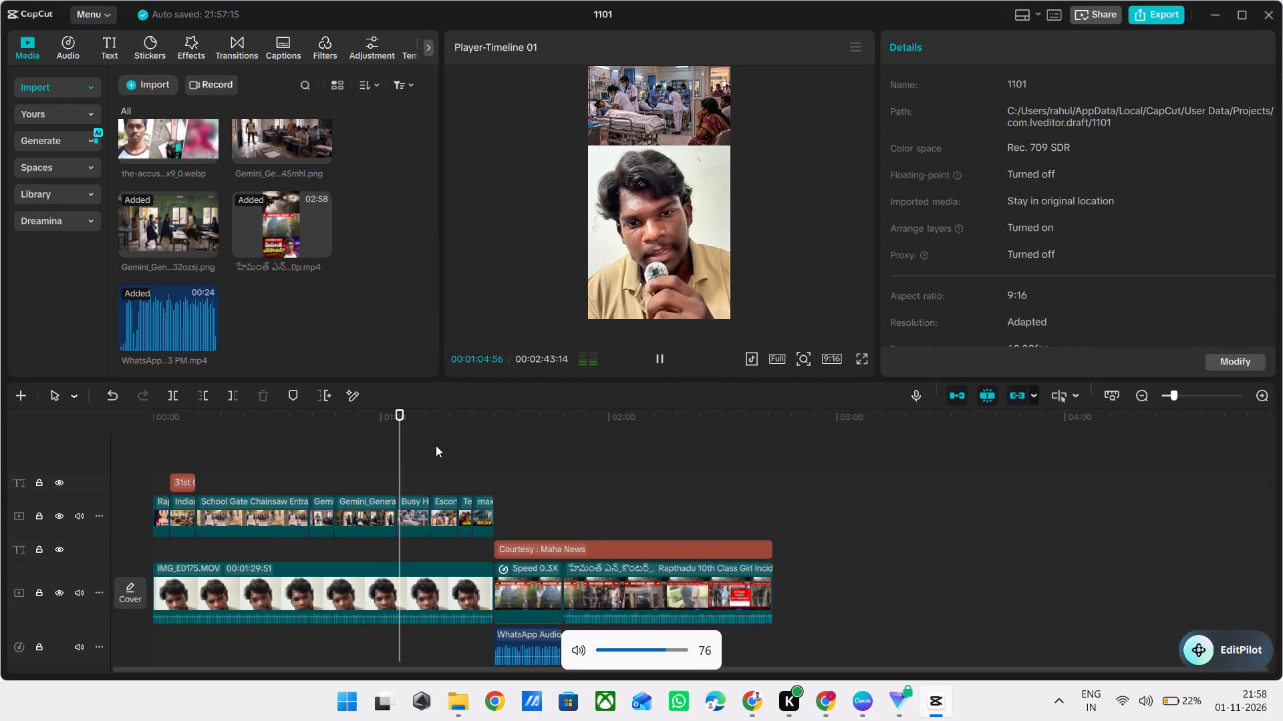
left_click(436, 445)
key("space")
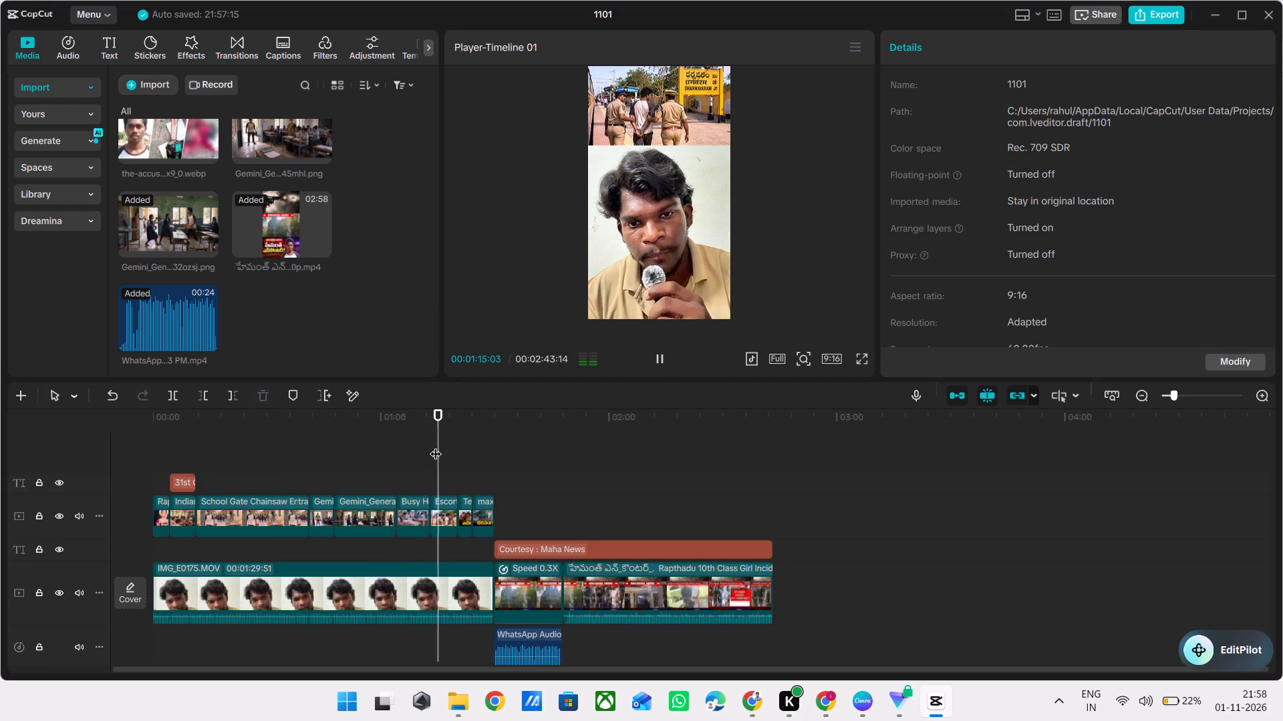
scroll(448, 447, "up", 7, "ctrl")
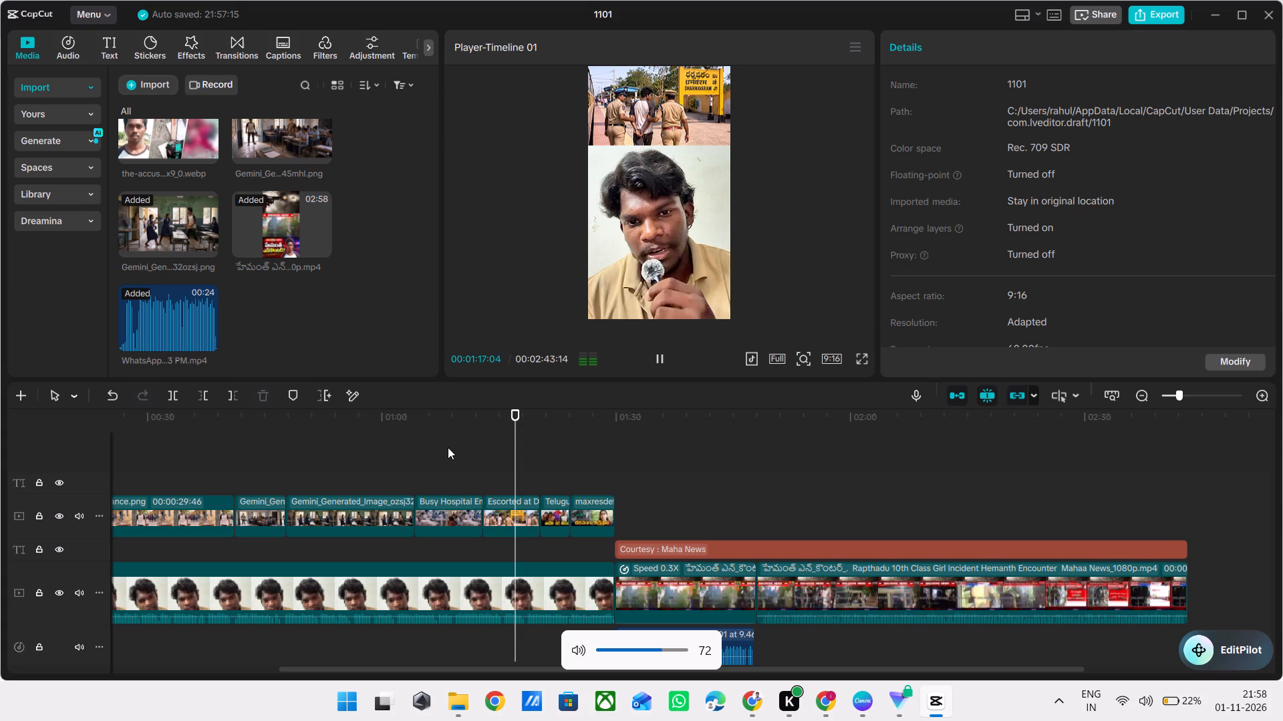
triple_click(409, 441)
key("space")
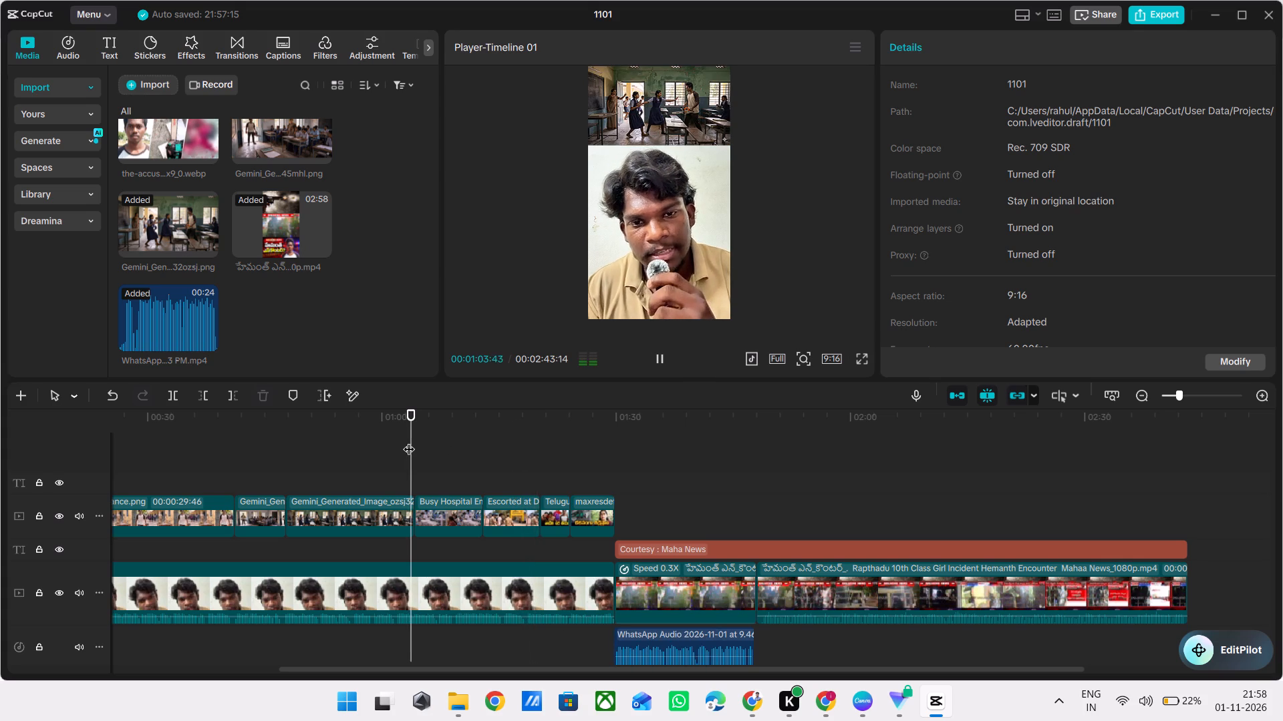
scroll(490, 475, "up", 1, "ctrl")
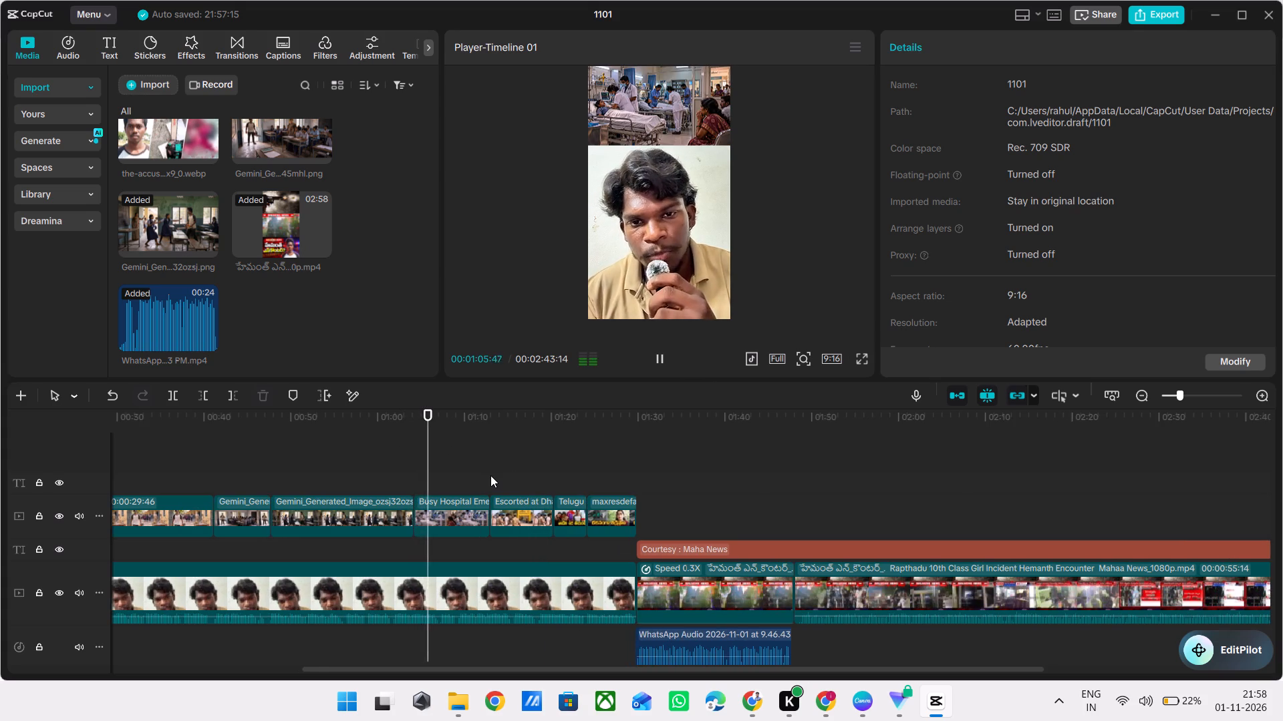
scroll(432, 481, "down", 3, "ctrl")
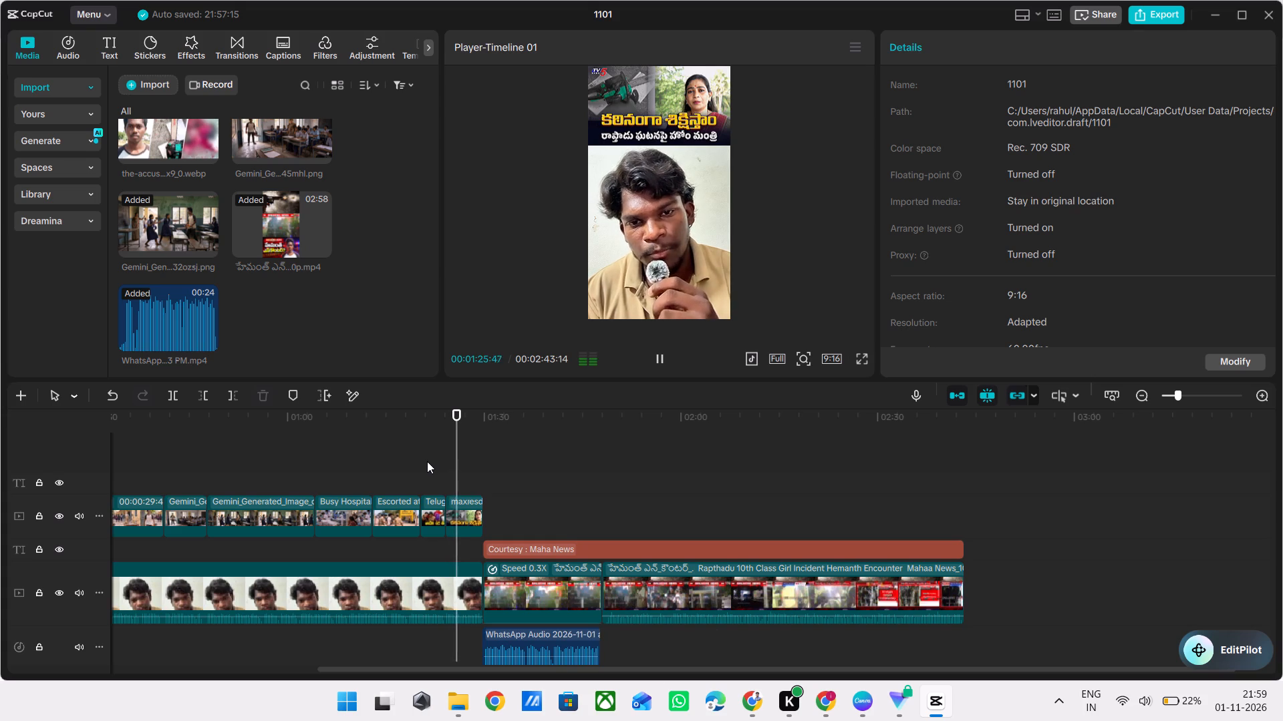
Set the volume of the WhatsApp audio clip under the slowed Mahaa News footage to 3 dB.
scroll(357, 461, "down", 4, "ctrl")
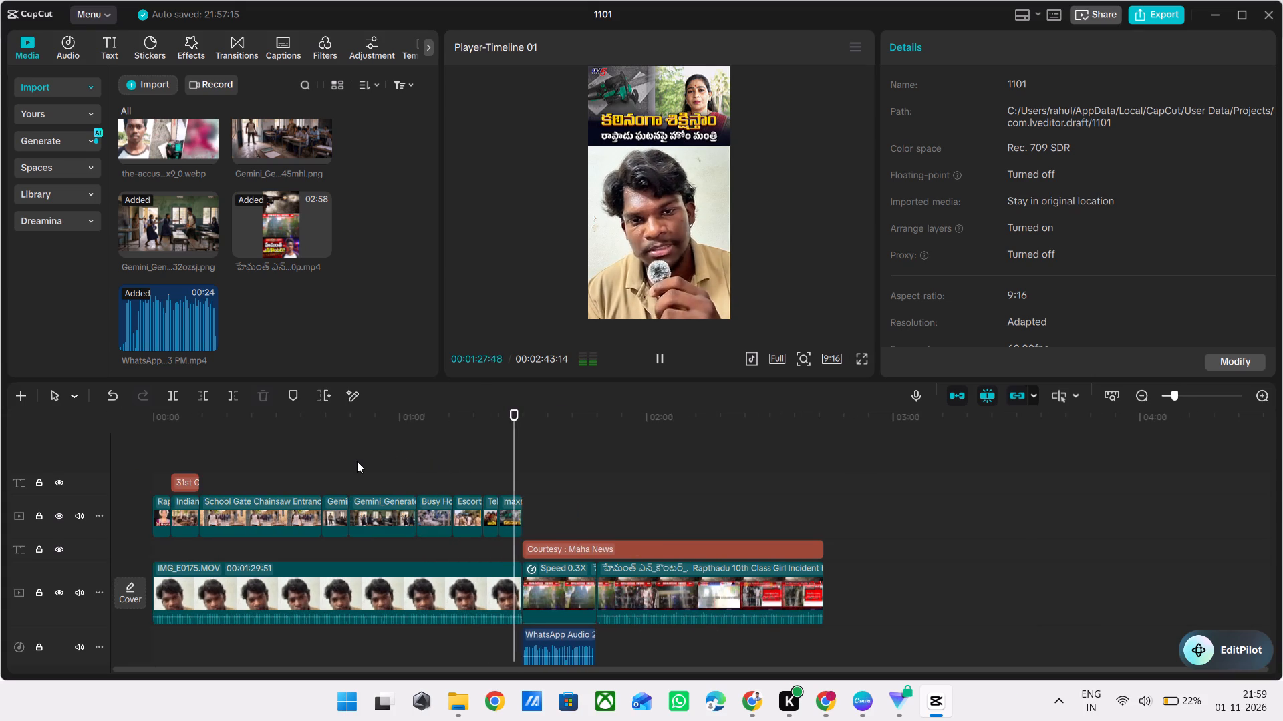
scroll(357, 461, "right", 1)
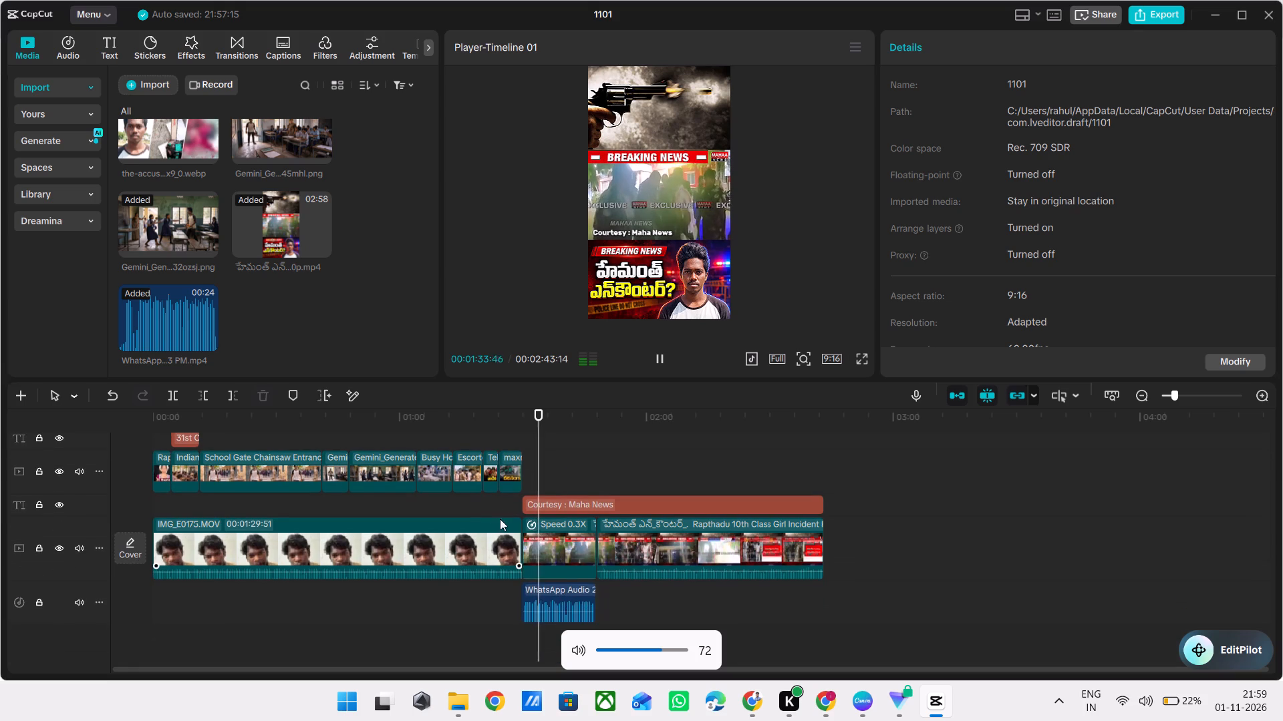
left_click(561, 601)
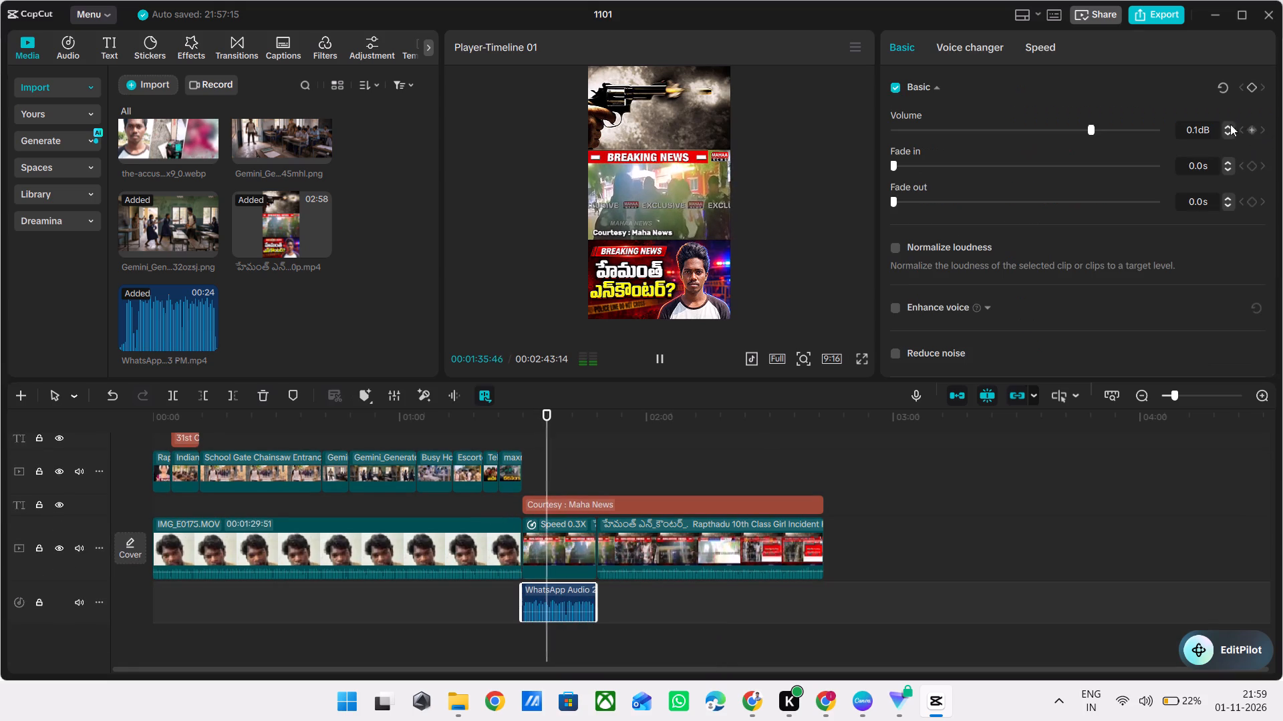
left_click_drag(1201, 127, 1152, 130)
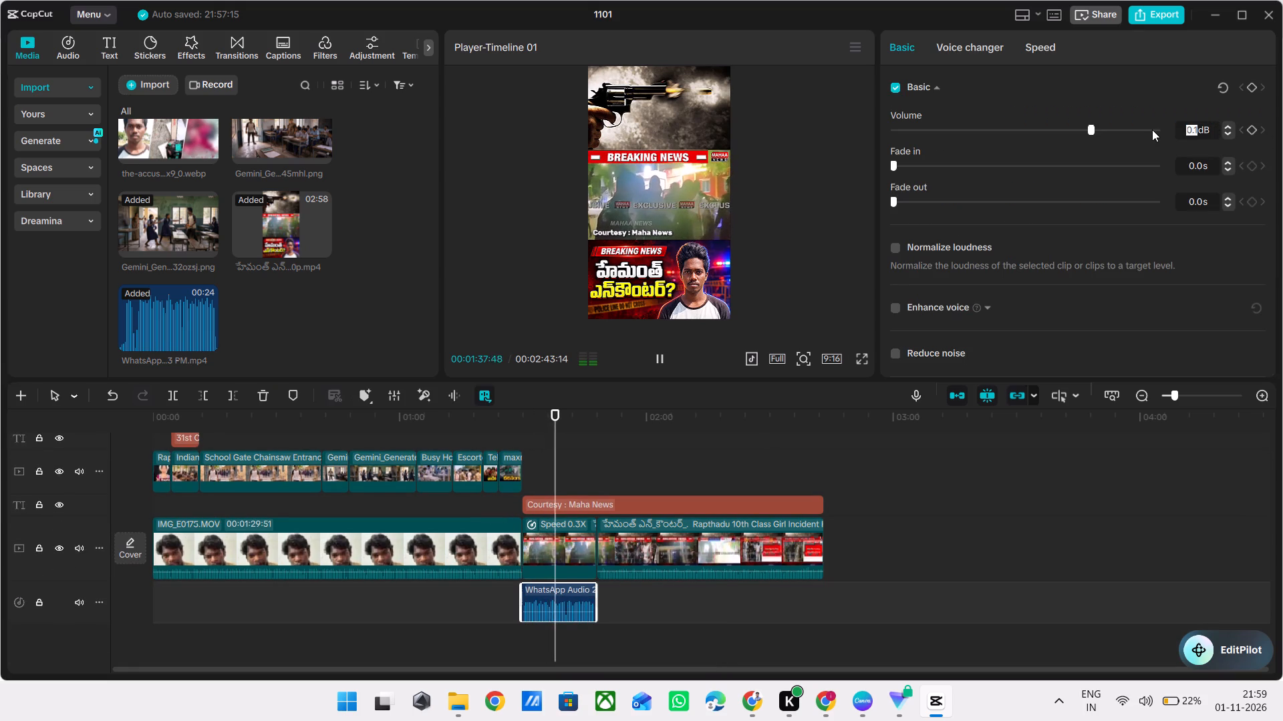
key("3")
key("Return")
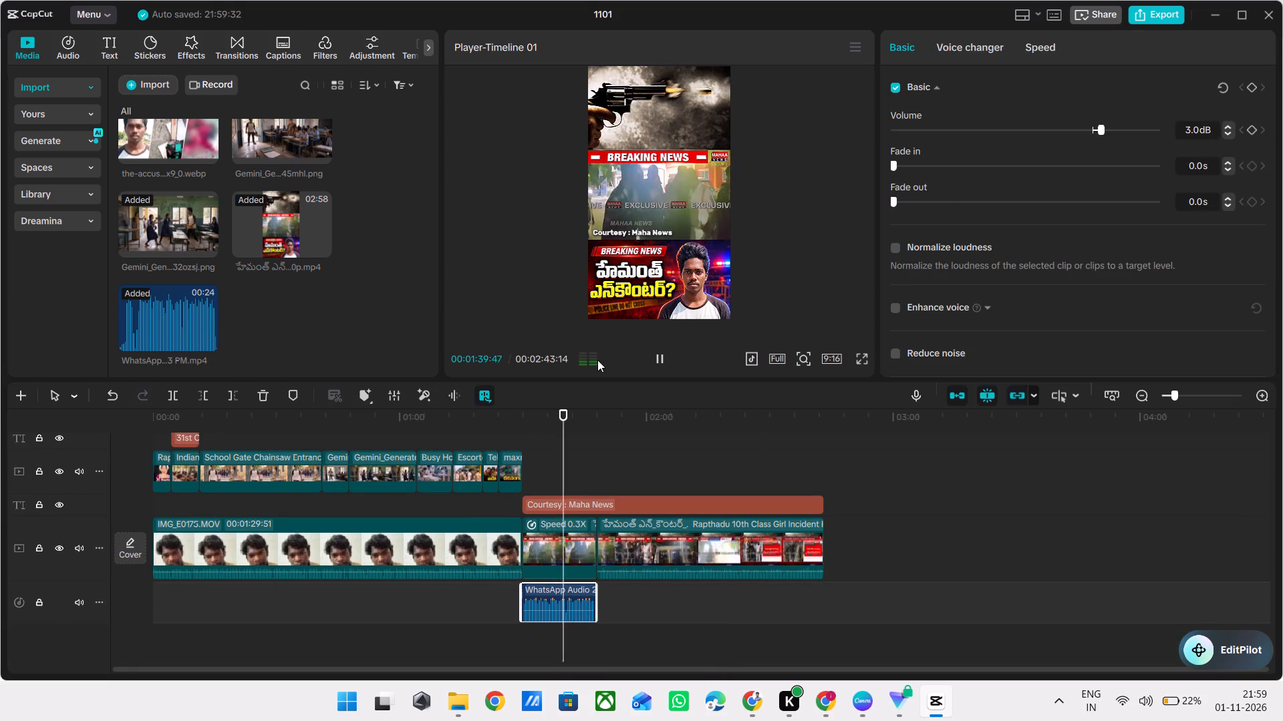
Spot-check playback from the WhatsApp recording back through the hospital and classroom images to the school gate chainsaw image.
double_click(553, 454)
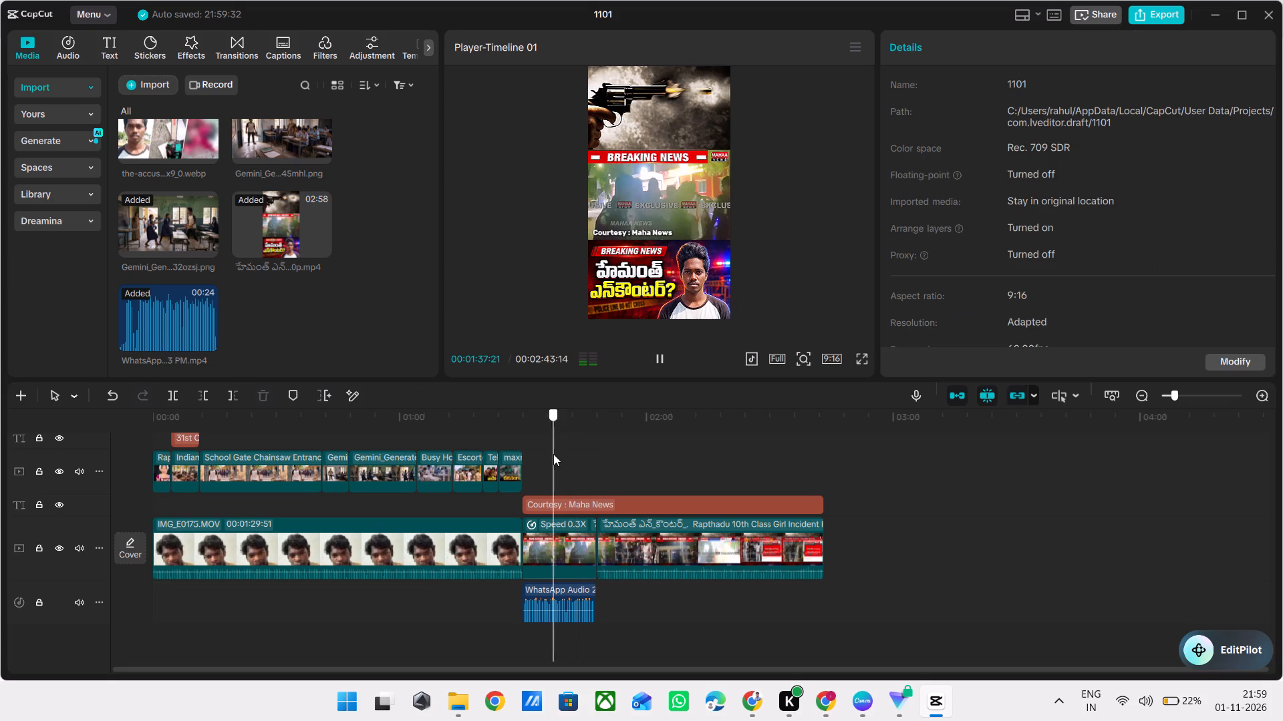
left_click_drag(553, 454, 416, 465)
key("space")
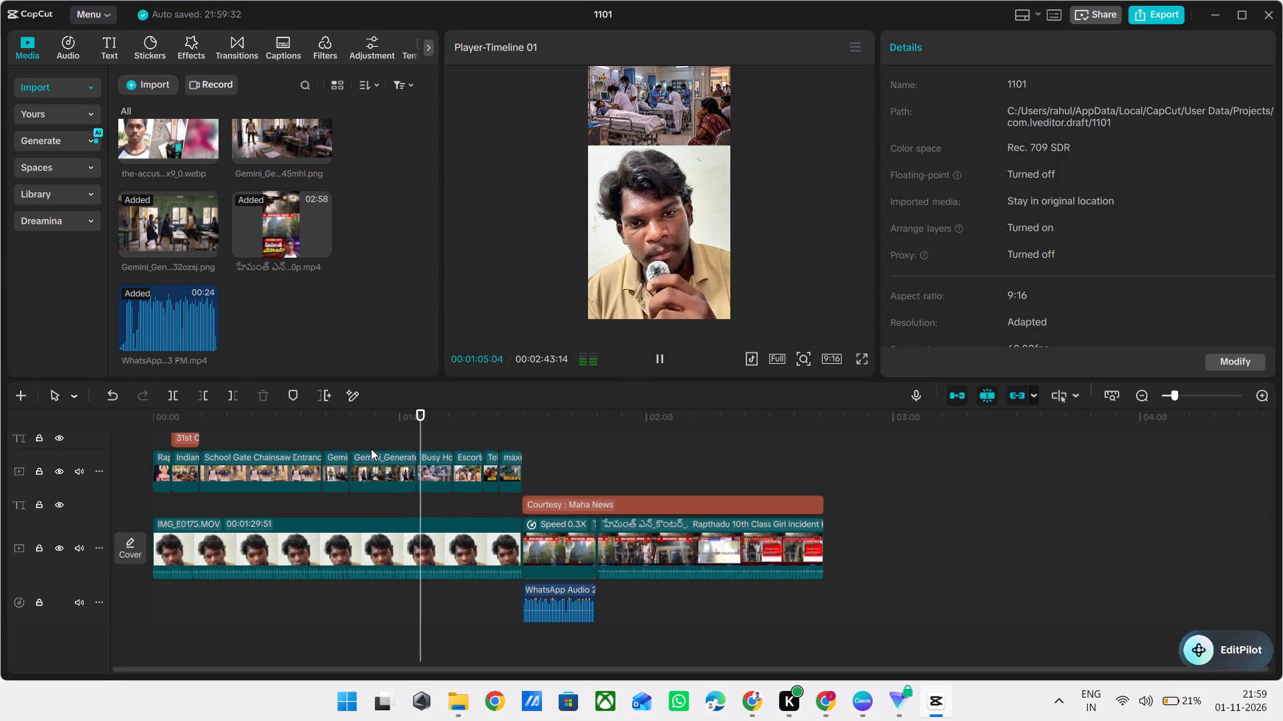
triple_click(355, 433)
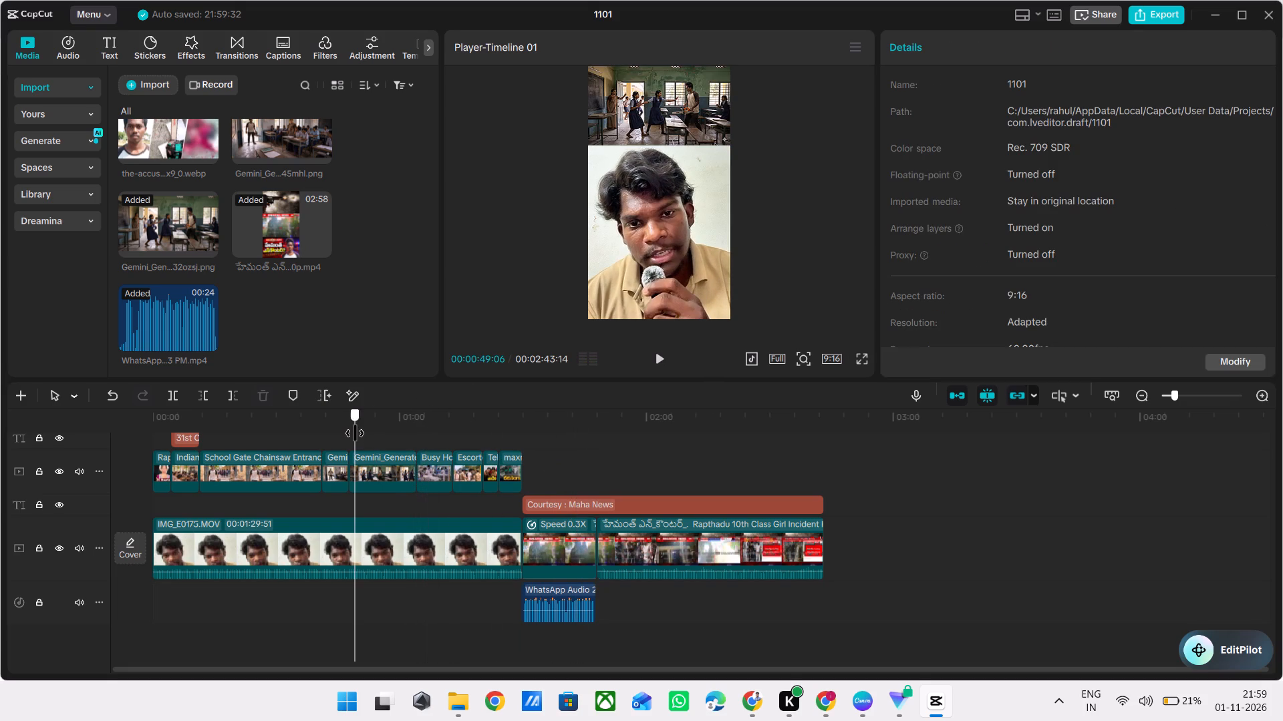
triple_click(268, 420)
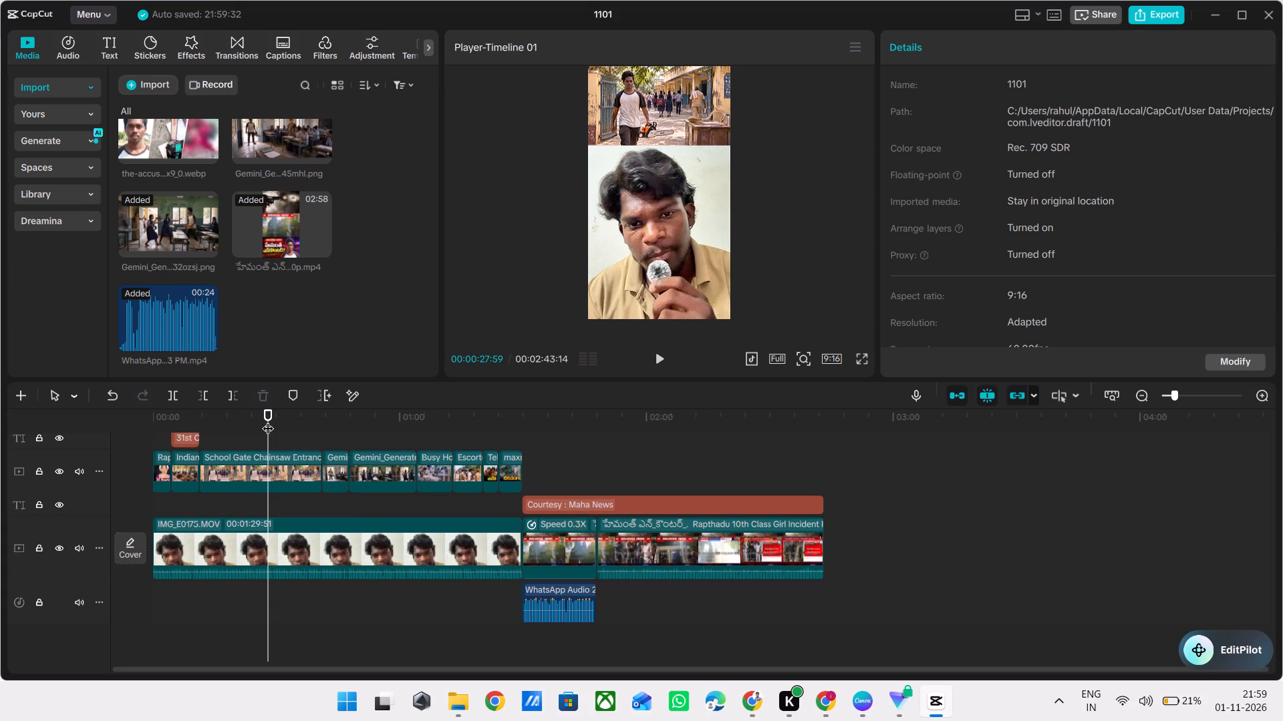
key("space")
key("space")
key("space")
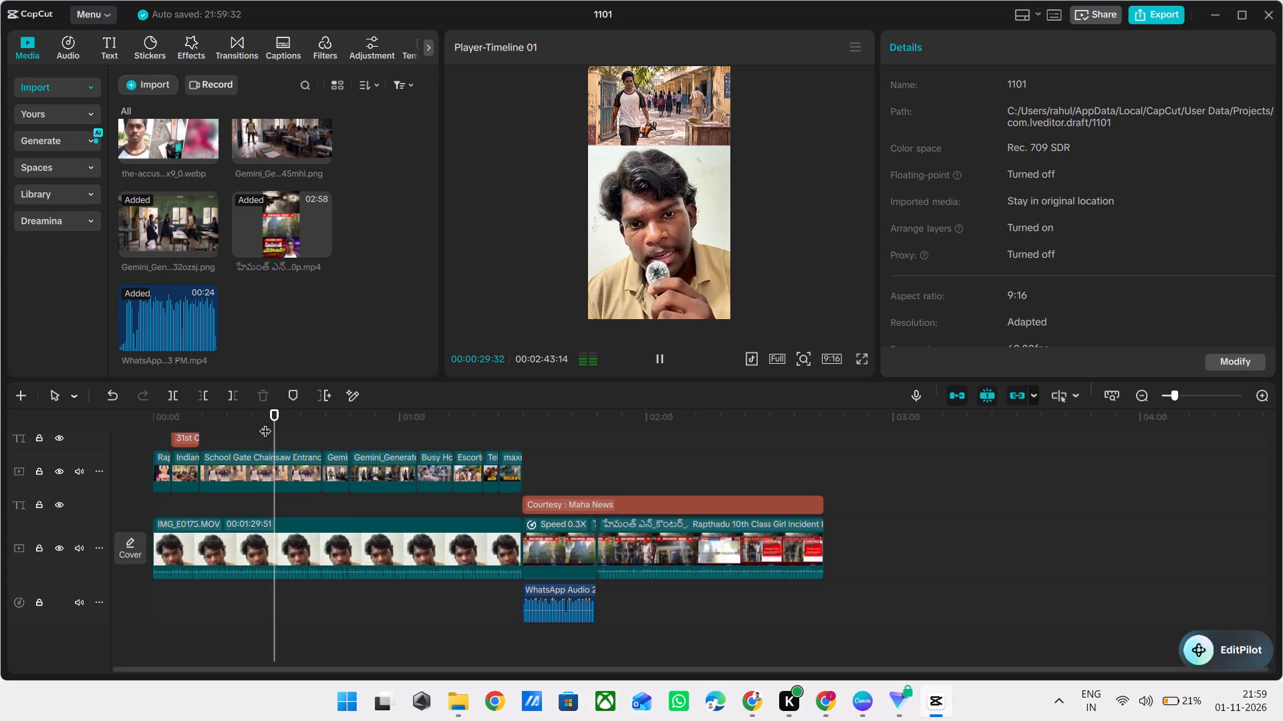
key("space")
scroll(471, 432, "up", 2)
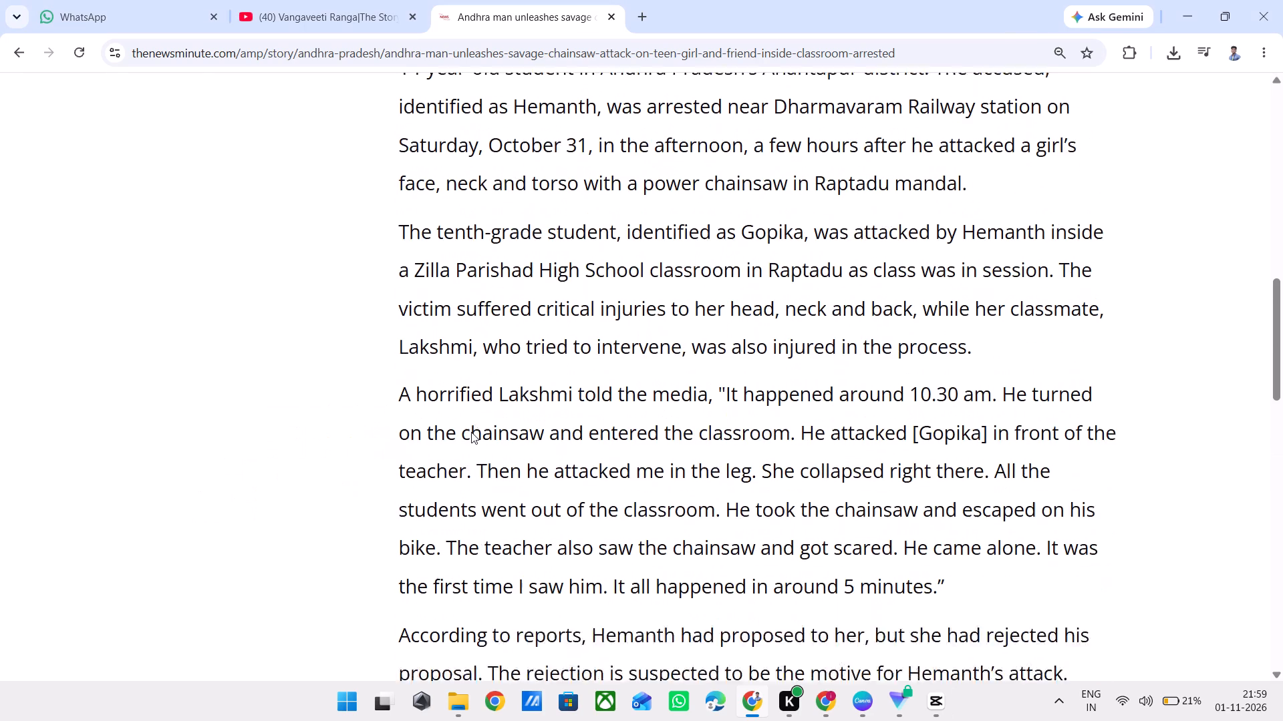
Capture a screenshot of The News Minute paragraph about the tenth-grade student attacked inside a Zilla Parishad High School classroom.
scroll(471, 432, "up", 3)
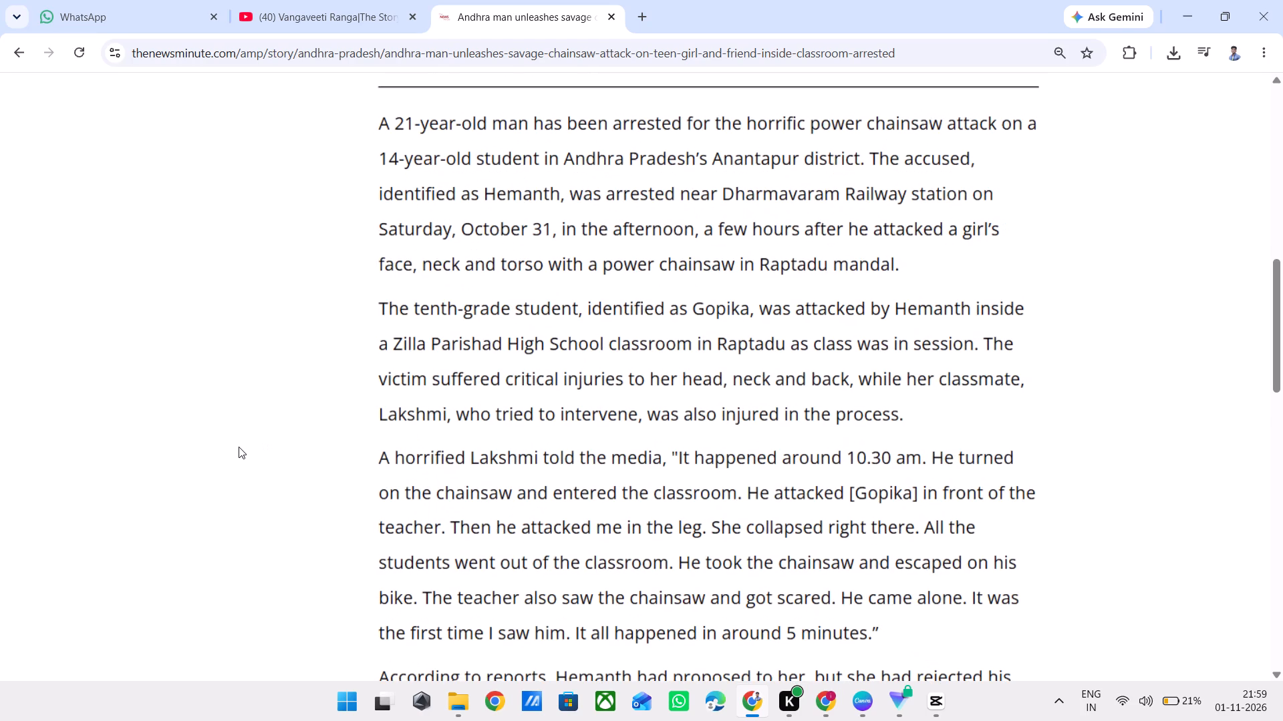
key("shift+super+s")
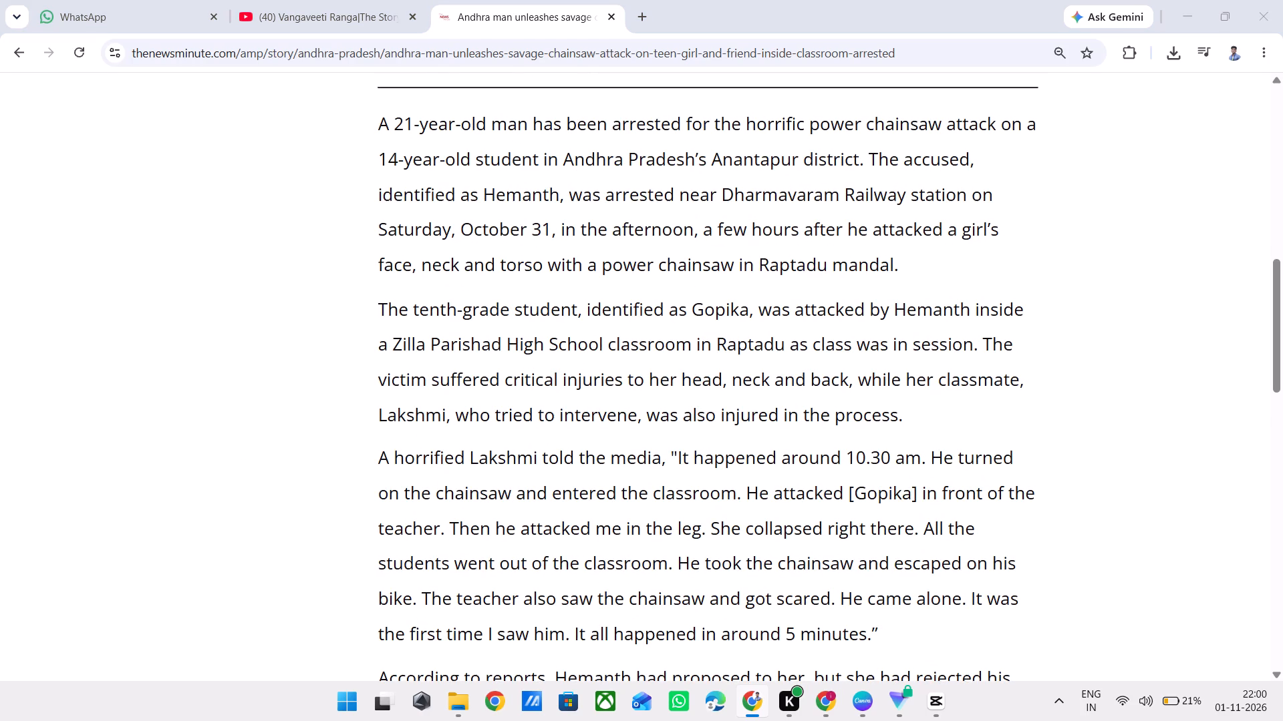
left_click_drag(364, 290, 379, 291)
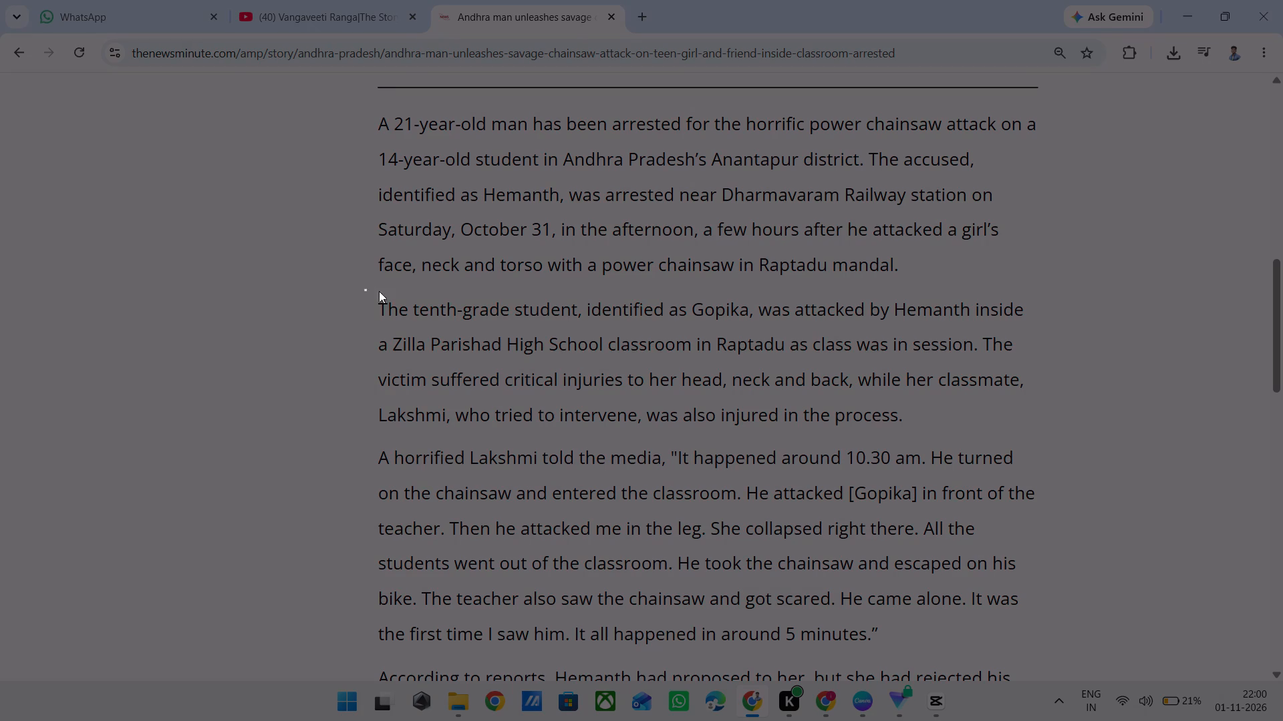
left_click_drag(379, 291, 1054, 441)
Read on in The News Minute article through the classmate's and teacher's accounts, the school management paragraph and the doctor's statement.
scroll(896, 411, "down", 1)
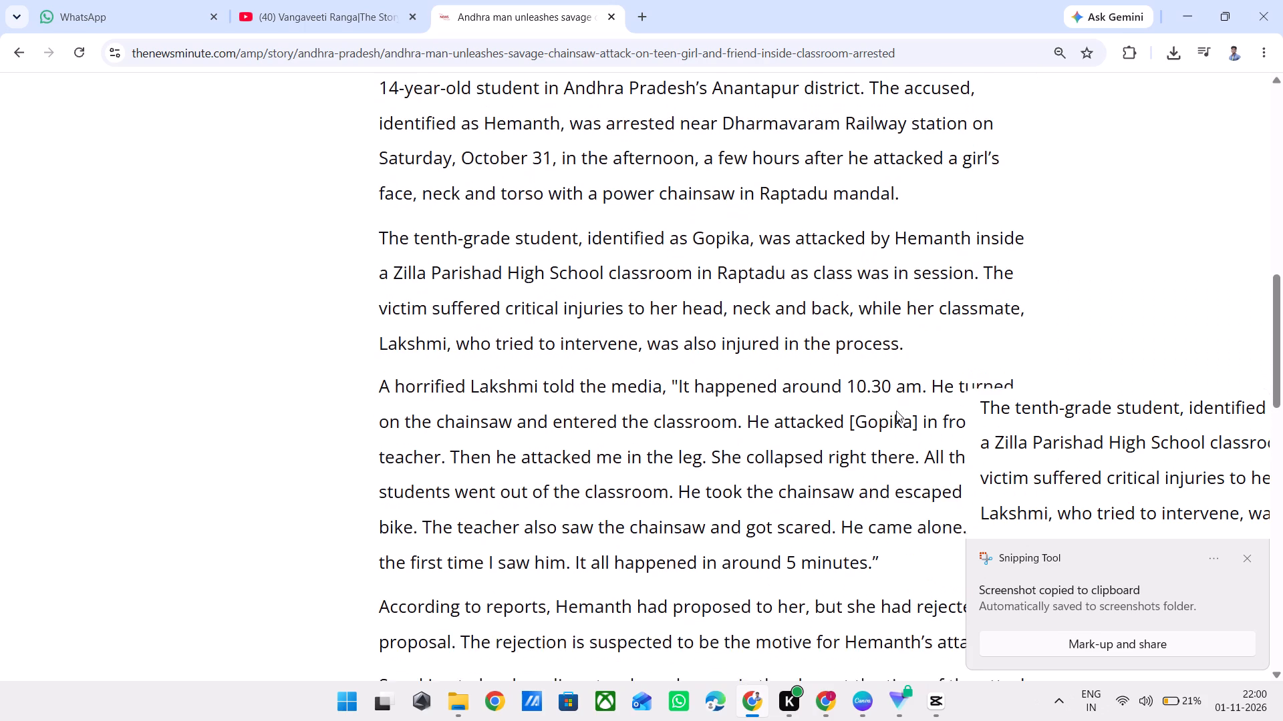
scroll(896, 411, "down", 1)
scroll(1149, 350, "down", 1)
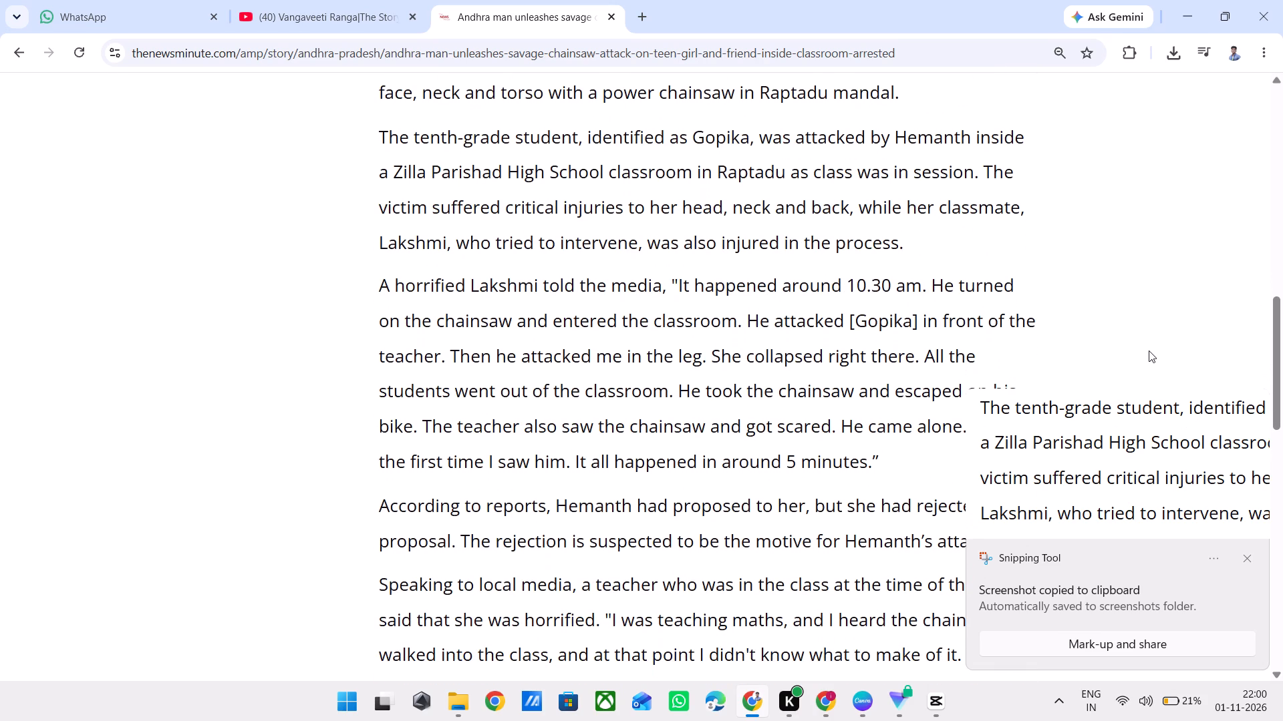
scroll(1149, 350, "down", 1)
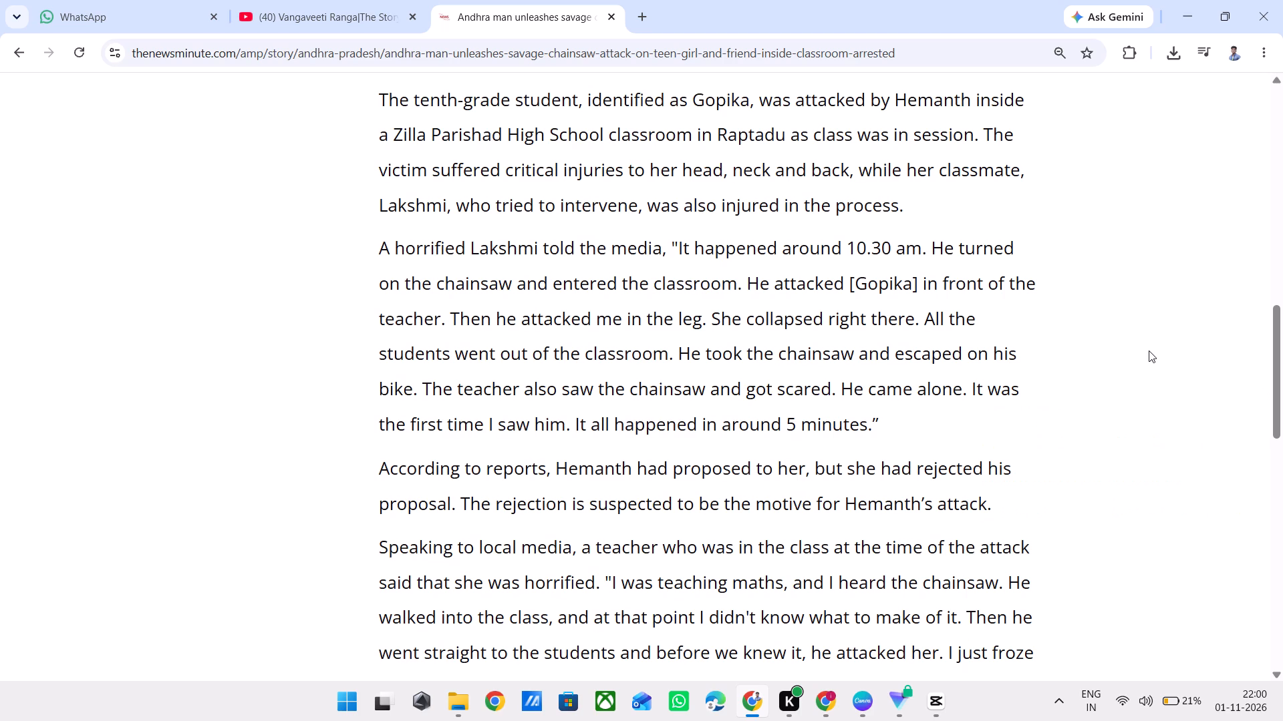
scroll(1149, 347, "down", 1)
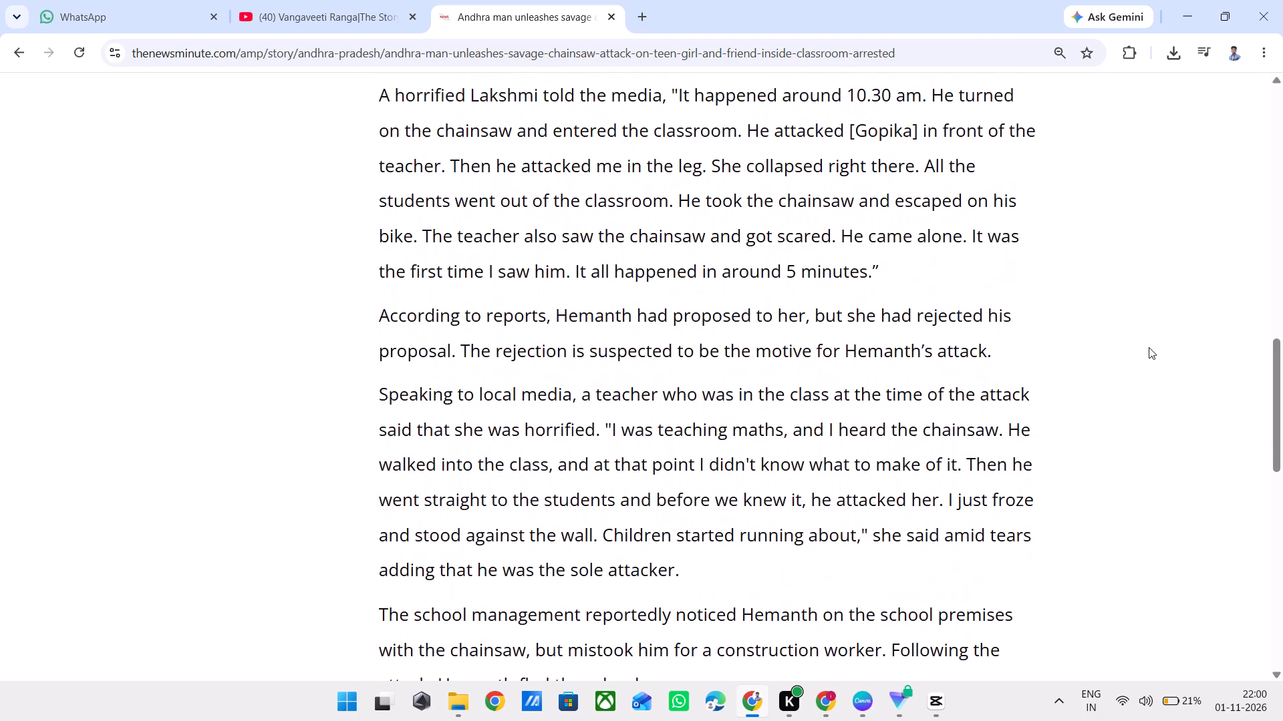
scroll(1104, 348, "down", 1)
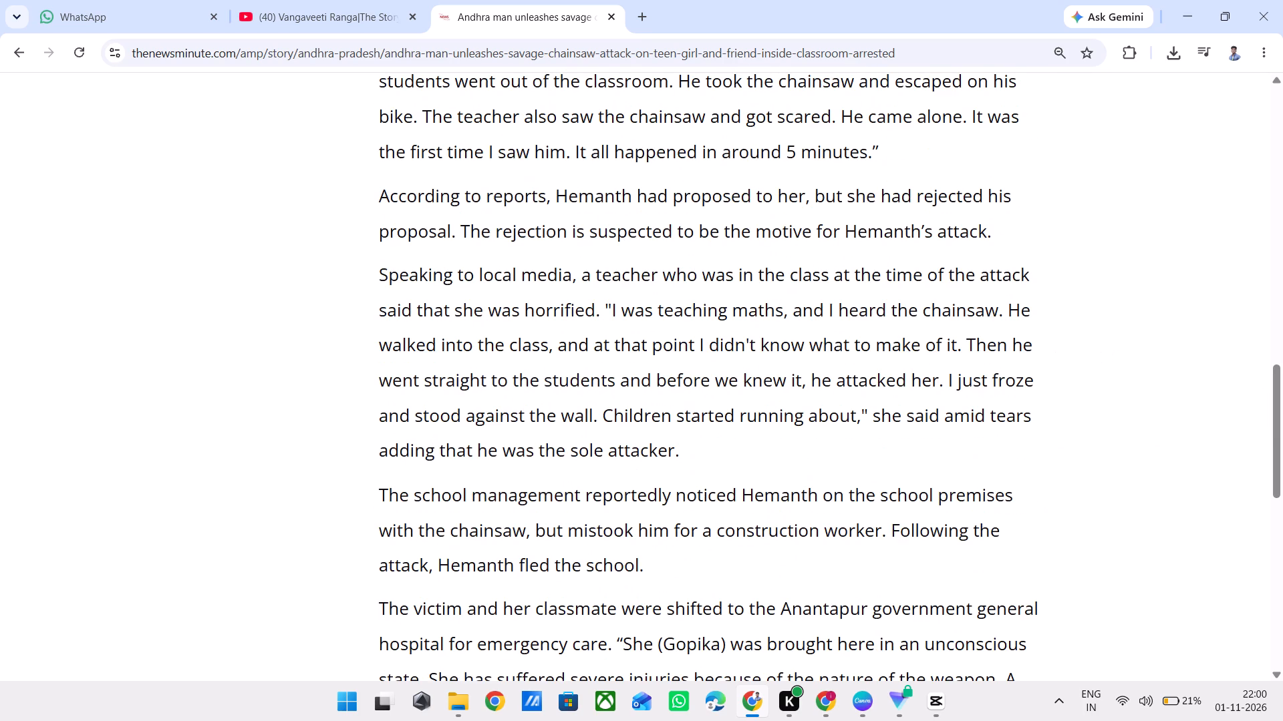
scroll(1023, 354, "up", 6)
scroll(1023, 354, "down", 4)
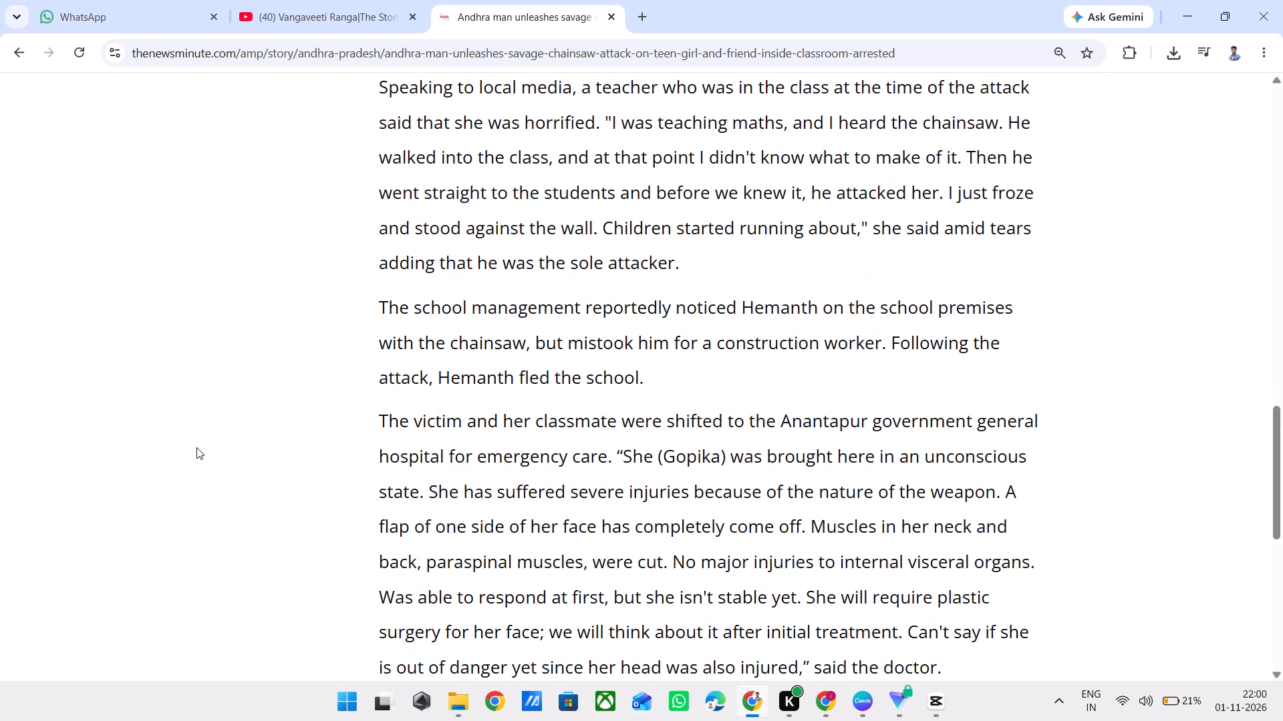
scroll(196, 447, "down", 1)
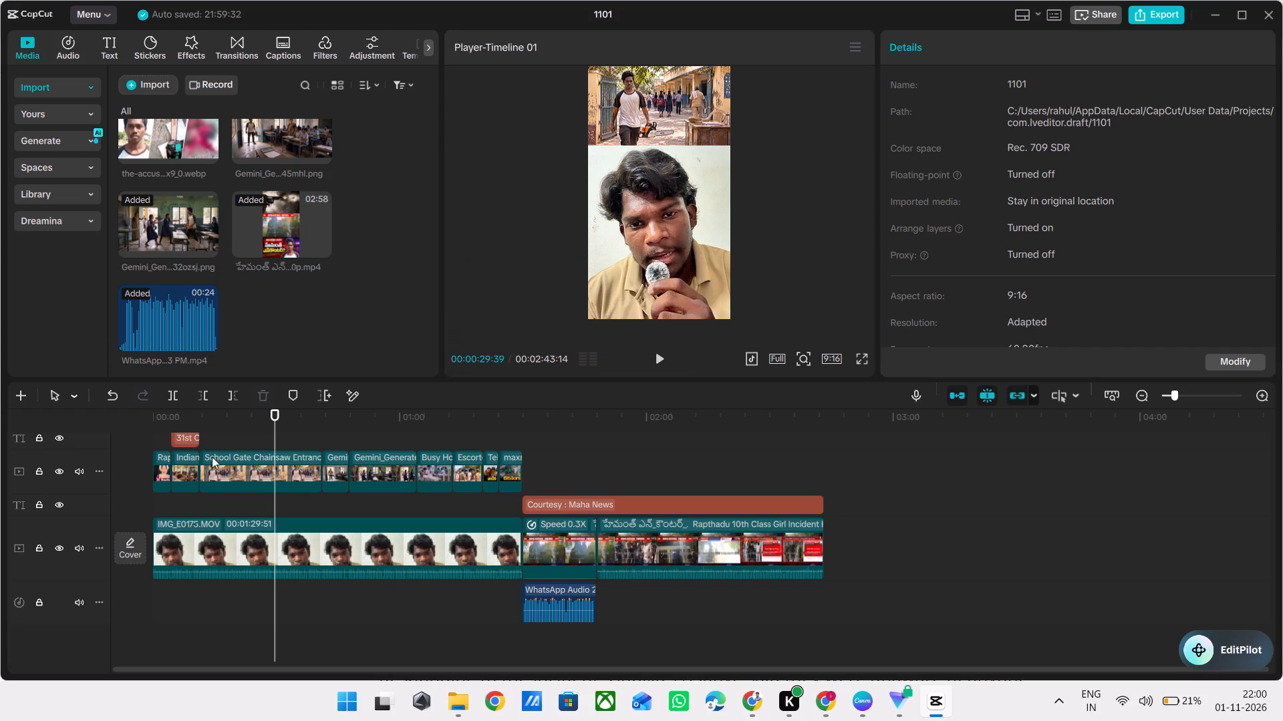
Play the narration from about 34 seconds, over the school gate chainsaw image.
left_click(307, 427)
left_click_drag(307, 427, 293, 427)
key("space")
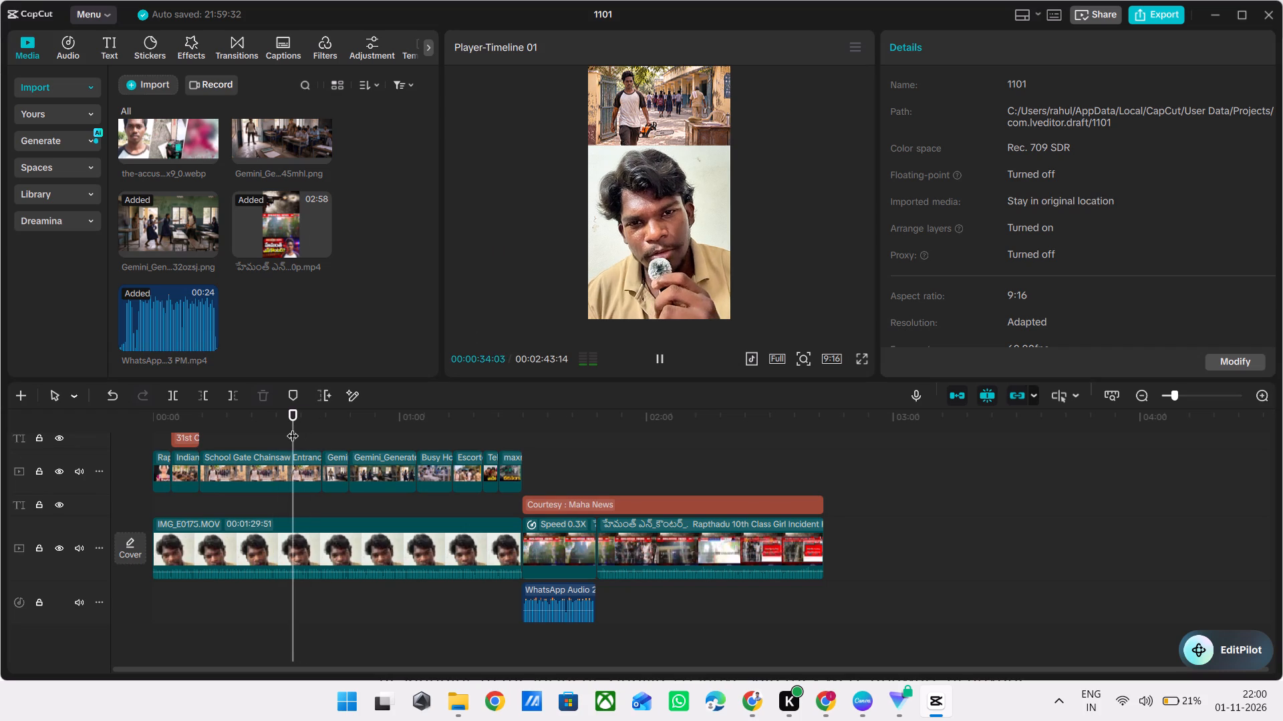
key("space")
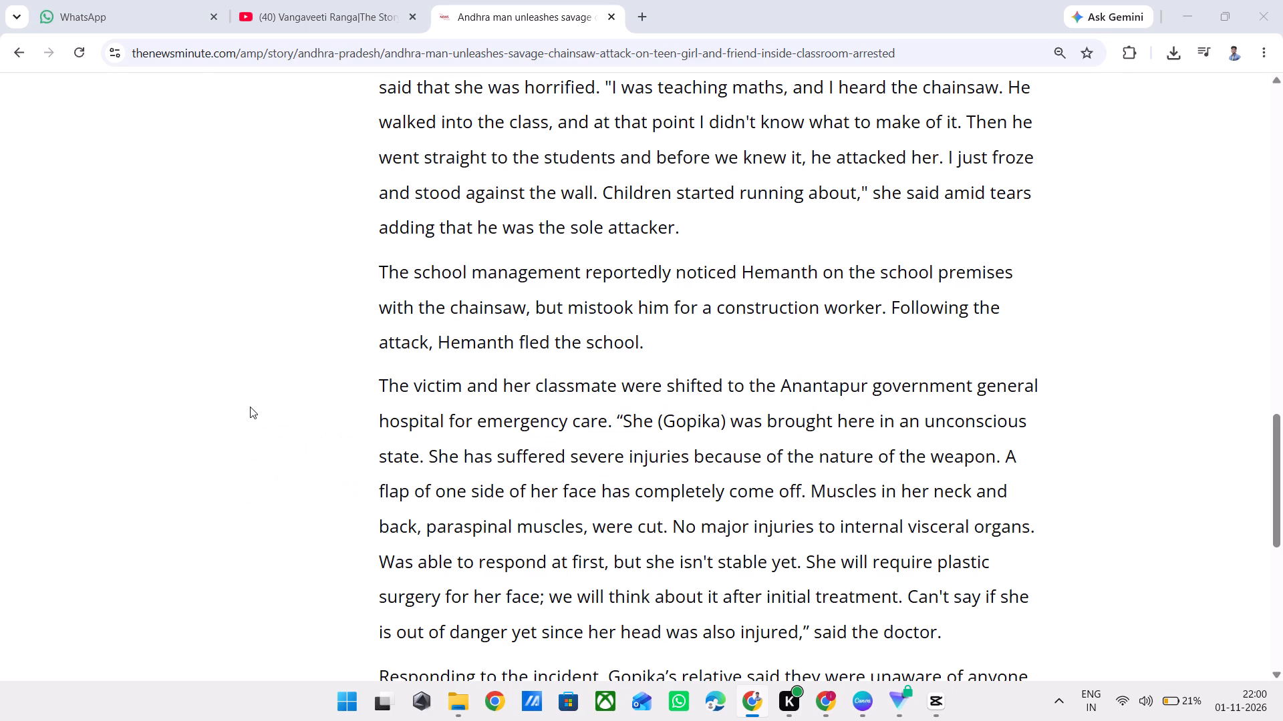
Capture a screenshot of The News Minute paragraph about the school management mistaking the attacker for a construction worker.
key("shift+super+s")
left_click_drag(373, 248, 1022, 371)
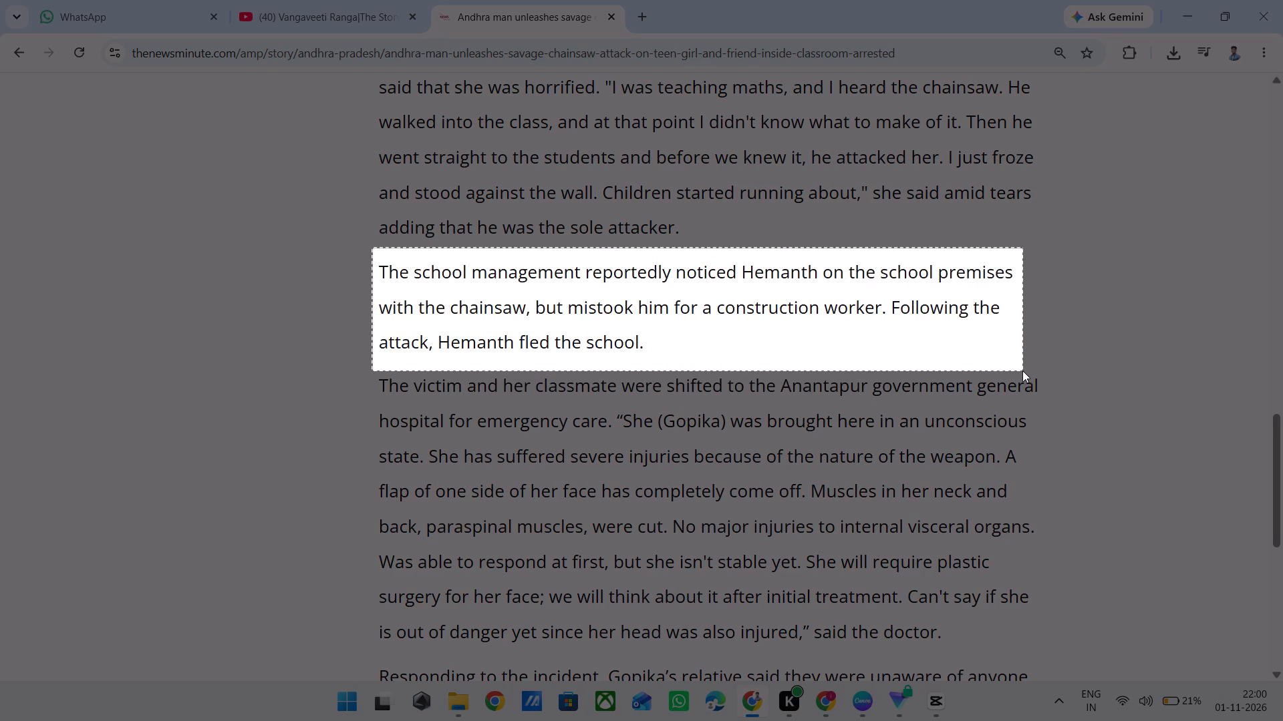
left_click_drag(1022, 371, 1022, 368)
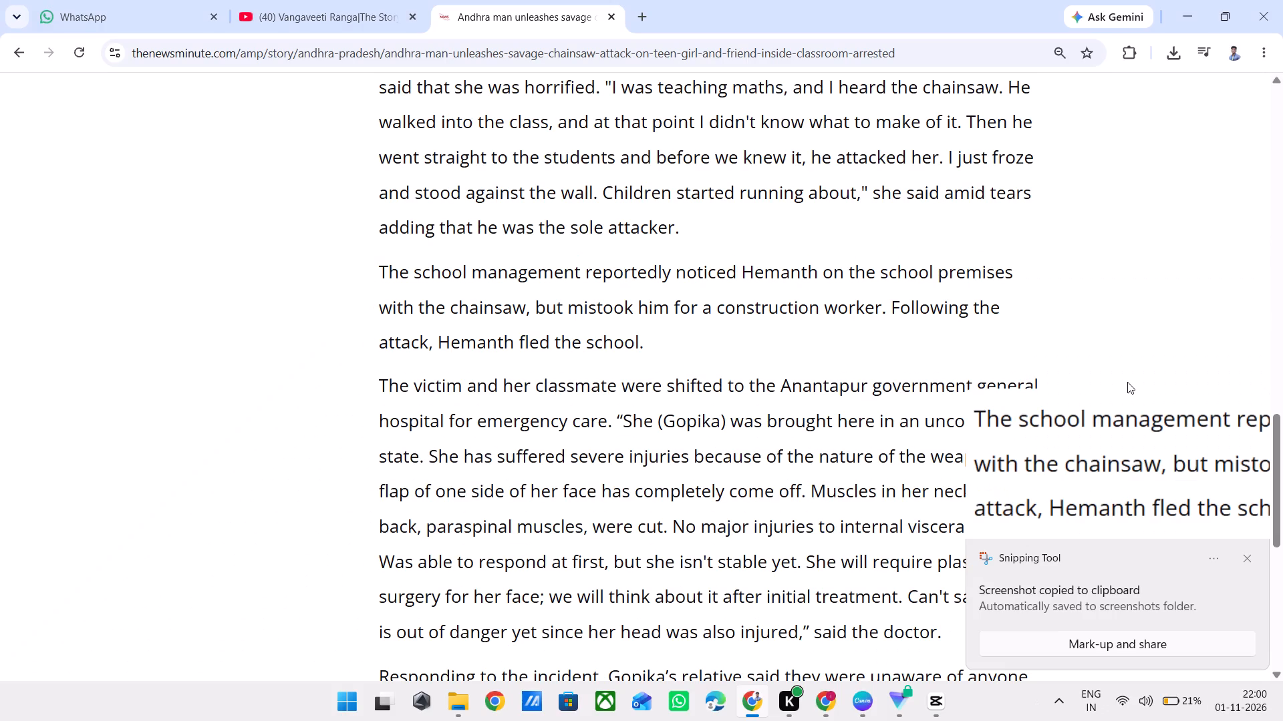
Read the closing paragraphs of The News Minute article and return to the search results.
scroll(1127, 382, "down", 2)
scroll(1005, 308, "down", 3)
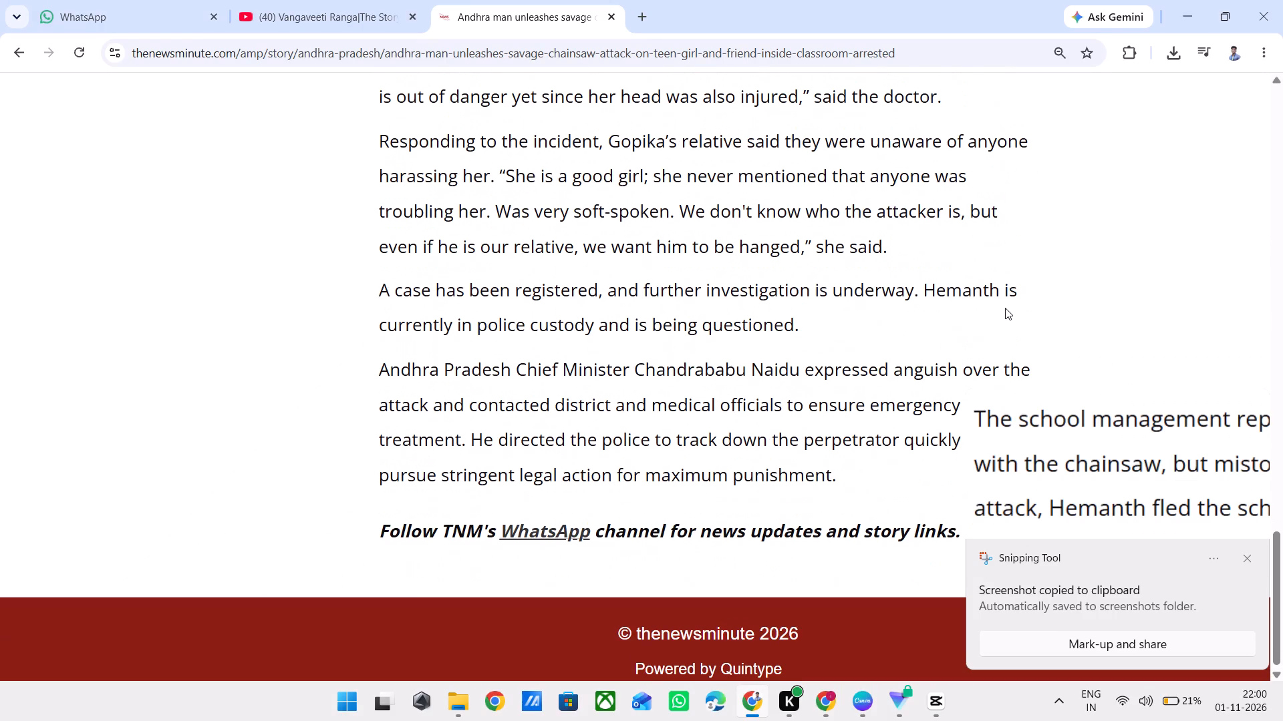
scroll(1005, 308, "up", 1)
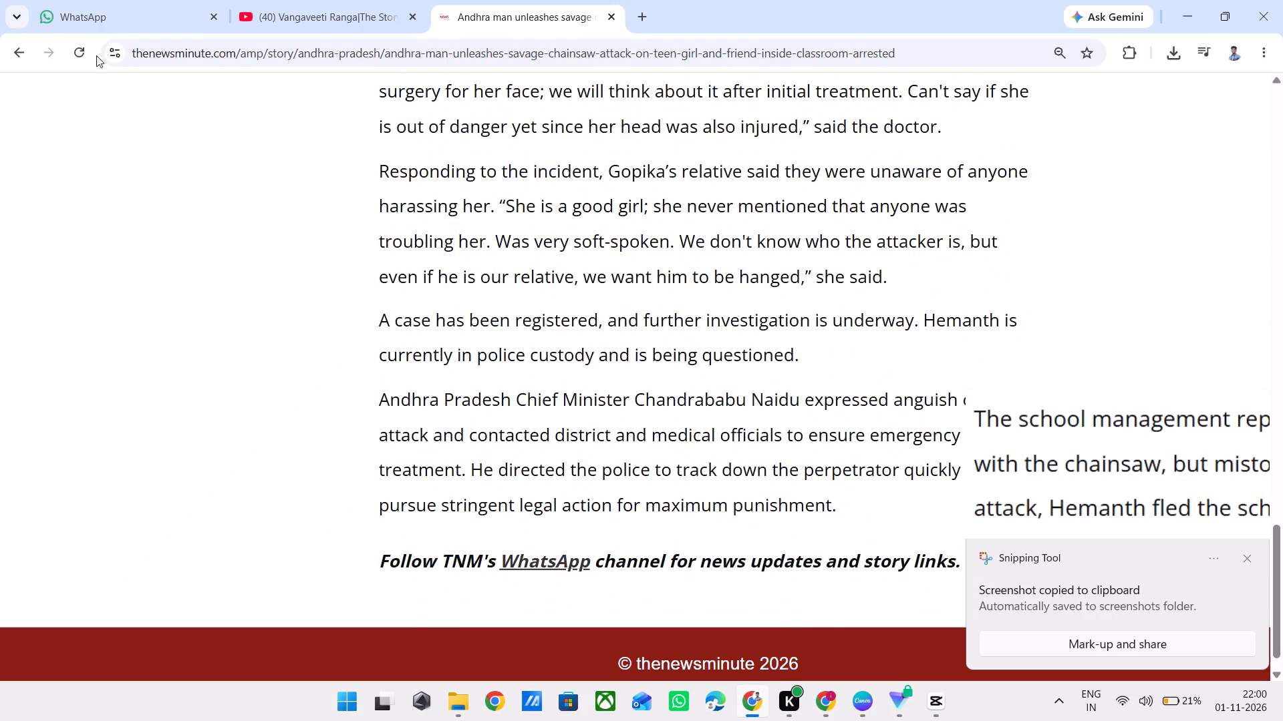
left_click(17, 41)
Open News18's "Andhra School Chainsaw Attack" article, expand and read the full story including the accused's disguise, and close its tab.
scroll(252, 373, "down", 1)
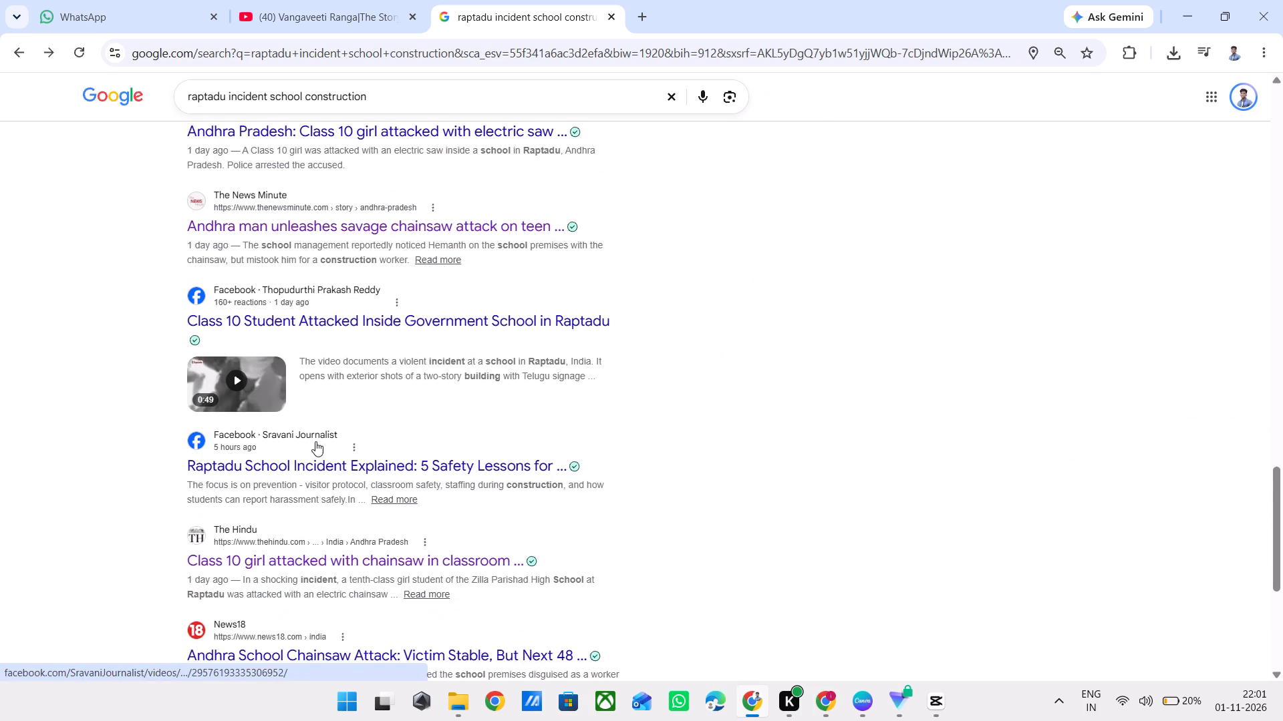
scroll(315, 441, "down", 2)
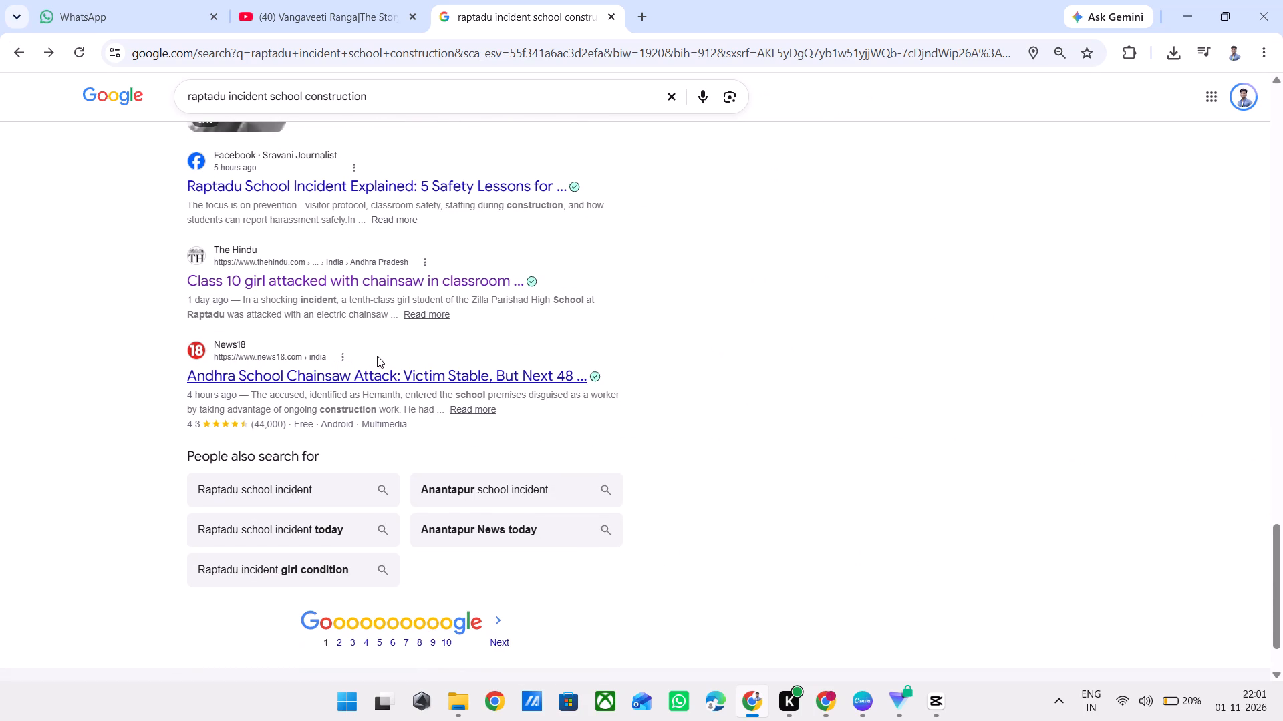
left_click(377, 356)
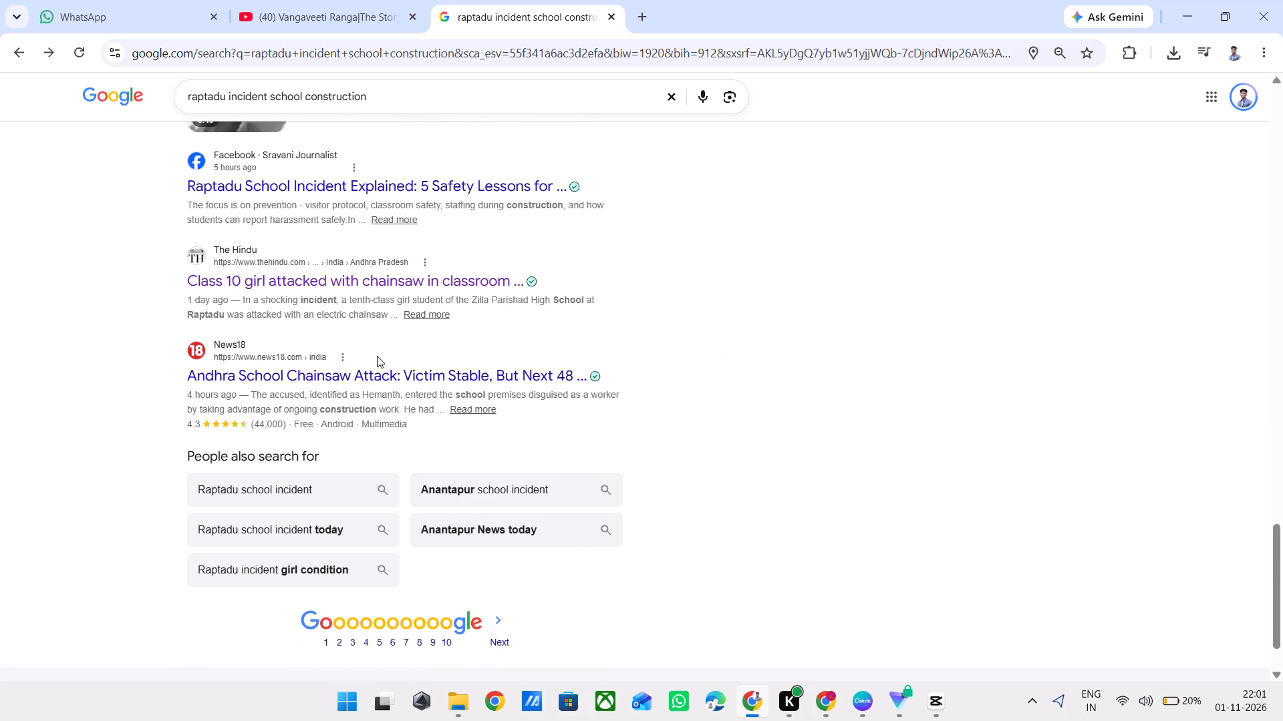
left_click(410, 375)
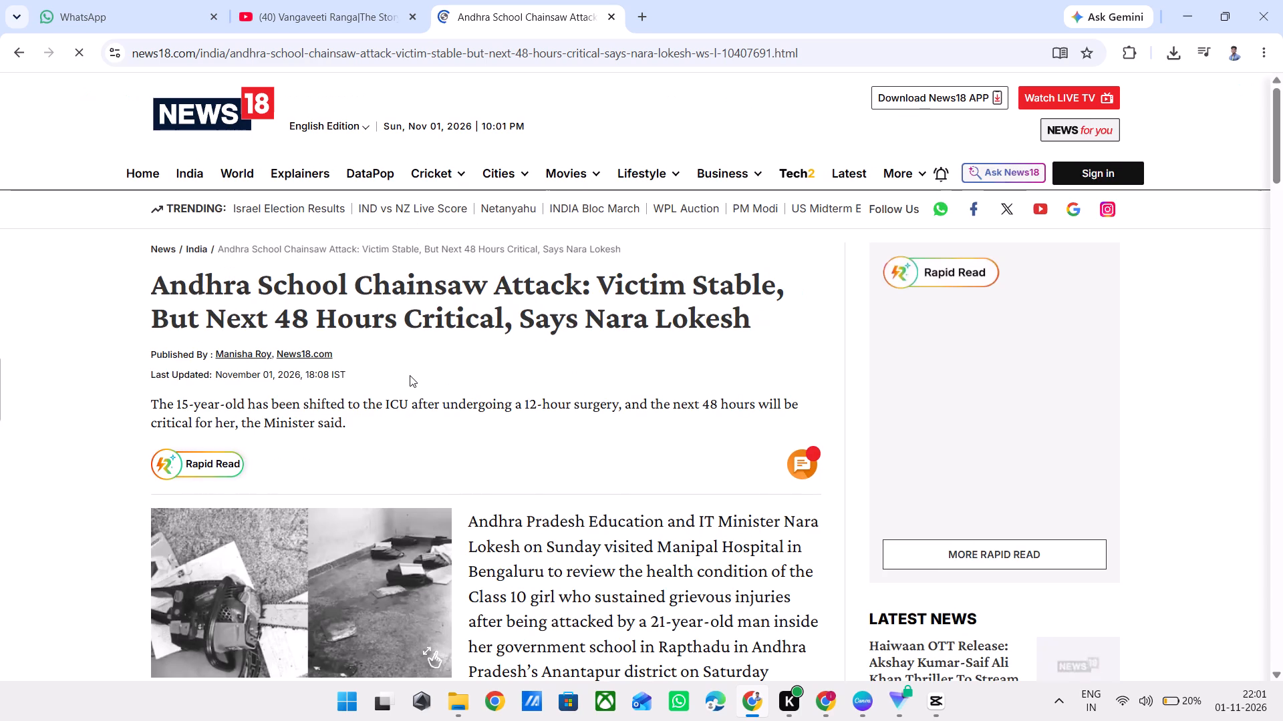
scroll(503, 459, "down", 2)
scroll(503, 459, "up", 3)
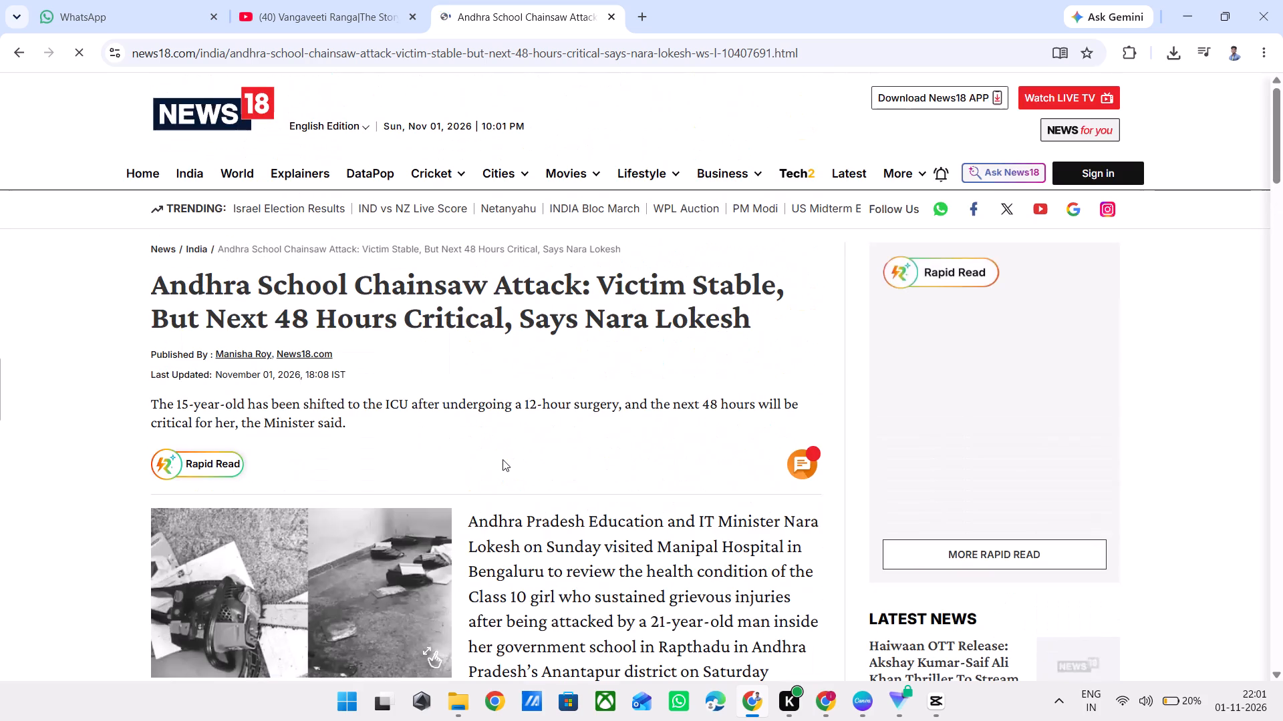
scroll(503, 459, "down", 7)
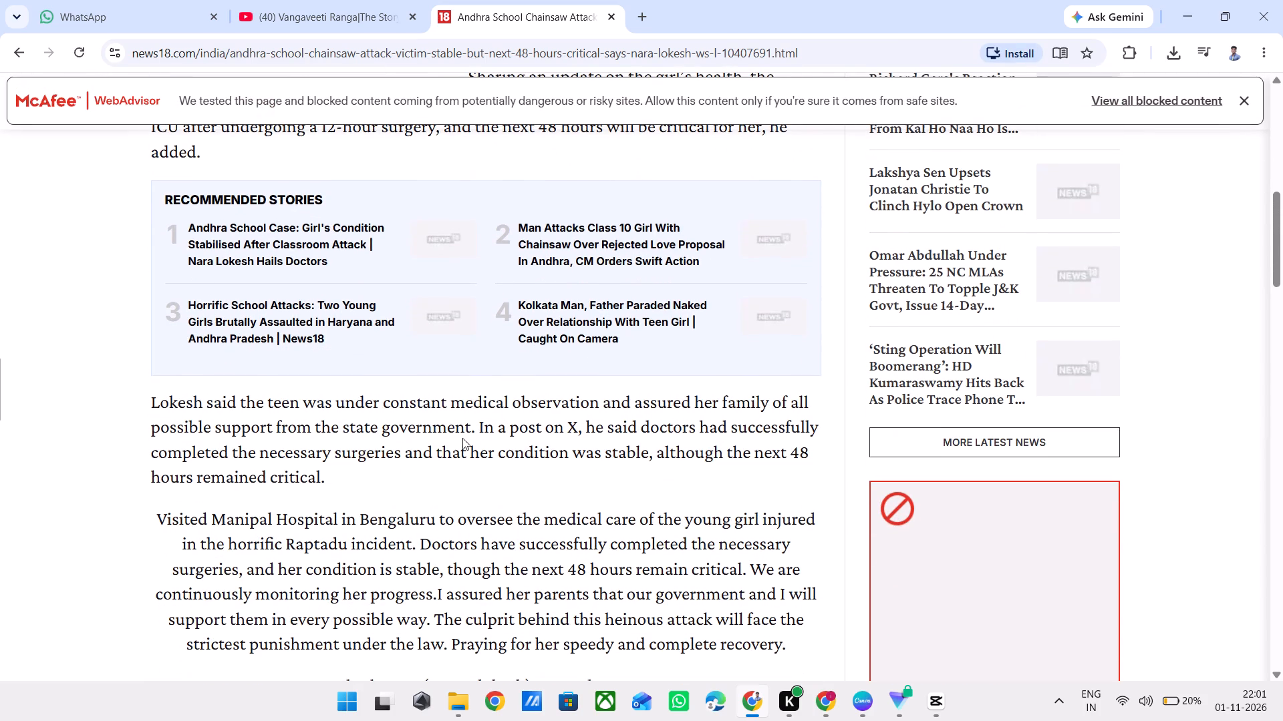
scroll(285, 439, "down", 4)
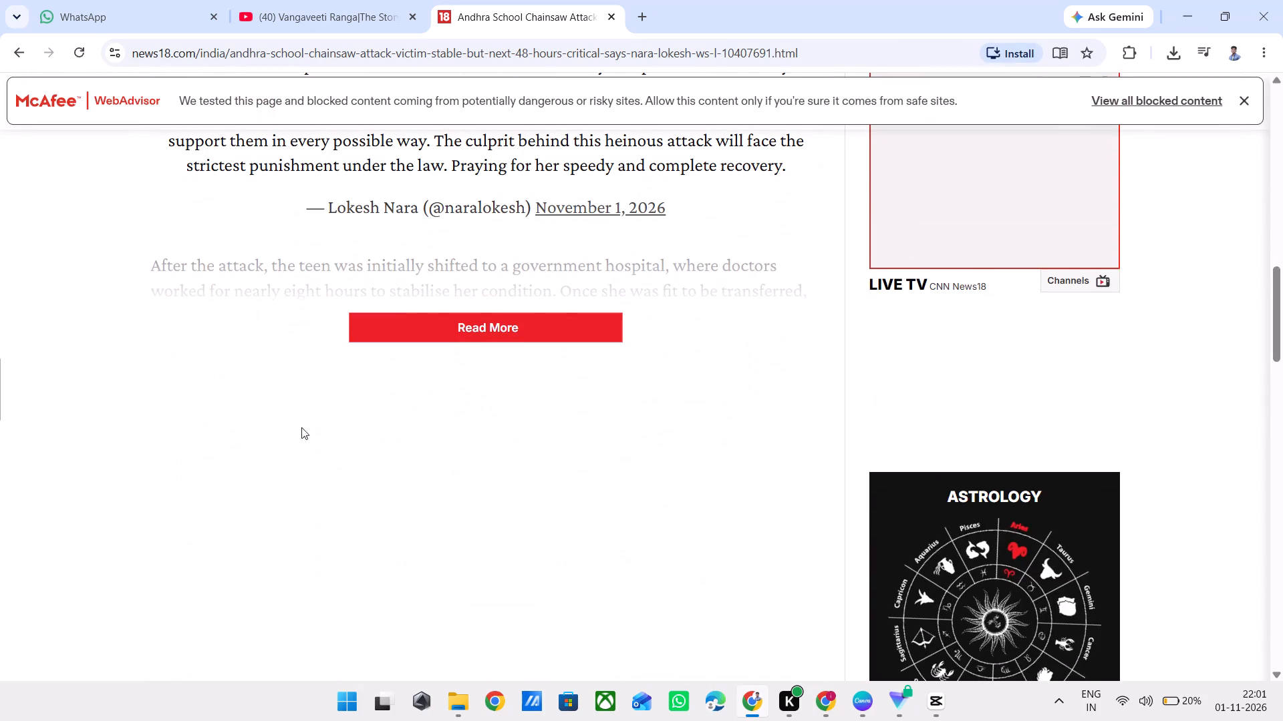
left_click(473, 317)
scroll(340, 359, "down", 1)
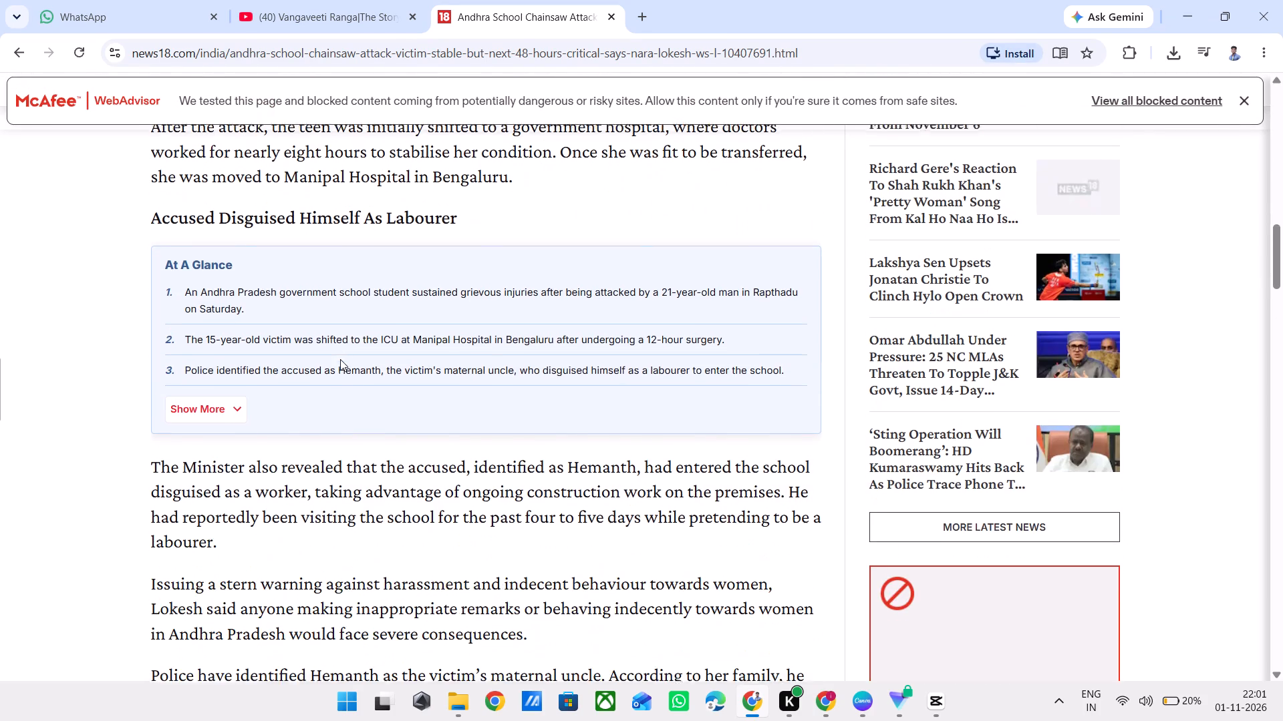
scroll(340, 359, "down", 3)
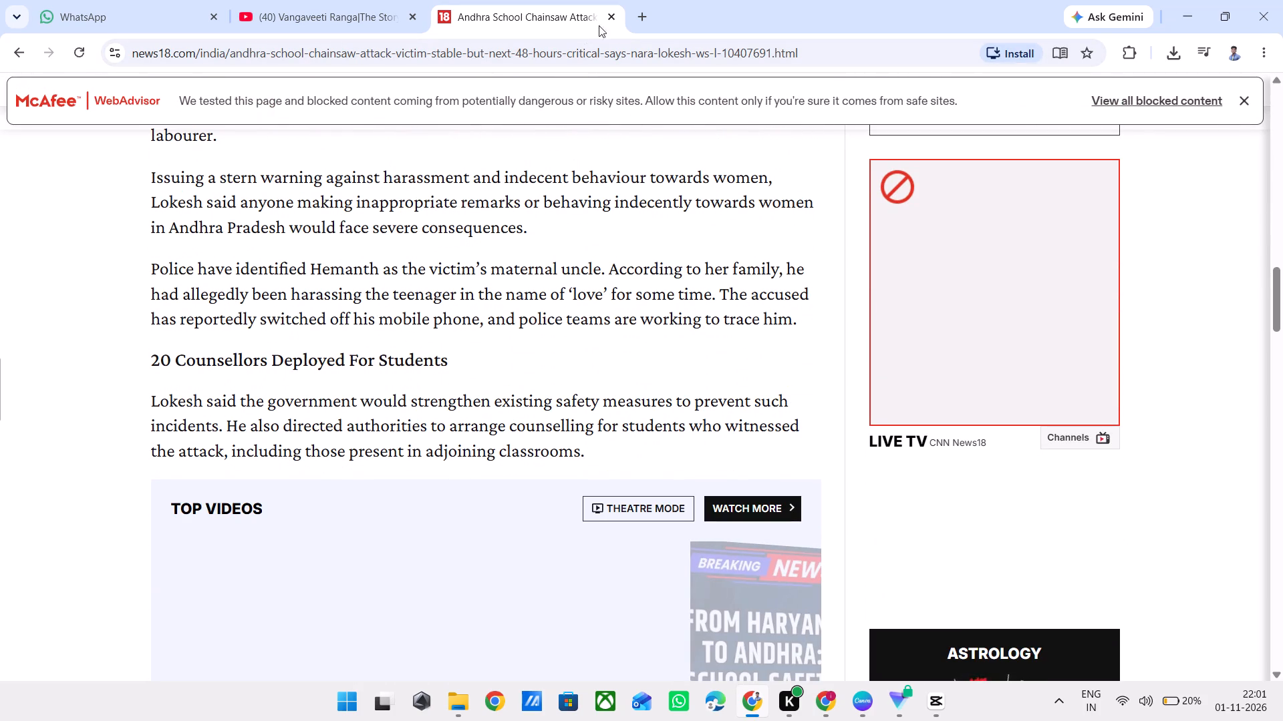
left_click(605, 20)
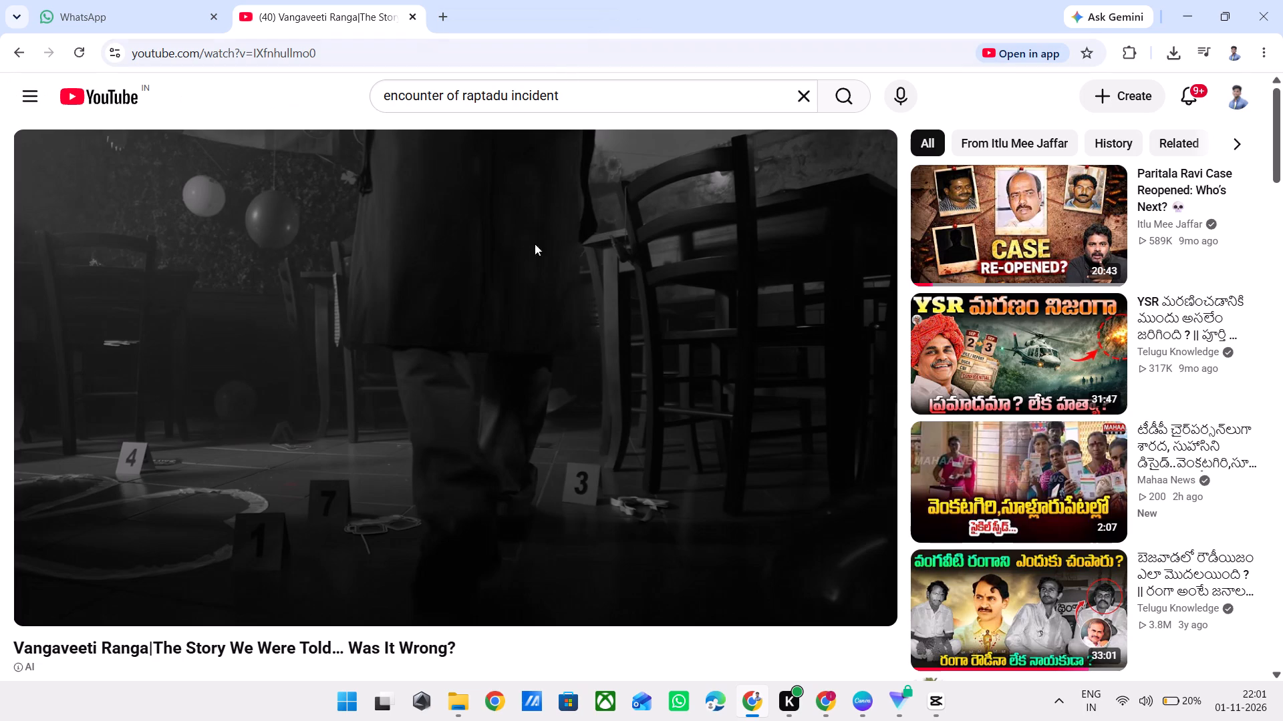
left_click(542, 365)
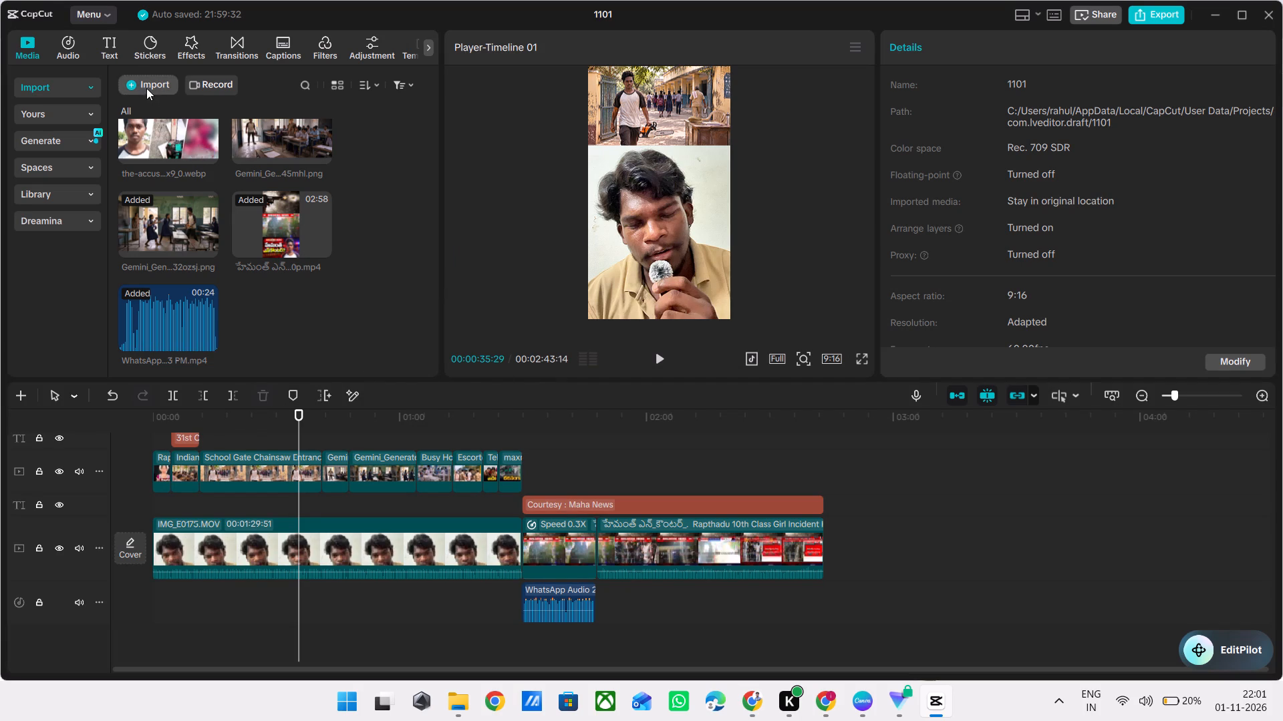
left_click(146, 89)
left_click(172, 117)
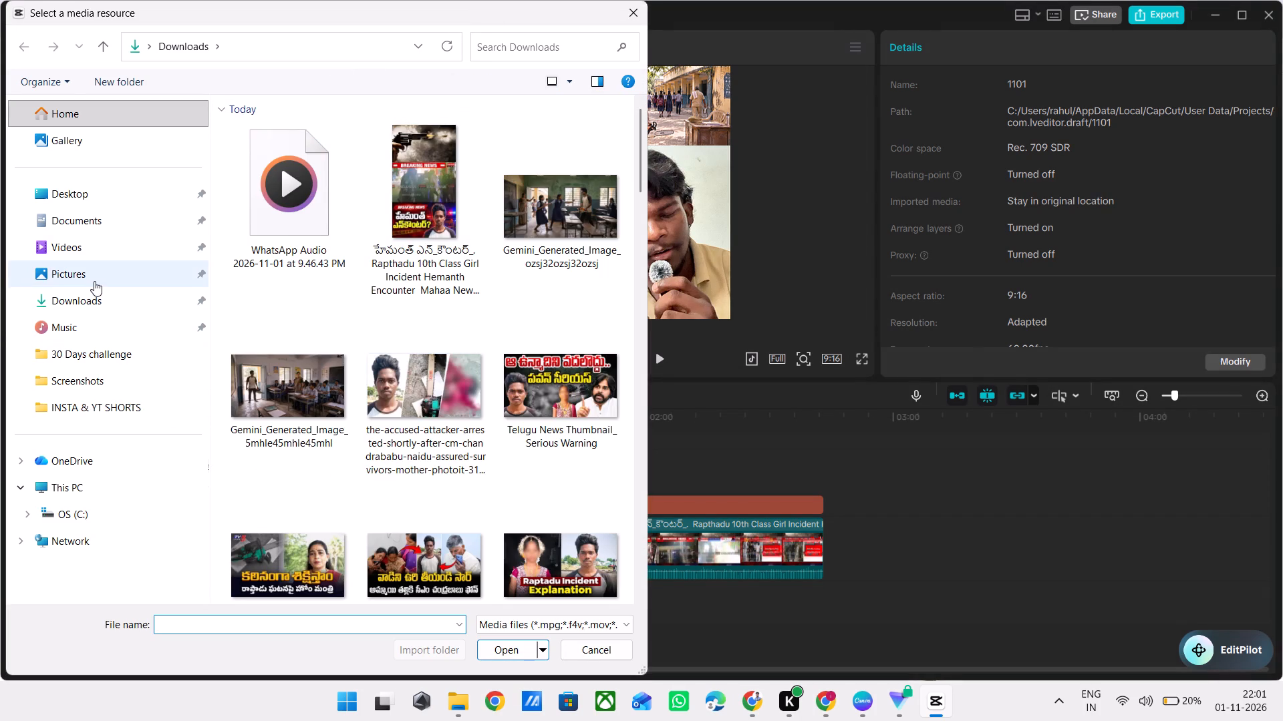
left_click(94, 281)
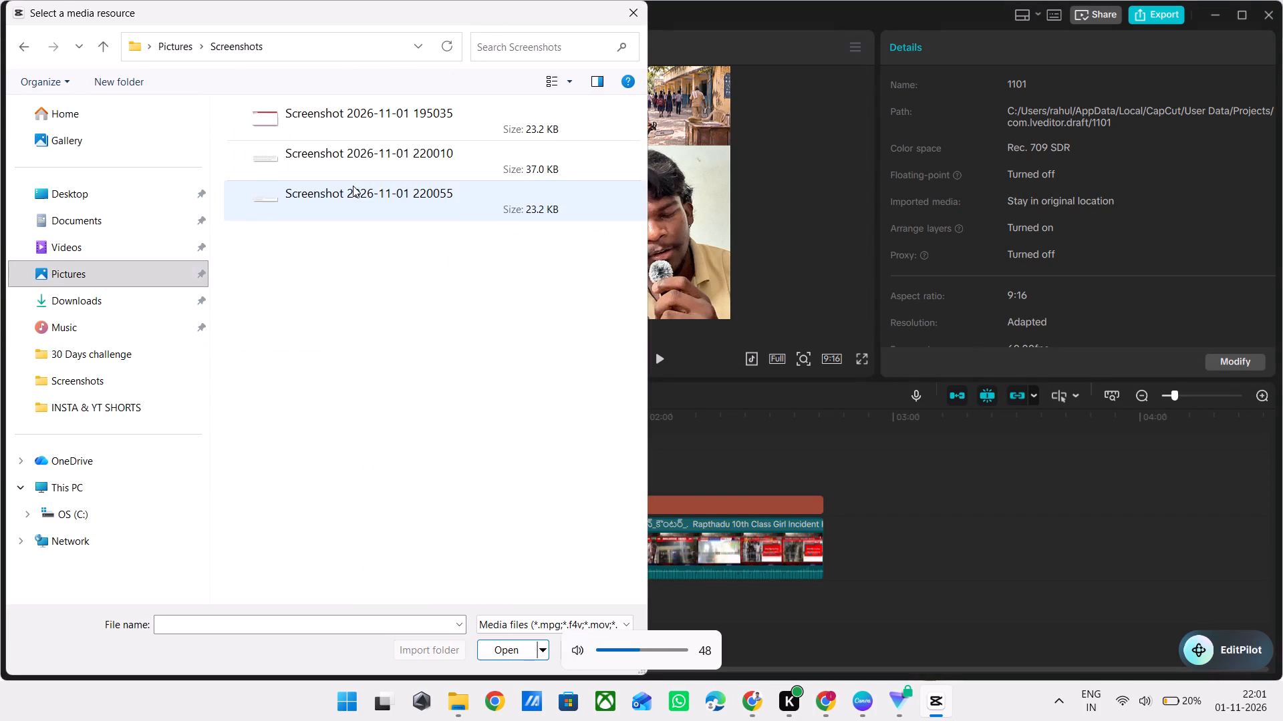
left_click_drag(271, 243, 261, 156)
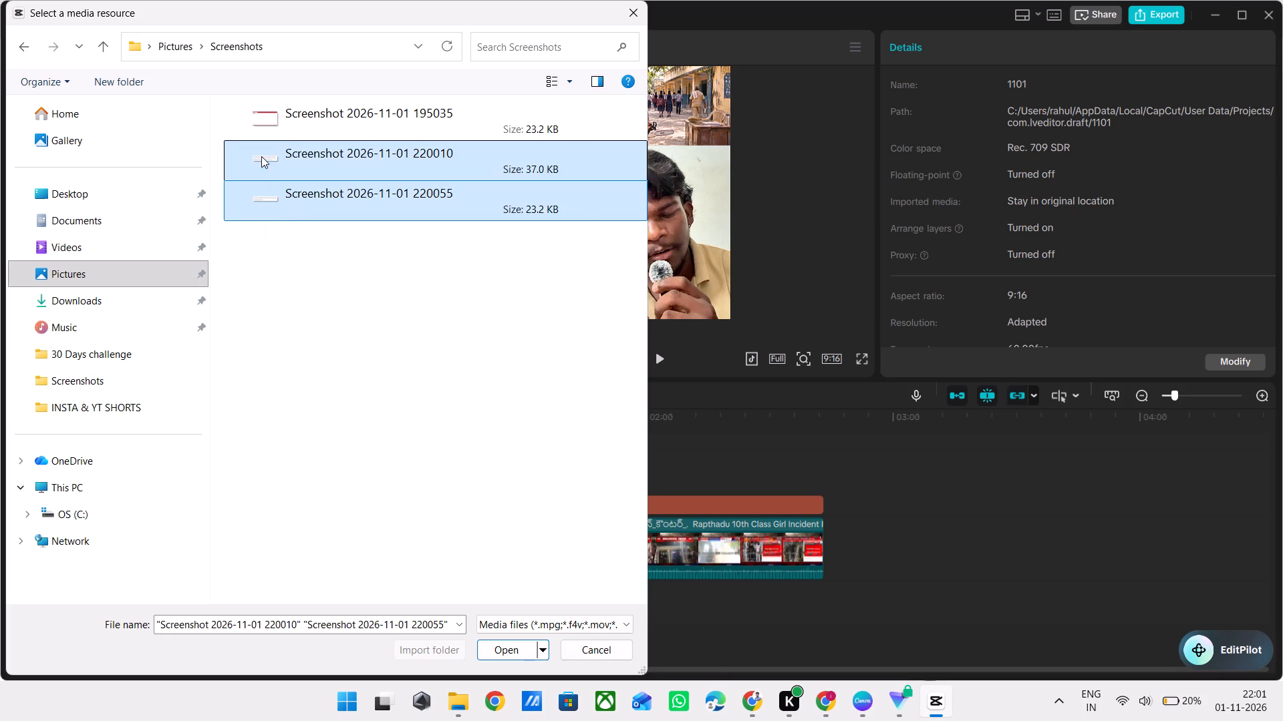
key("Return")
left_click(368, 276)
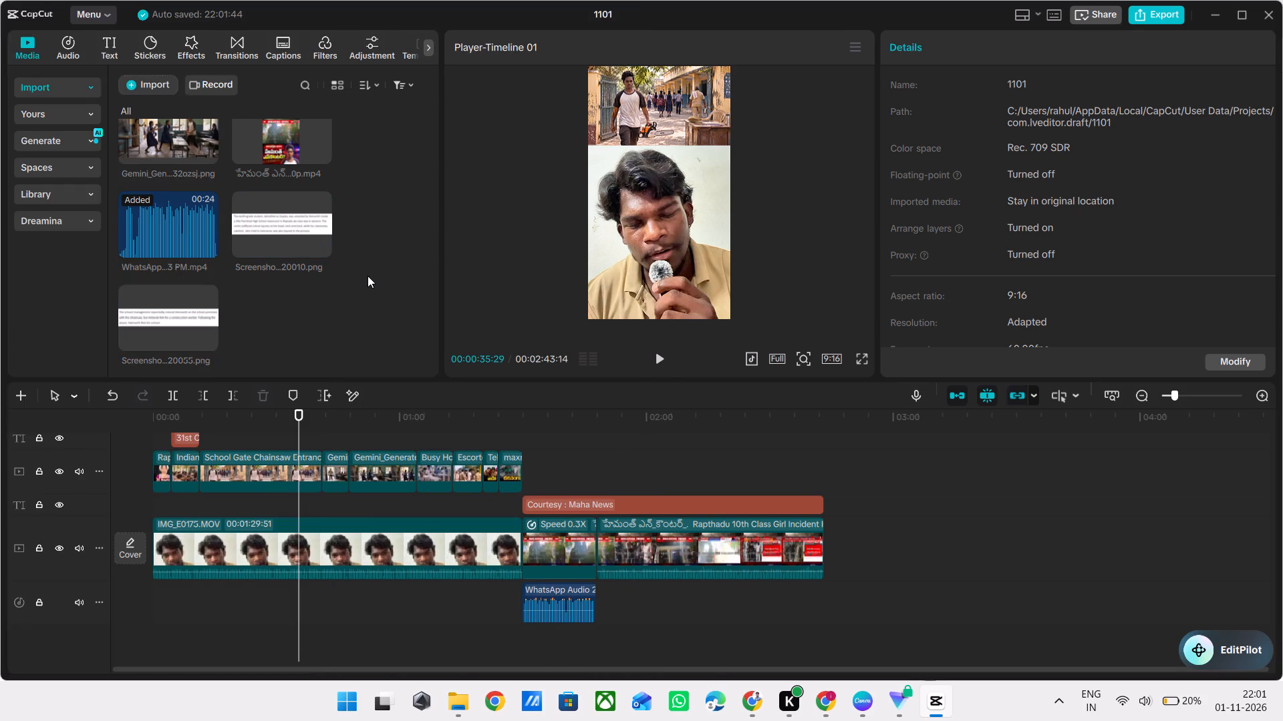
Overlay the construction-worker paragraph screenshot from about 32 seconds, scaled to 90% and positioned at Y 906 over the school gate image.
double_click(281, 230)
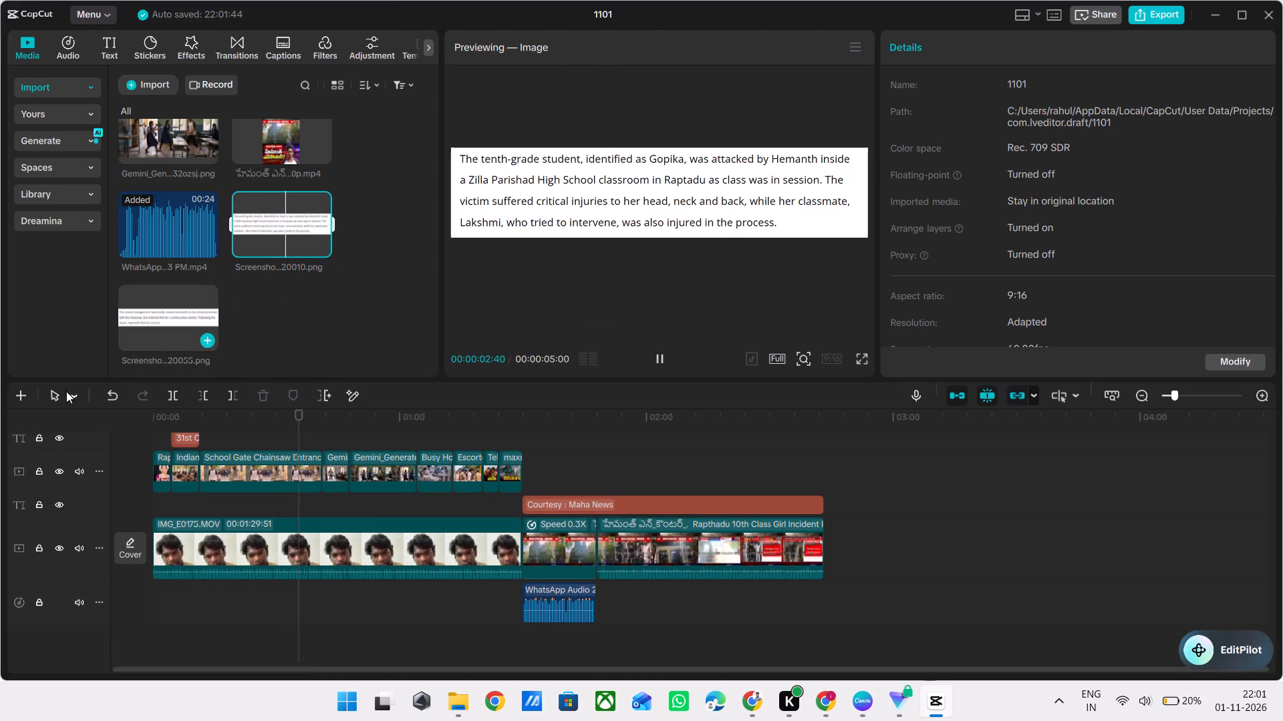
double_click(142, 328)
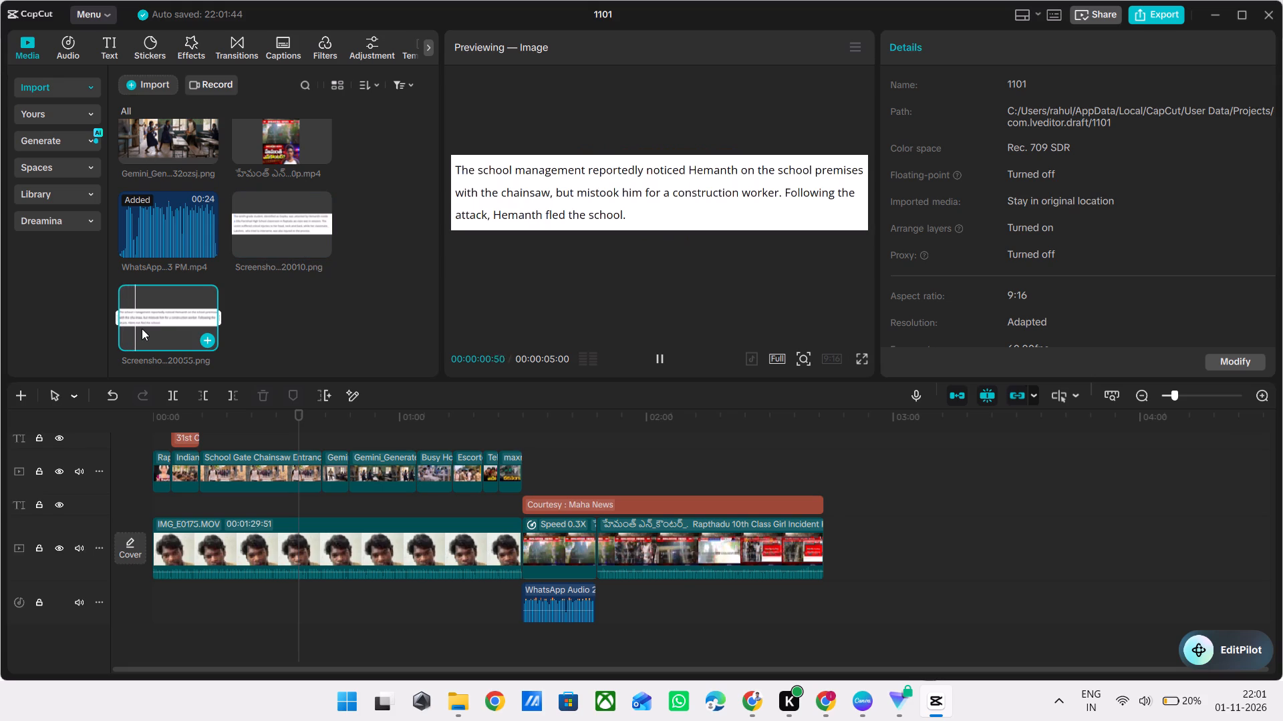
left_click_drag(152, 317, 285, 429)
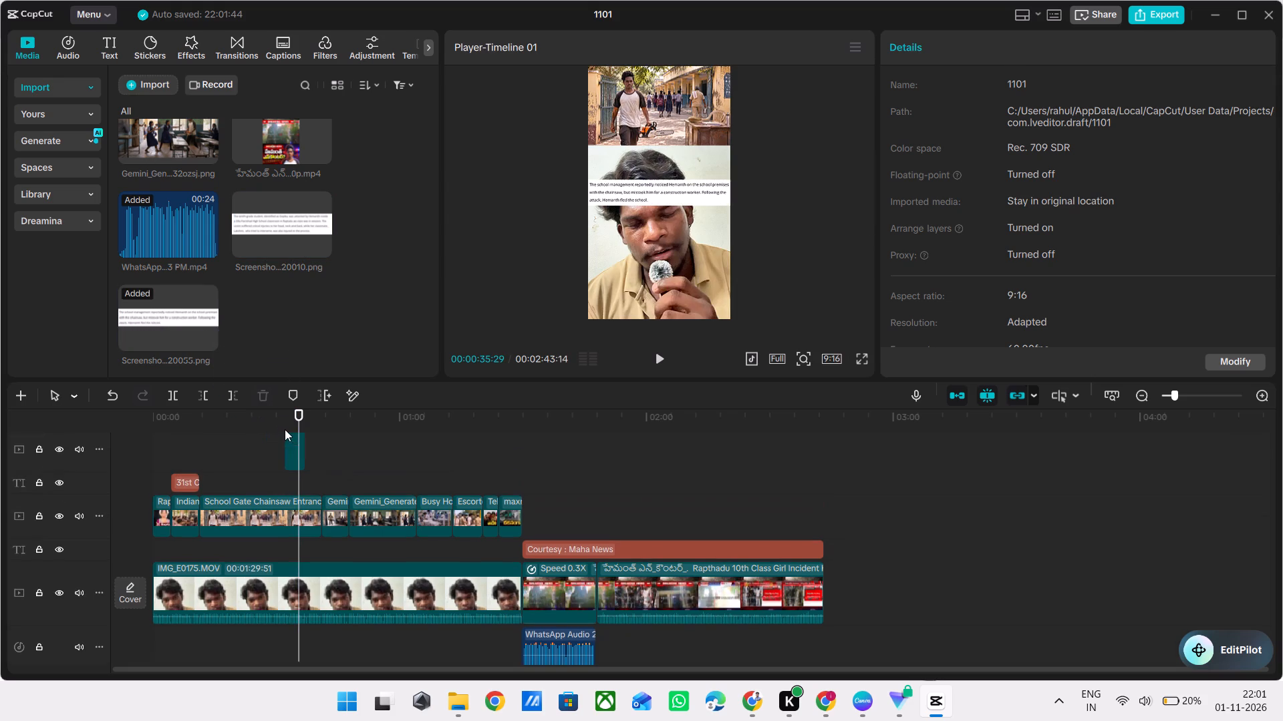
scroll(340, 497, "up", 4, "ctrl")
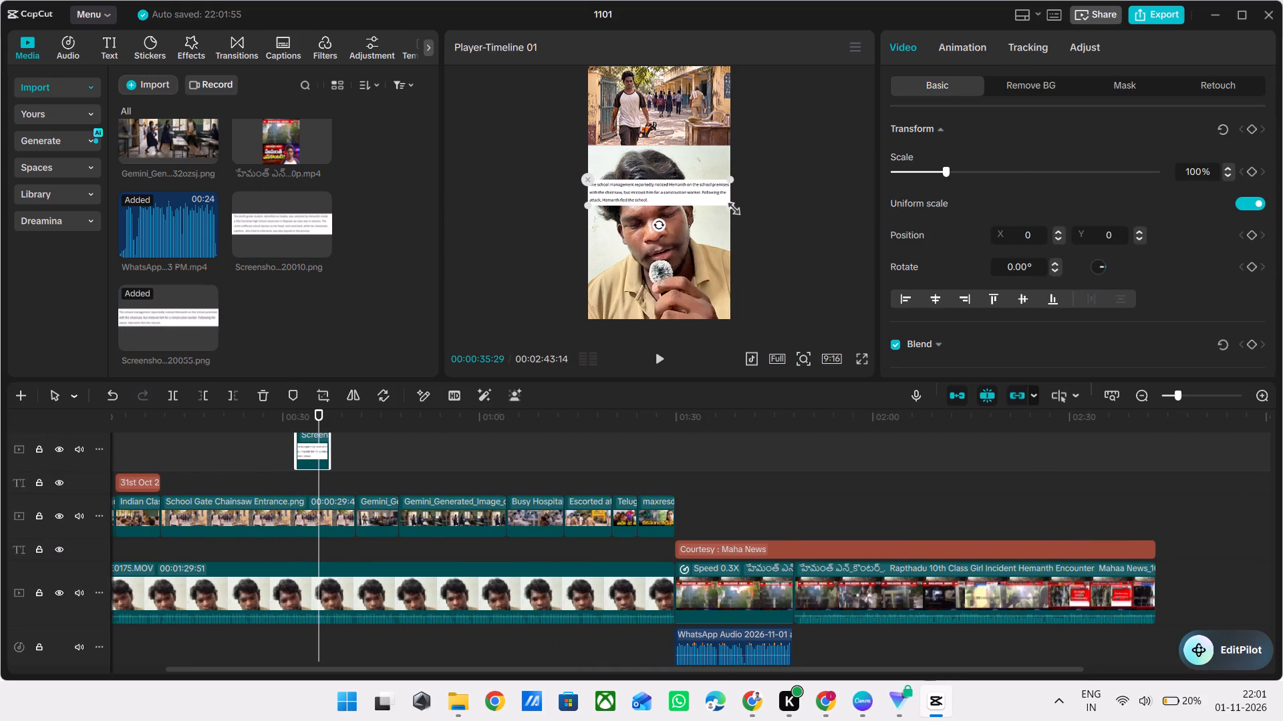
left_click_drag(726, 203, 718, 196)
left_click_drag(700, 189, 704, 129)
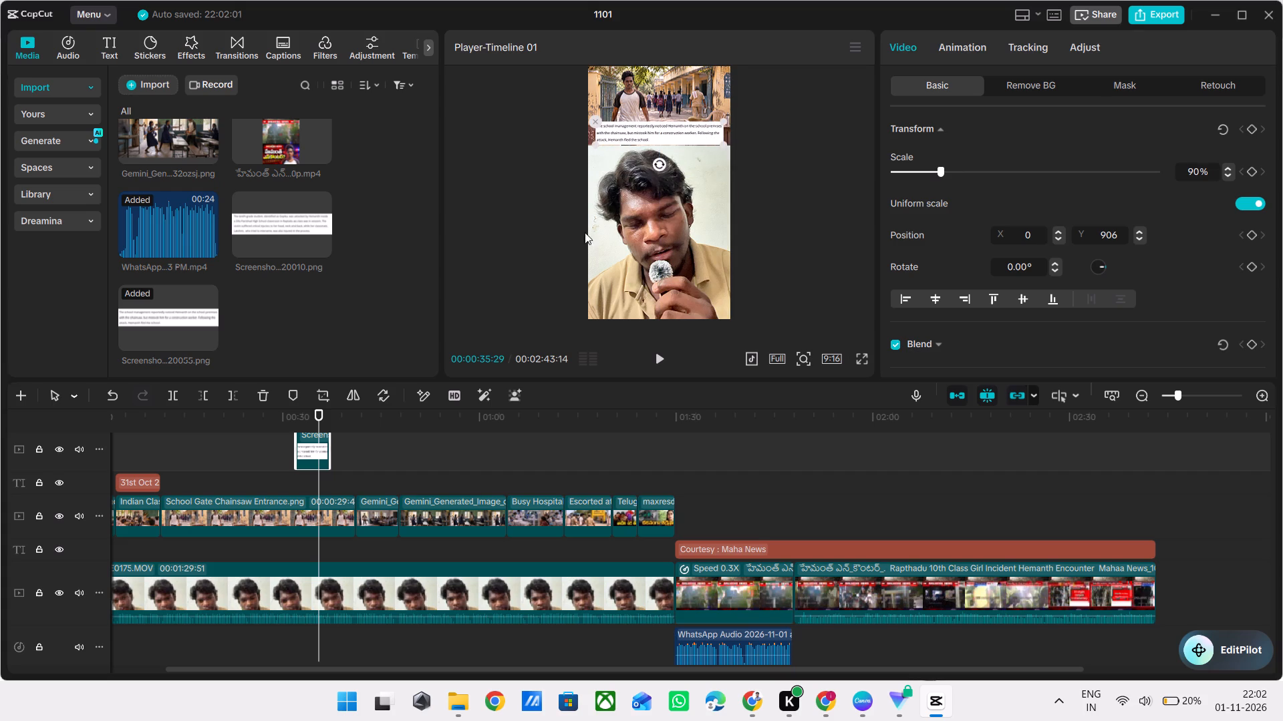
Extend the start of the construction-worker screenshot clip back to about 31 seconds, checking it against the narration.
scroll(377, 432, "up", 7, "ctrl")
scroll(377, 432, "right", 1)
scroll(422, 469, "up", 7, "ctrl")
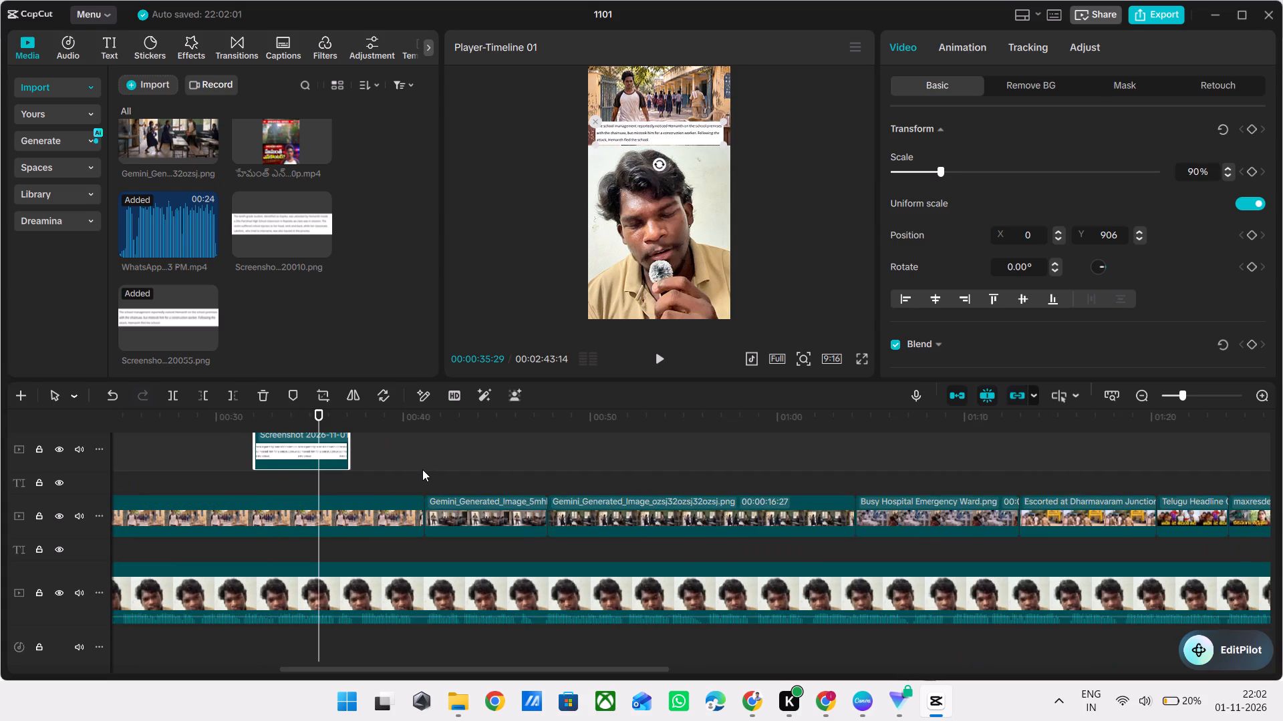
scroll(422, 469, "up", 5, "ctrl")
left_click(173, 442)
key("space")
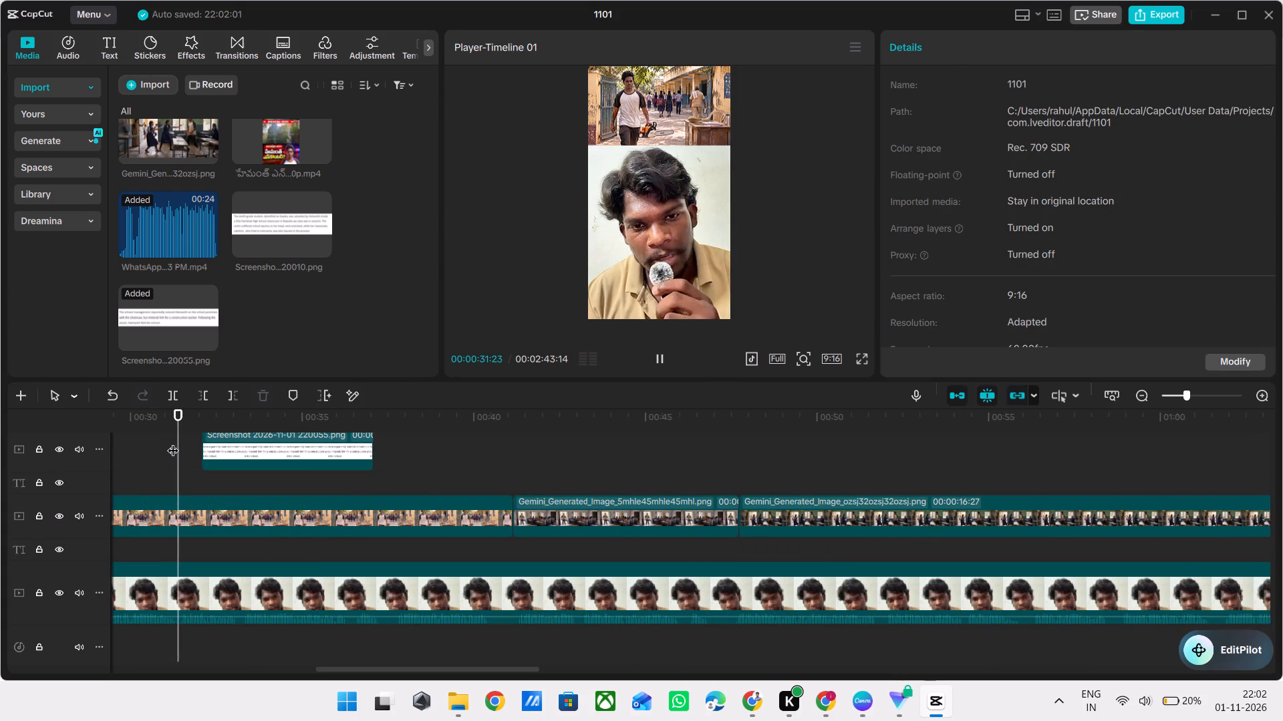
left_click(249, 461)
left_click_drag(199, 450, 176, 451)
left_click(138, 446)
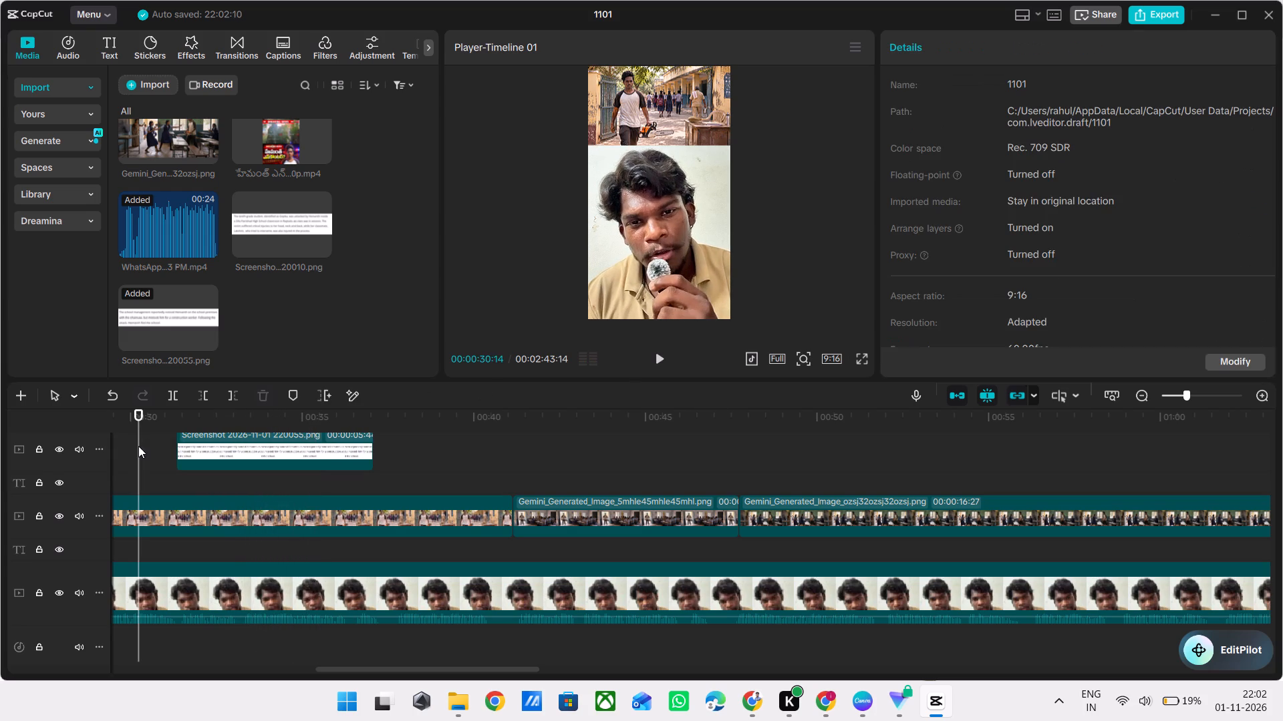
key("space")
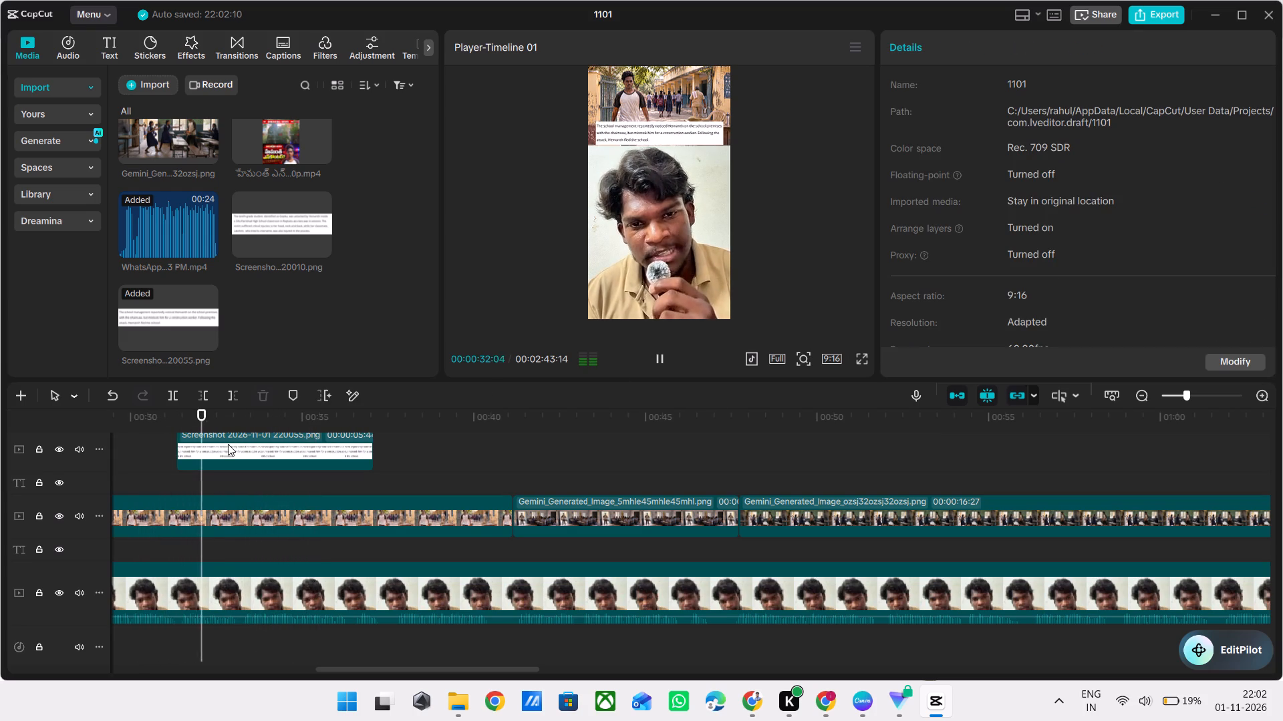
key("space")
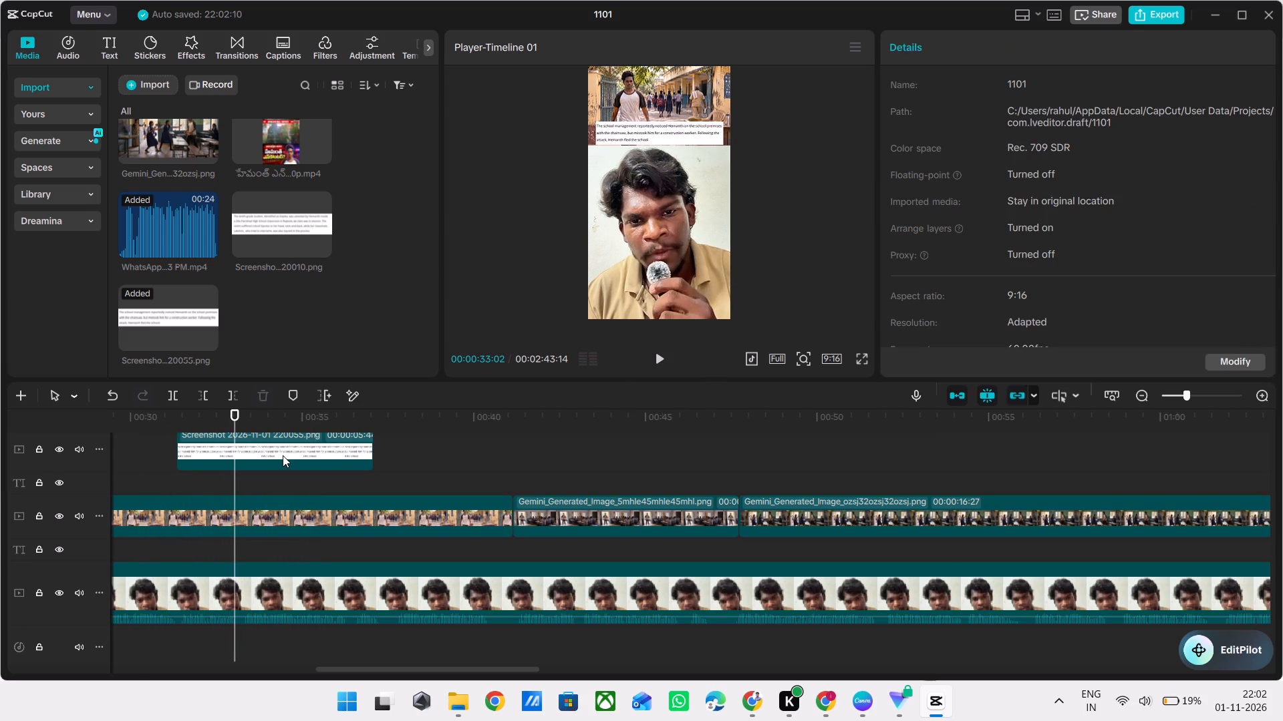
Apply the Slide Right entrance animation to the construction-worker screenshot clip, finding it with the search "right".
left_click(283, 455)
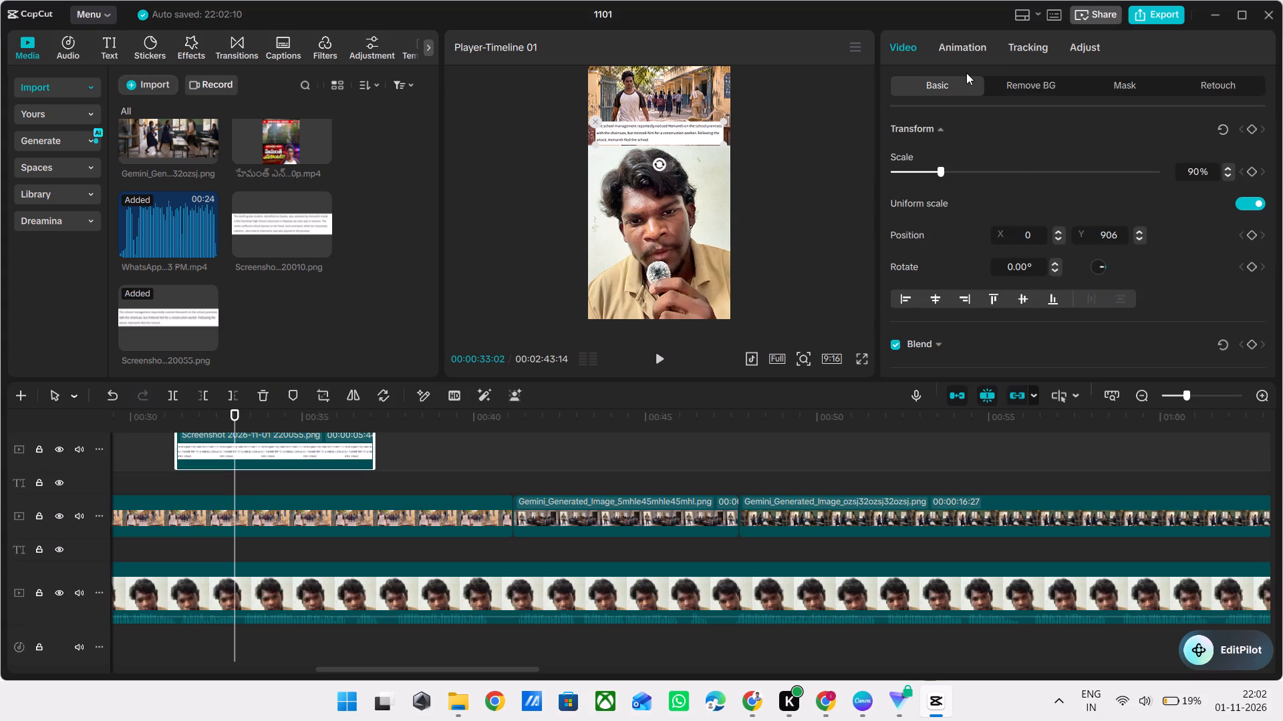
left_click(953, 50)
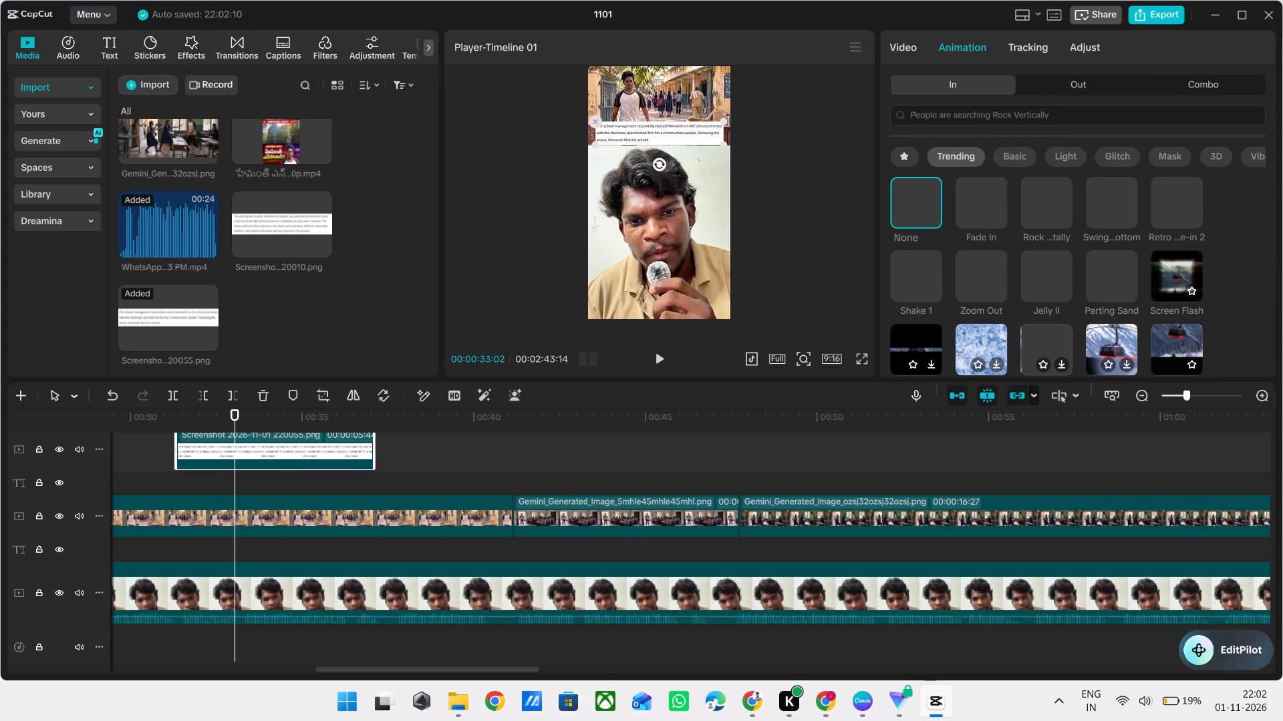
left_click(1032, 116)
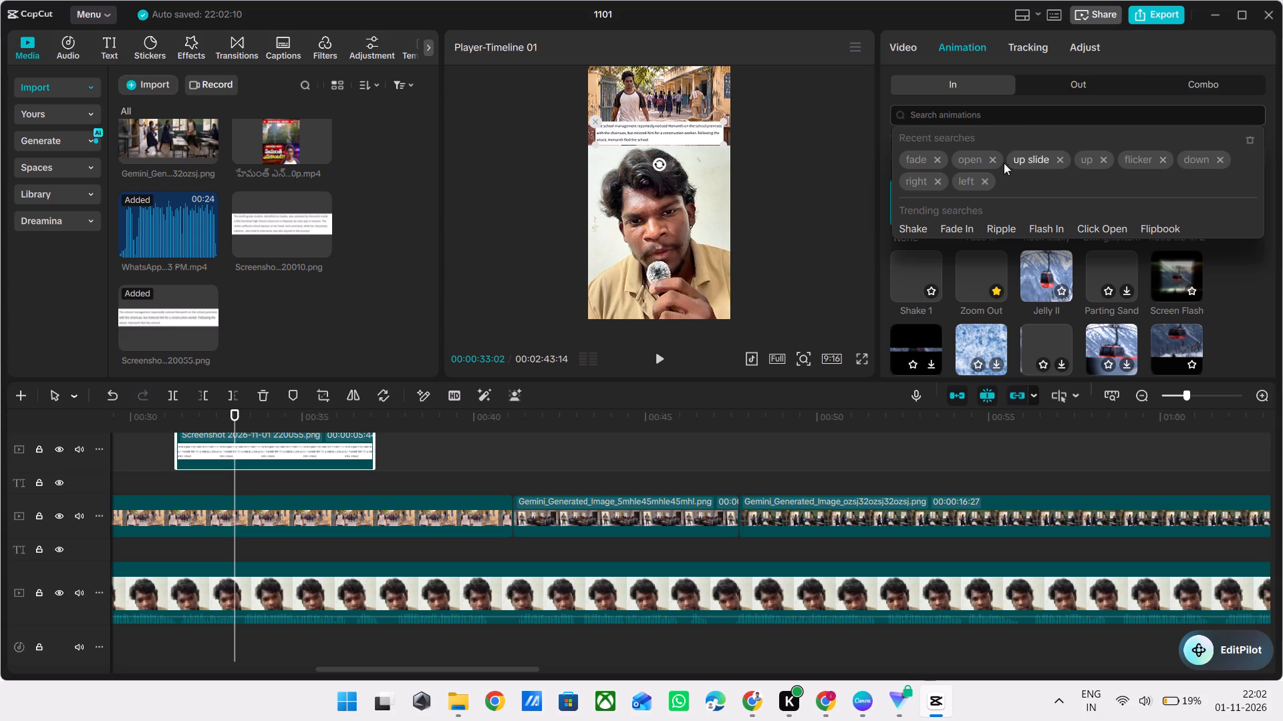
left_click(928, 181)
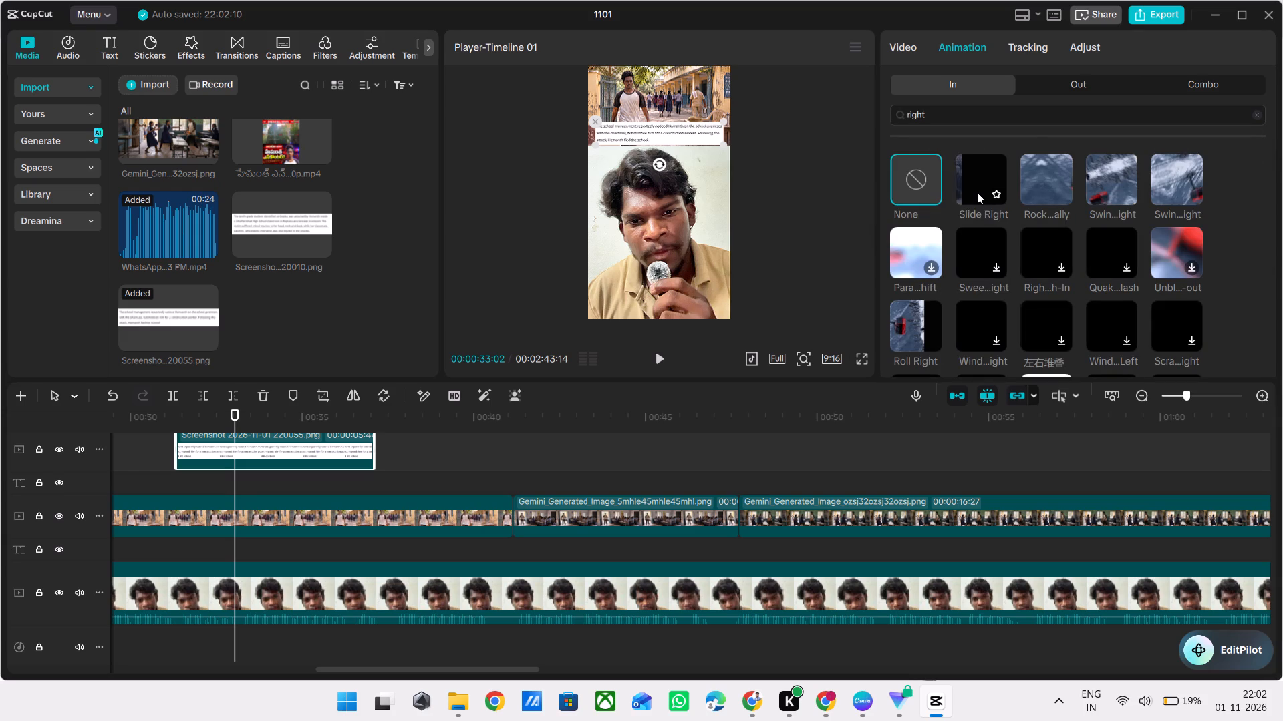
double_click(977, 192)
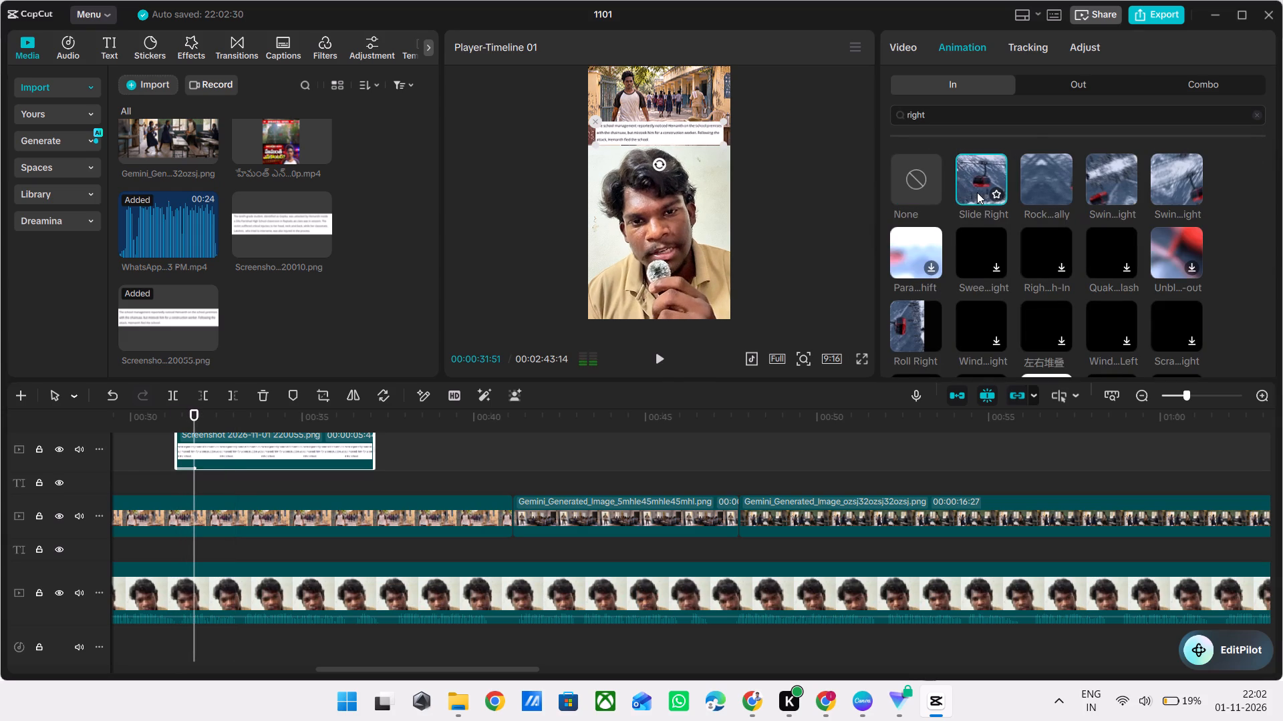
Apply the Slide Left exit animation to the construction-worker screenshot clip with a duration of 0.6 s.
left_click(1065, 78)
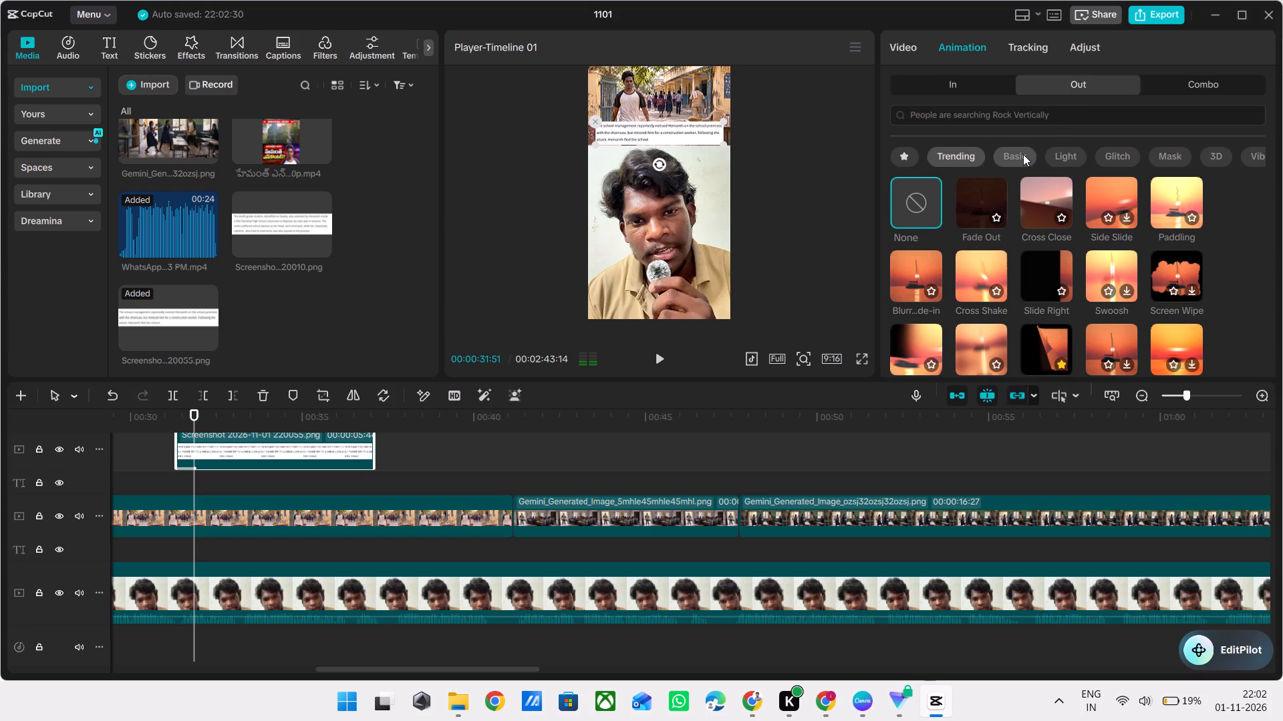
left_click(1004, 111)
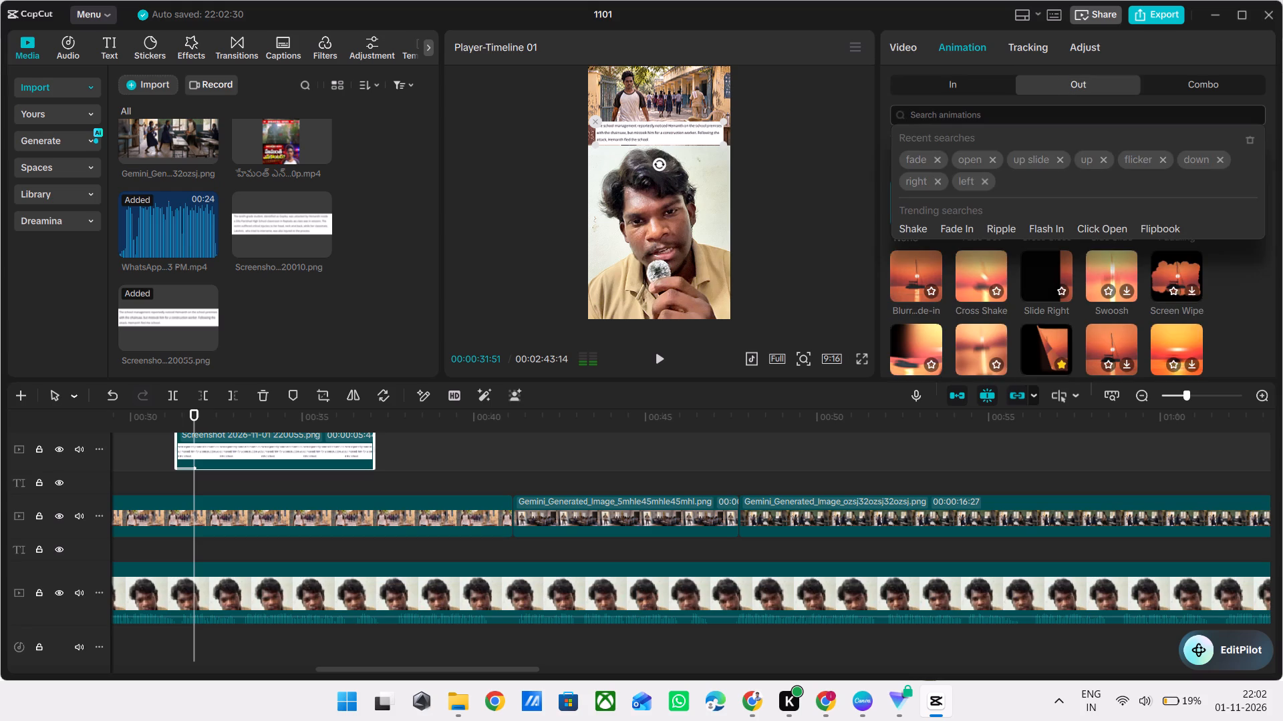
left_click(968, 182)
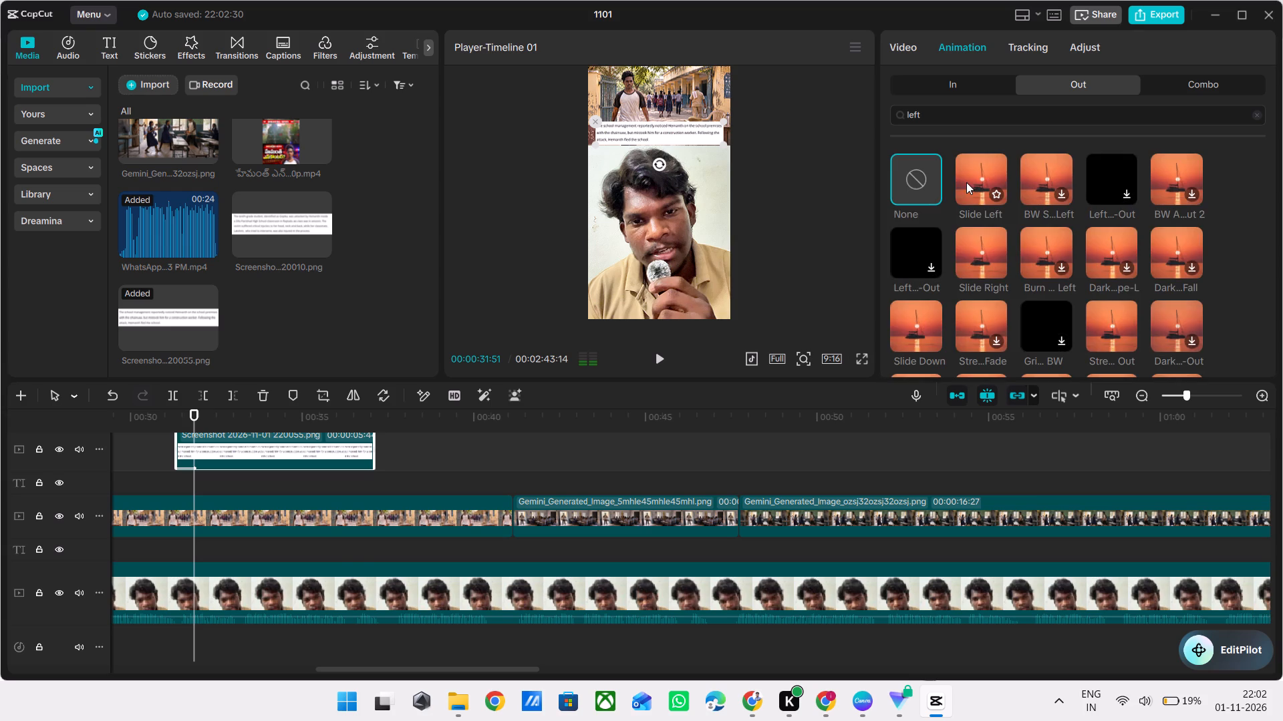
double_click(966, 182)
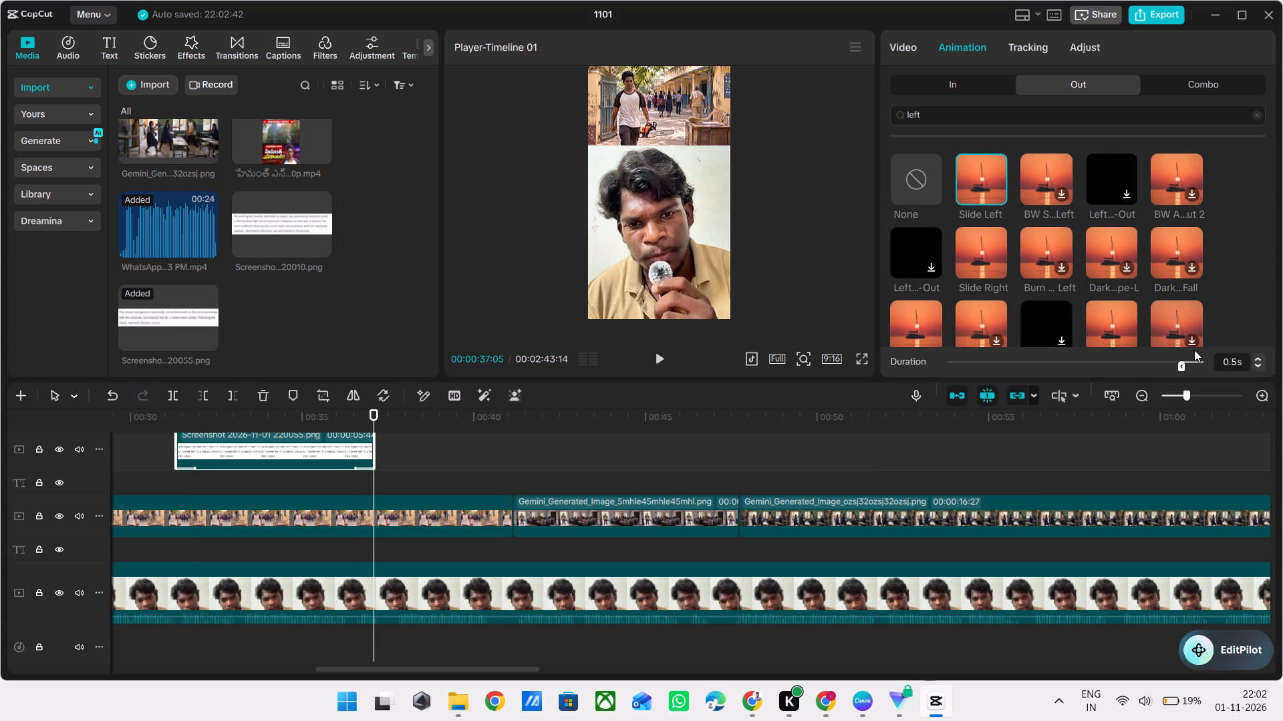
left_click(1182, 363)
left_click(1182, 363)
Play the narration over the construction-worker screenshot and extend the clip's end to where the school gate image ends, at about 41 seconds.
left_click(228, 484)
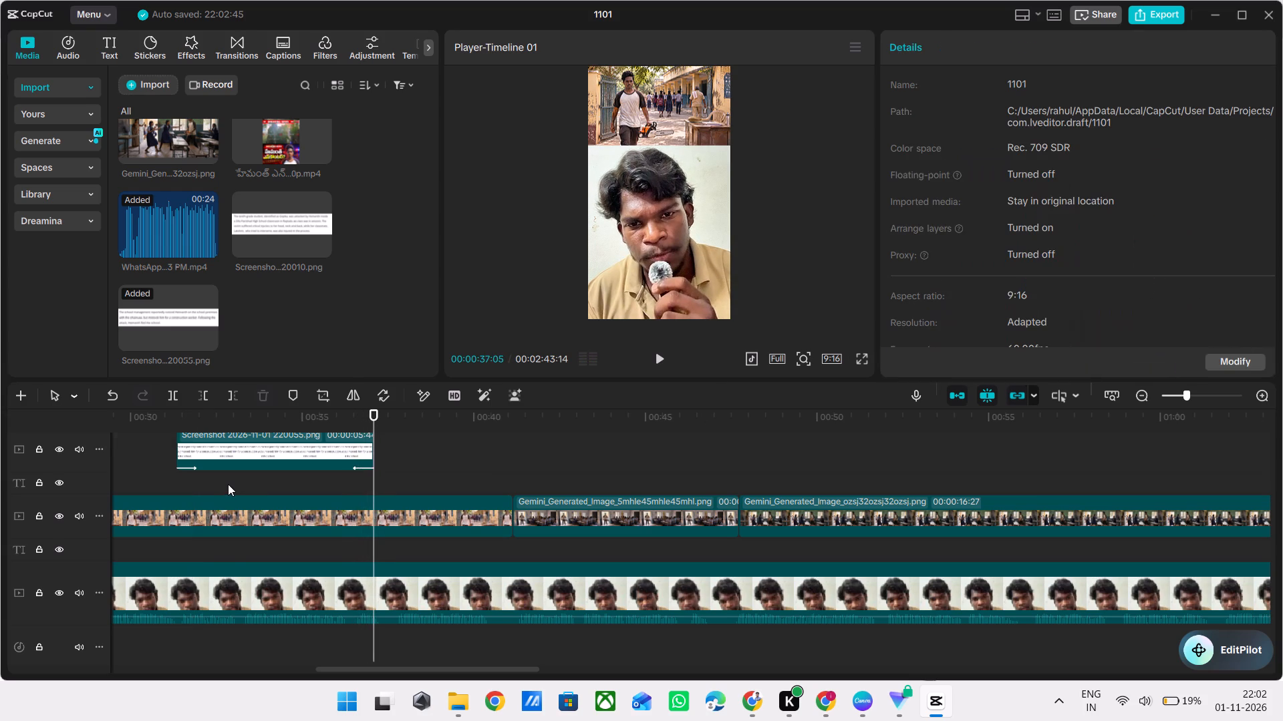
left_click_drag(228, 484, 146, 483)
scroll(341, 497, "up", 1)
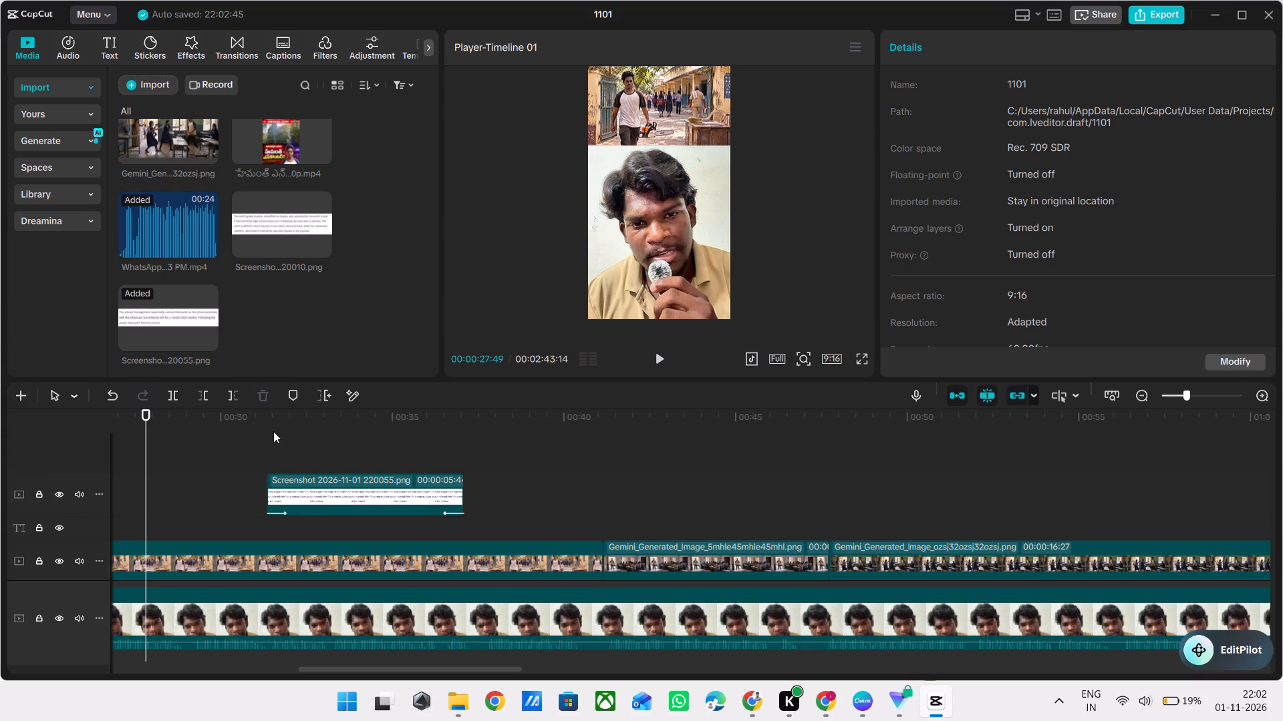
left_click(272, 431)
key("space")
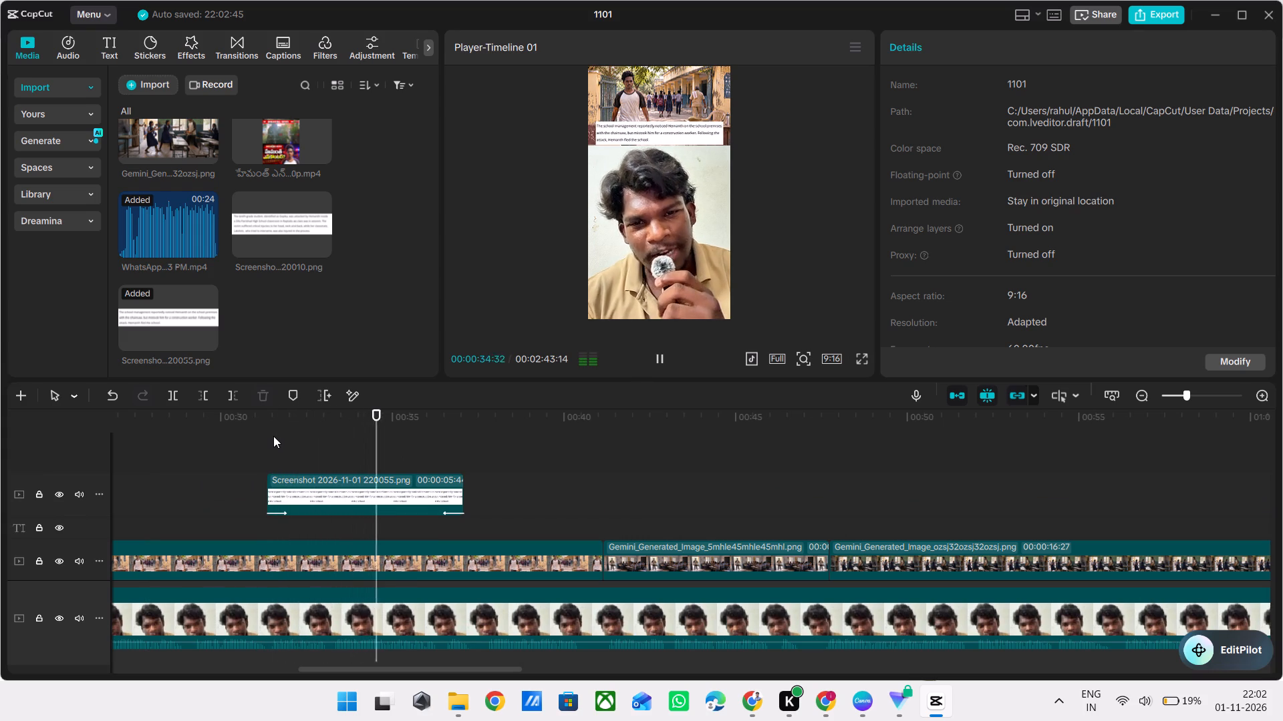
key("space")
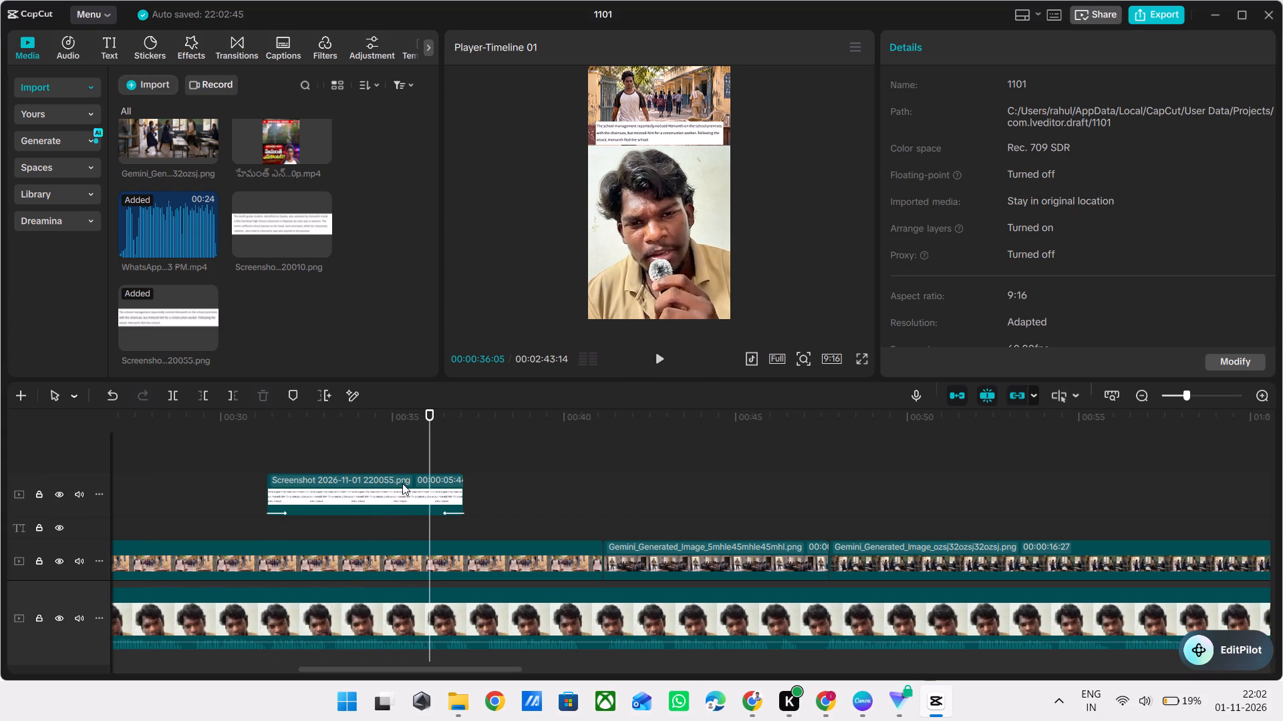
left_click(402, 483)
left_click_drag(467, 485, 505, 490)
key("space")
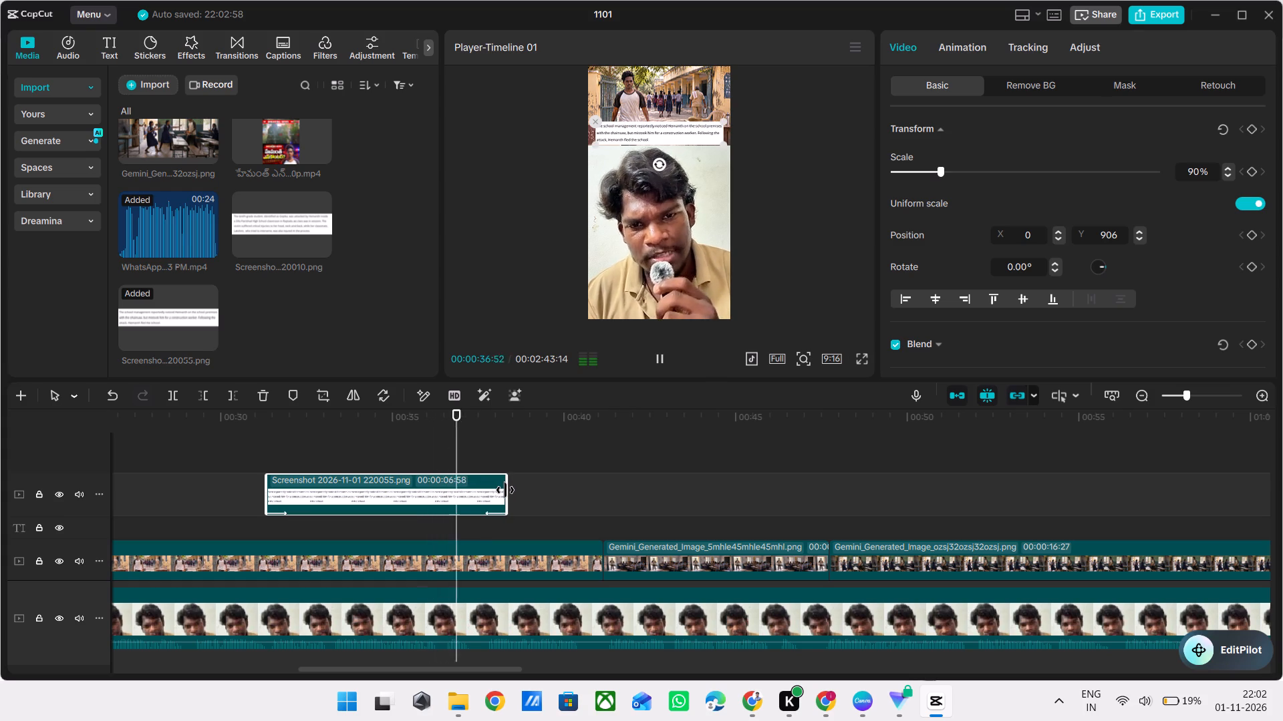
key("space")
key("space")
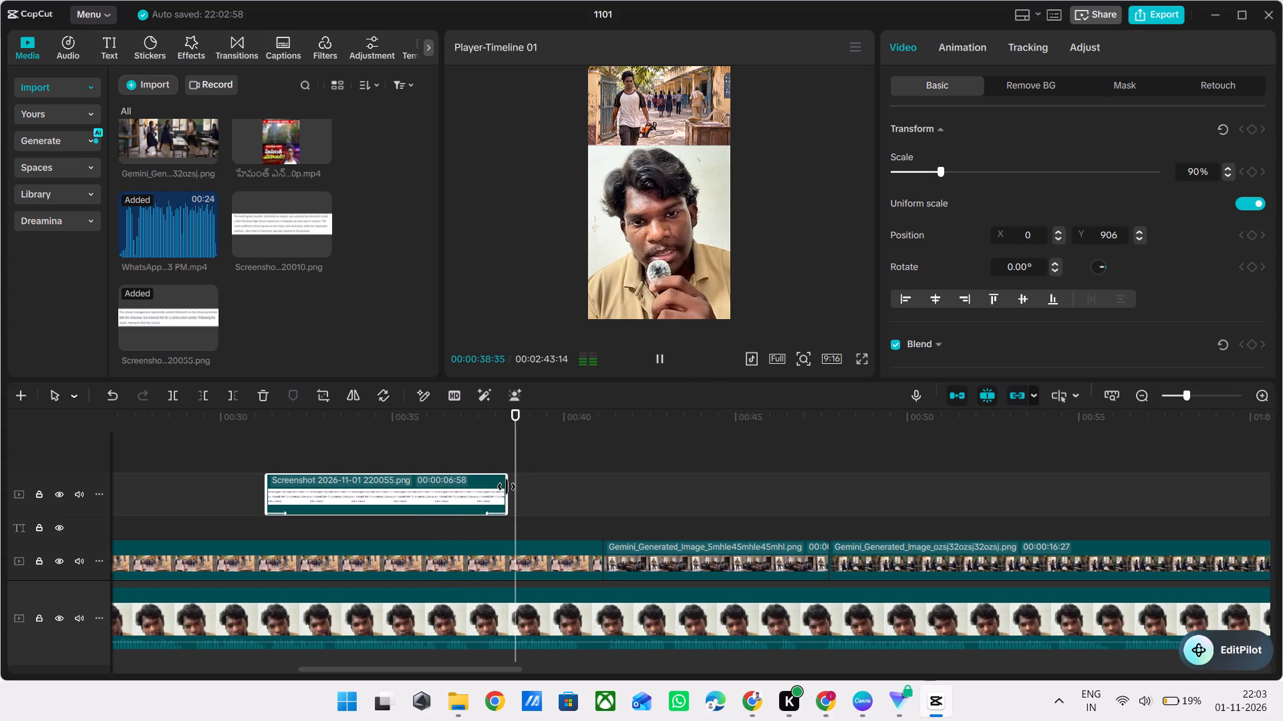
key("space")
key("space")
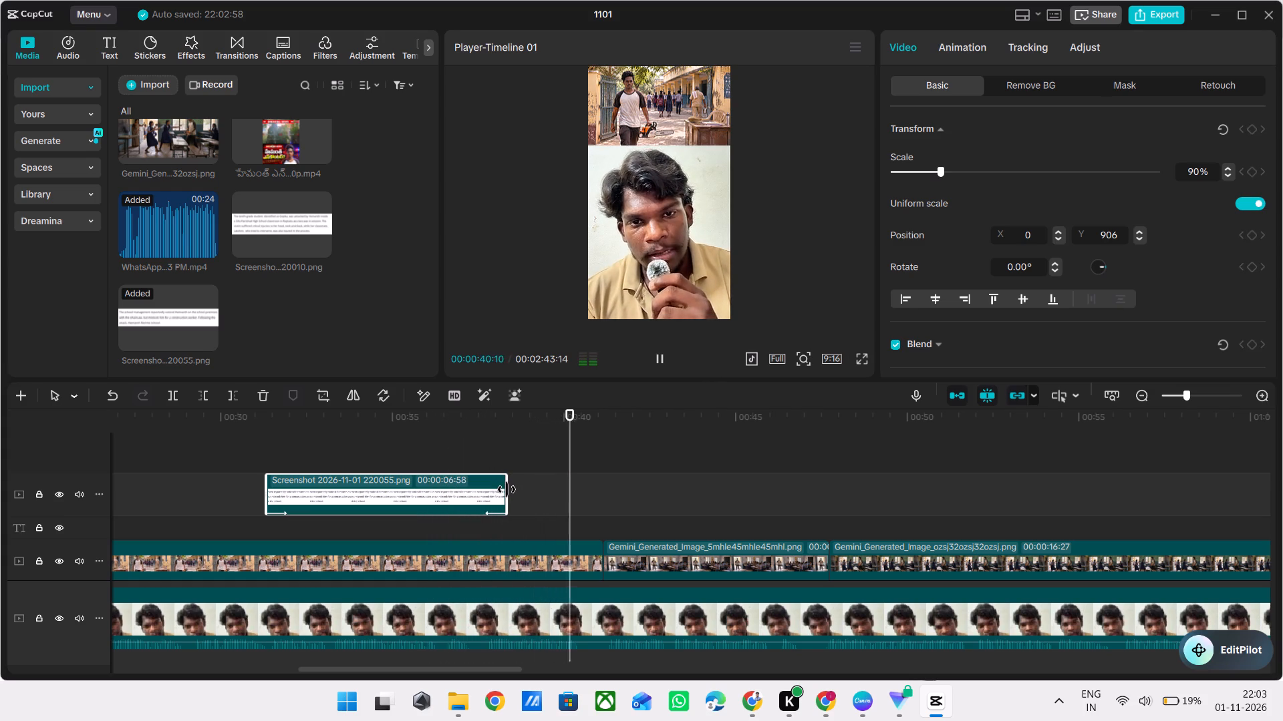
key("space")
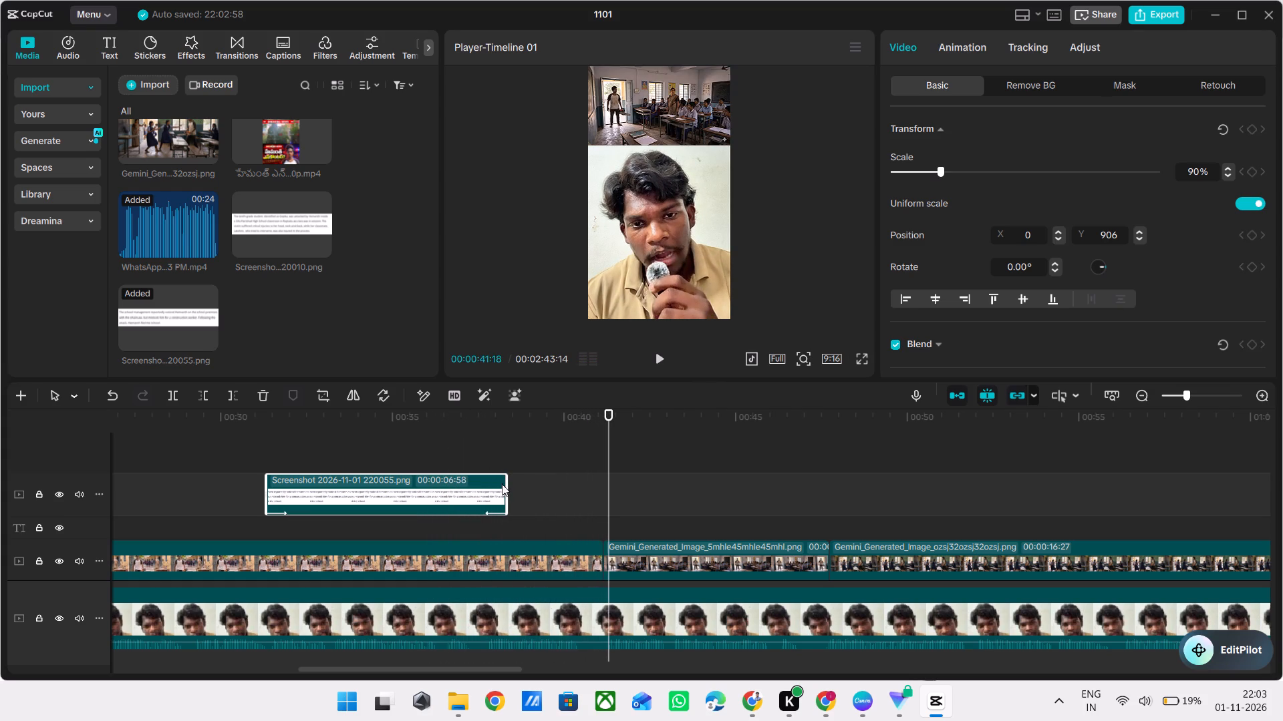
left_click_drag(509, 484, 599, 495)
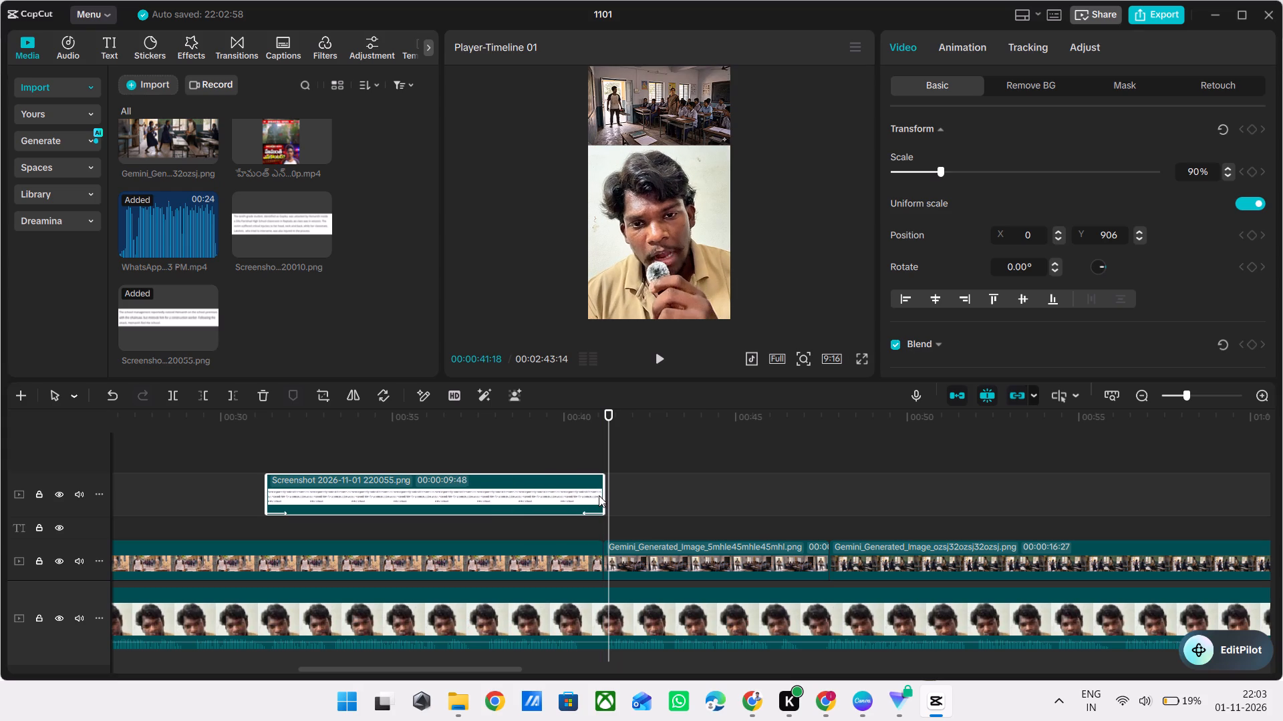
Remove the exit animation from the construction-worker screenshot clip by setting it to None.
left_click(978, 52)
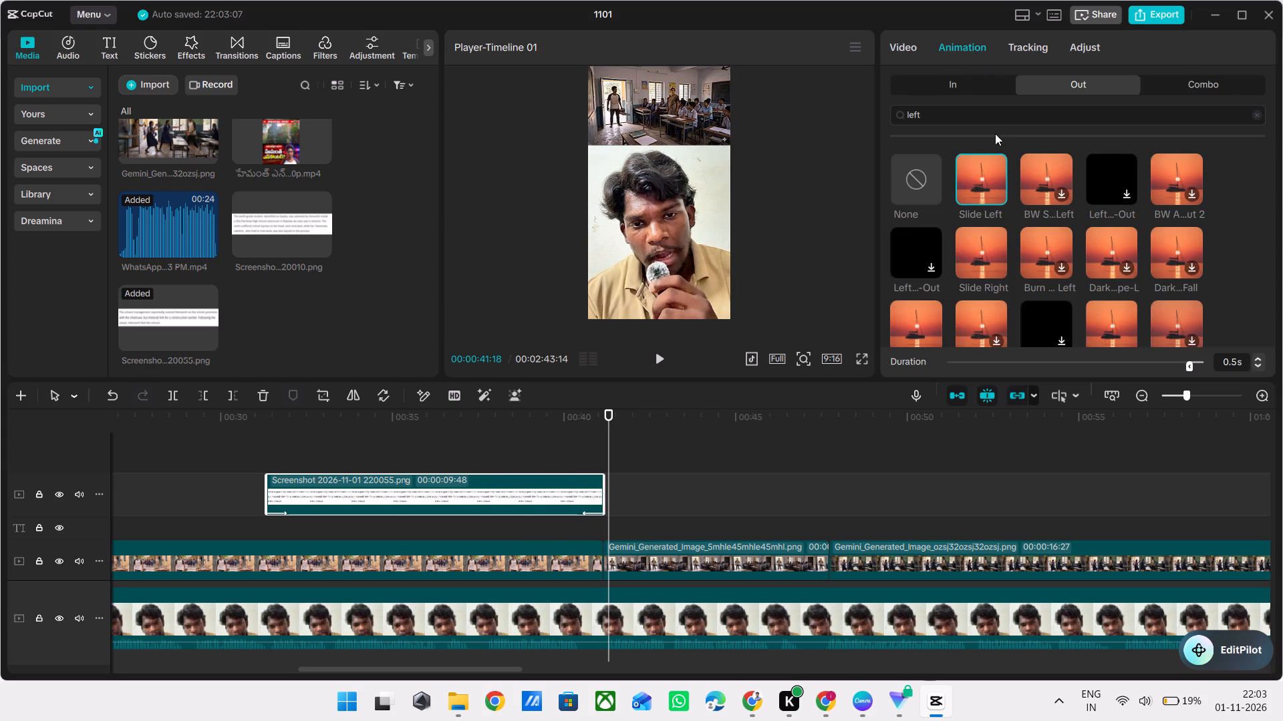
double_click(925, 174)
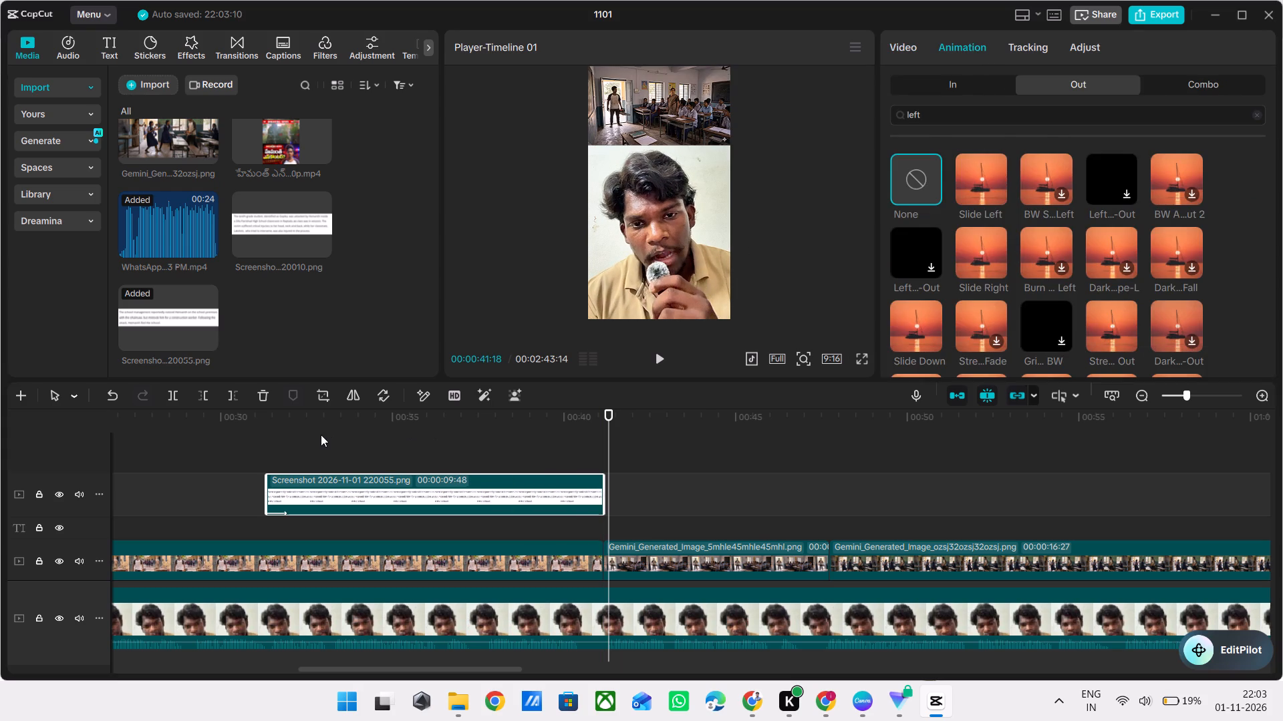
Add a default text clip above the construction-worker screenshot clip near its start and replace its text with "-------".
left_click(321, 435)
left_click_drag(321, 435, 267, 438)
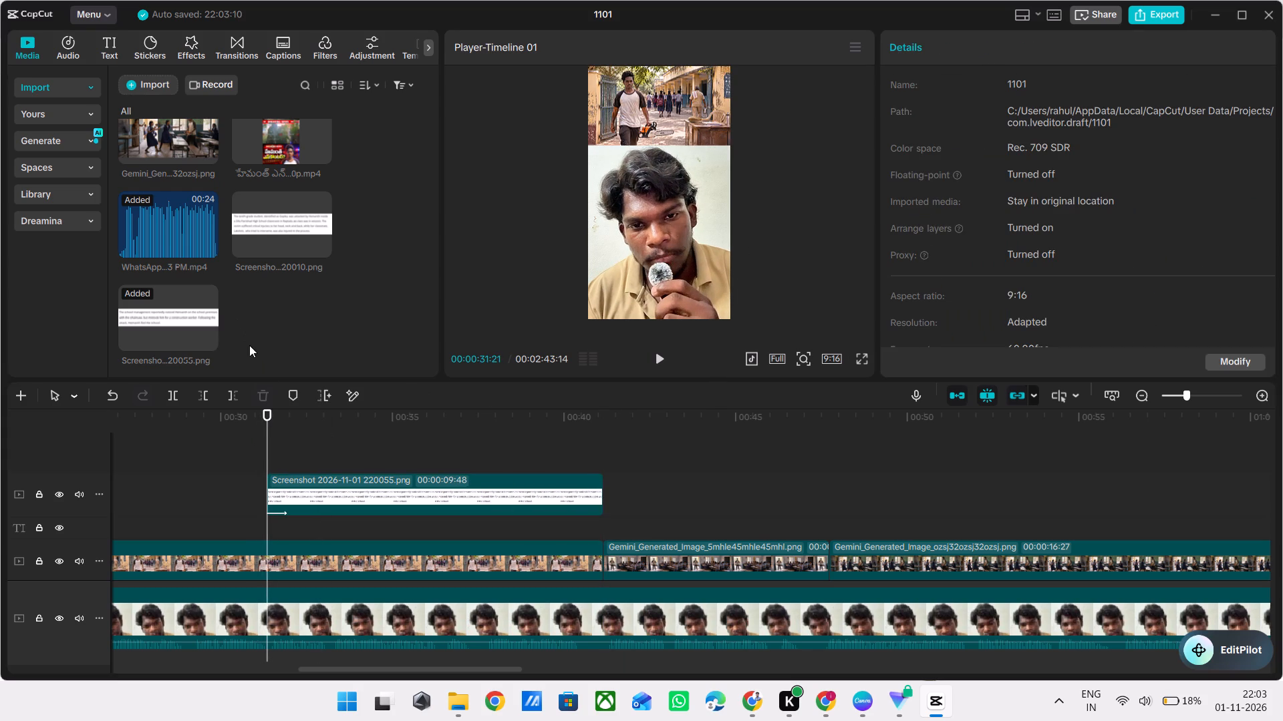
left_click(105, 43)
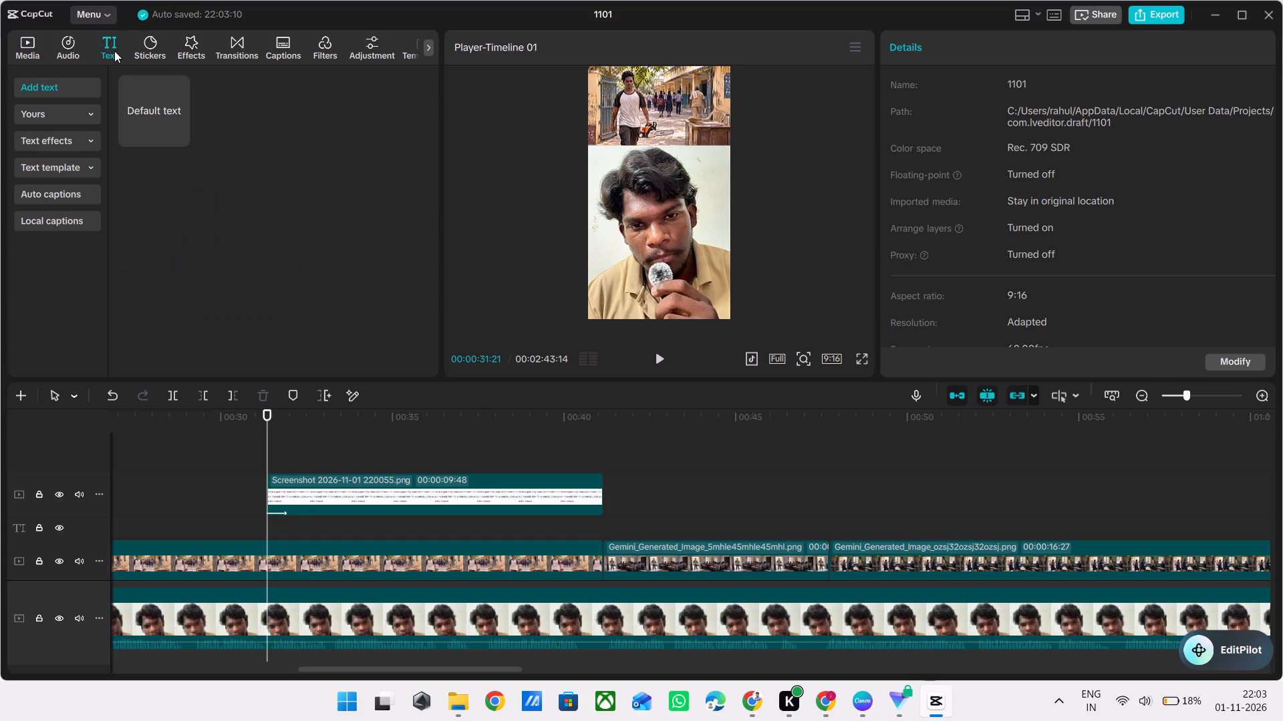
left_click_drag(138, 109, 278, 471)
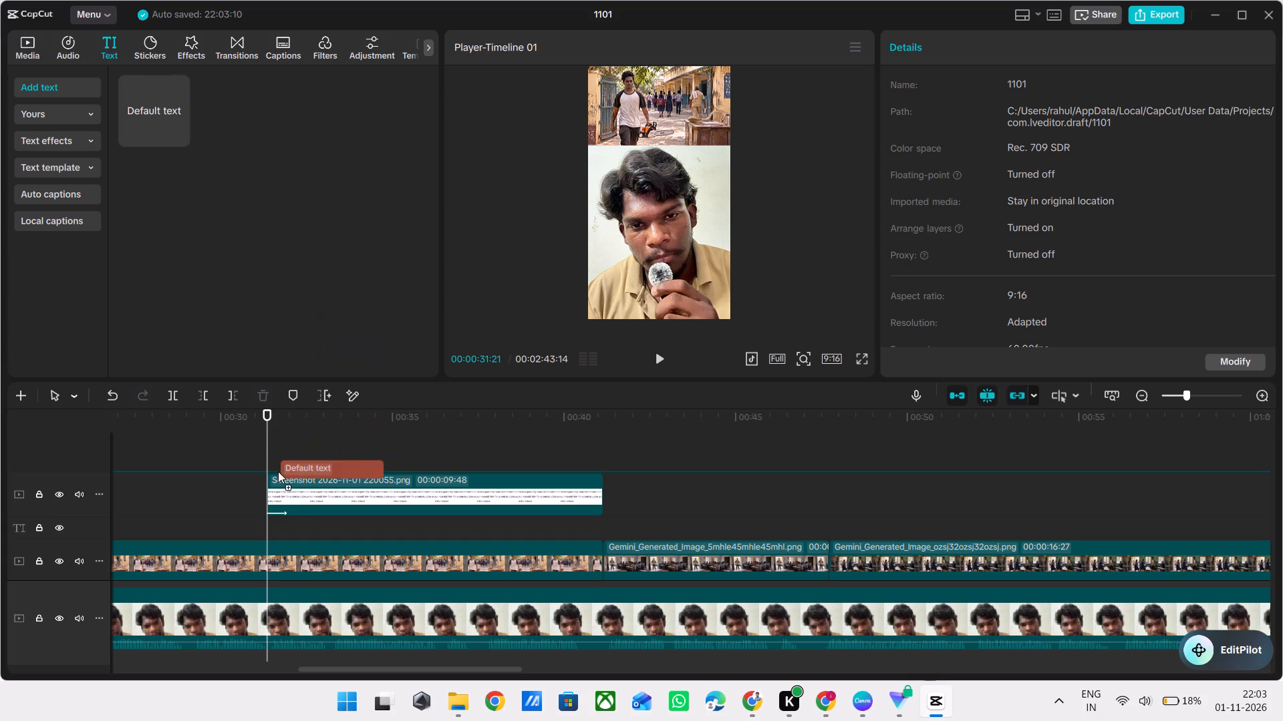
left_click_drag(278, 471, 289, 457)
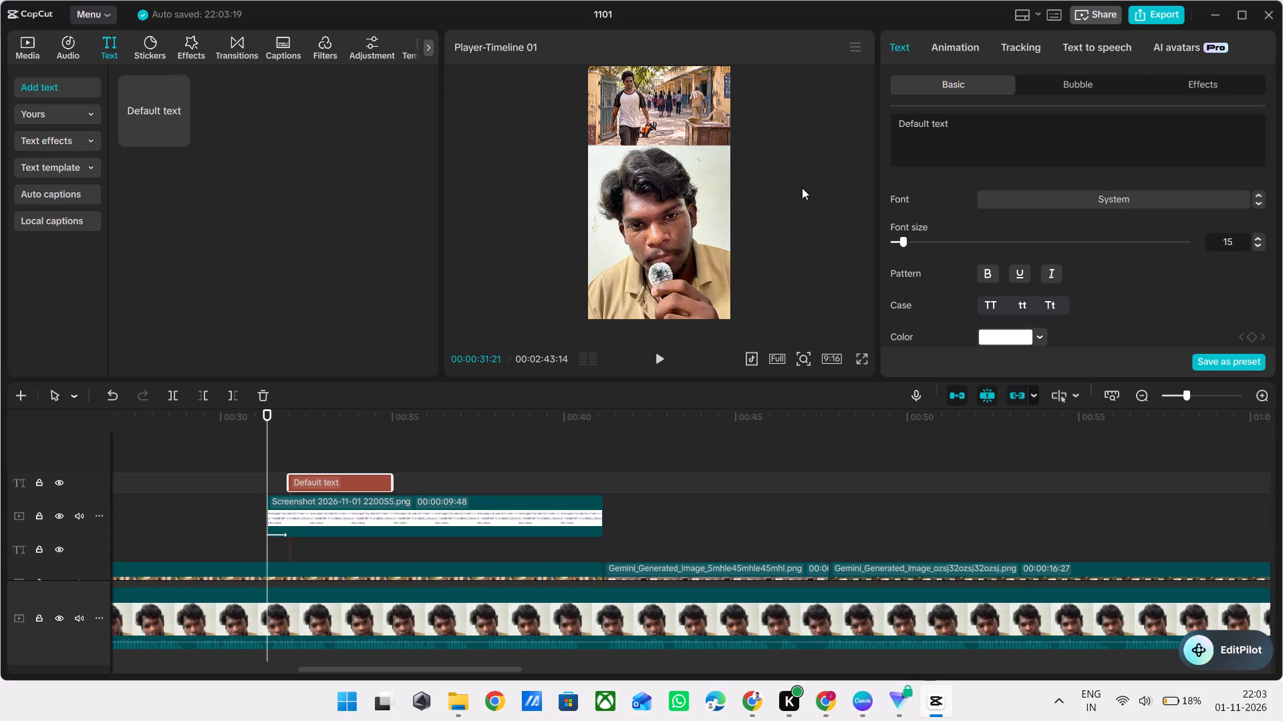
left_click_drag(970, 125, 813, 124)
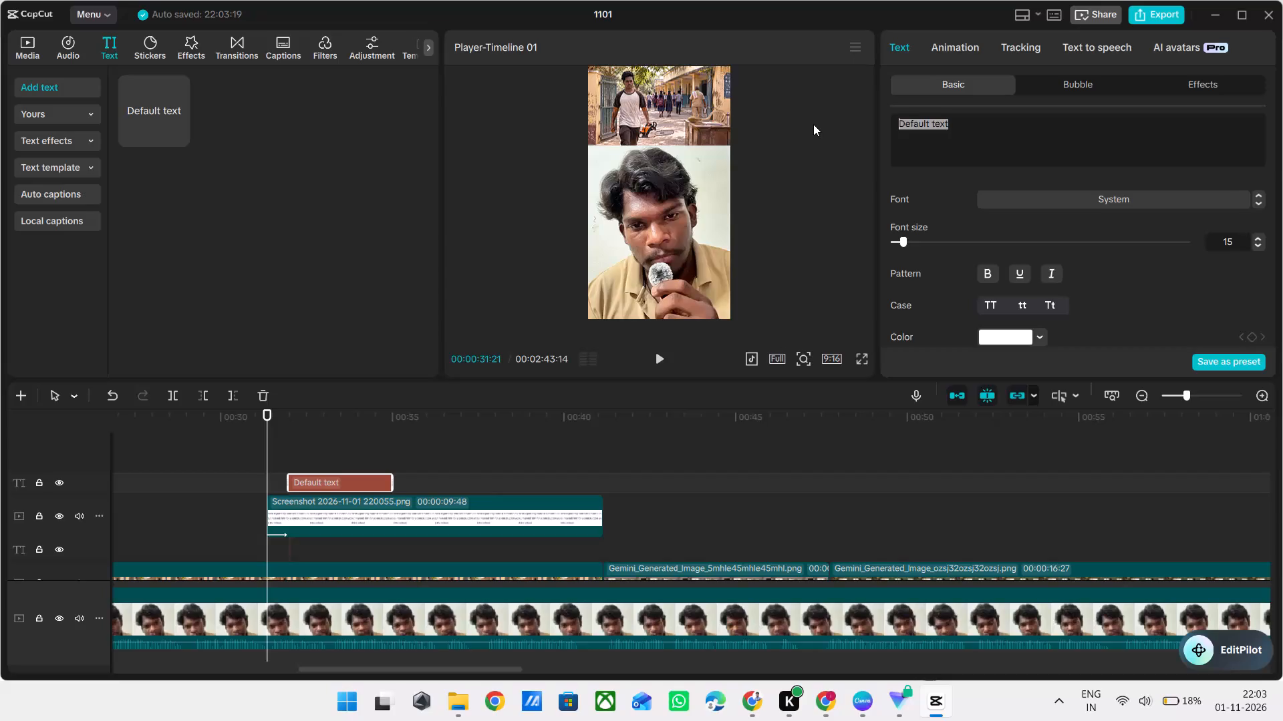
type("-------")
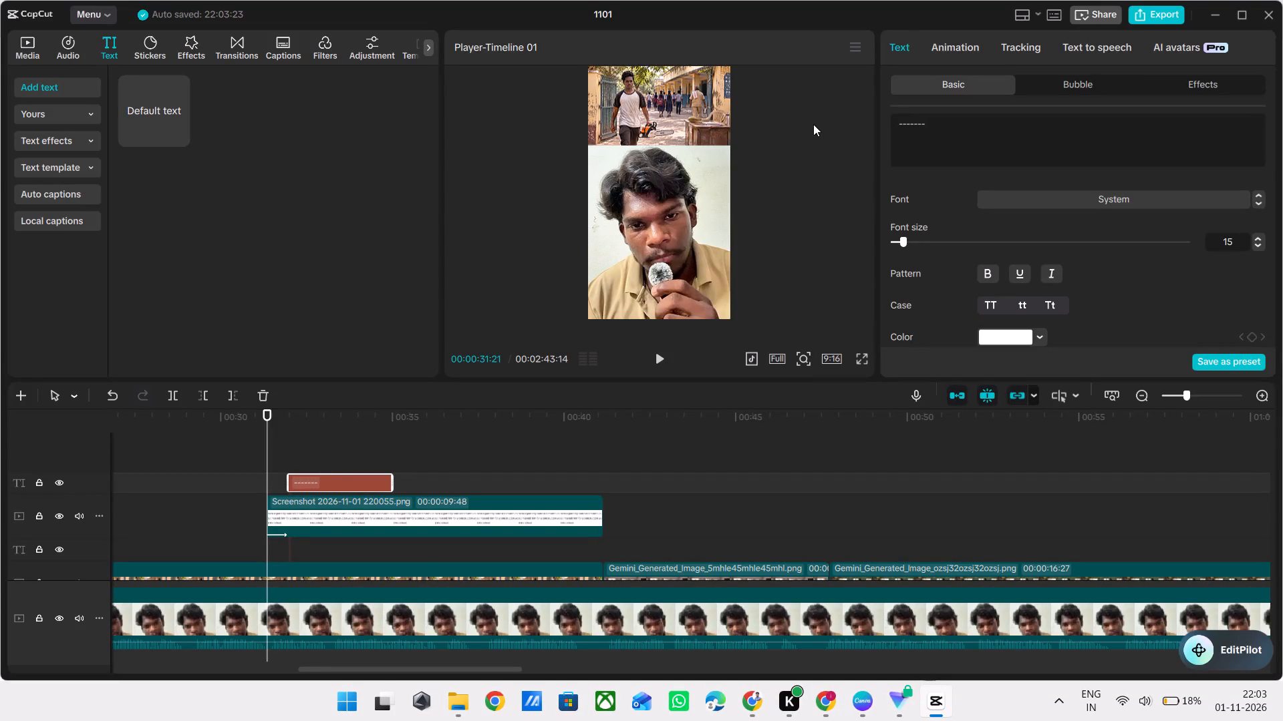
Turn the dashes into a solid yellow bar by setting the text colour to F4C70F and the character spacing to -4.
left_click(331, 416)
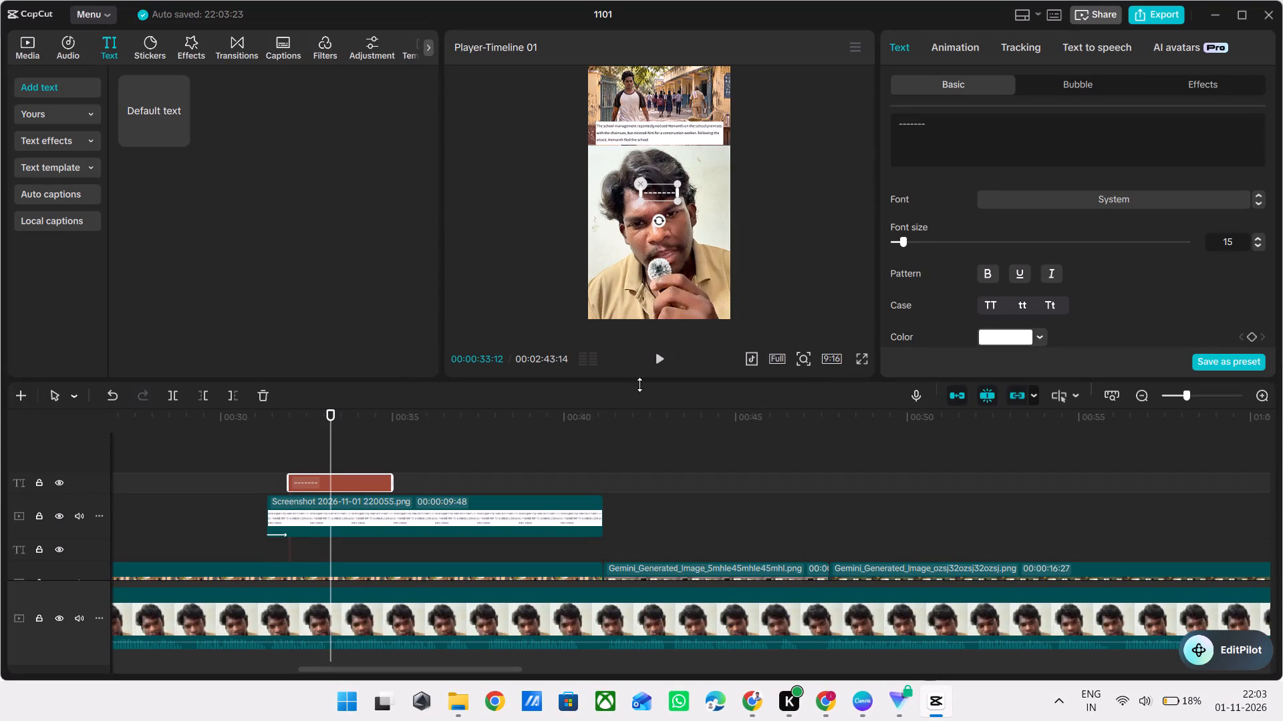
left_click(1042, 306)
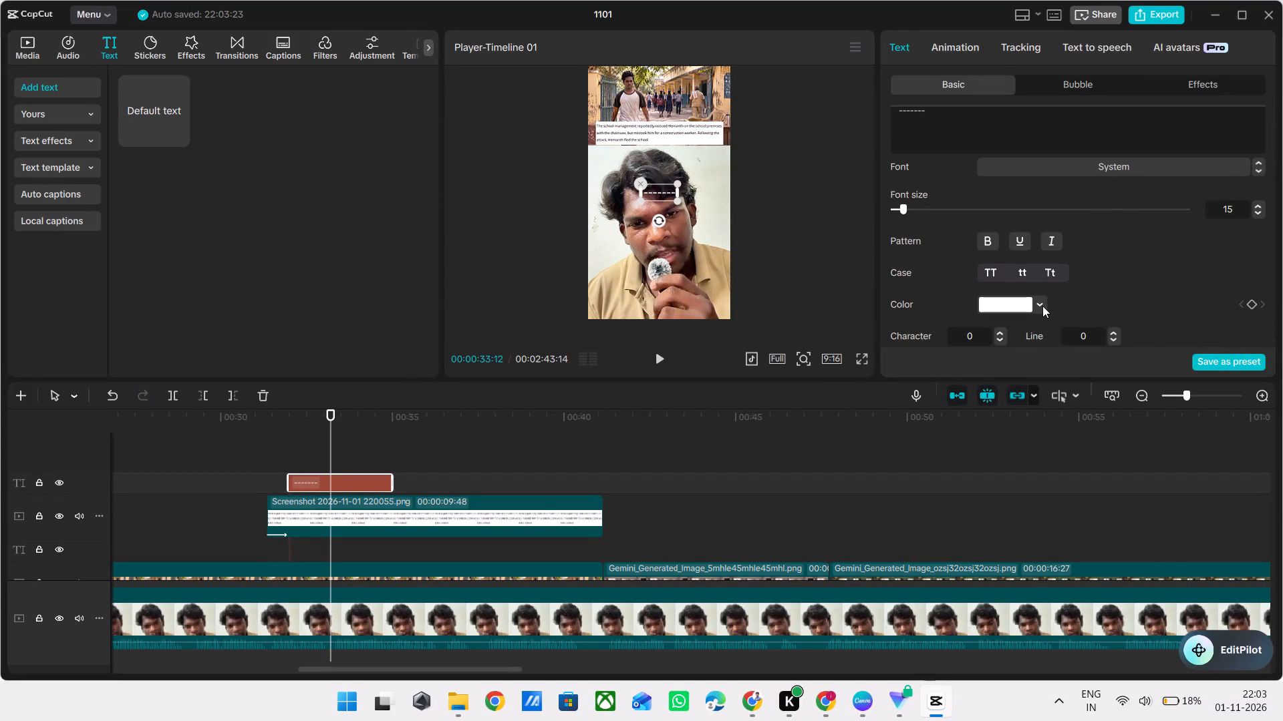
left_click(1055, 540)
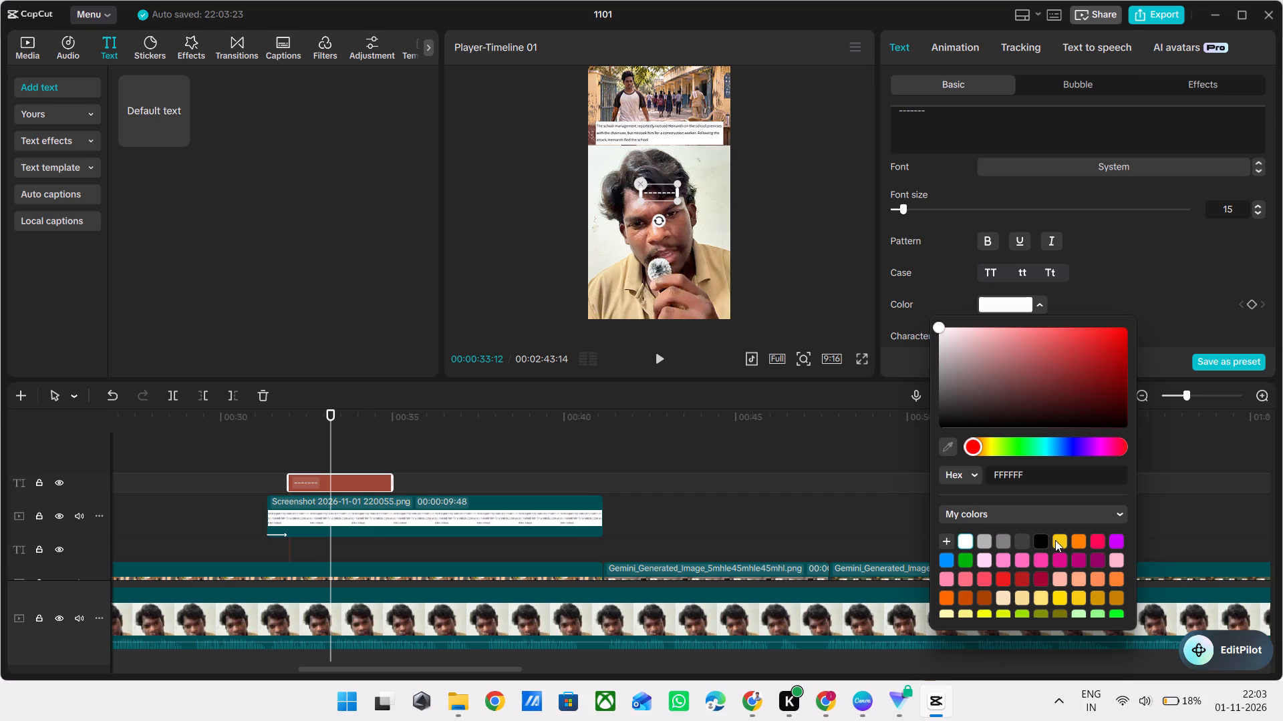
left_click(1118, 280)
scroll(1118, 280, "down", 1)
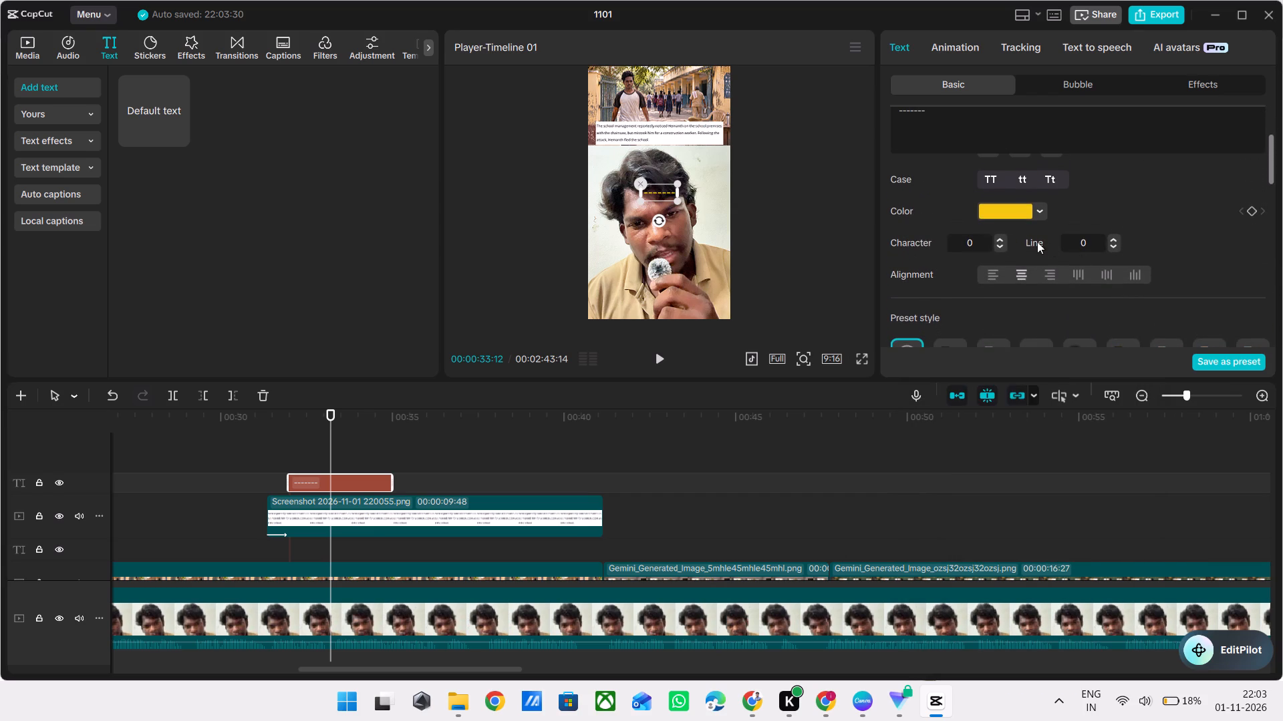
scroll(768, 249, "up", 5, "ctrl")
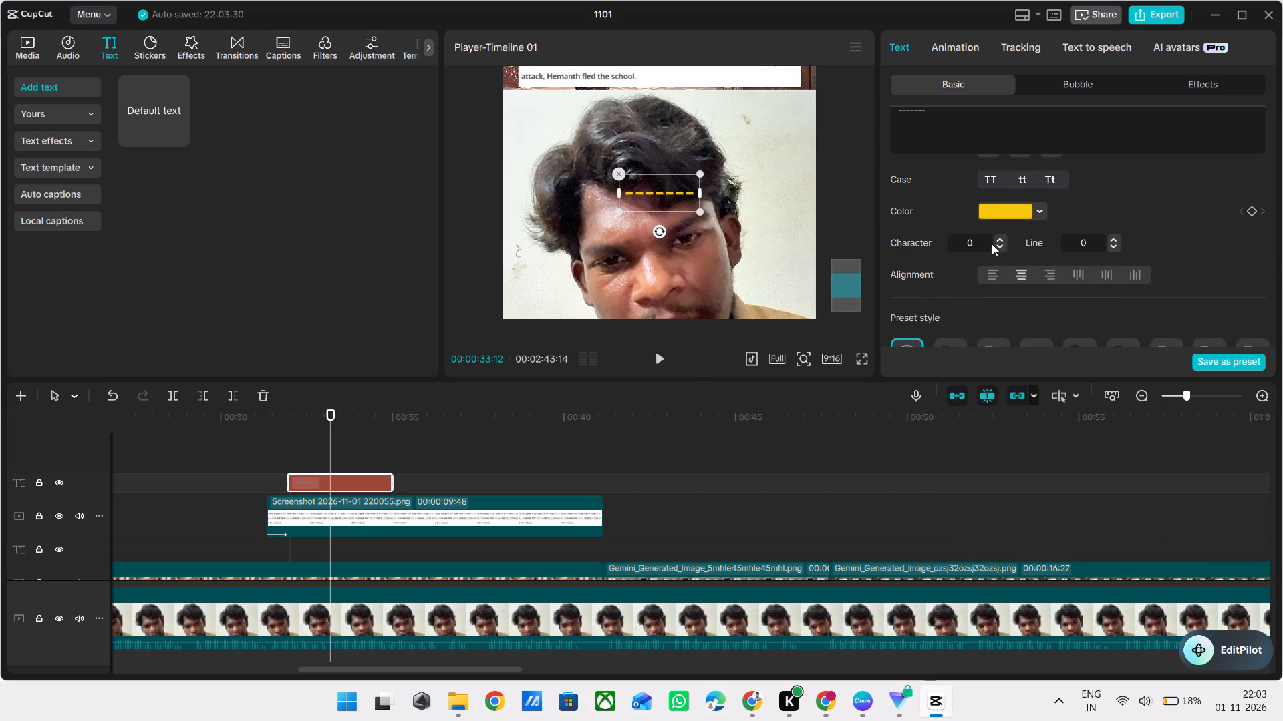
triple_click(997, 247)
left_click(997, 247)
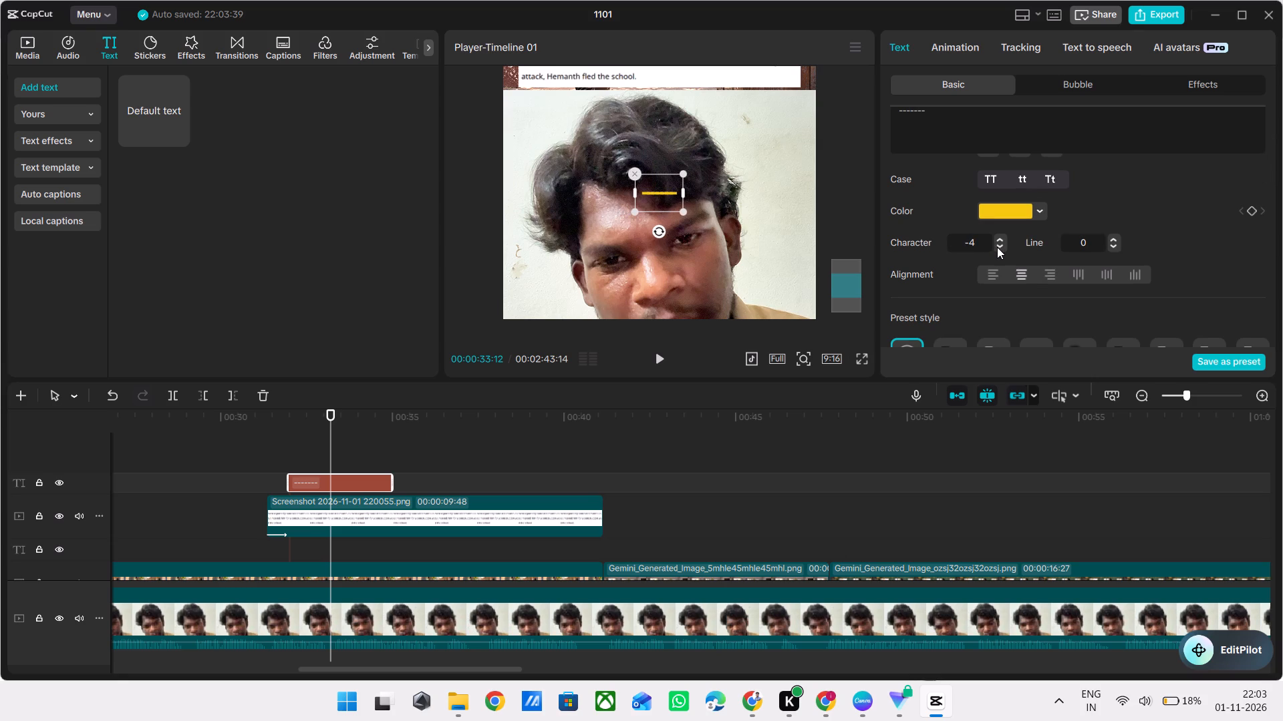
Enlarge the yellow bar and place it over the first line of the screenshot's text, starting at the line's beginning.
left_click_drag(682, 212, 813, 313)
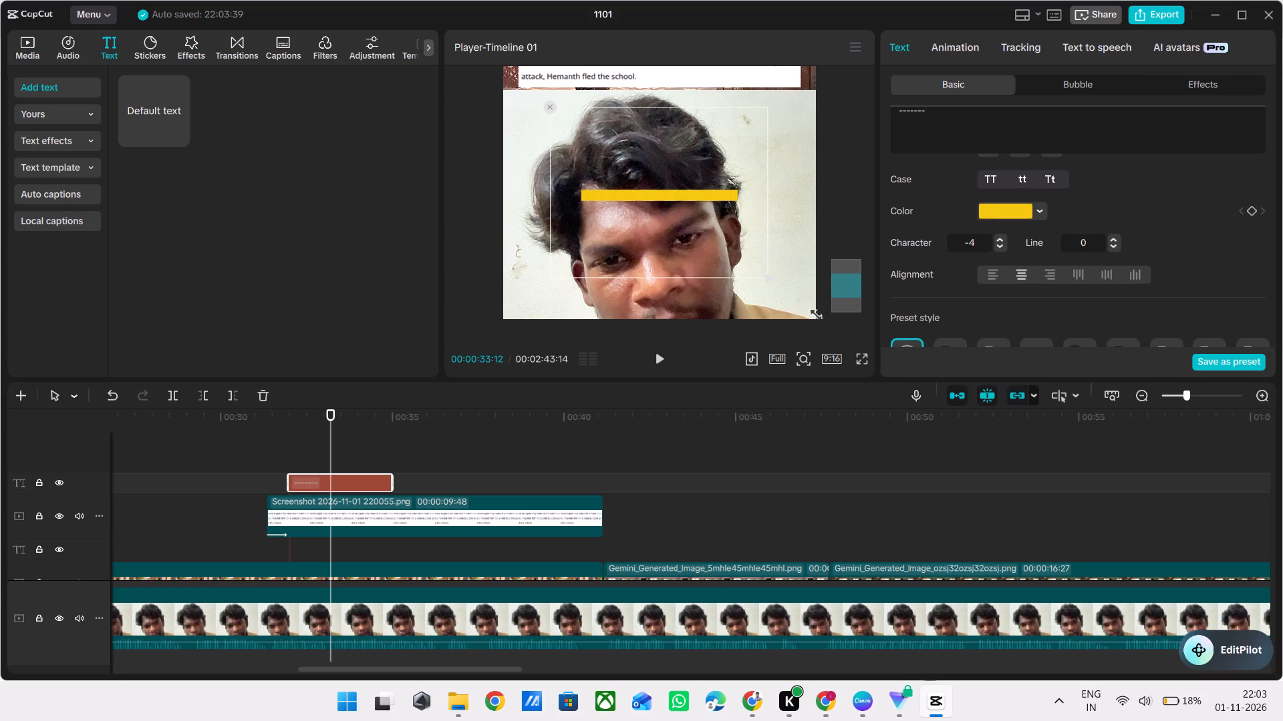
left_click_drag(813, 313, 791, 280)
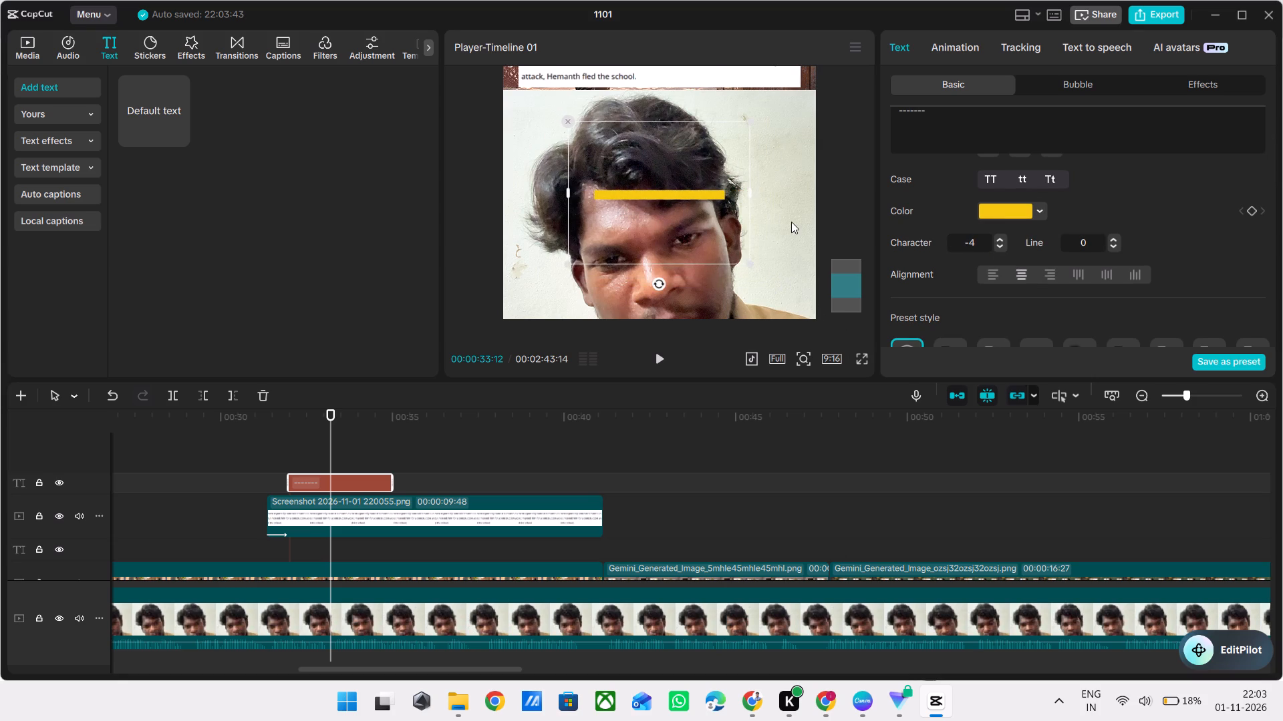
scroll(791, 222, "up", 1)
left_click_drag(671, 247, 681, 162)
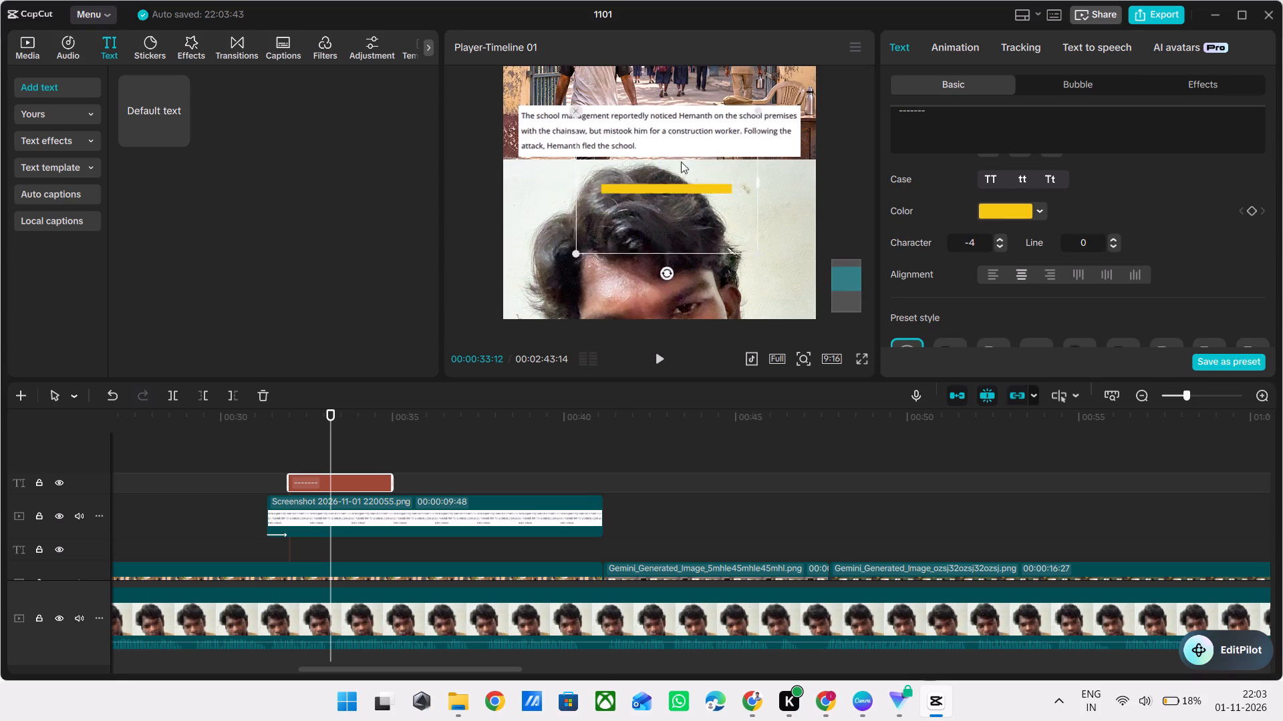
left_click_drag(681, 162, 601, 99)
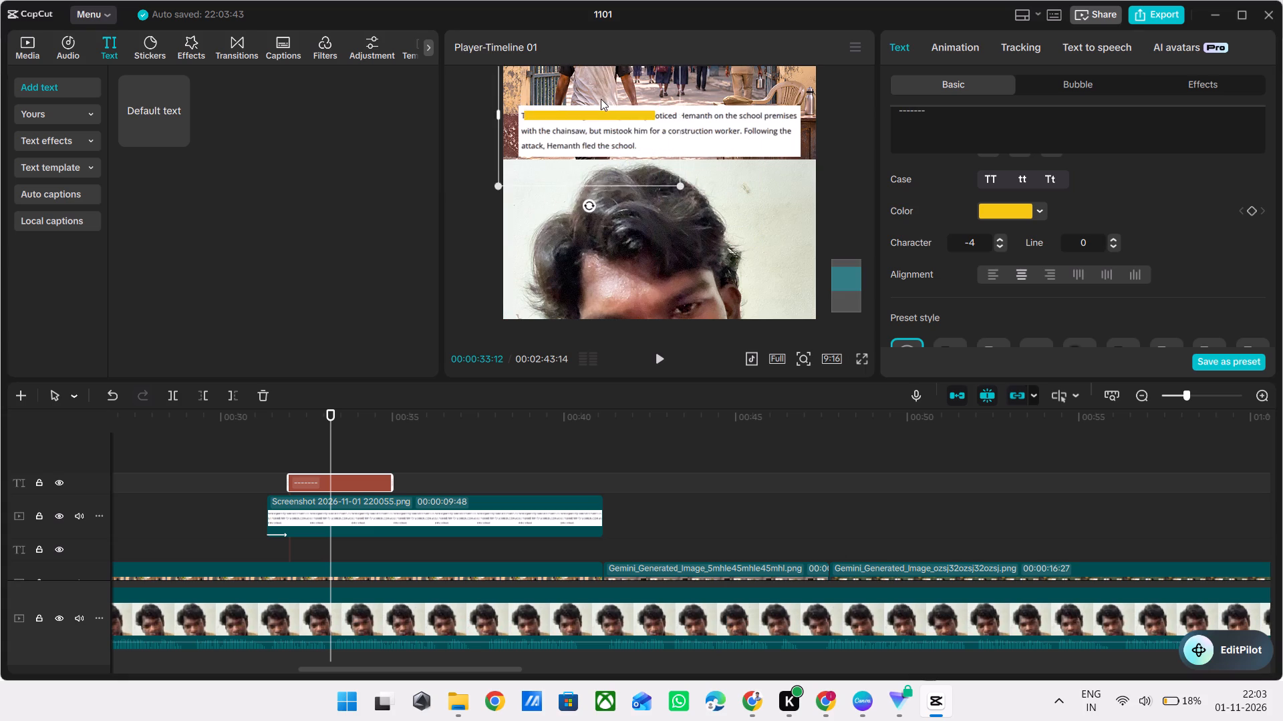
left_click_drag(601, 99, 597, 97)
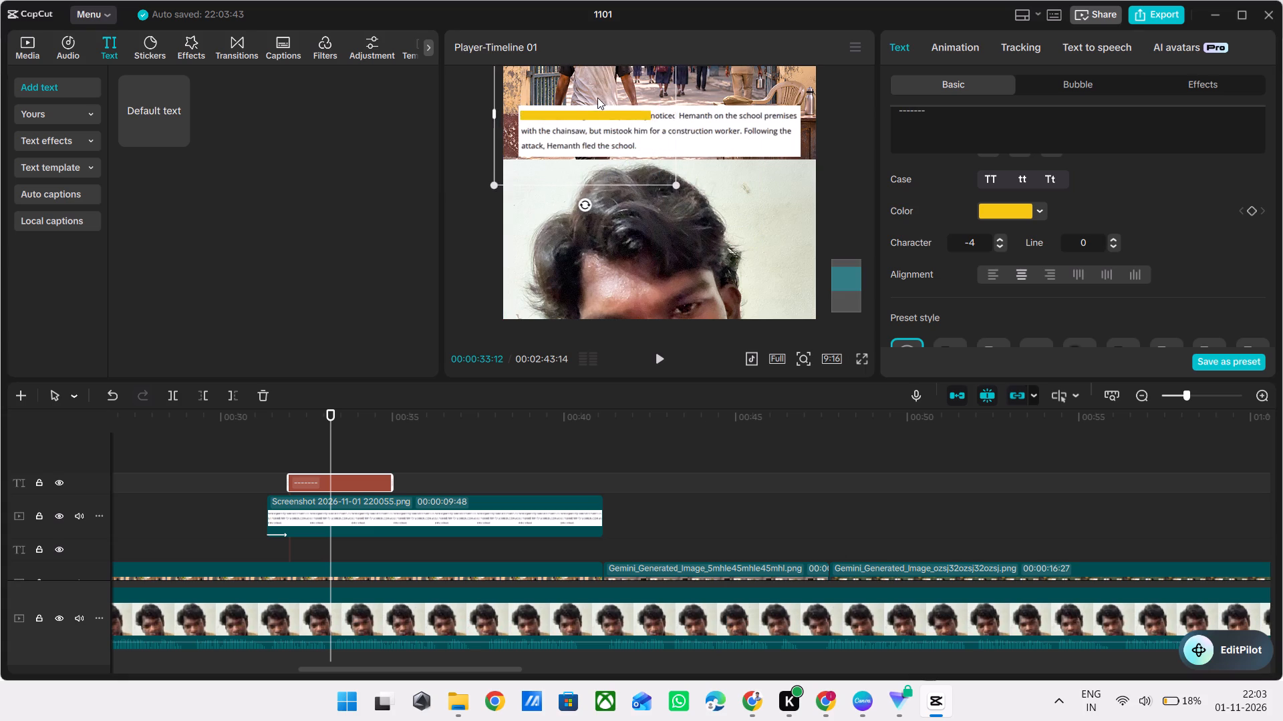
left_click_drag(597, 97, 601, 97)
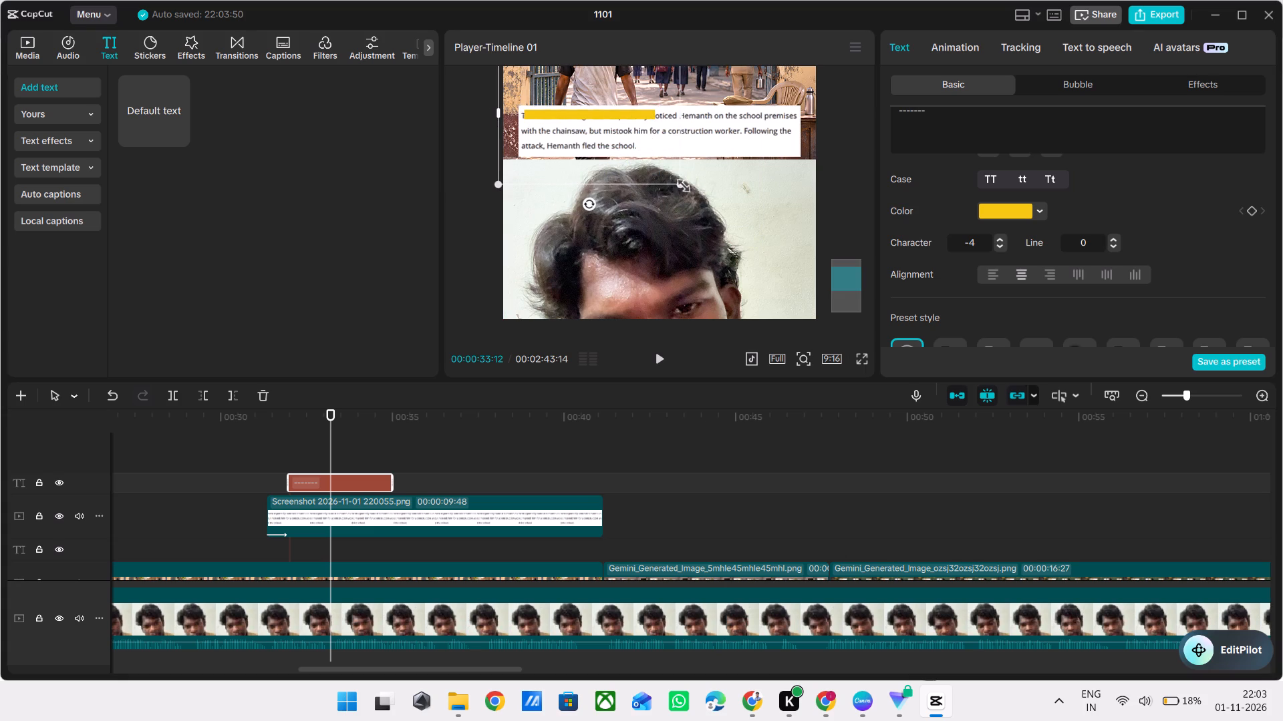
left_click_drag(680, 183, 754, 230)
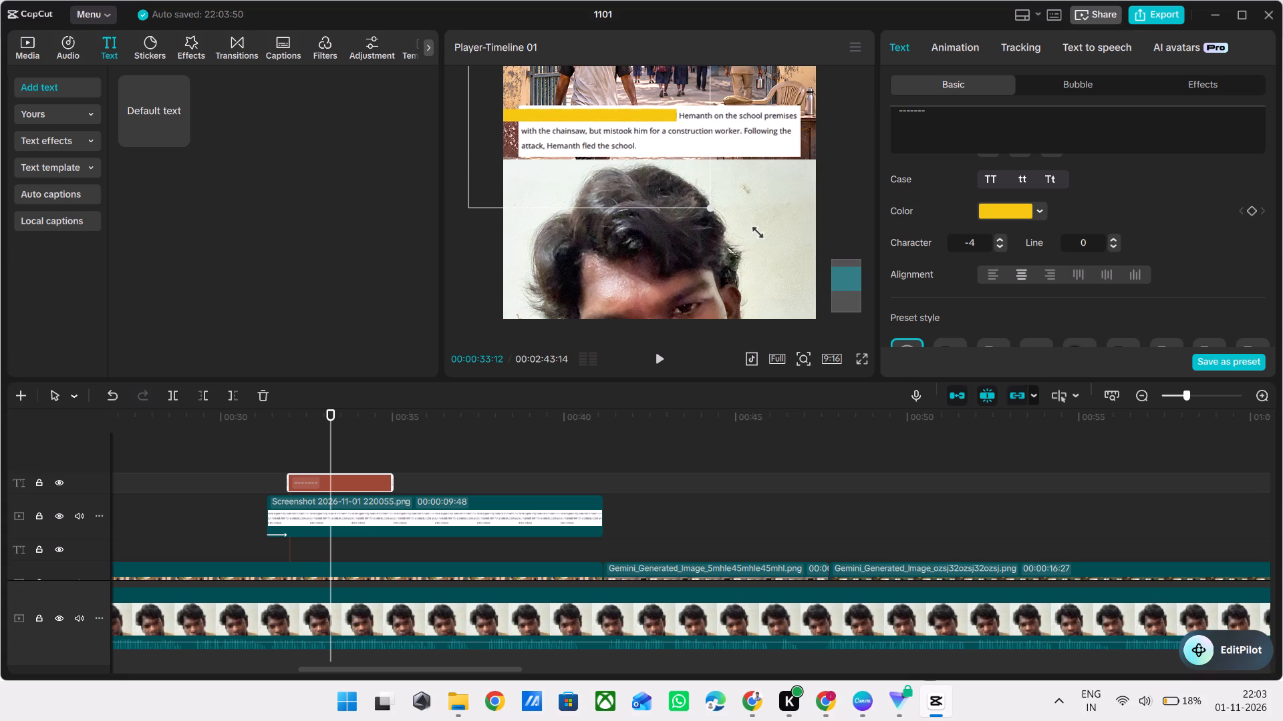
left_click_drag(754, 230, 740, 220)
left_click_drag(629, 140, 647, 140)
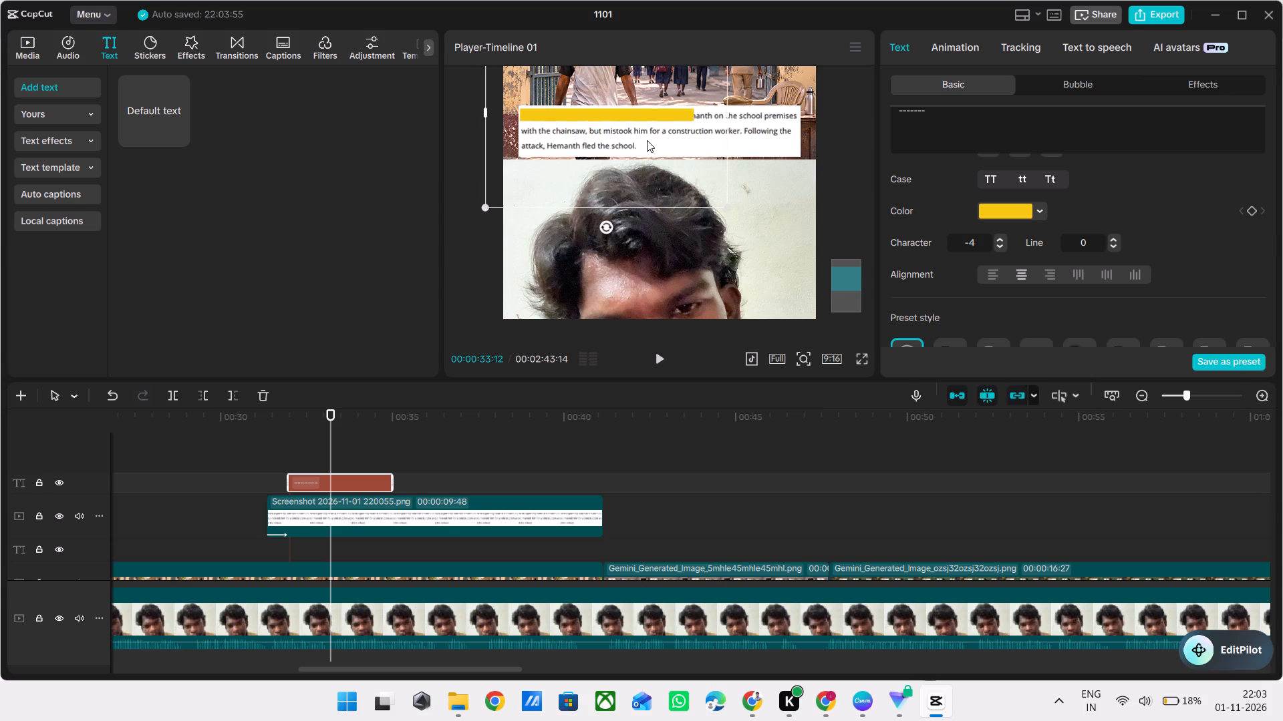
left_click_drag(647, 140, 648, 140)
Lengthen the yellow bar by adding six more dashes, and resize and align it to cover the screenshot's whole first line.
scroll(909, 173, "up", 3)
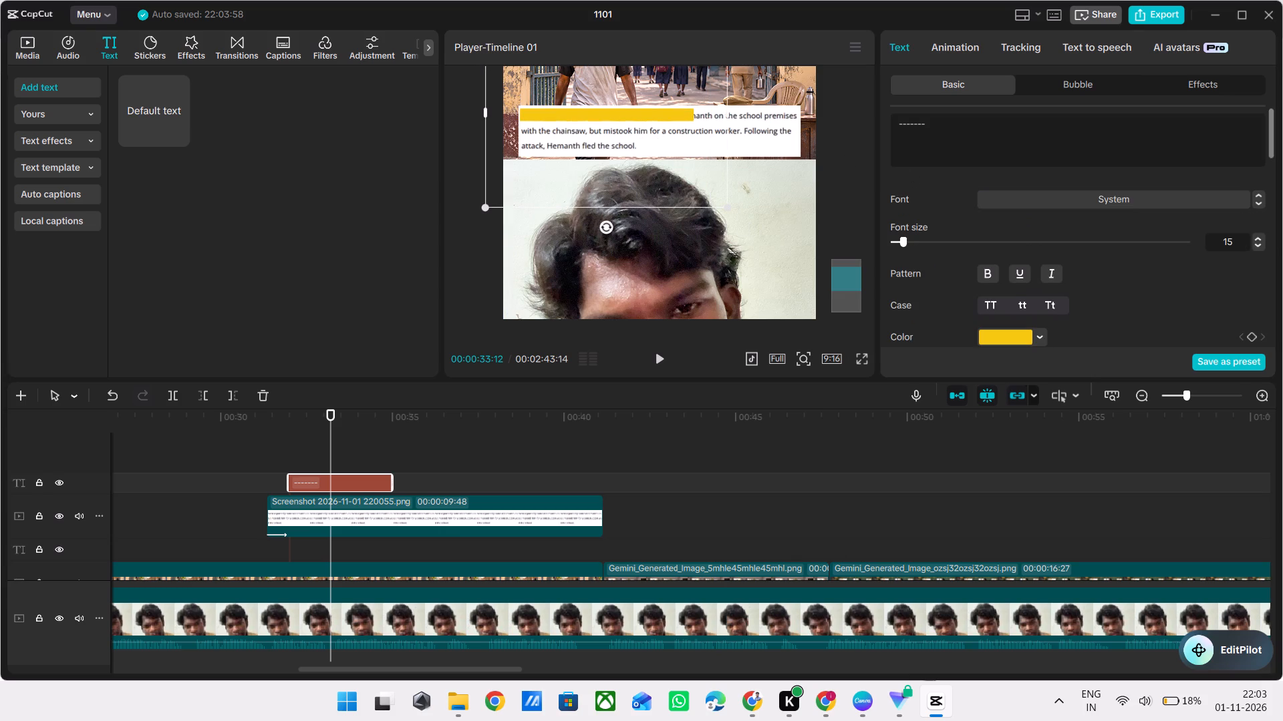
left_click(930, 132)
type("----")
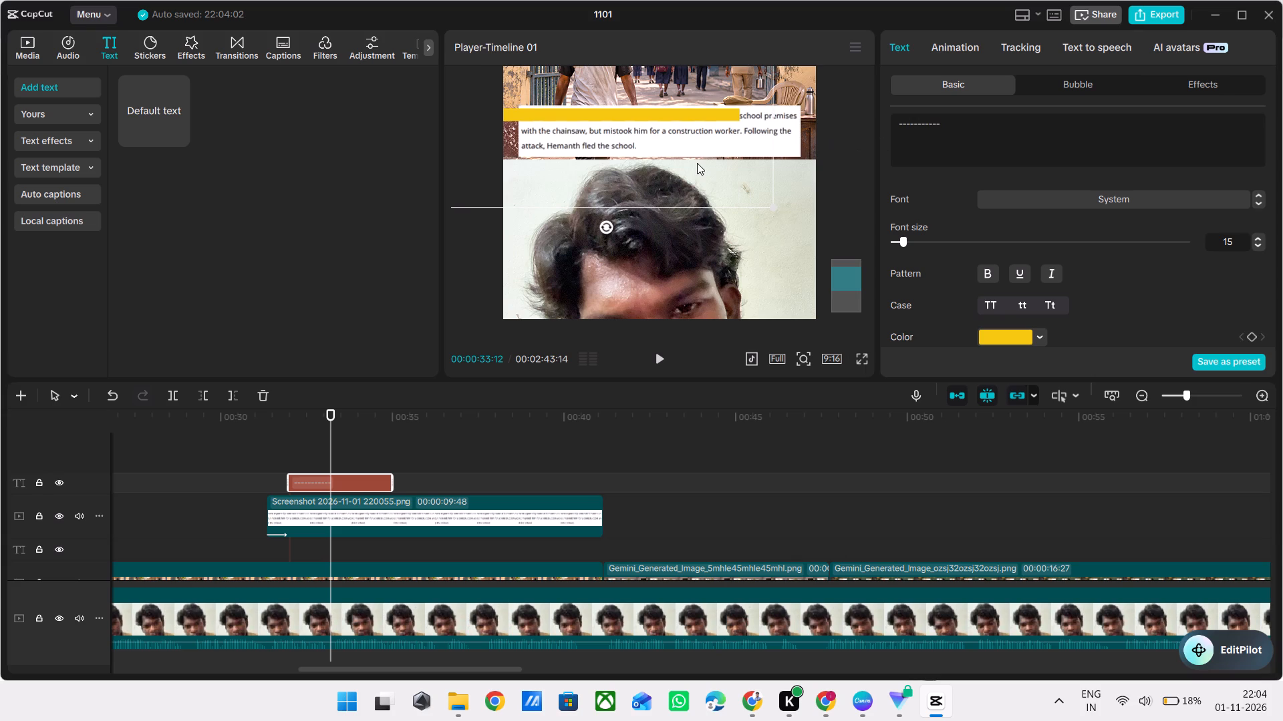
left_click_drag(697, 163, 747, 163)
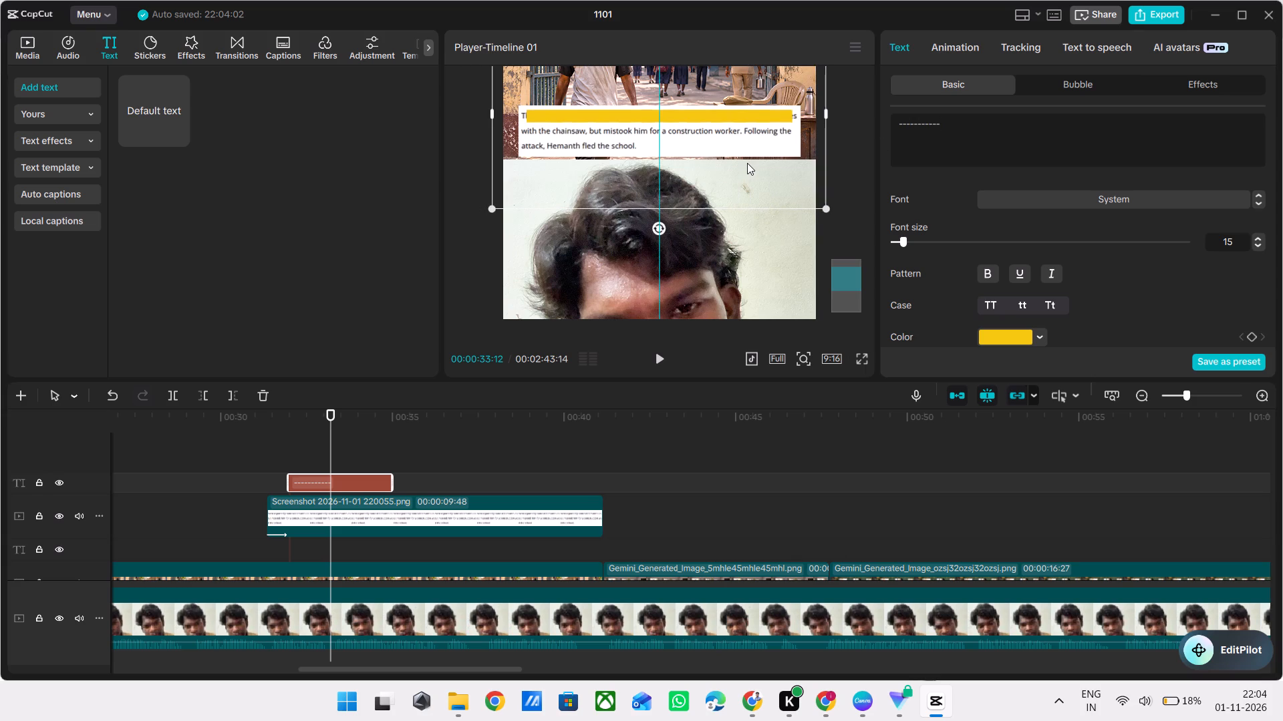
left_click_drag(747, 163, 742, 165)
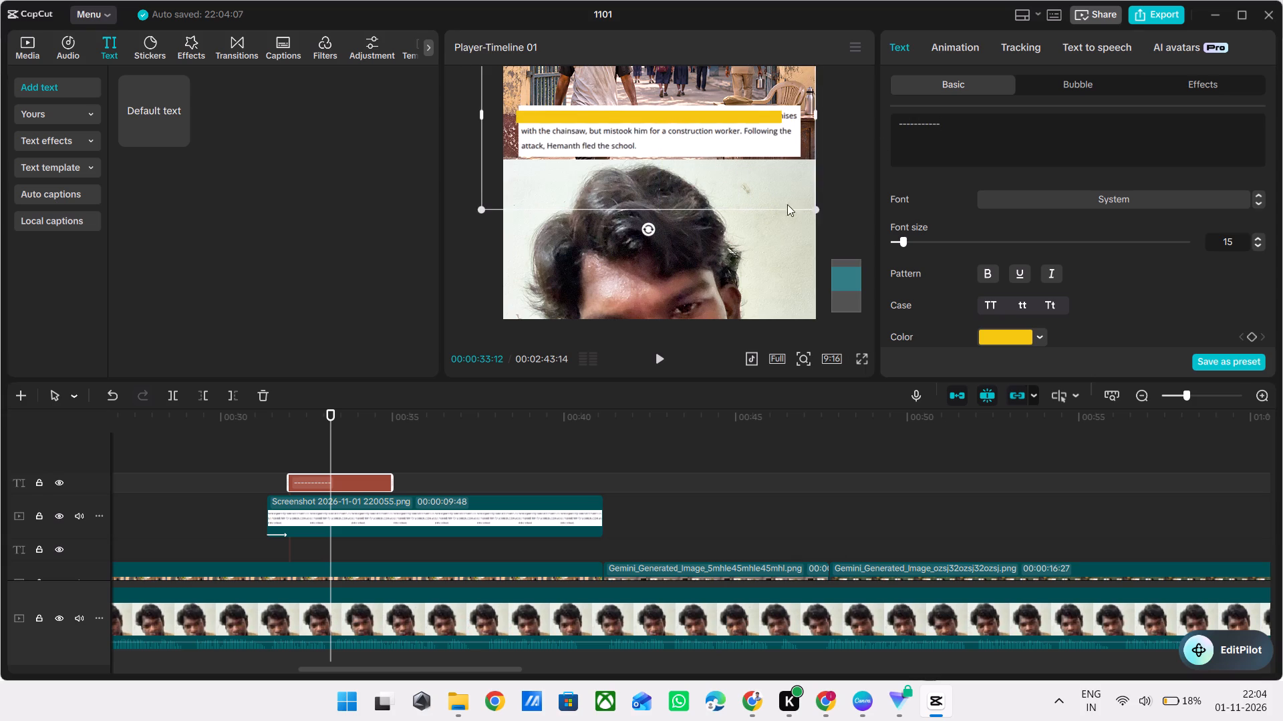
left_click_drag(811, 206, 801, 198)
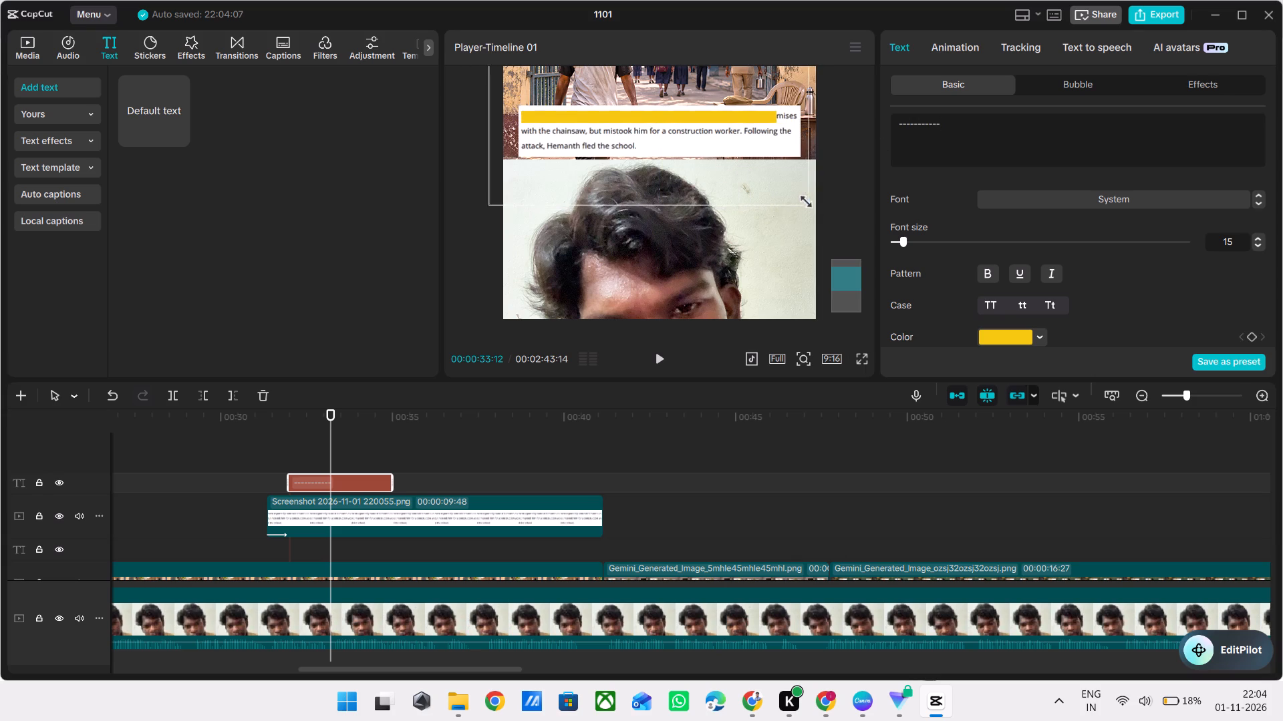
left_click_drag(801, 198, 797, 193)
left_click(742, 167)
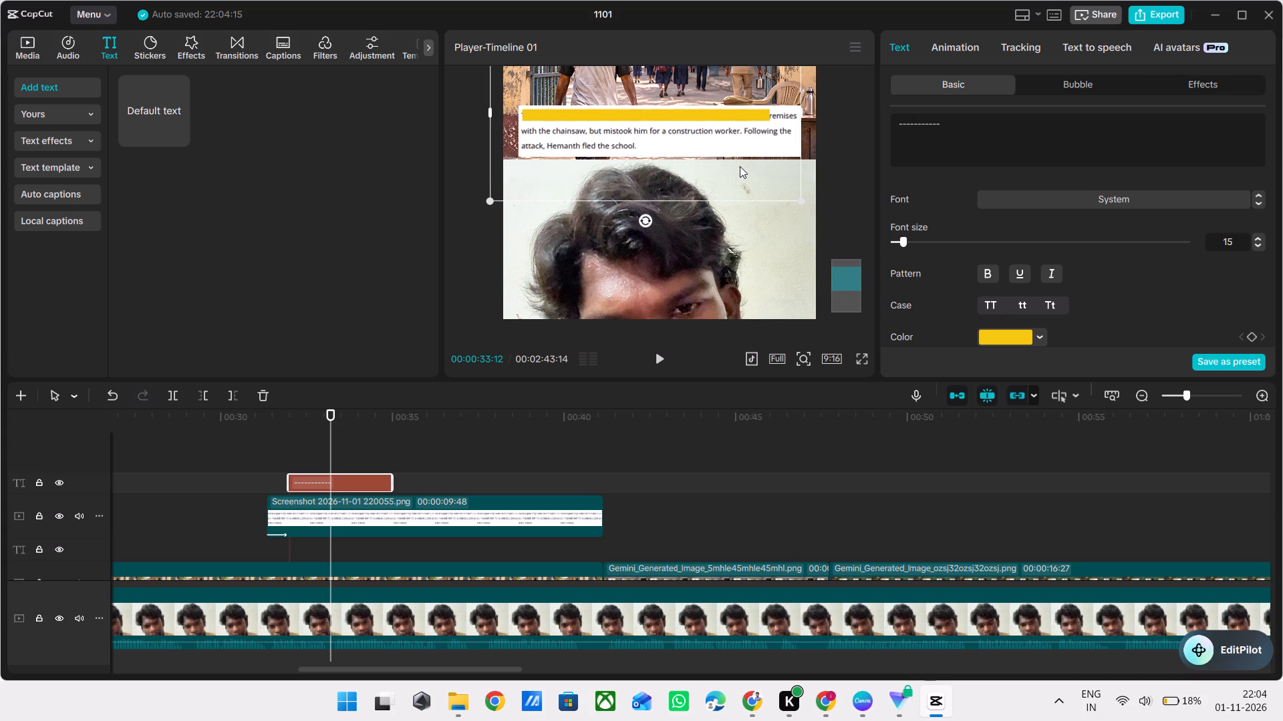
left_click(952, 131)
type("--")
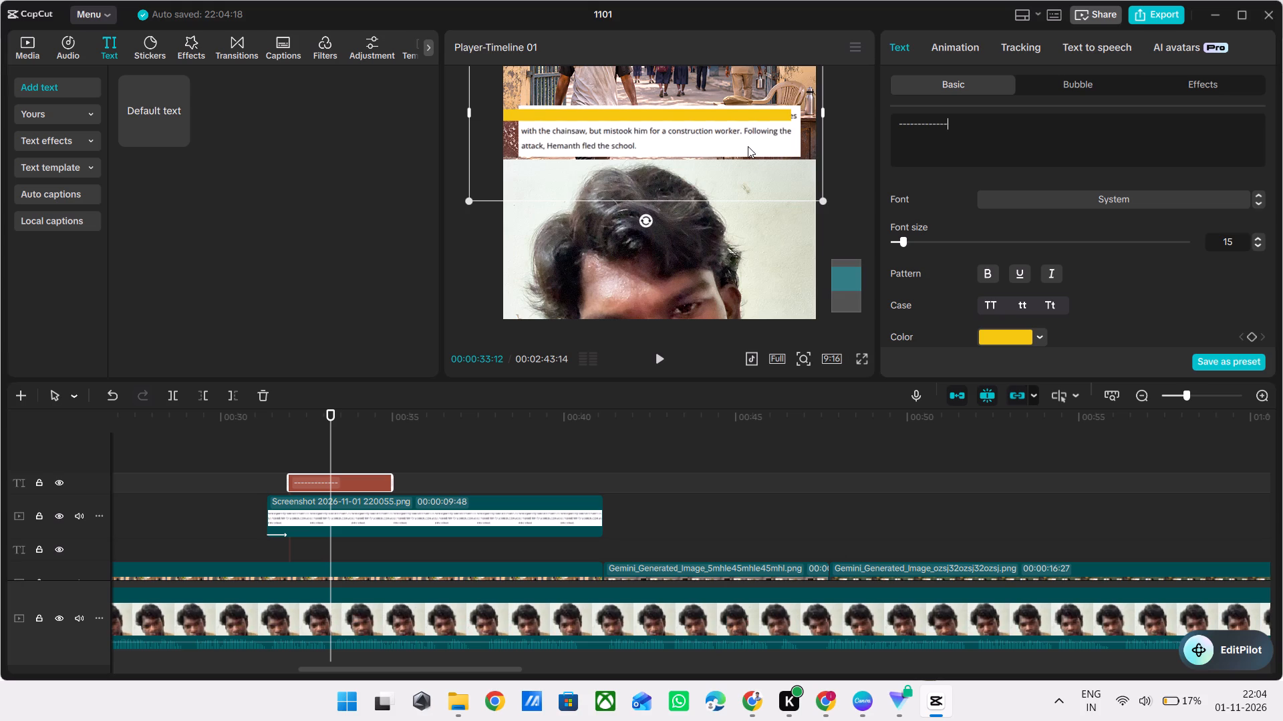
left_click_drag(748, 146, 762, 147)
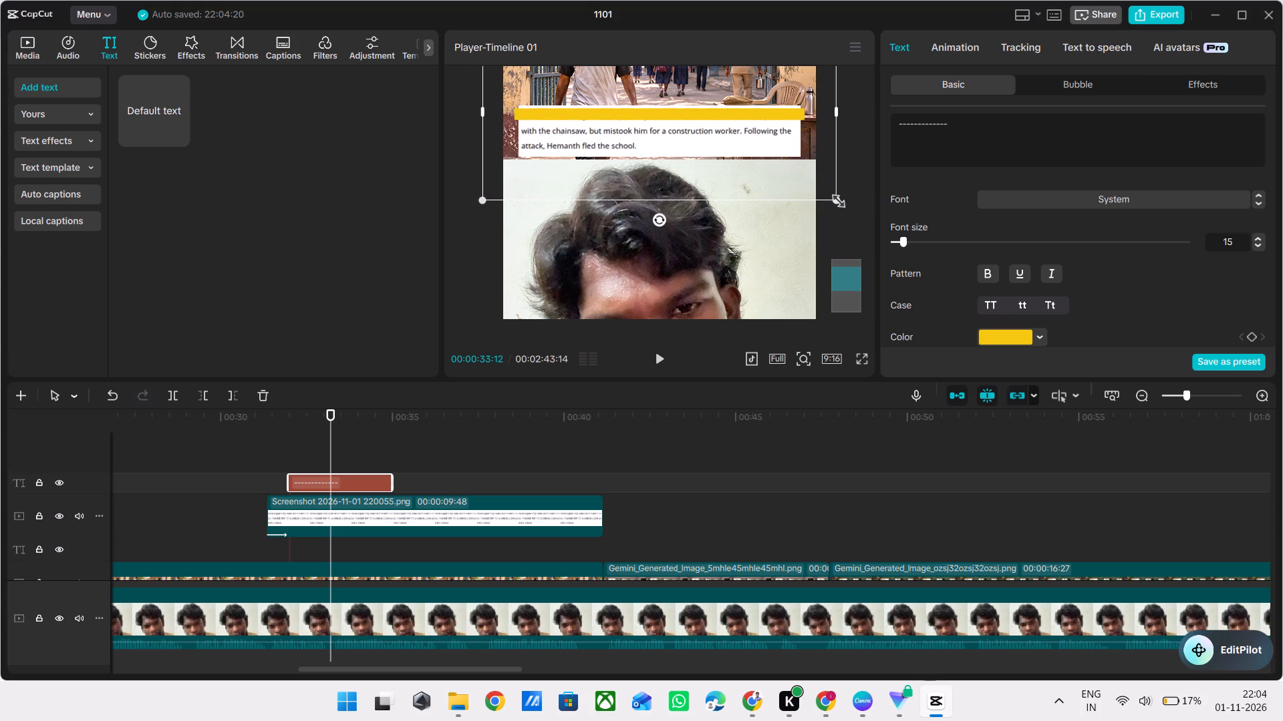
left_click_drag(835, 198, 823, 190)
left_click(786, 160)
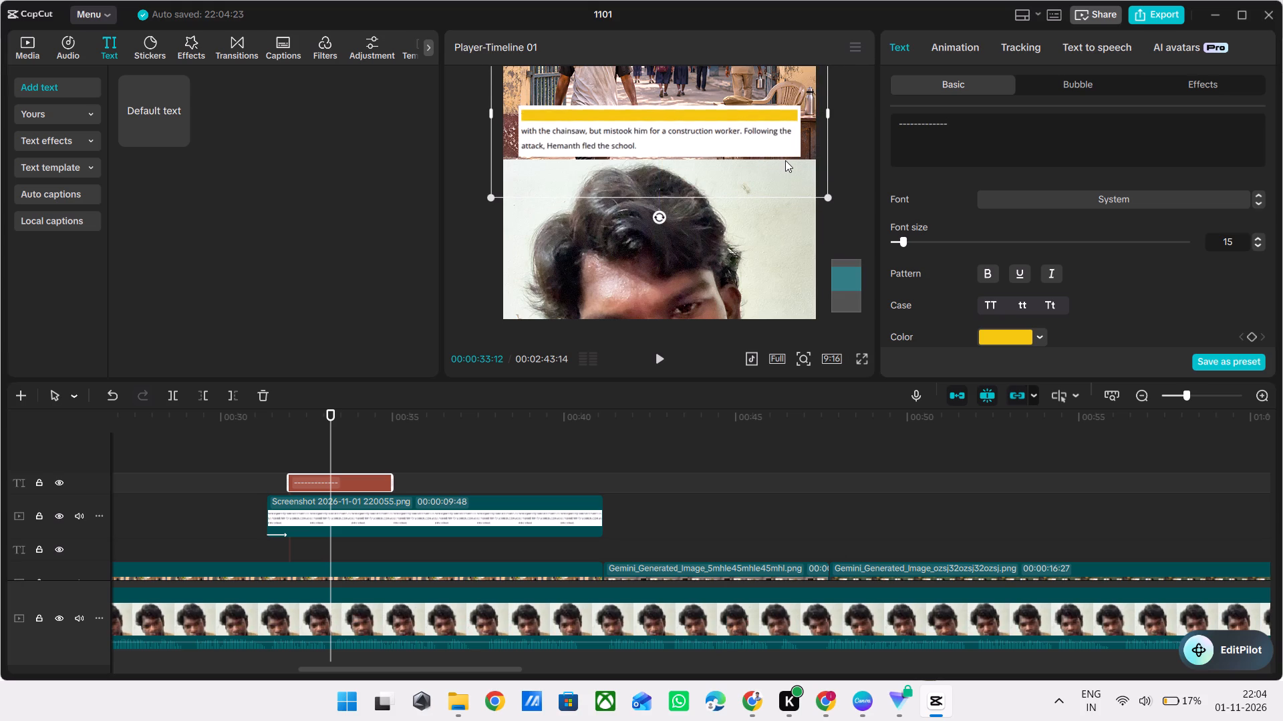
Duplicate the yellow bar at the playhead and move the copy over the second line of the screenshot's text.
key("ctrl+c")
key("ctrl+v")
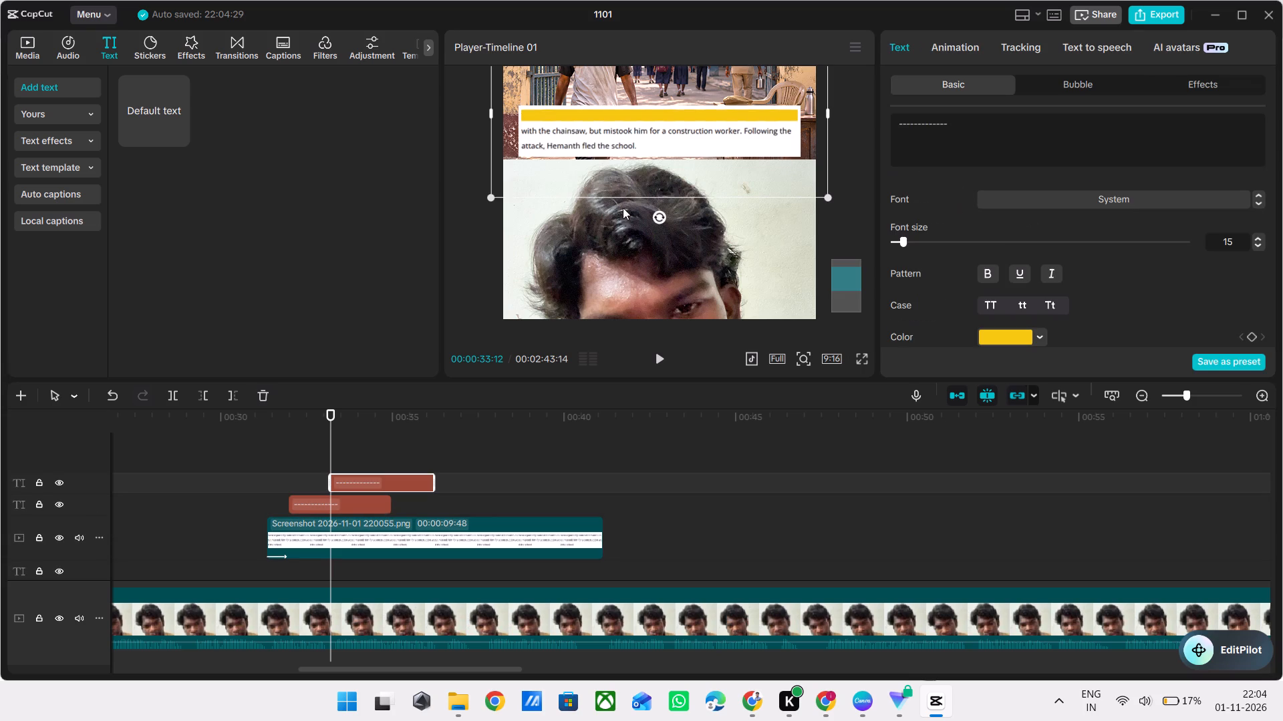
left_click_drag(670, 180, 668, 191)
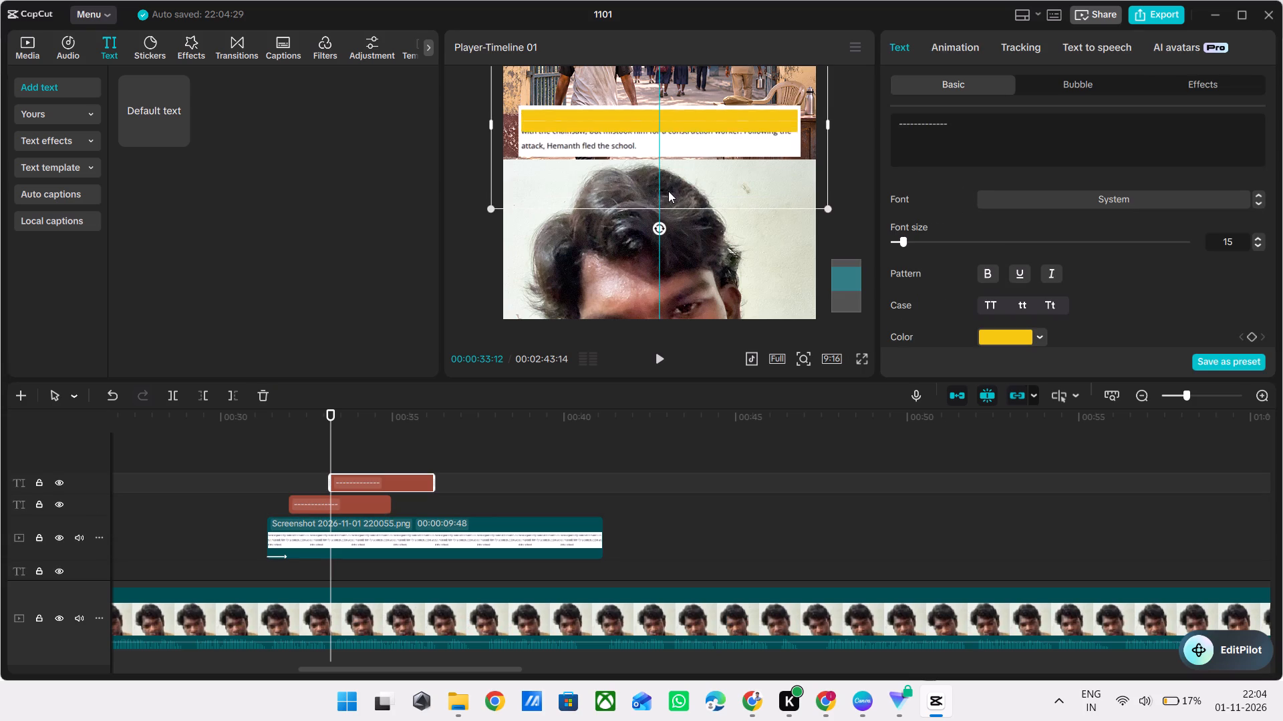
left_click_drag(668, 191, 666, 195)
left_click(666, 195)
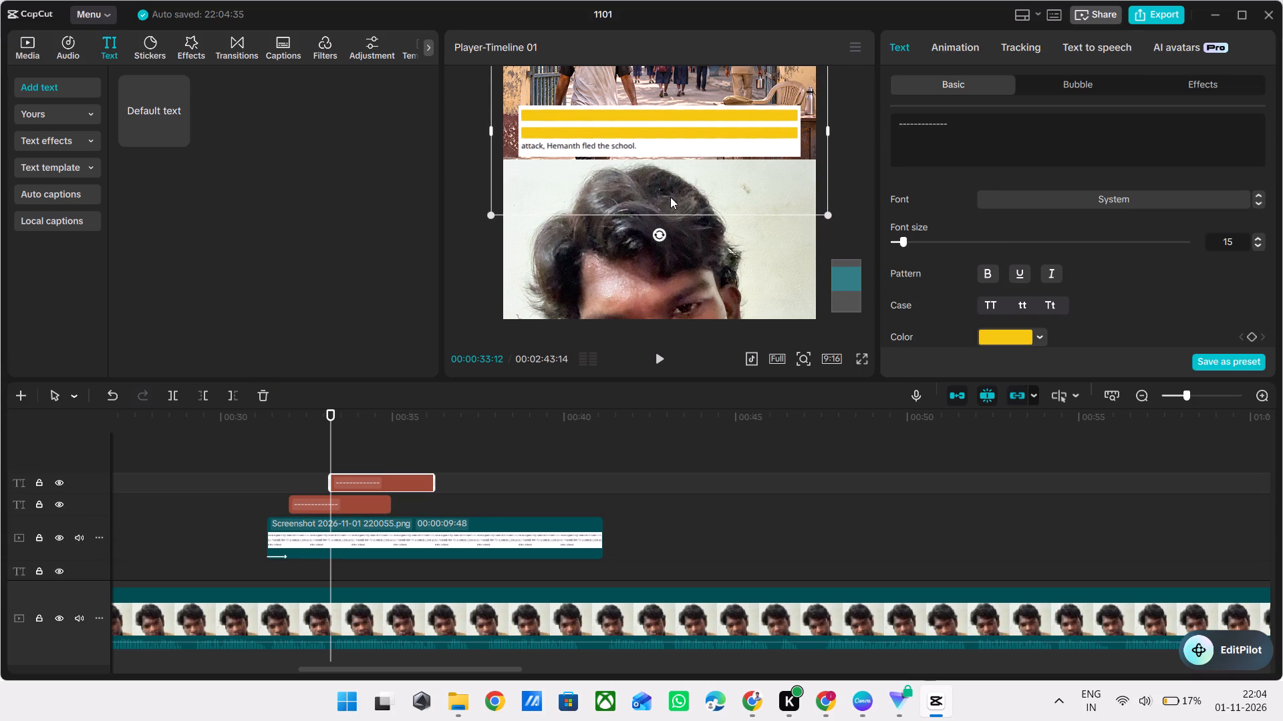
Shorten the copied yellow bar by four dashes and align its start with the beginning of the screenshot's second line.
left_click(977, 130)
key("BackSpace")
key("BackSpace")
key("BackSpace")
key("BackSpace")
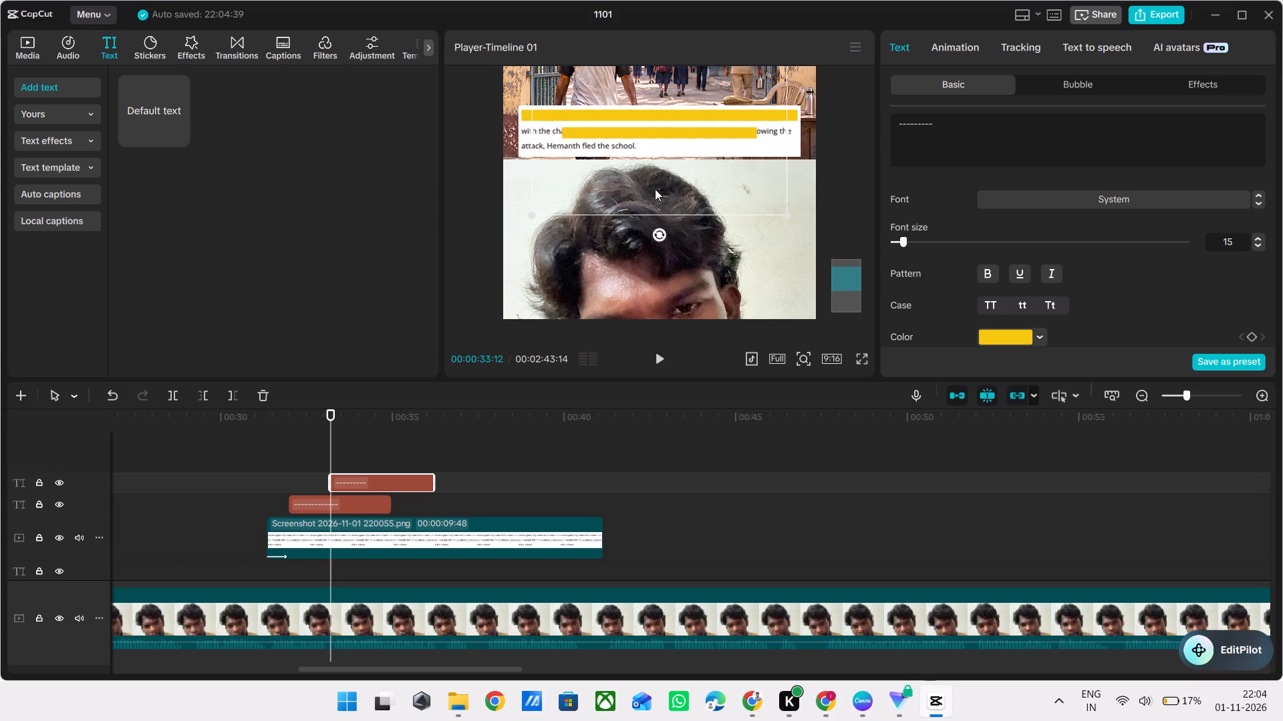
left_click_drag(650, 188, 613, 187)
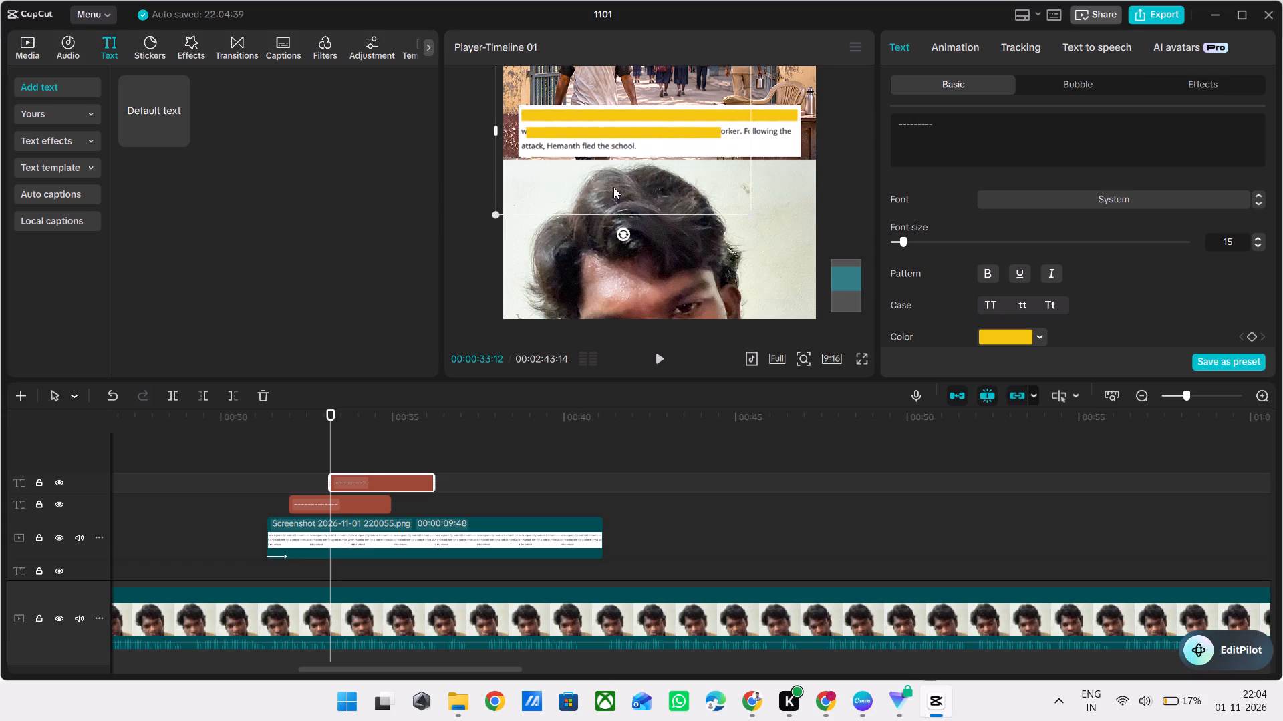
left_click_drag(613, 187, 609, 187)
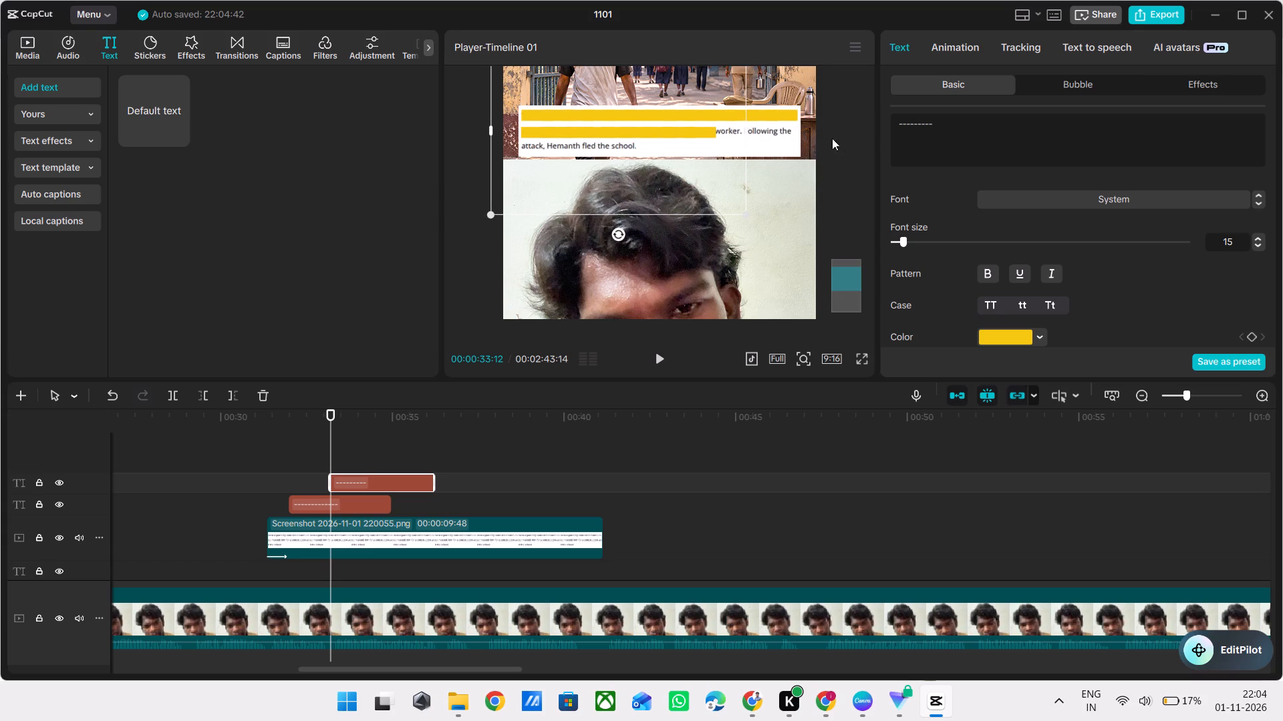
Lengthen the second-line bar to eleven dashes, and resize and align it to cover the text up to "construction worker.".
left_click(944, 127)
type("--")
key("BackSpace")
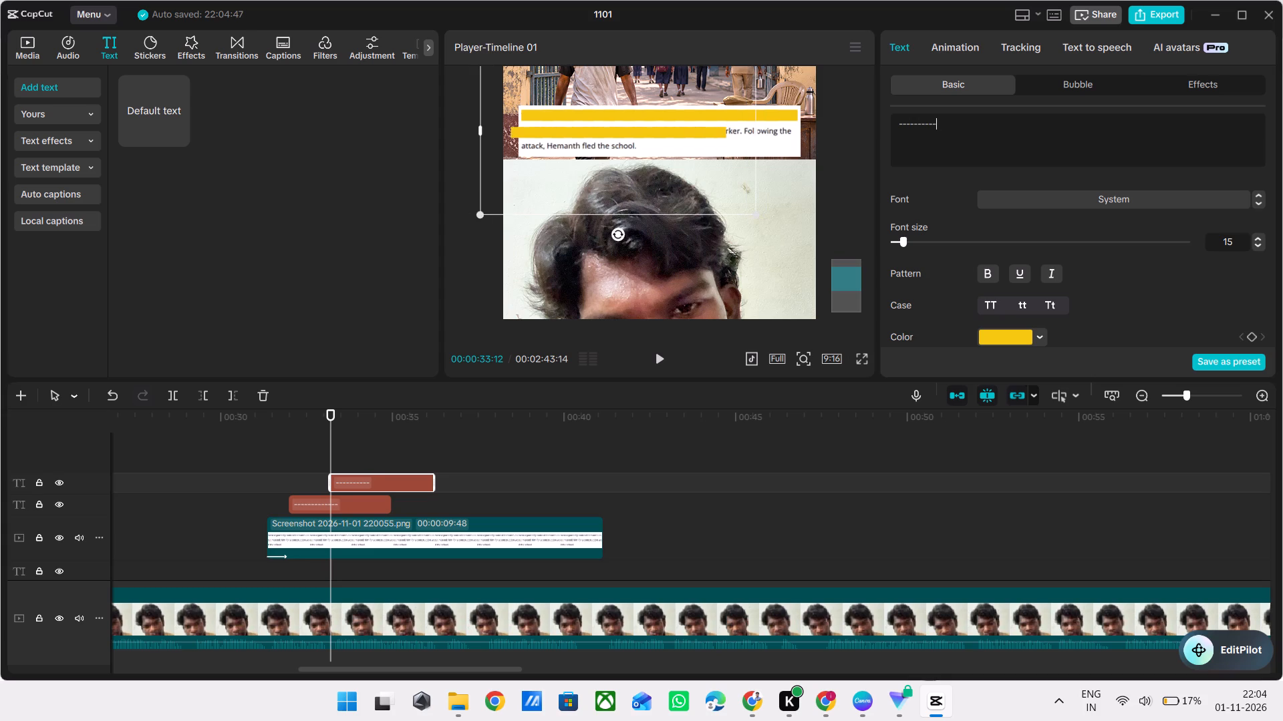
left_click_drag(742, 150, 764, 146)
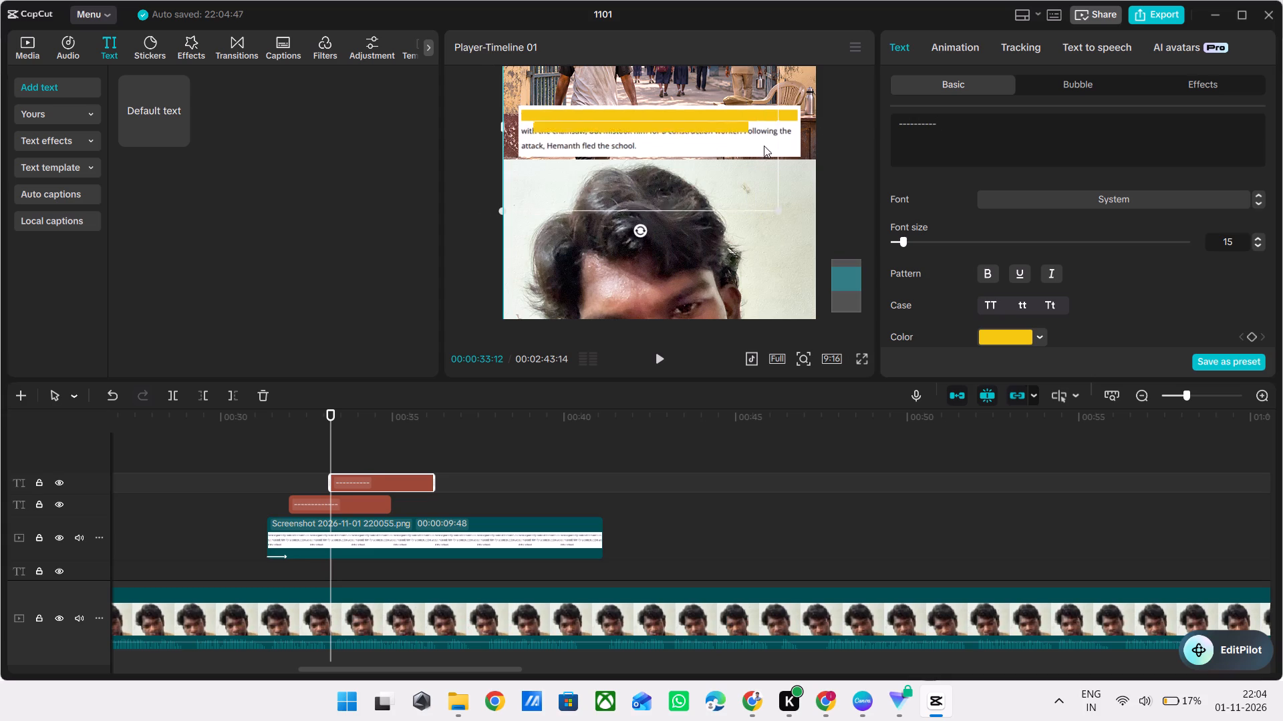
left_click_drag(764, 146, 753, 148)
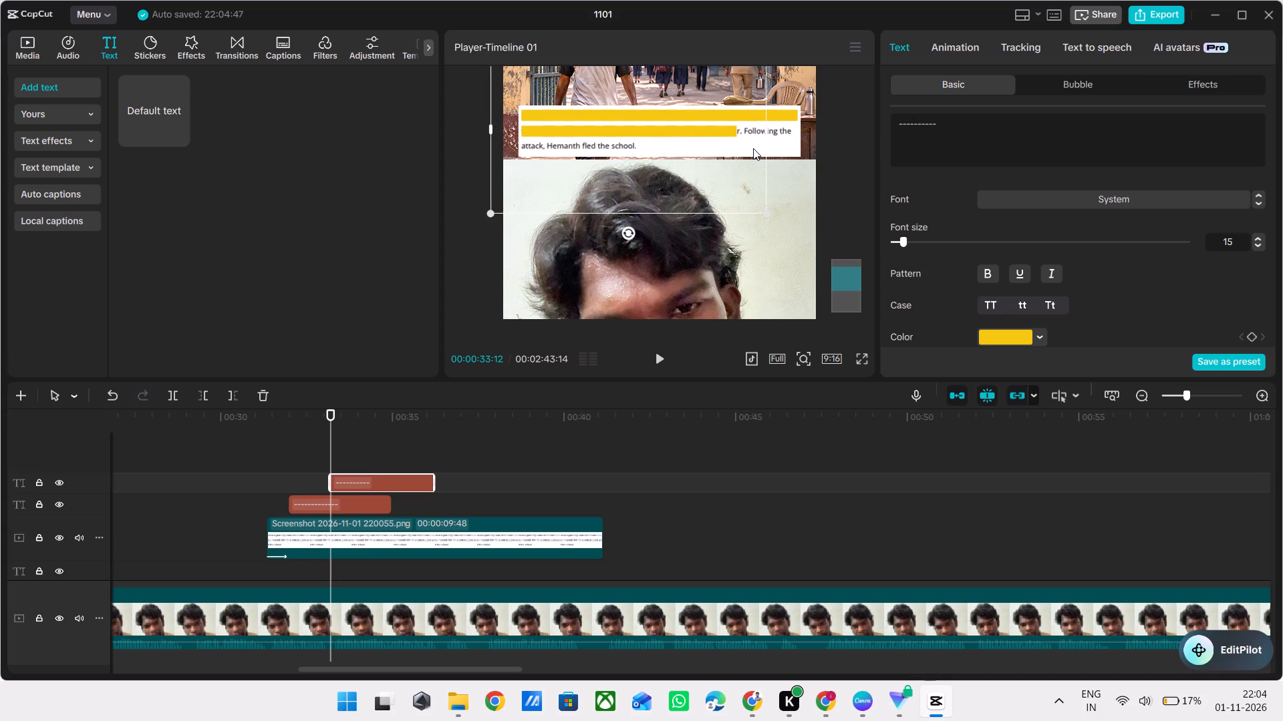
left_click_drag(753, 148, 756, 148)
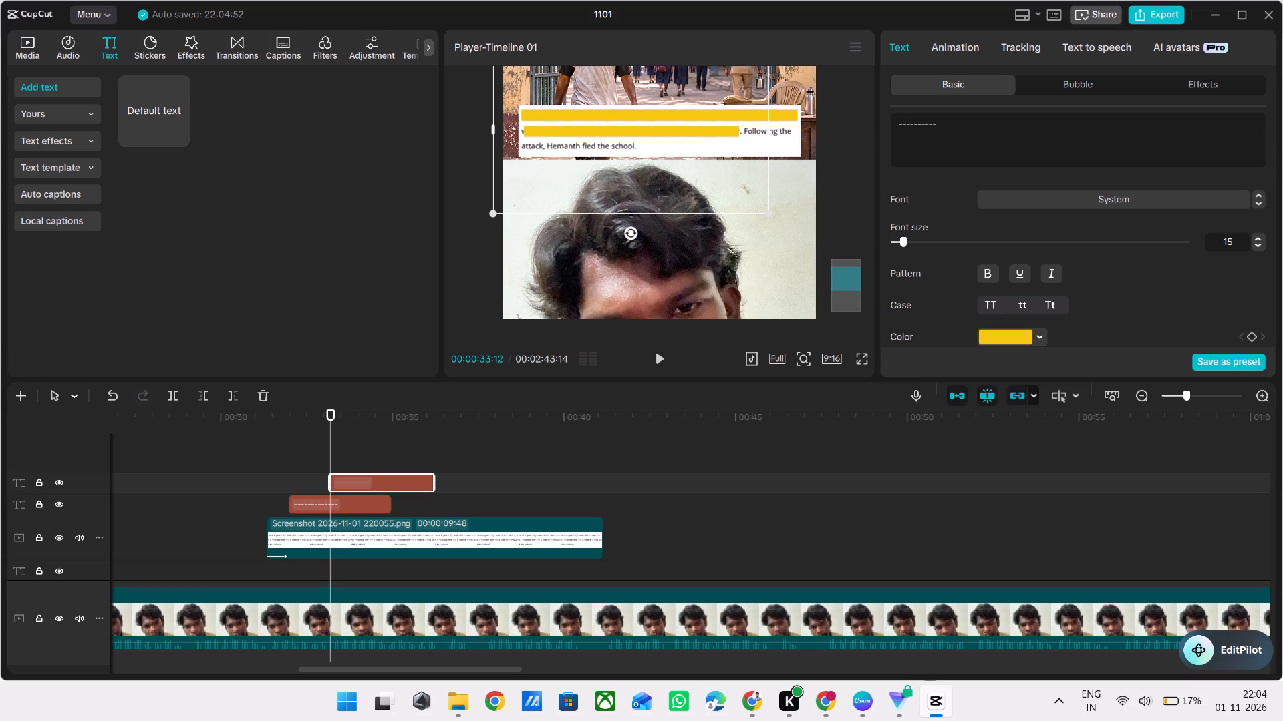
left_click(938, 125)
key("minus")
left_click_drag(778, 211, 764, 202)
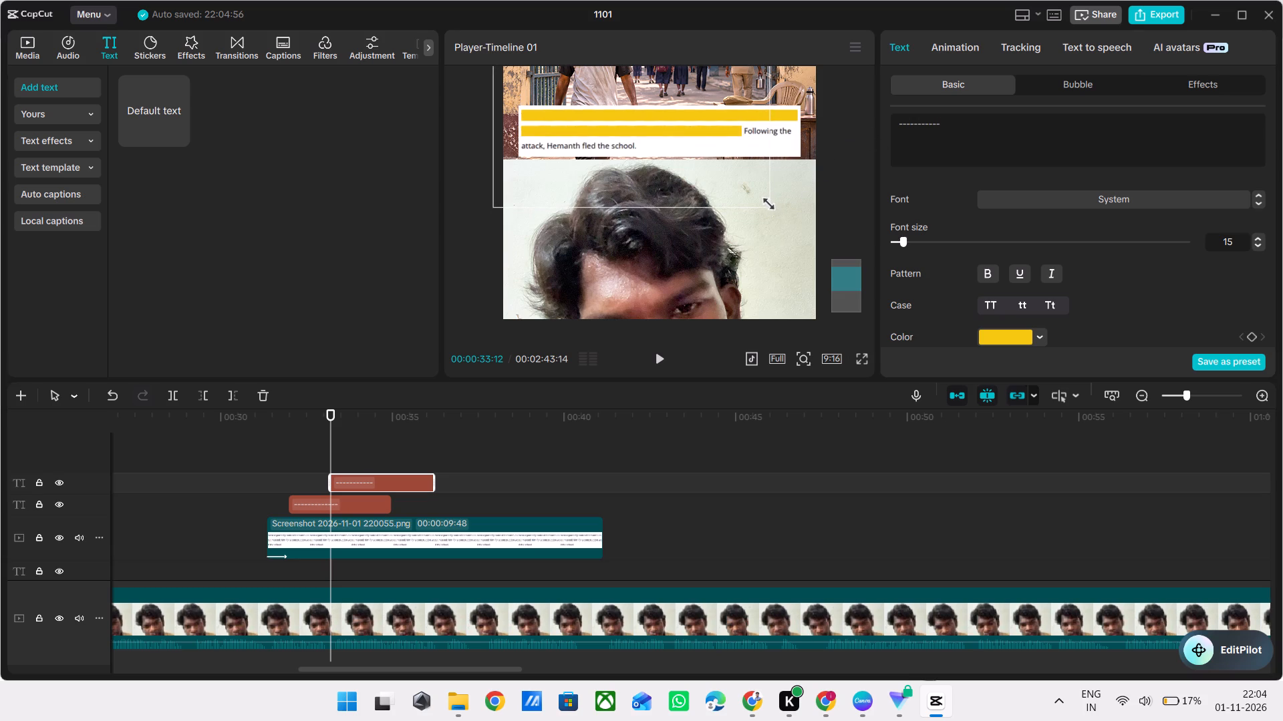
left_click_drag(764, 202, 766, 201)
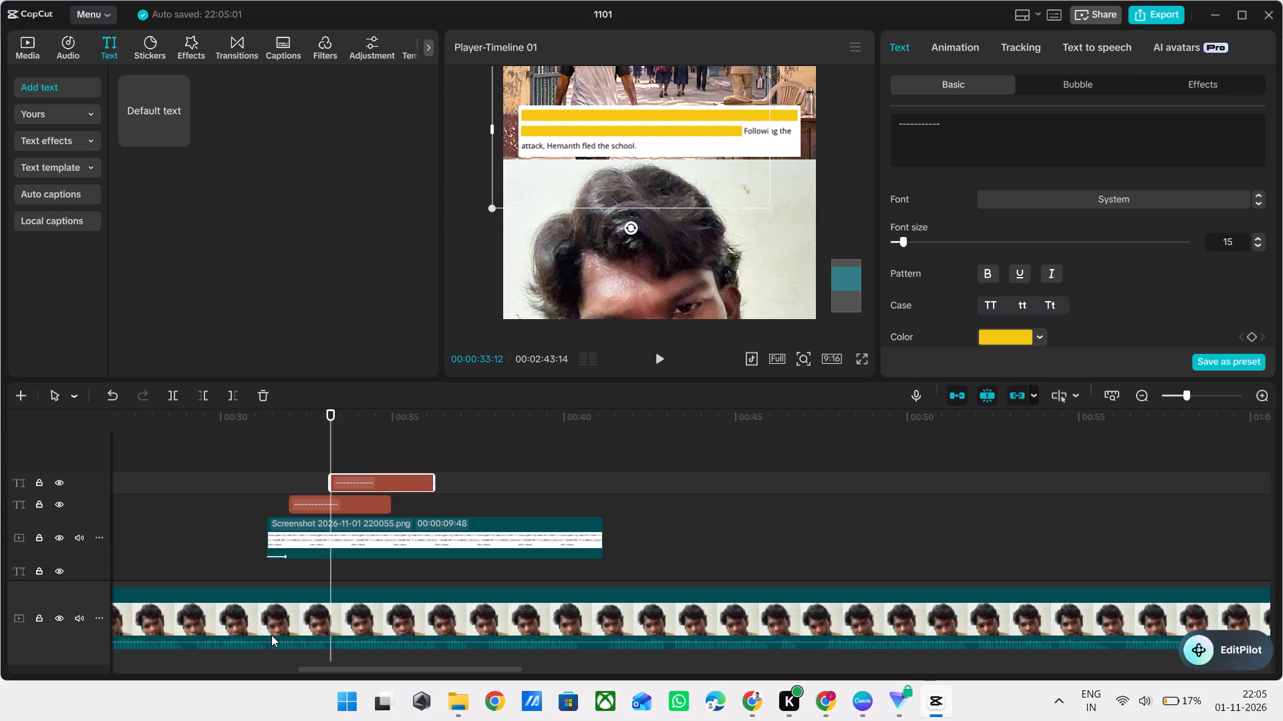
Lower the second-line bar's opacity to 34% so the text shows through it.
scroll(1165, 220, "down", 1)
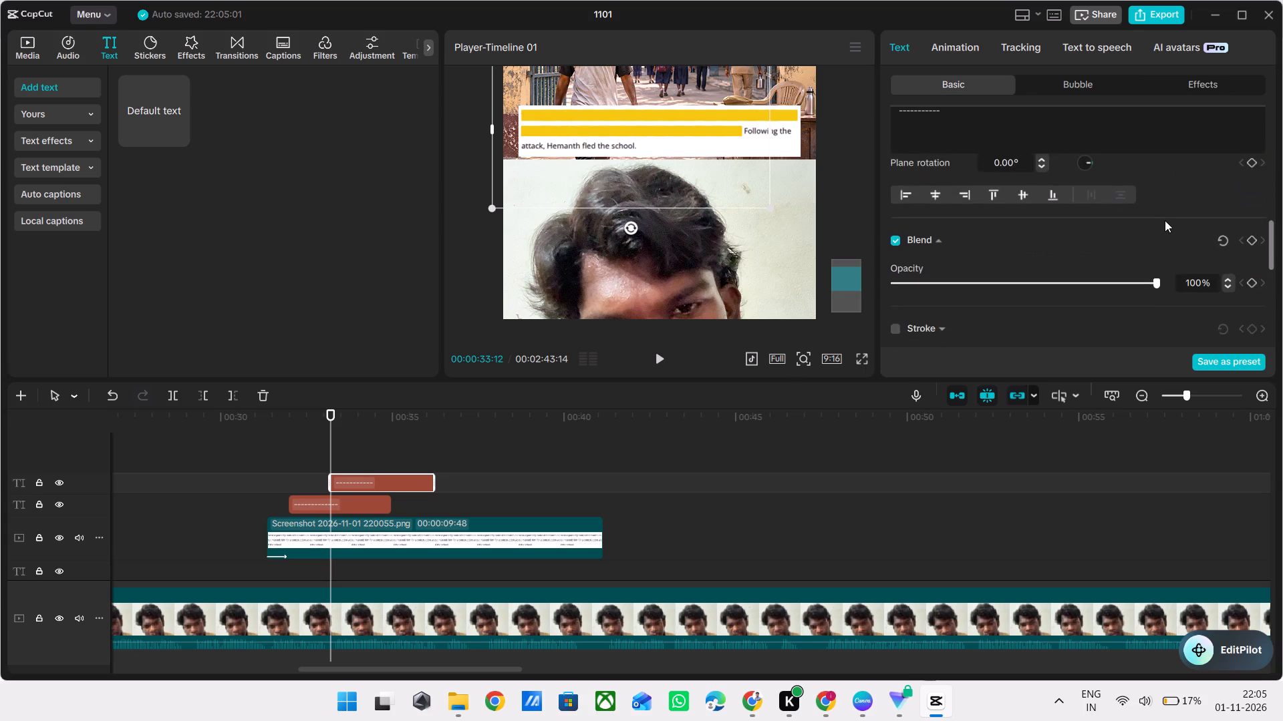
scroll(1165, 220, "down", 1)
left_click(1028, 295)
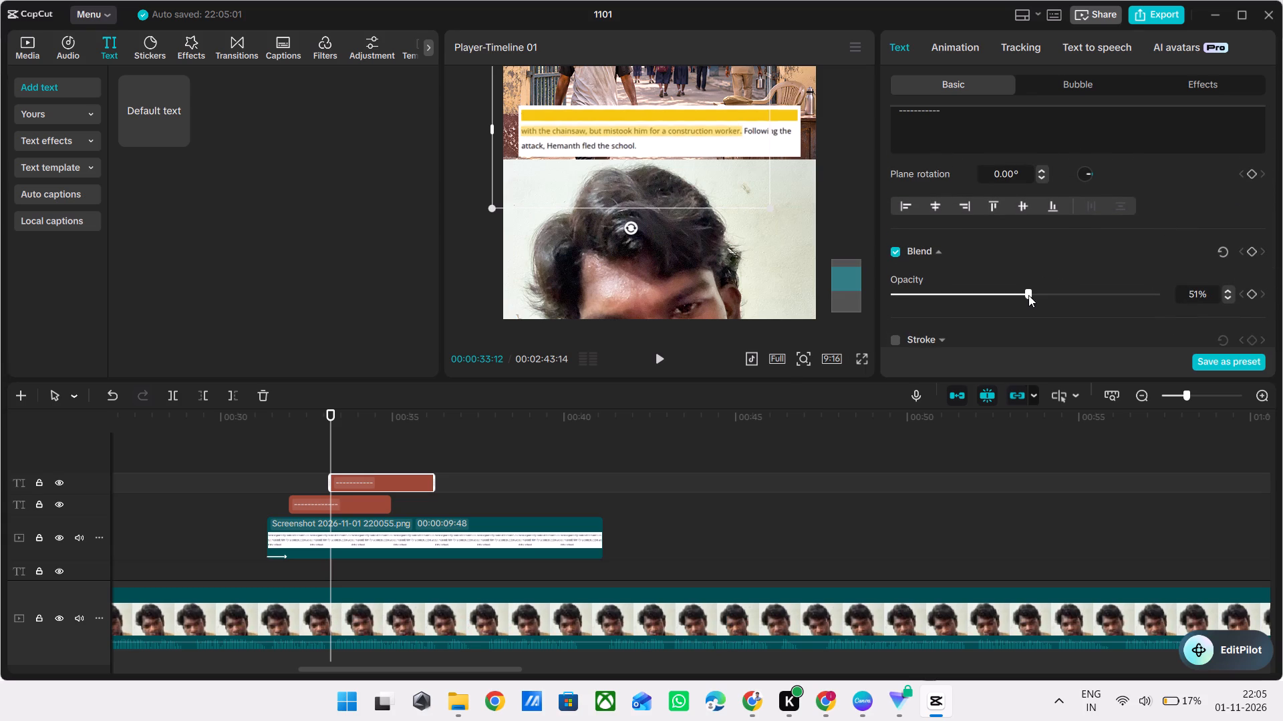
left_click_drag(1028, 295, 966, 286)
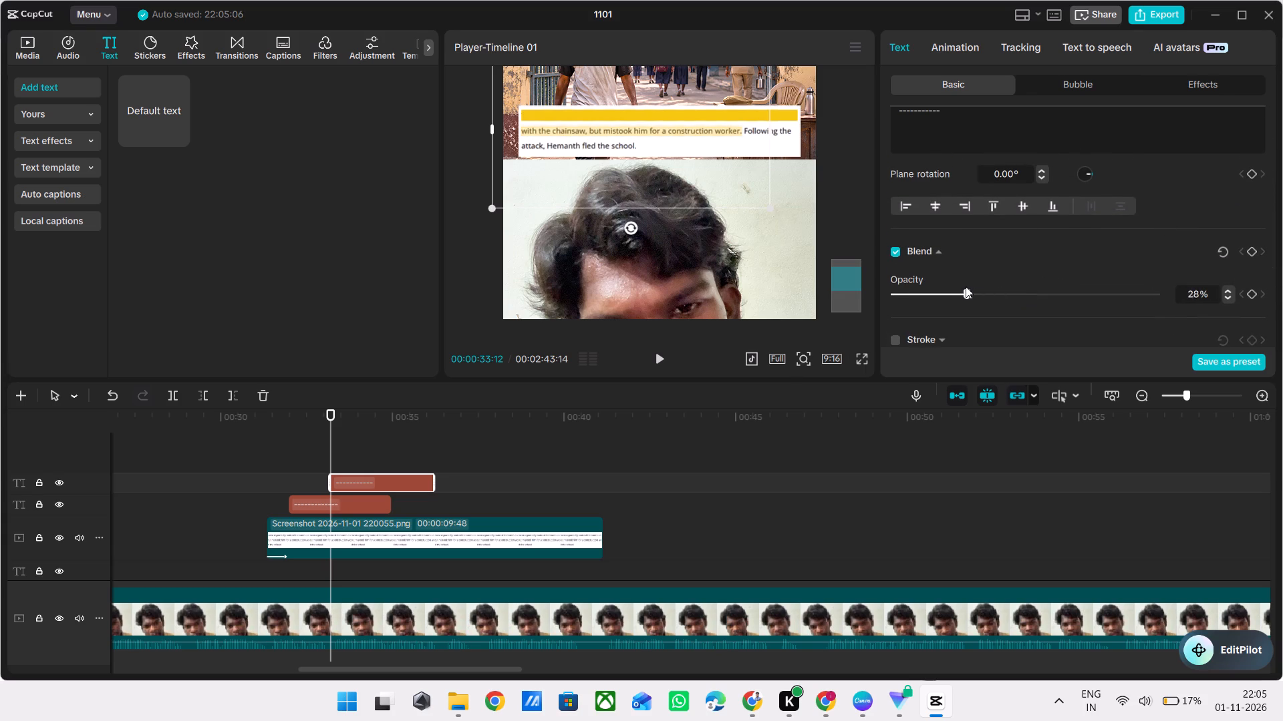
left_click_drag(966, 286, 993, 277)
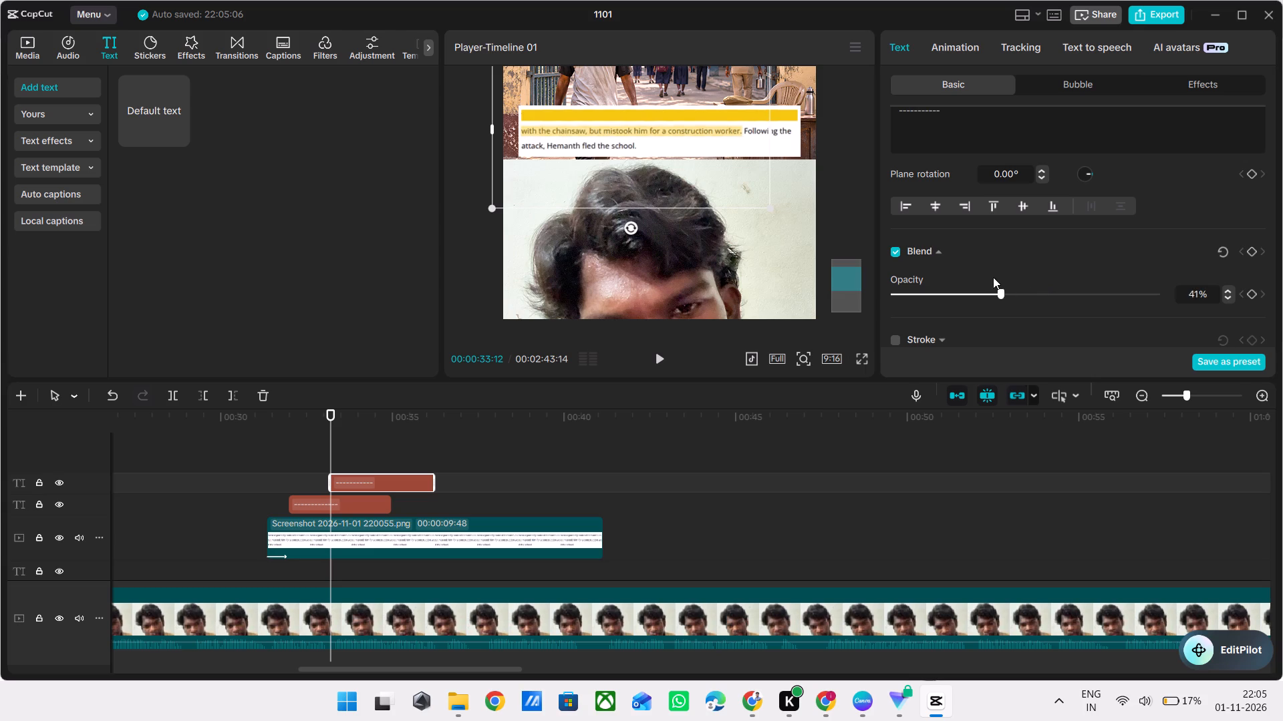
left_click_drag(993, 277, 984, 280)
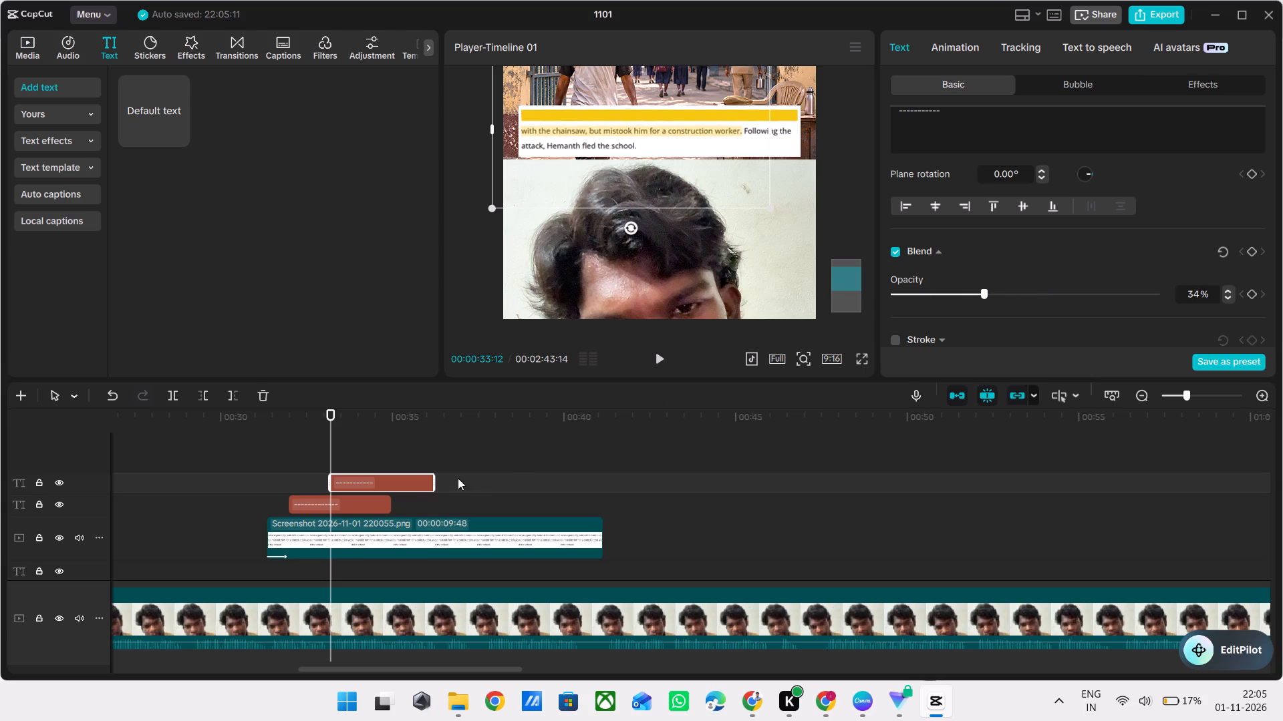
Set the opacity of the yellow bar over the screenshot's first line to 30%.
left_click(380, 504)
left_click_drag(1204, 291, 1182, 291)
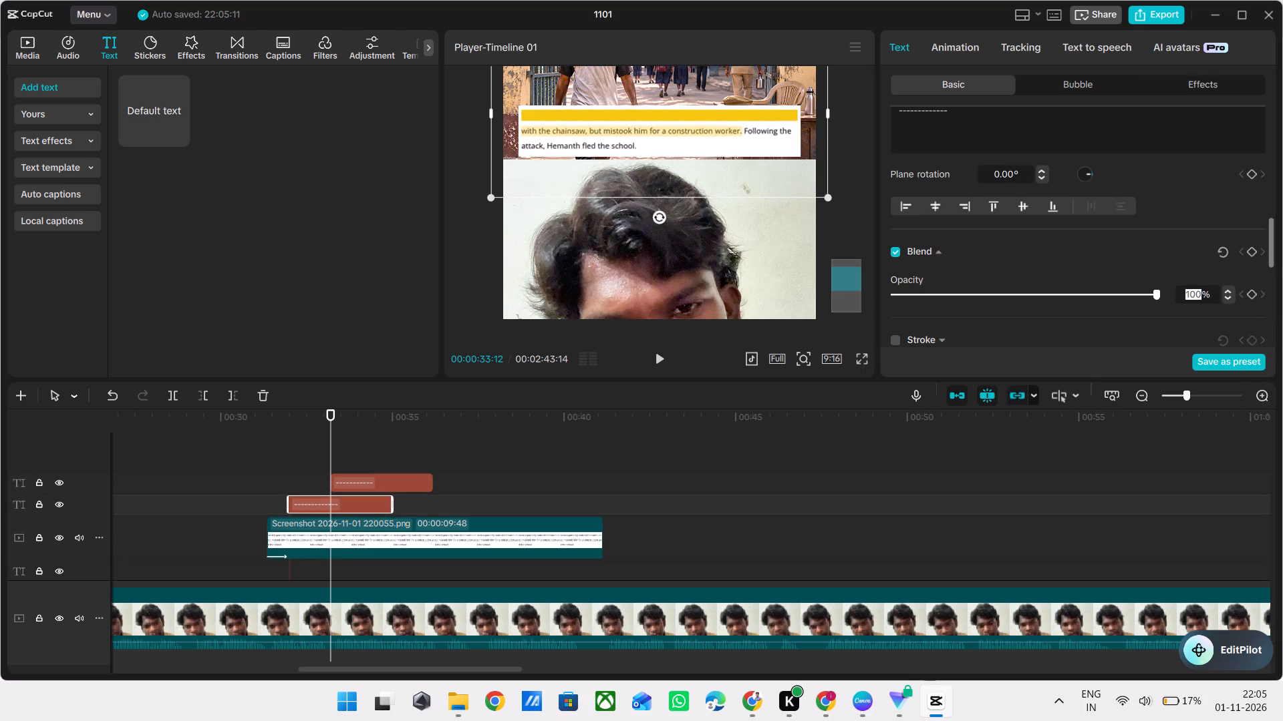
left_click_drag(1182, 291, 1155, 291)
type("30")
key("Return")
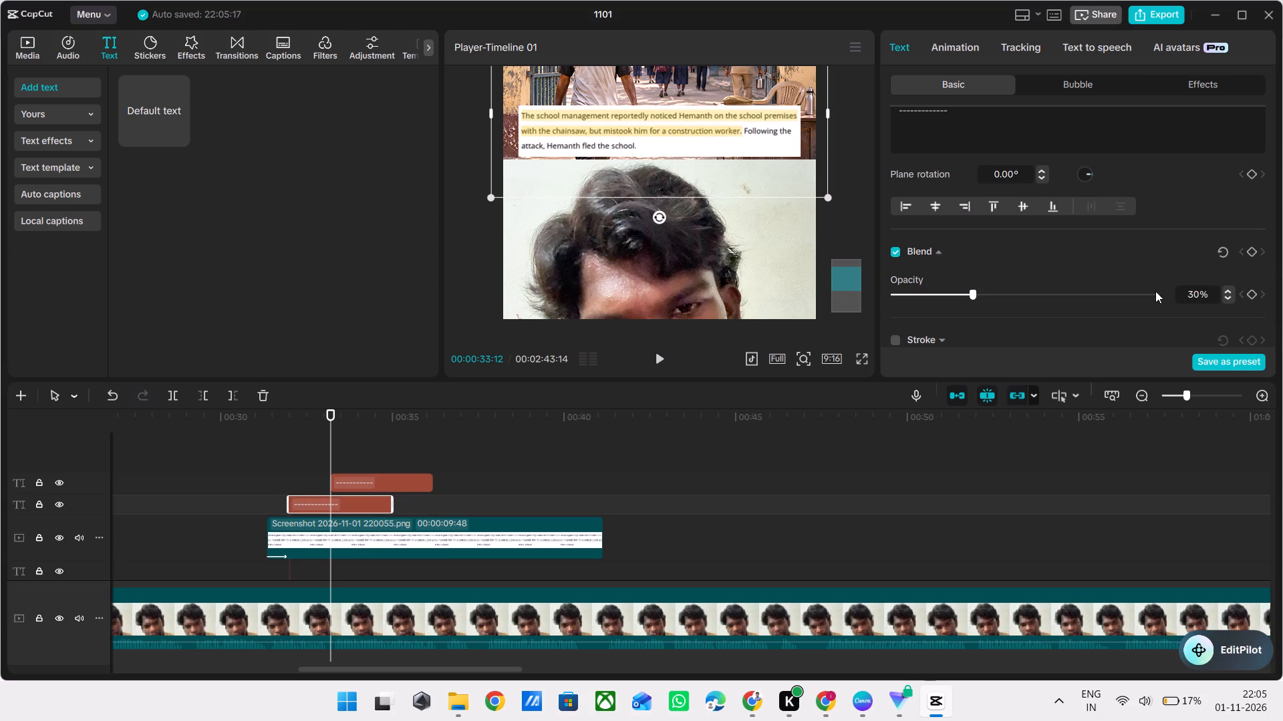
Set the second-line bar's opacity to 30% and check the highlights in a full-screen preview.
left_click(397, 478)
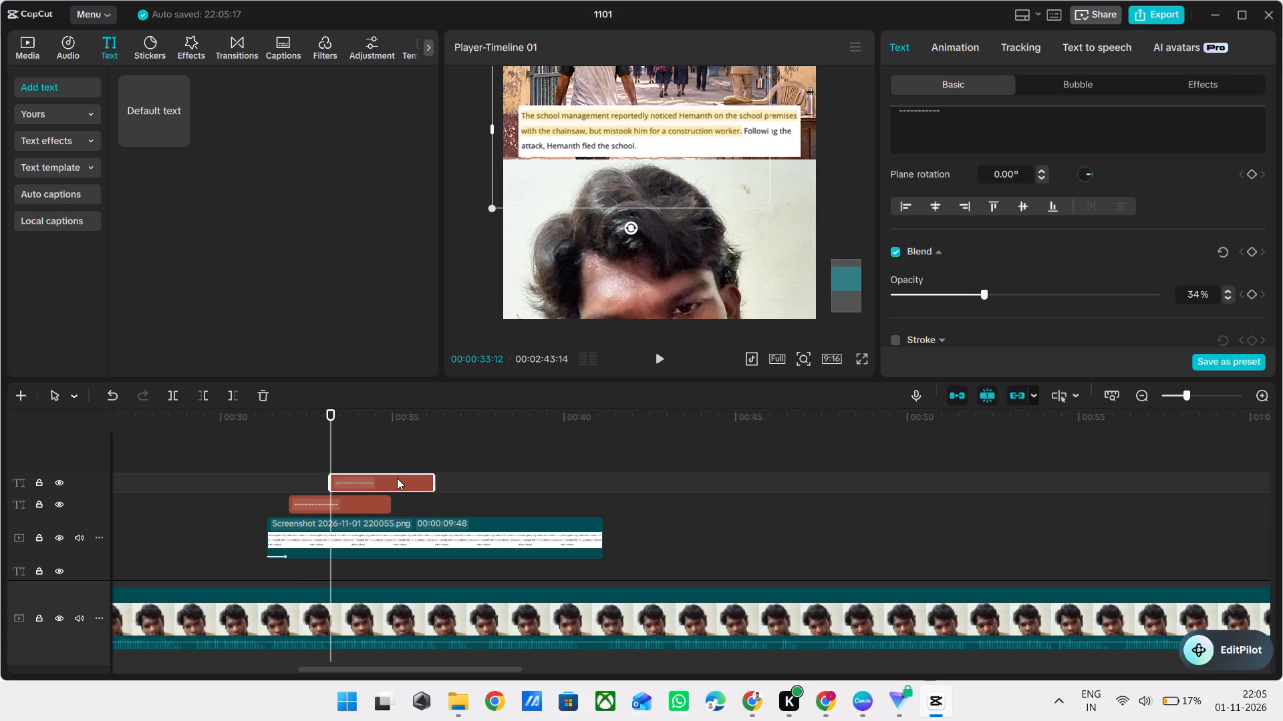
left_click(1198, 299)
key("BackSpace")
key("0")
key("Return")
left_click(857, 362)
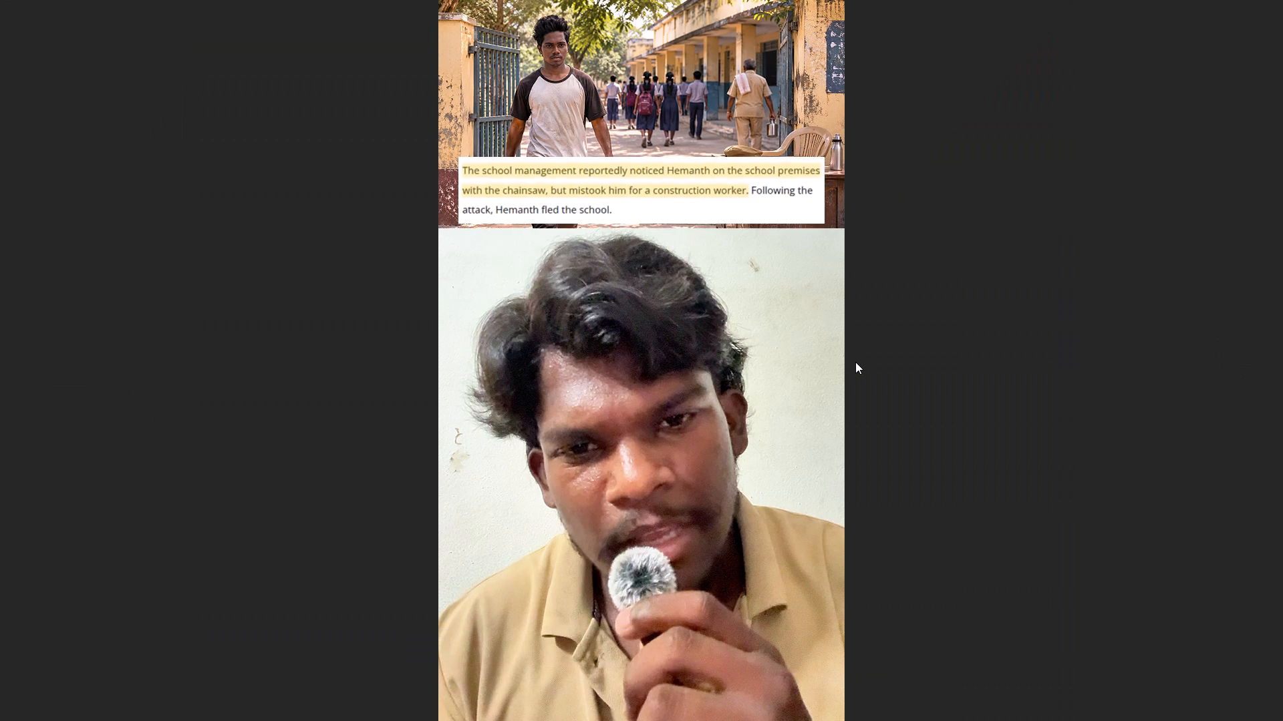
key("Escape")
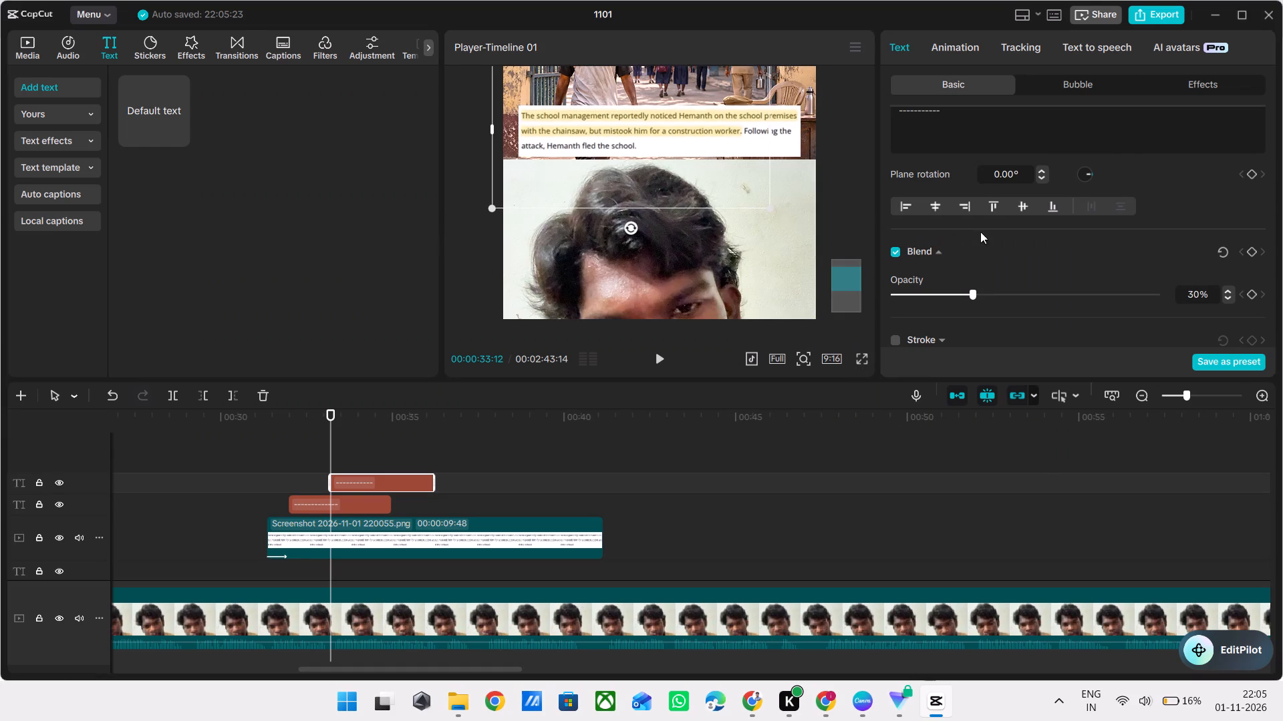
Recolour the second-line highlight bar, trying red EC1D1D and settling on green 00B209.
scroll(1049, 192, "up", 3)
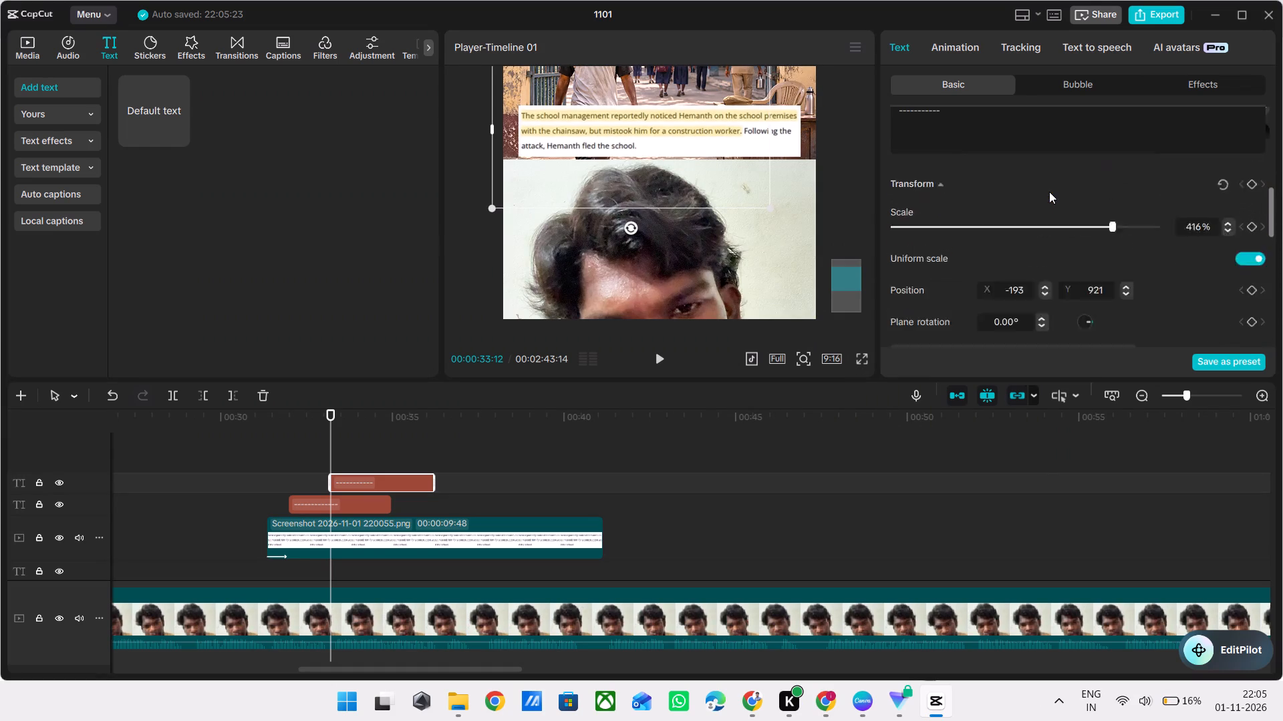
scroll(1049, 192, "up", 1)
left_click(1040, 236)
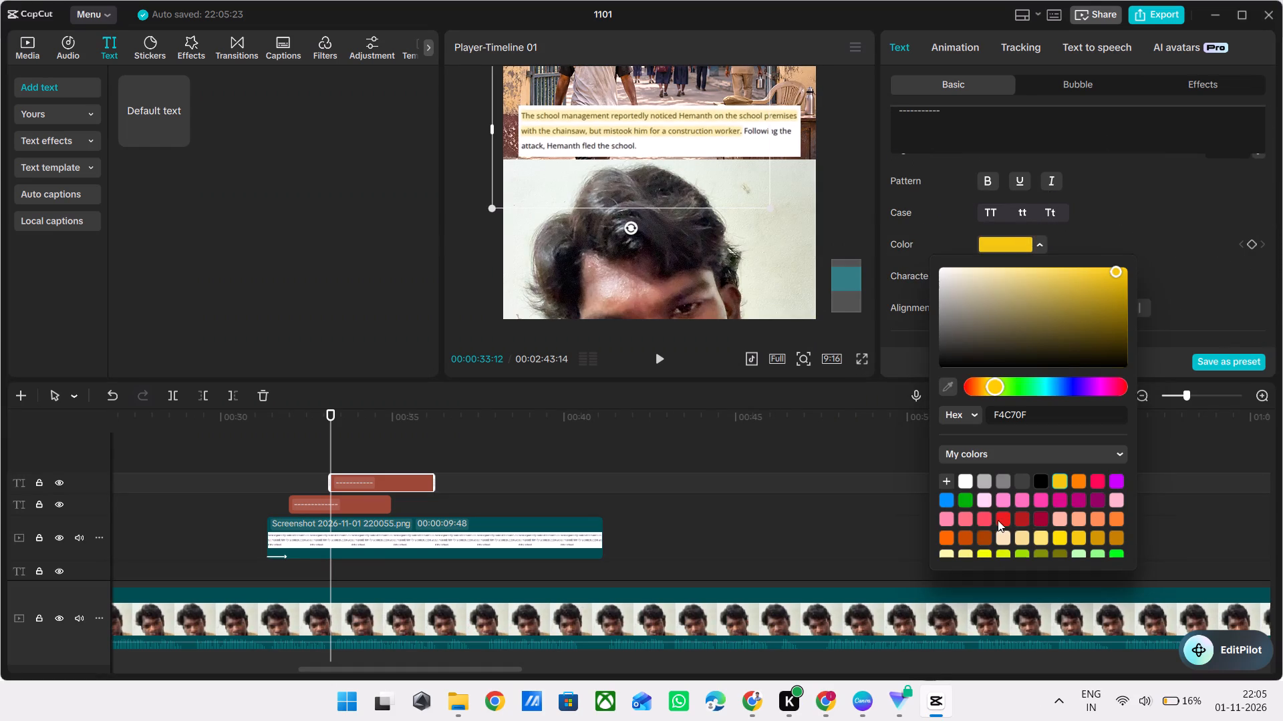
left_click(1001, 520)
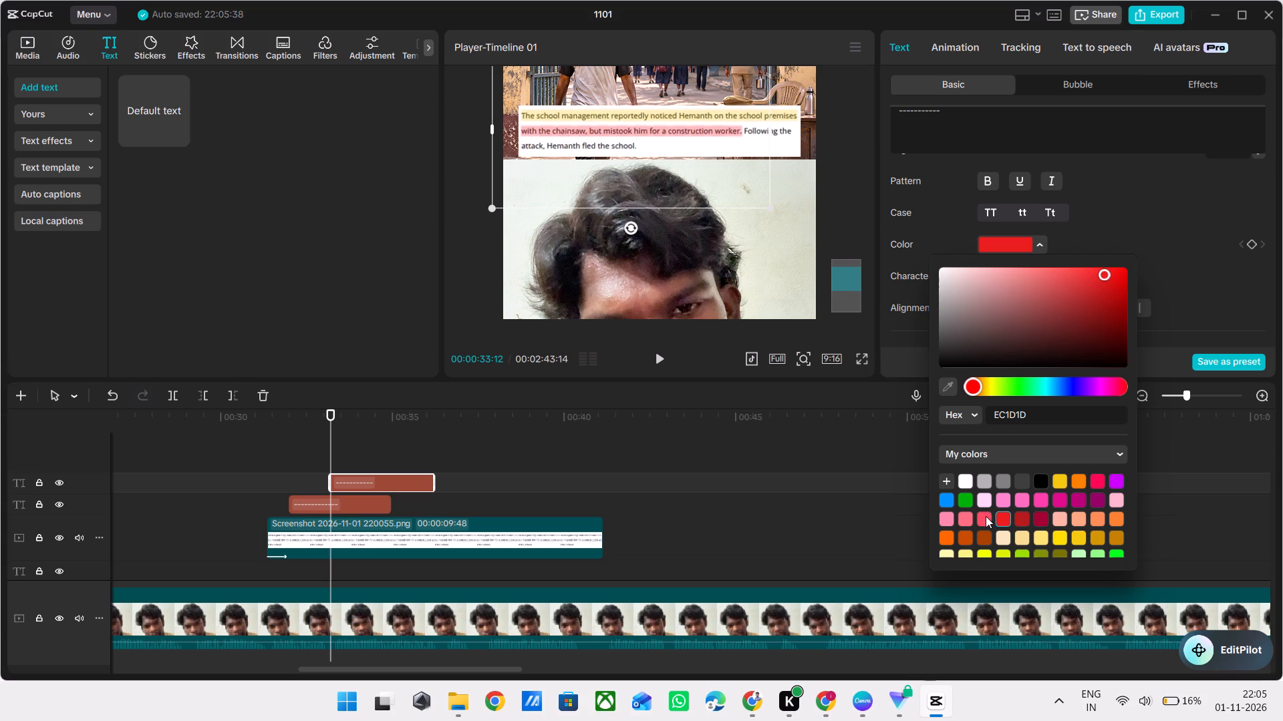
scroll(1014, 533, "down", 1)
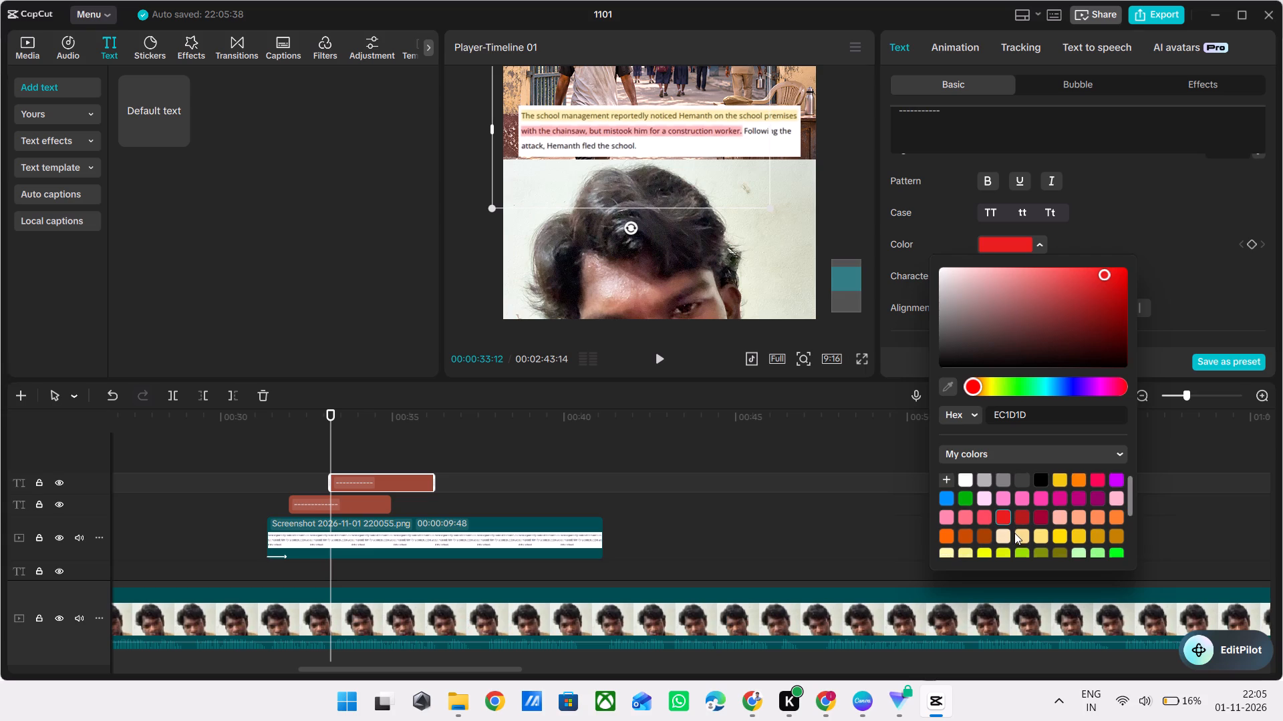
scroll(1014, 533, "down", 1)
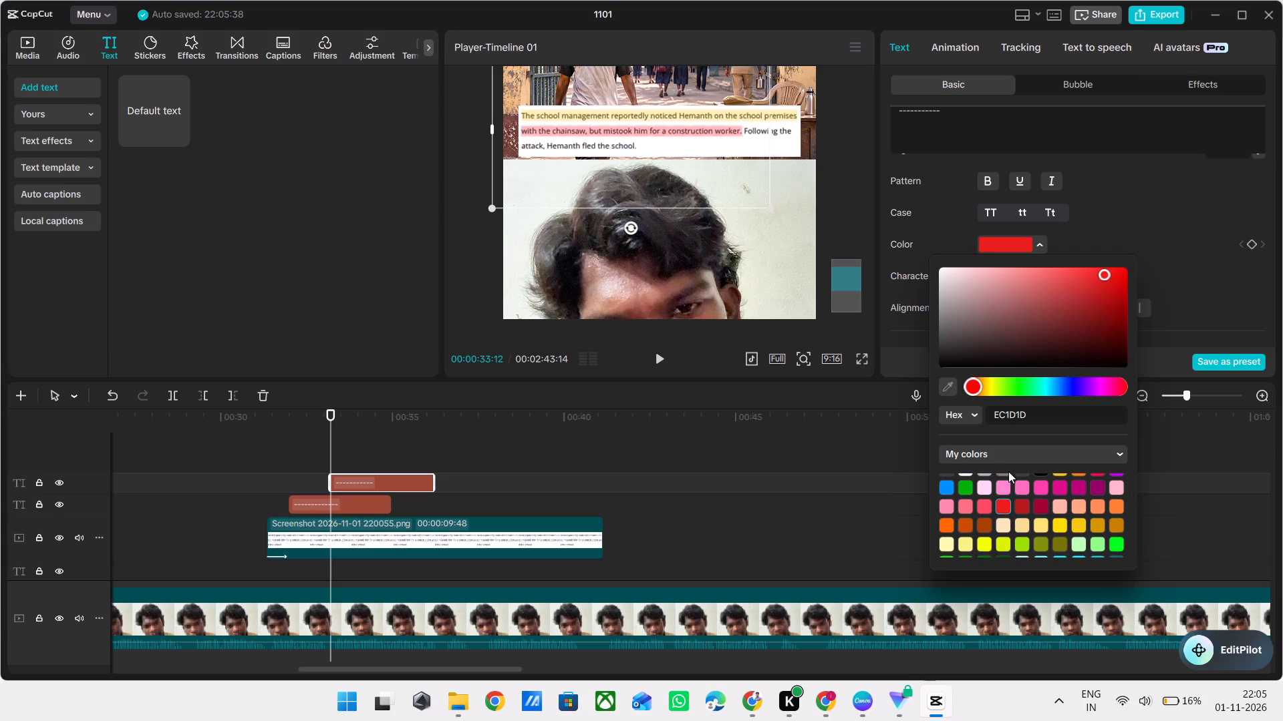
left_click(965, 487)
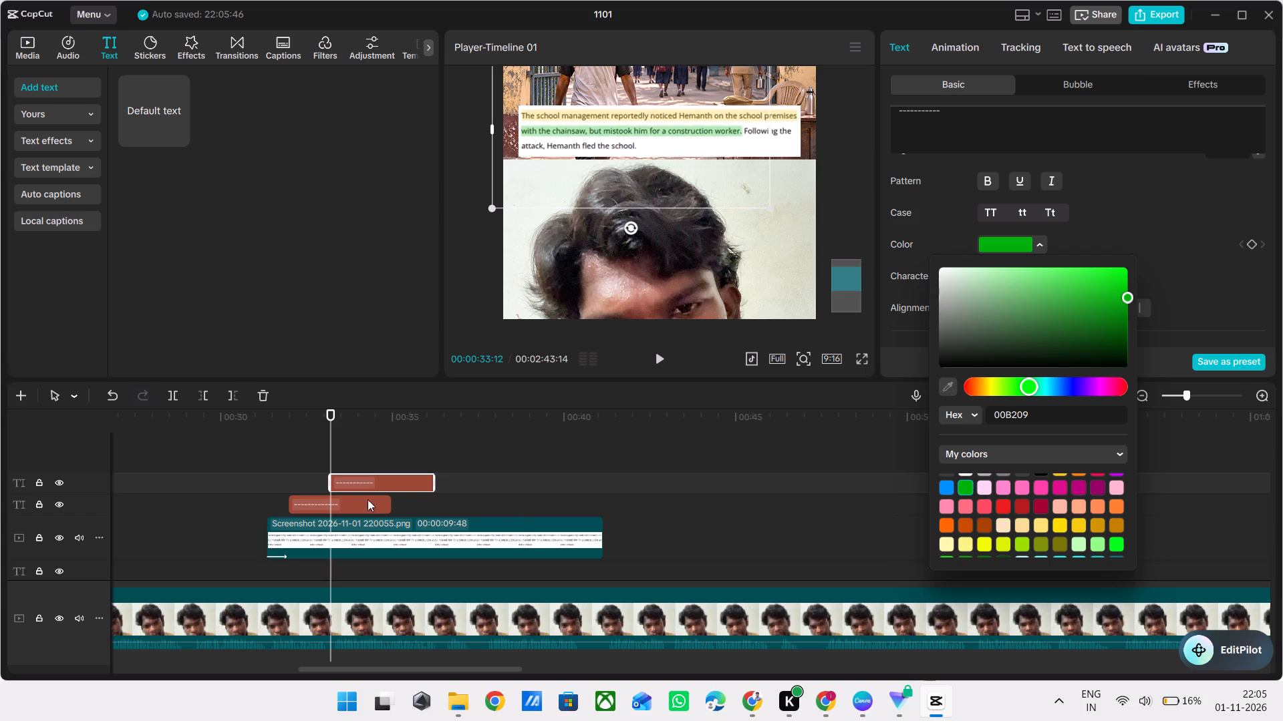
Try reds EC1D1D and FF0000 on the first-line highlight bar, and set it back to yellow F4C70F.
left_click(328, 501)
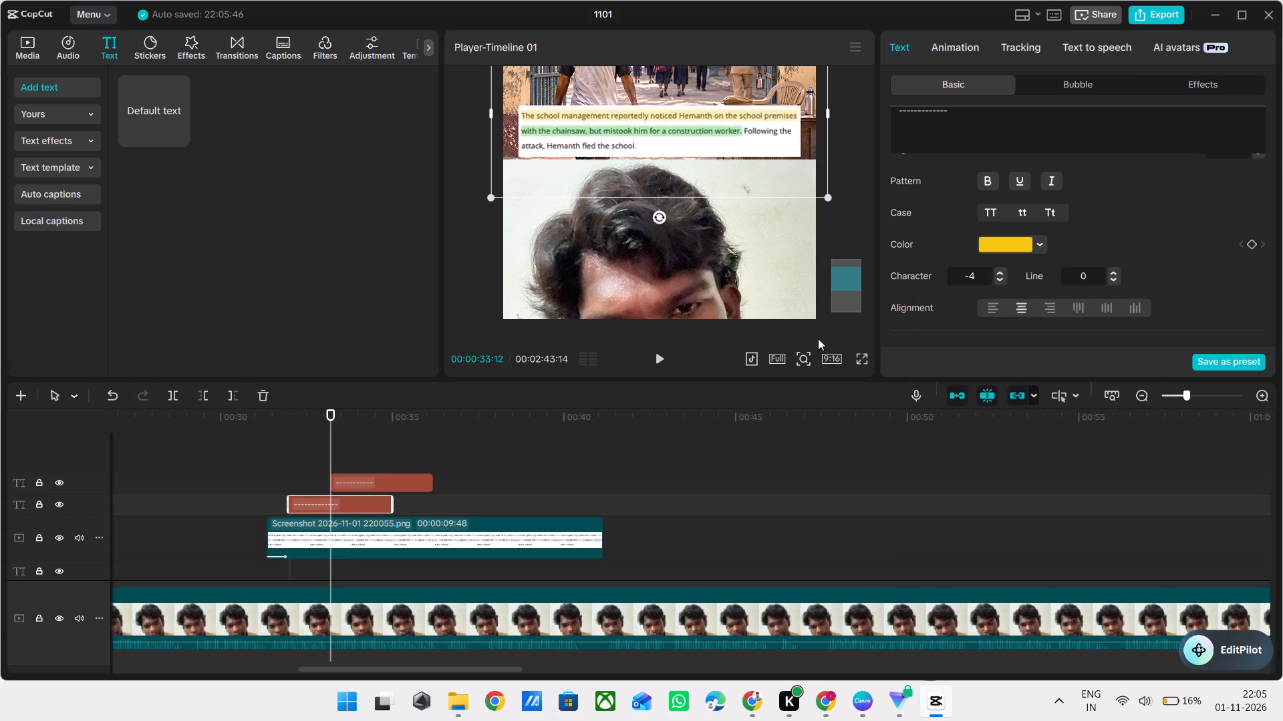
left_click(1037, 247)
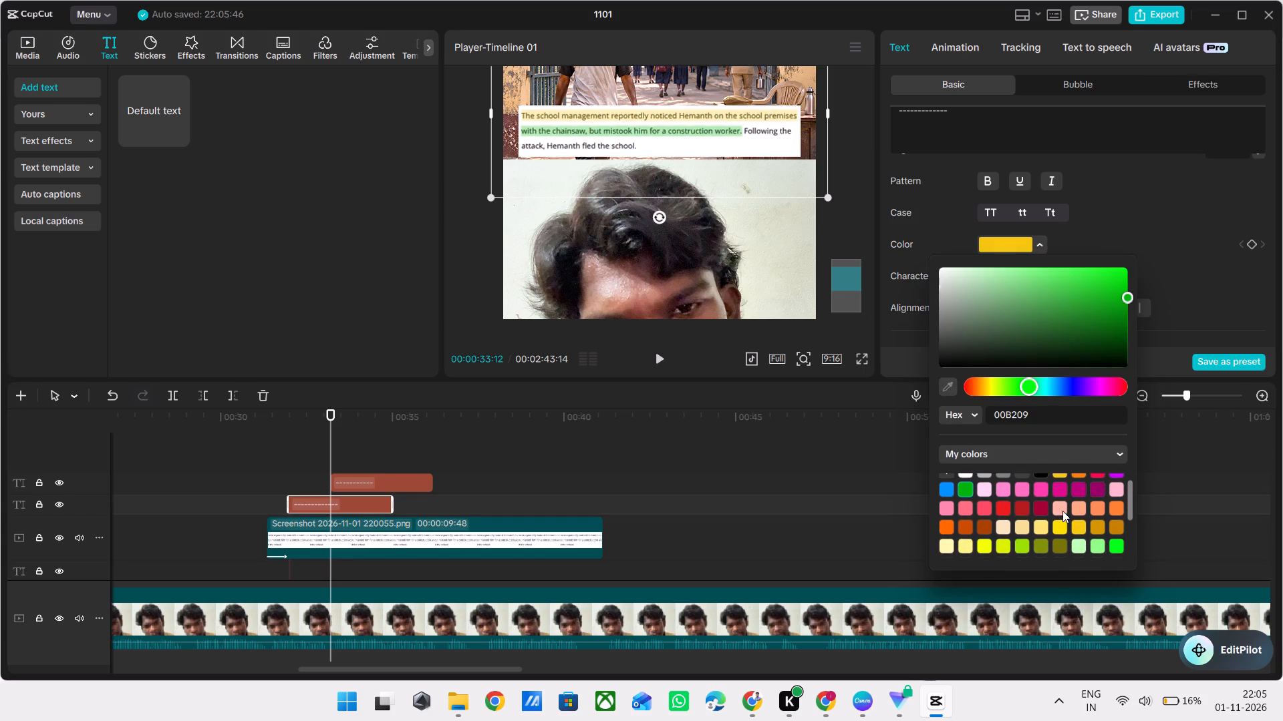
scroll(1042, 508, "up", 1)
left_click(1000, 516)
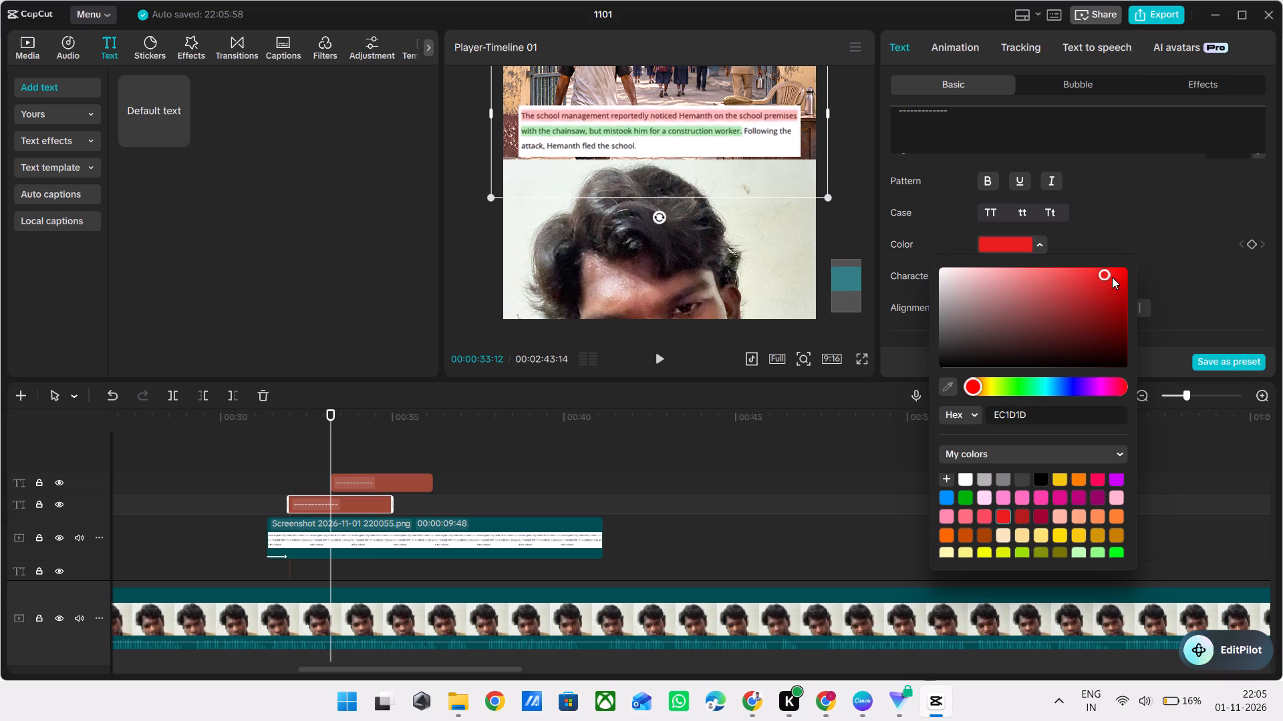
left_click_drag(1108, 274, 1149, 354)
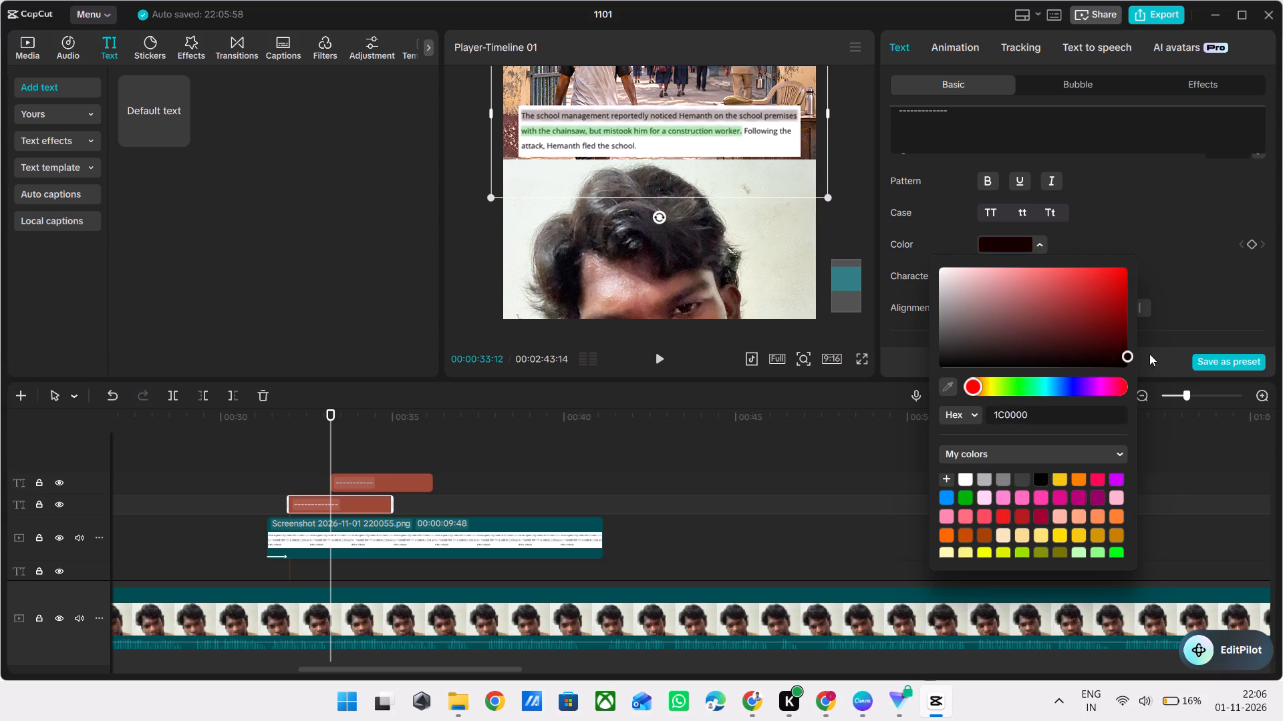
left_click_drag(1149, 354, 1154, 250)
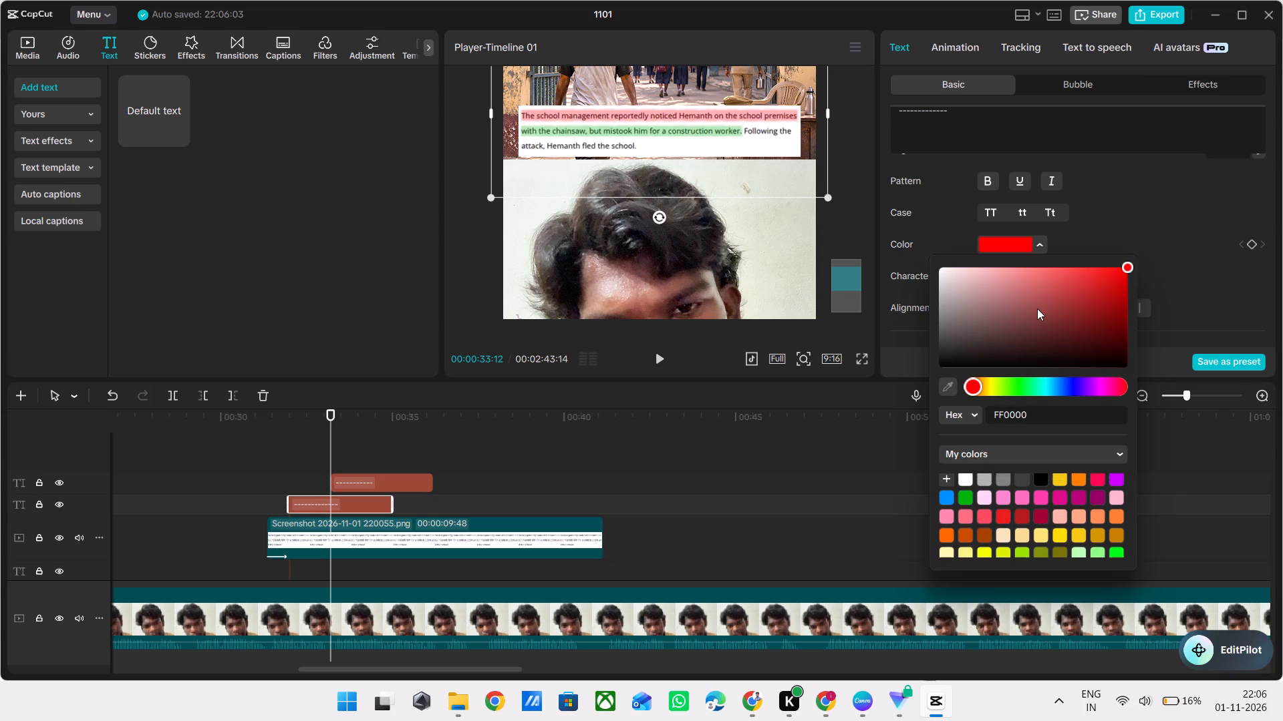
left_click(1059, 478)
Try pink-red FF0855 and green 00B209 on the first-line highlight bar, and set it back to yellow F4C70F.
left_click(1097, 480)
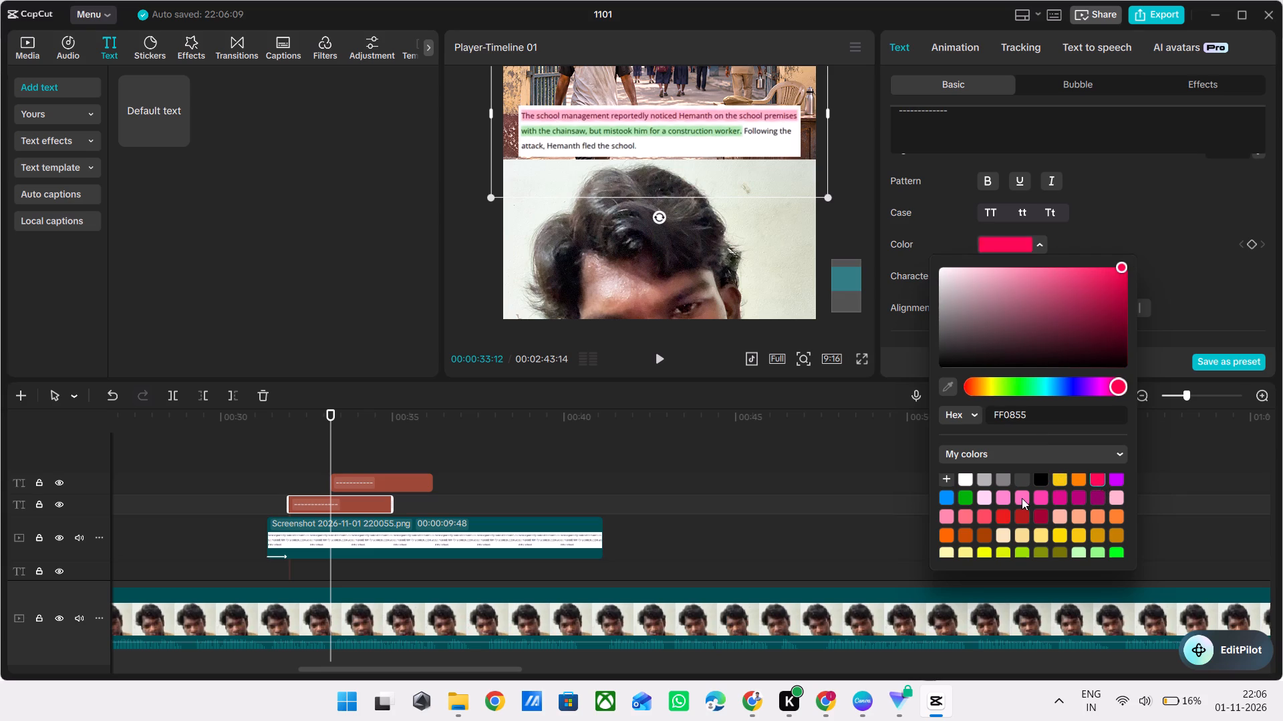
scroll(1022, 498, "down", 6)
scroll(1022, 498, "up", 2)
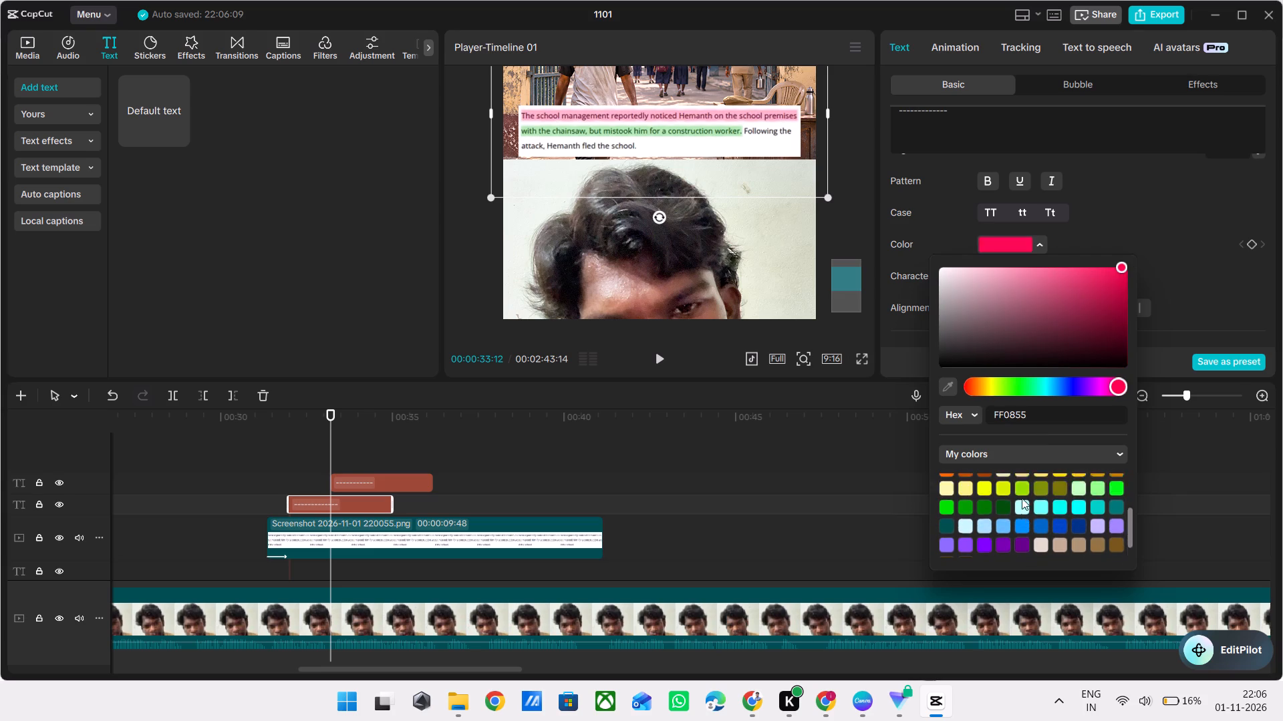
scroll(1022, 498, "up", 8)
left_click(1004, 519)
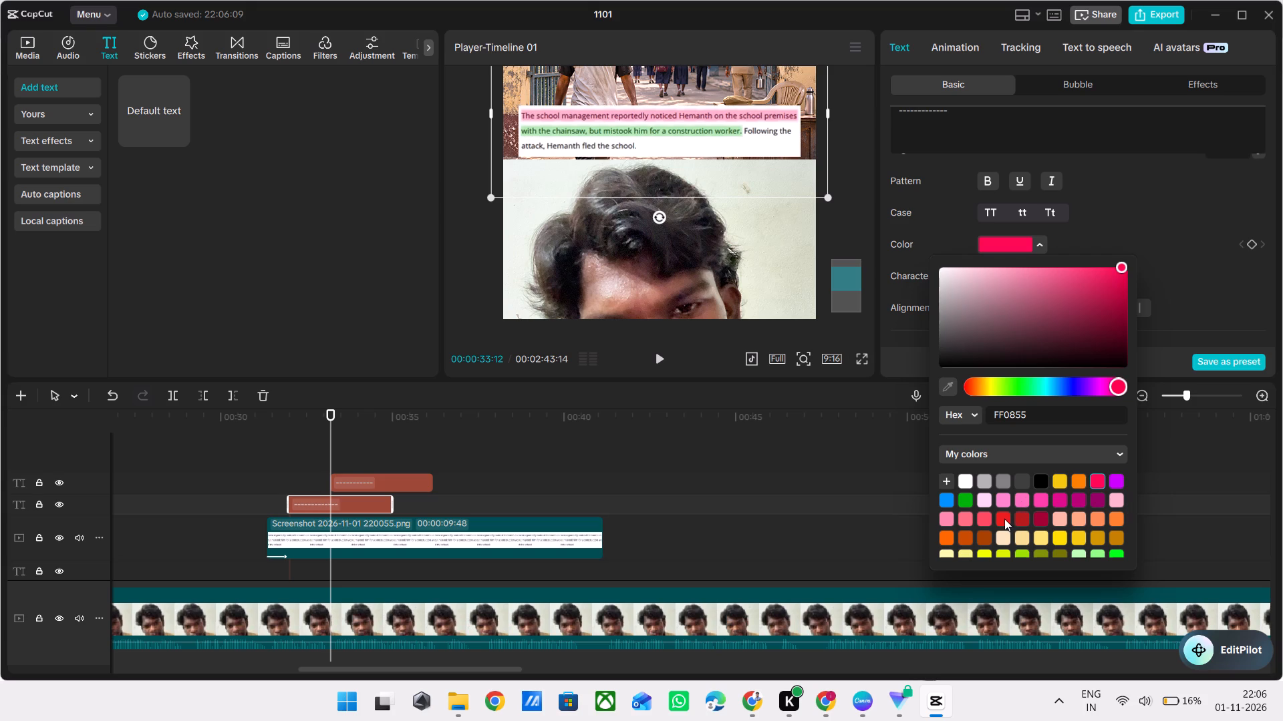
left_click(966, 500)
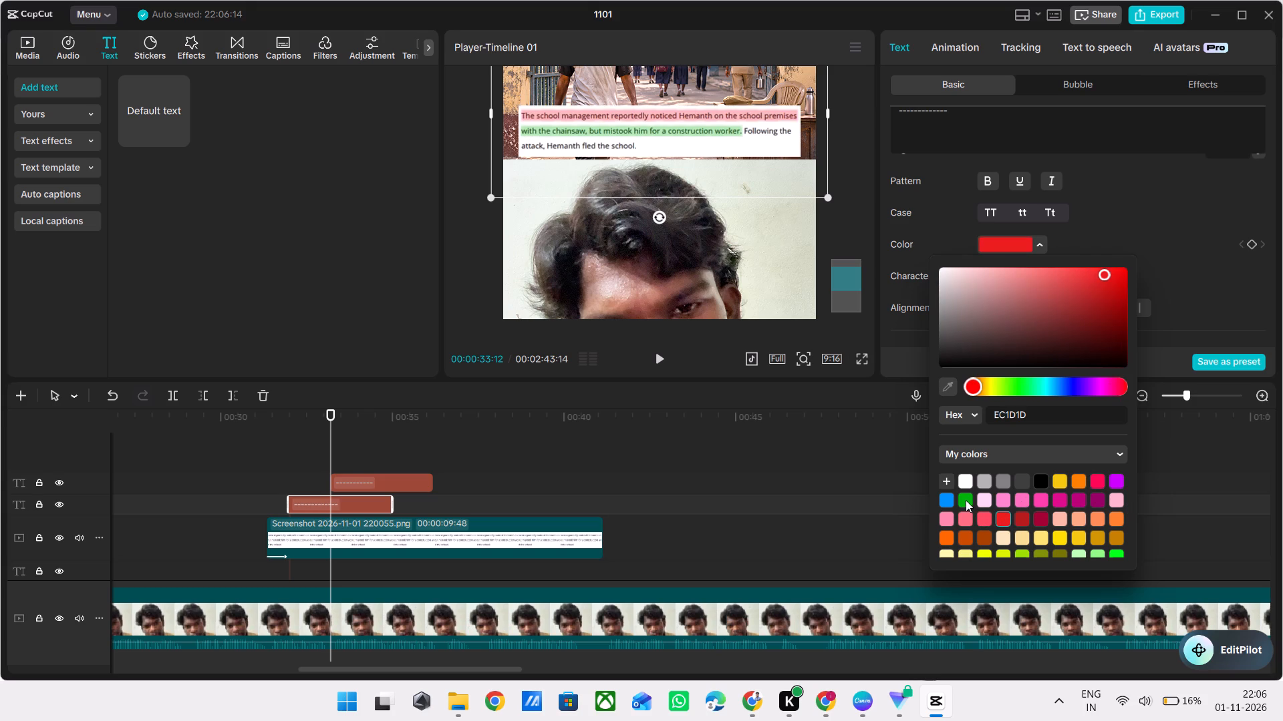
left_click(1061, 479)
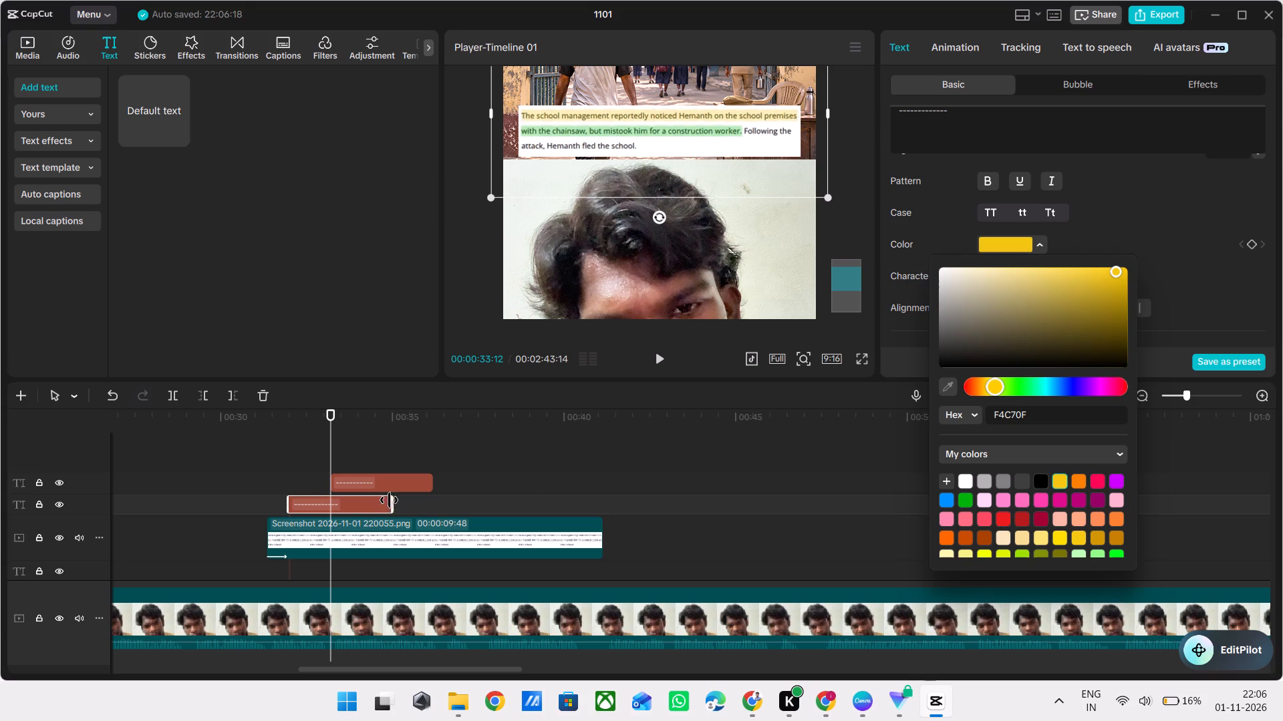
Recolour the second-line highlight bar yellow F4C70F and play back both highlights over the screenshot.
left_click(406, 484)
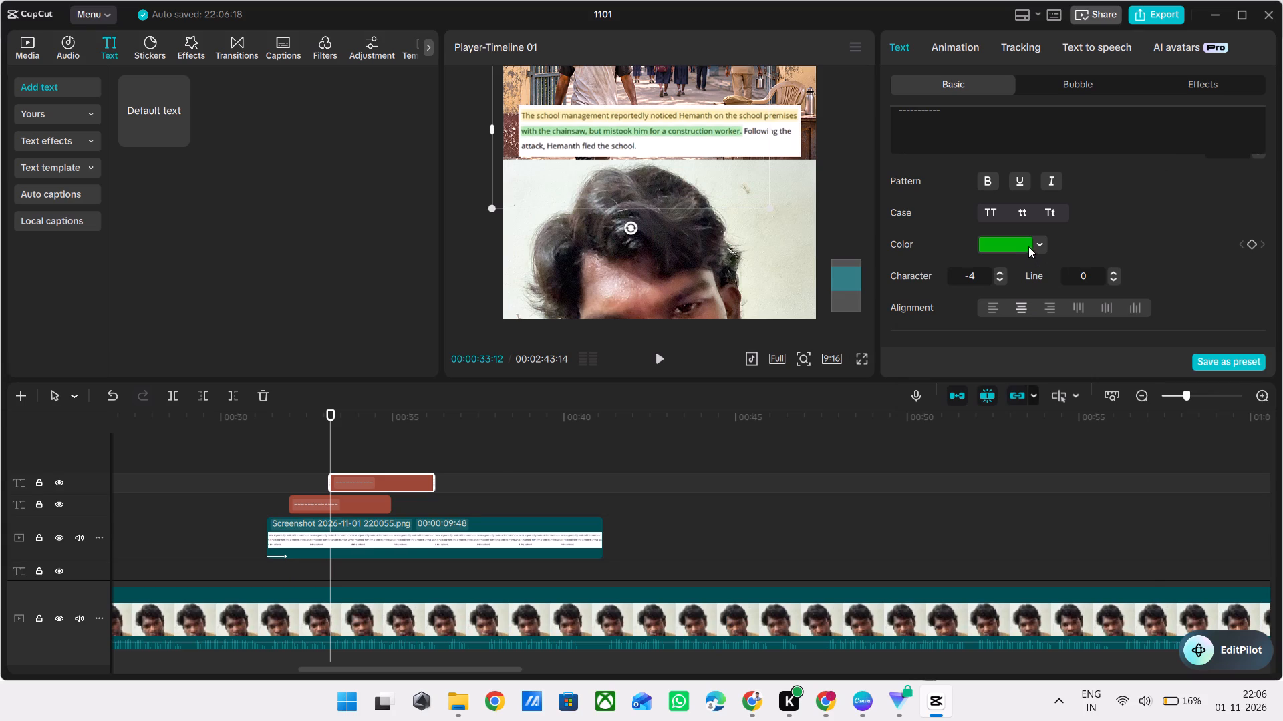
left_click(1044, 244)
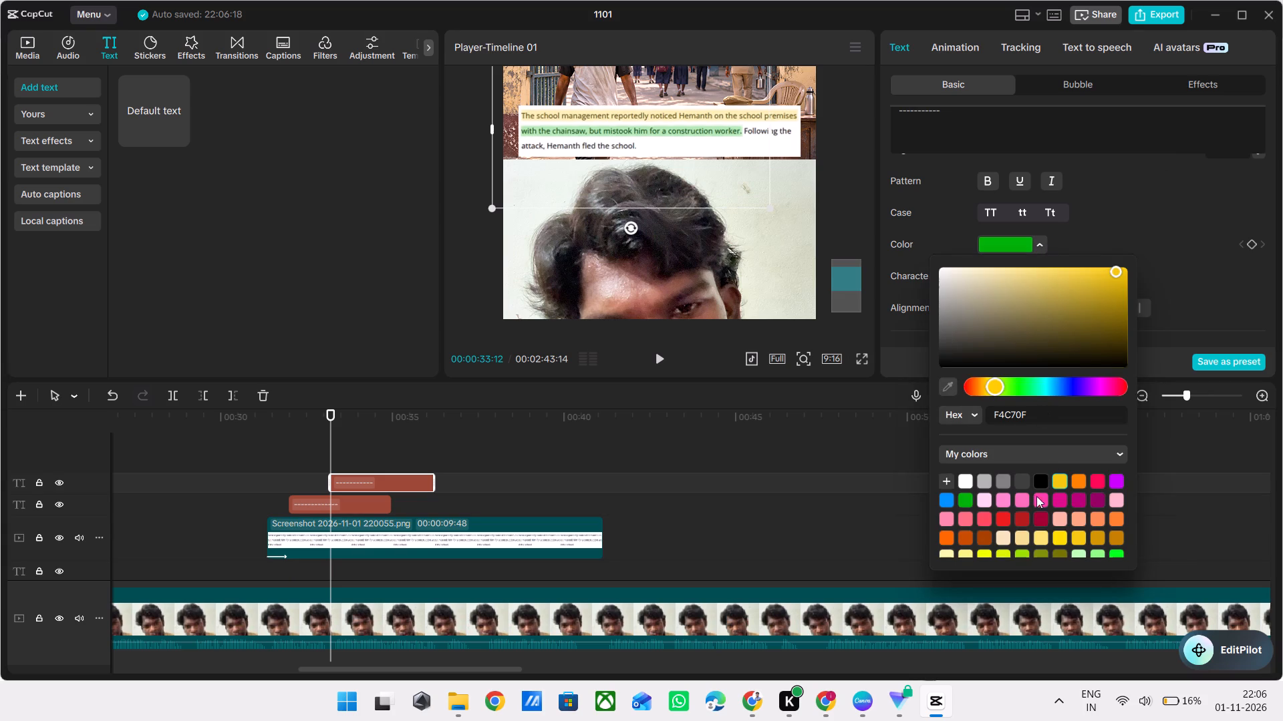
left_click(966, 494)
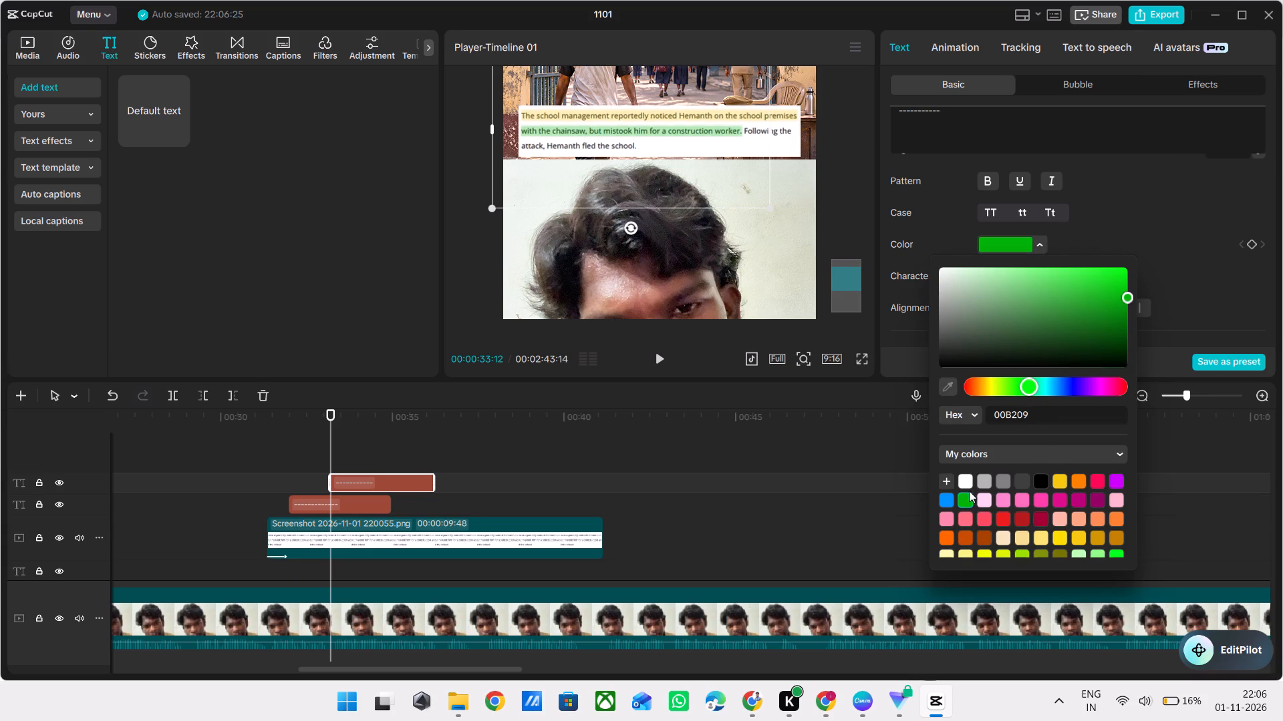
left_click(1062, 481)
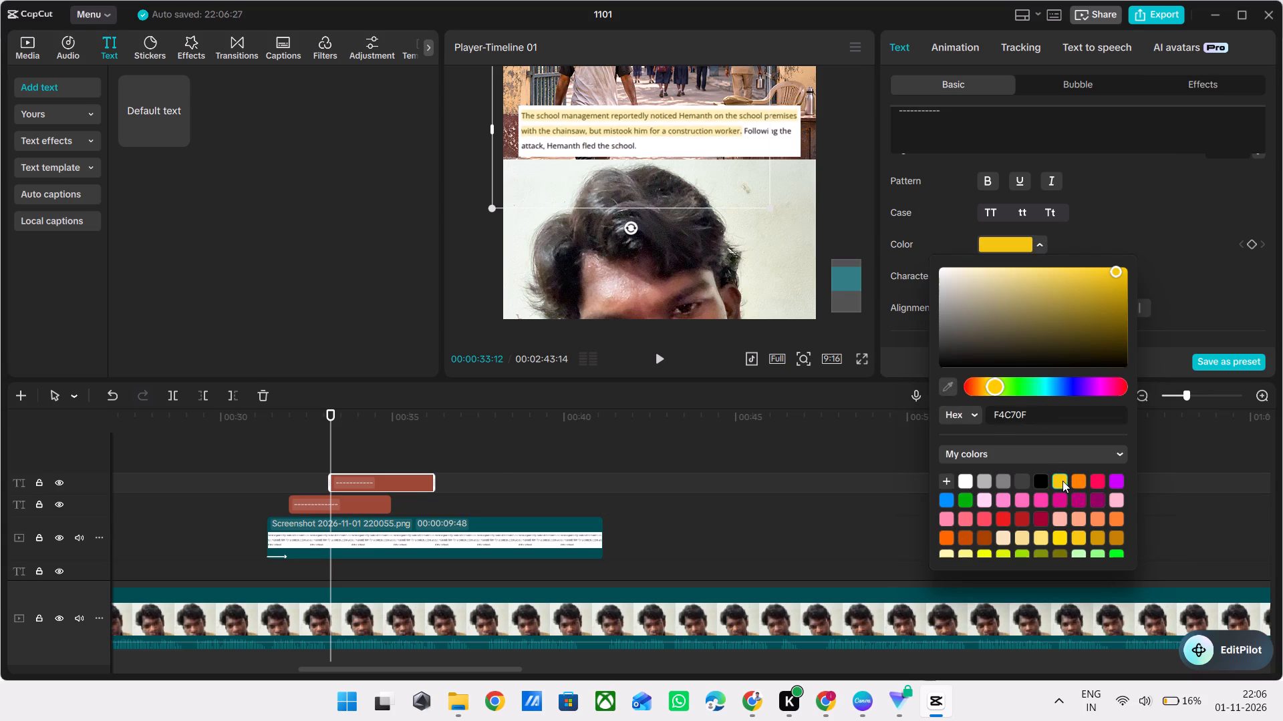
left_click(285, 449)
left_click_drag(285, 449, 278, 451)
key("v")
key("space")
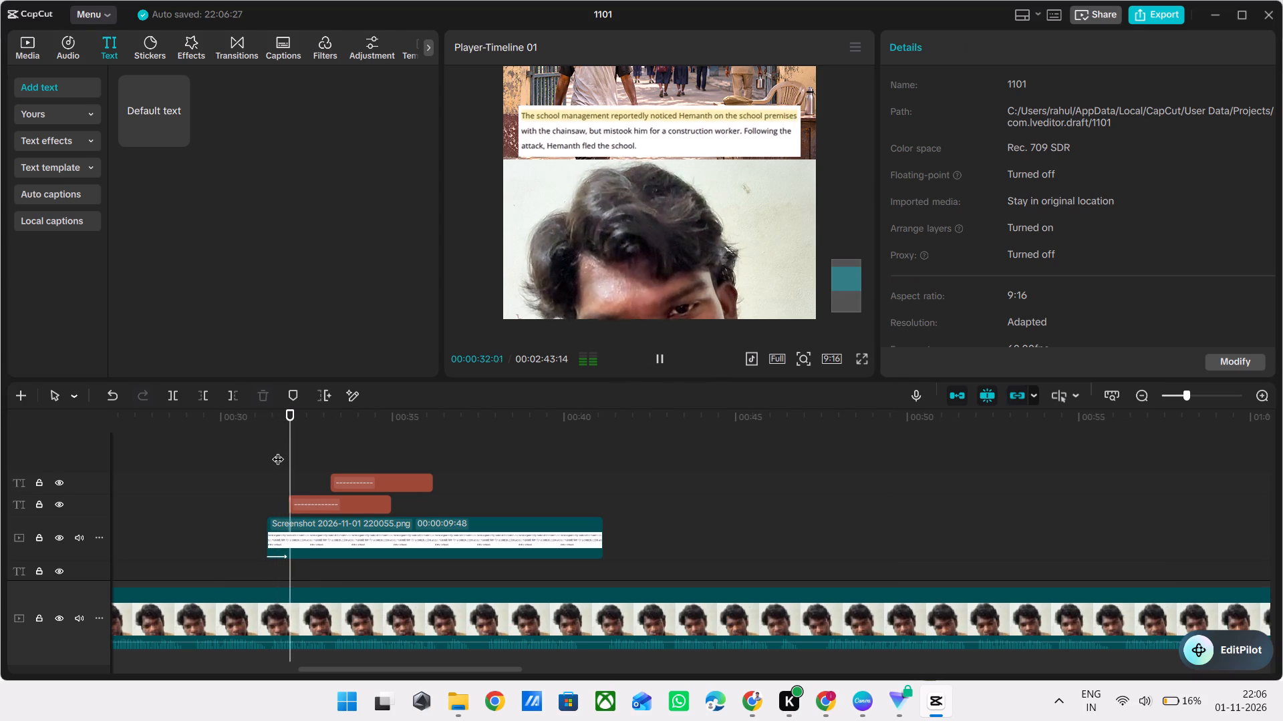
key("space")
key("space")
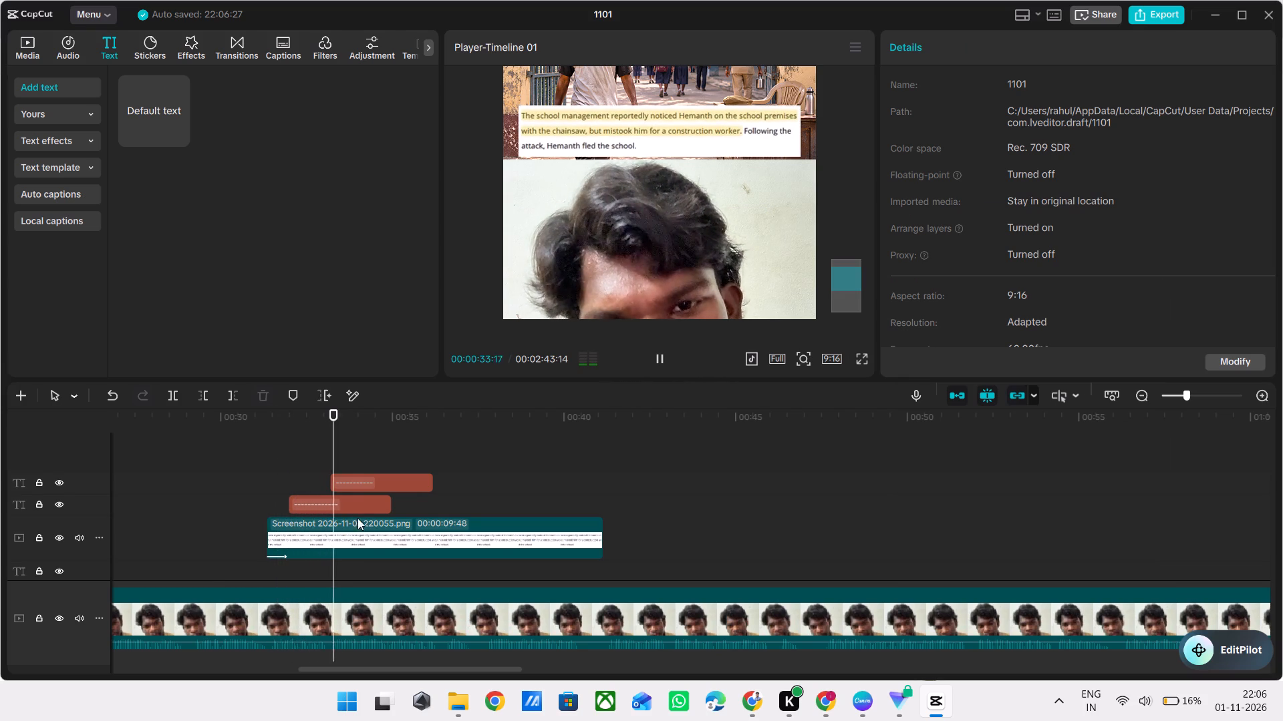
key("space")
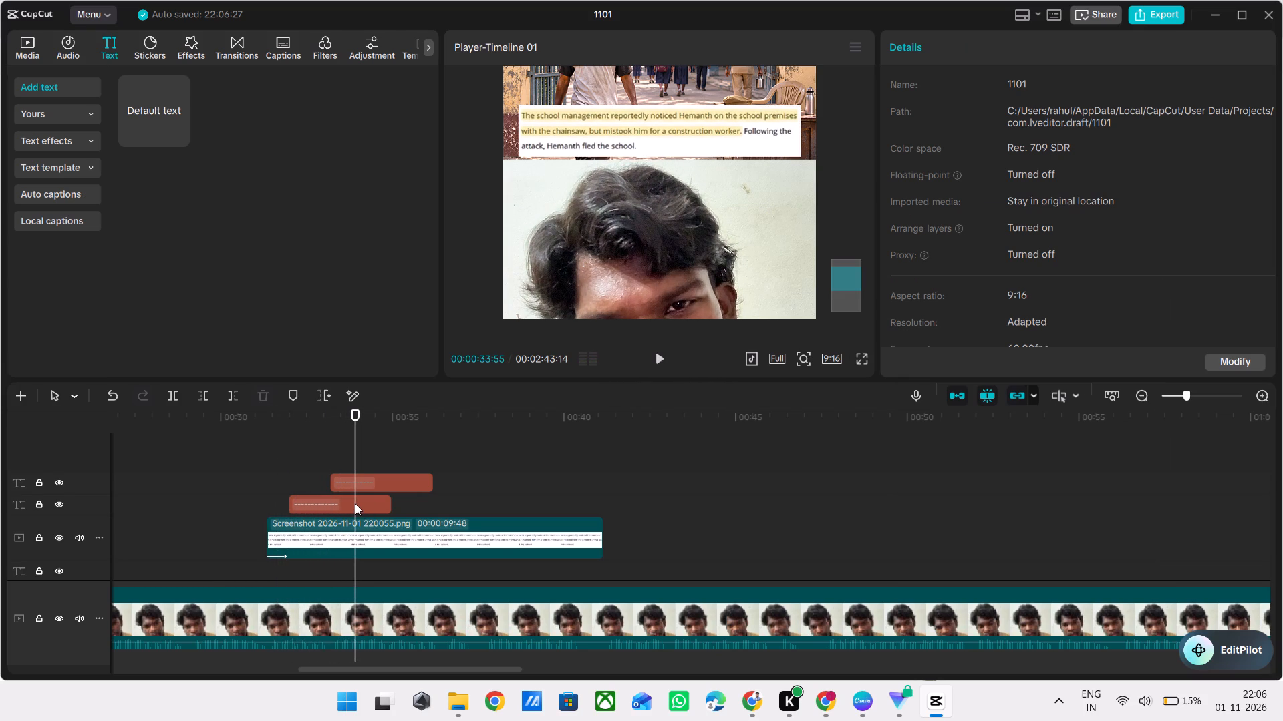
Cut the first-line highlight bar out of the timeline.
left_click(355, 503)
key("ctrl+x")
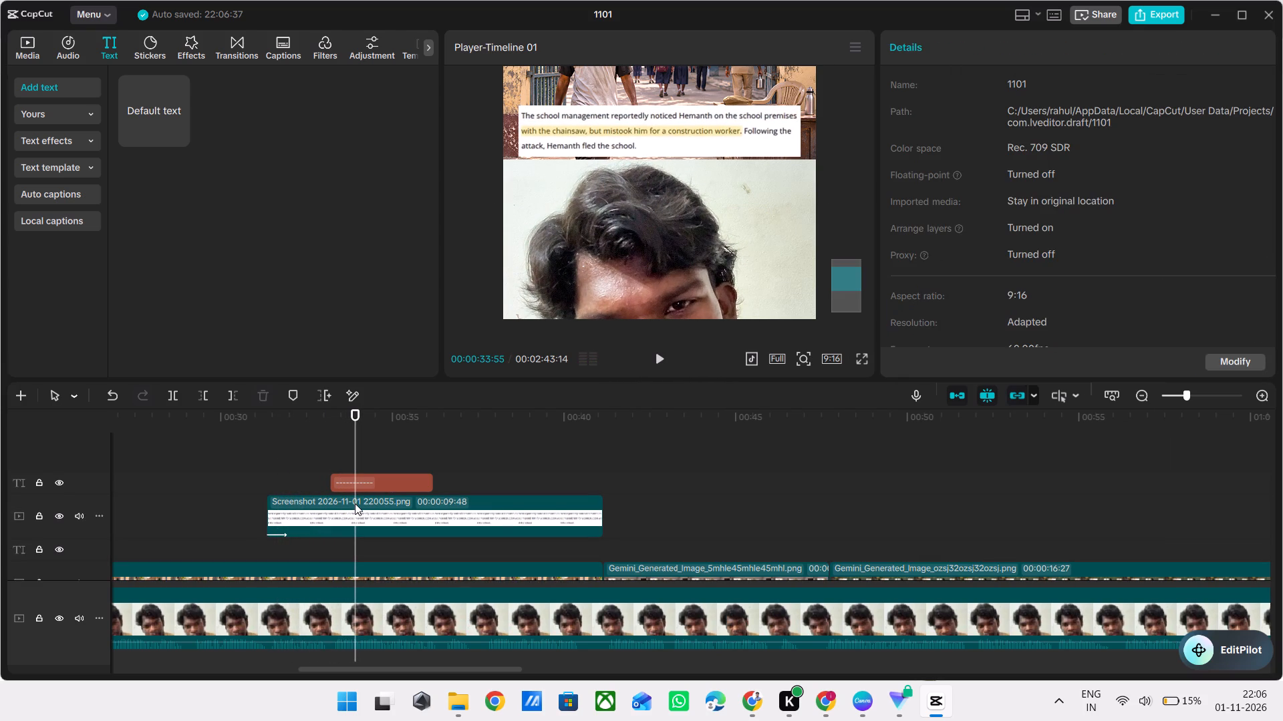
Give the second-line highlight bar the Type 1 entrance animation with a 1.7 s duration and play it back.
left_click(395, 483)
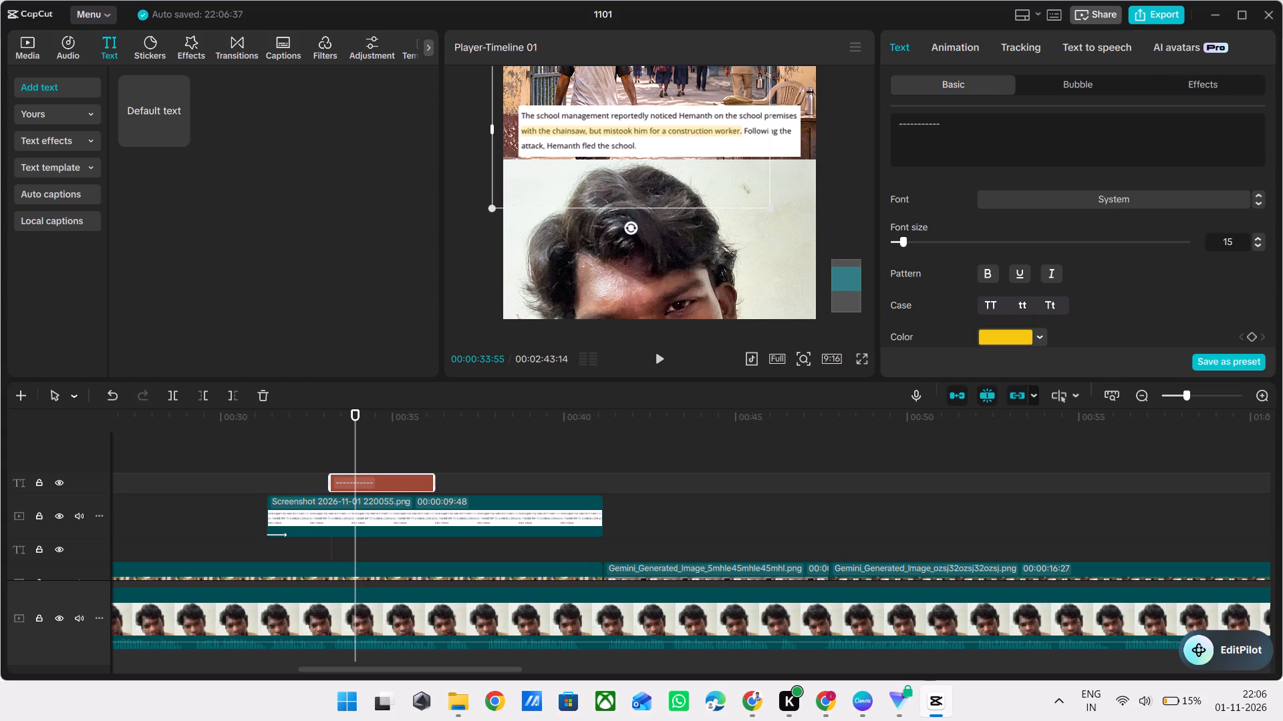
scroll(991, 163, "up", 1)
left_click(960, 55)
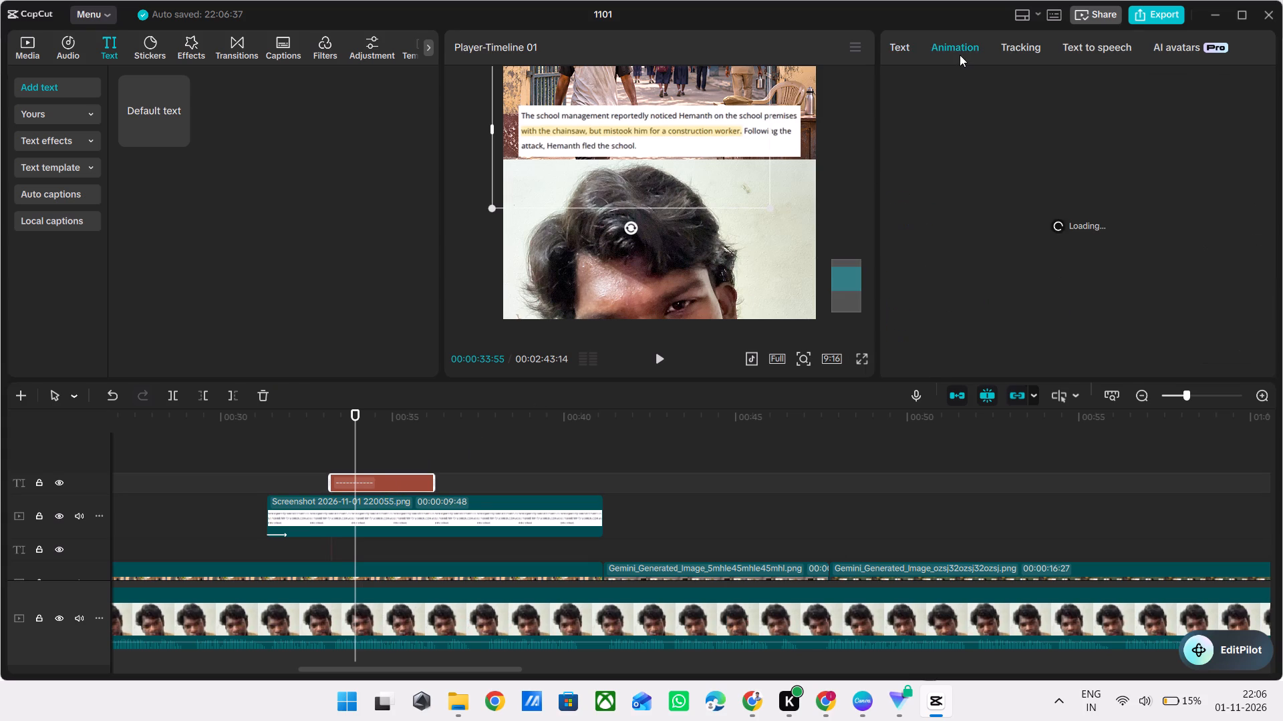
left_click(960, 118)
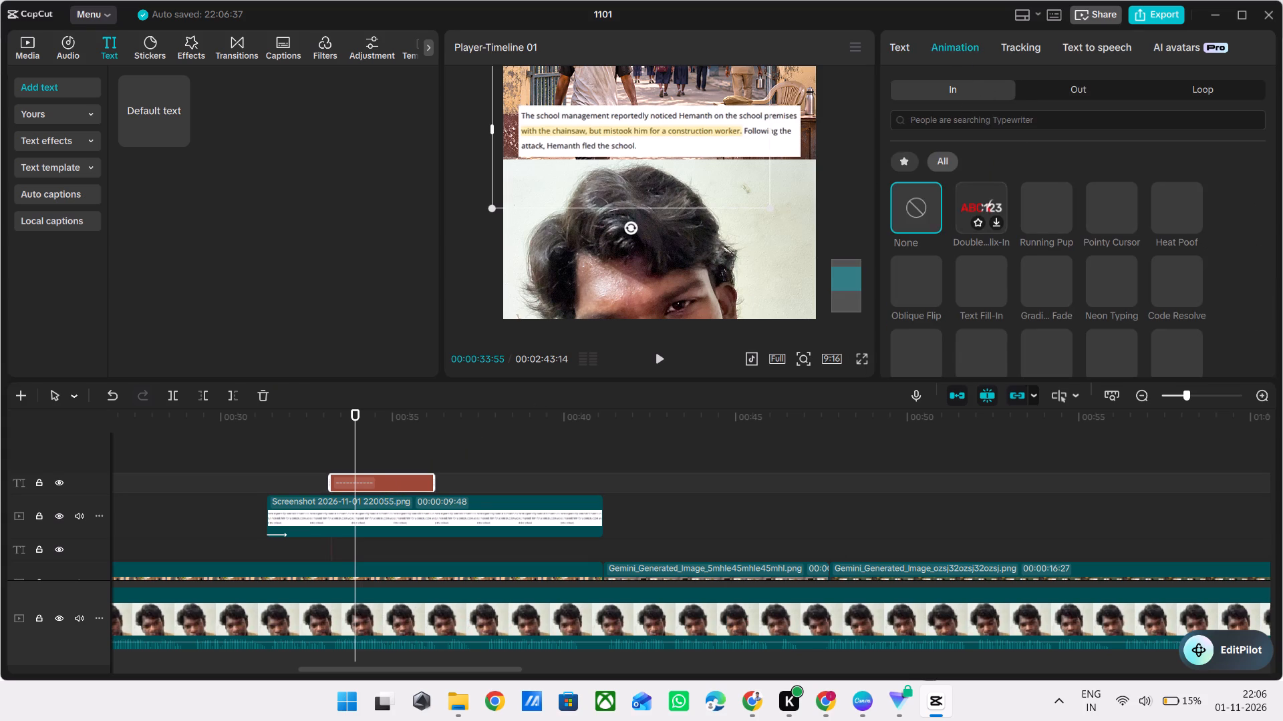
left_click(1252, 272)
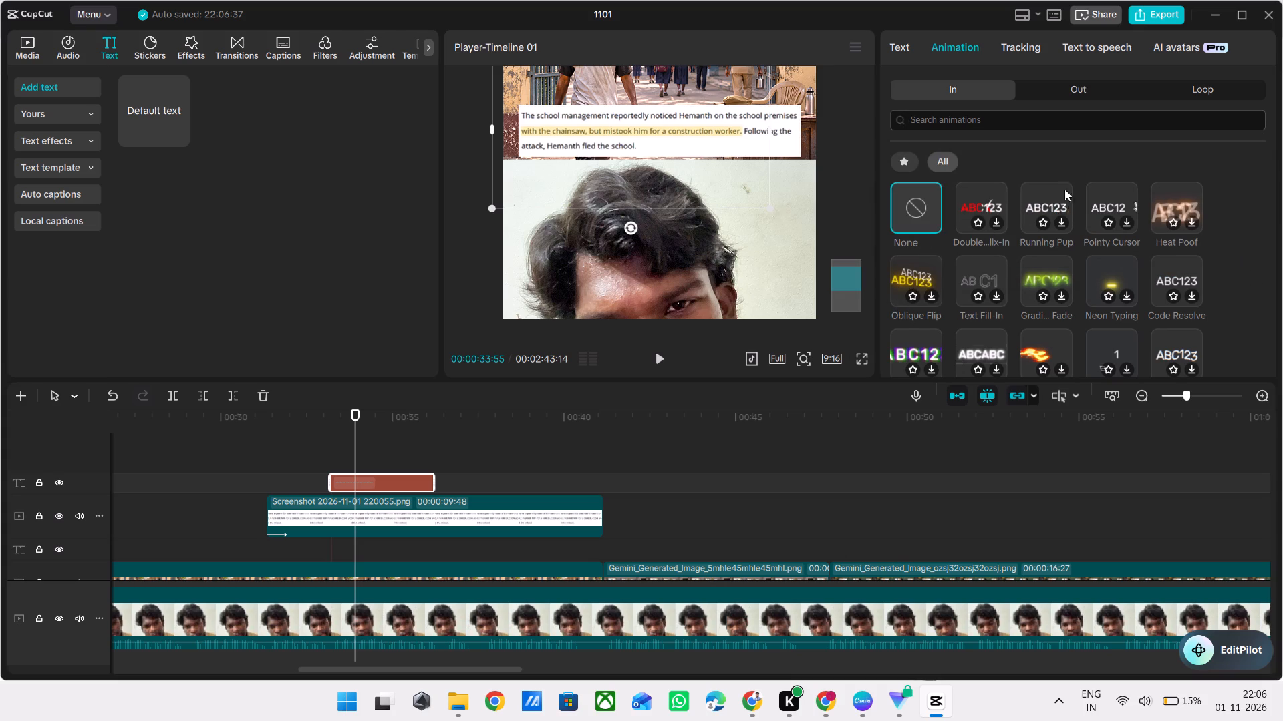
left_click(980, 120)
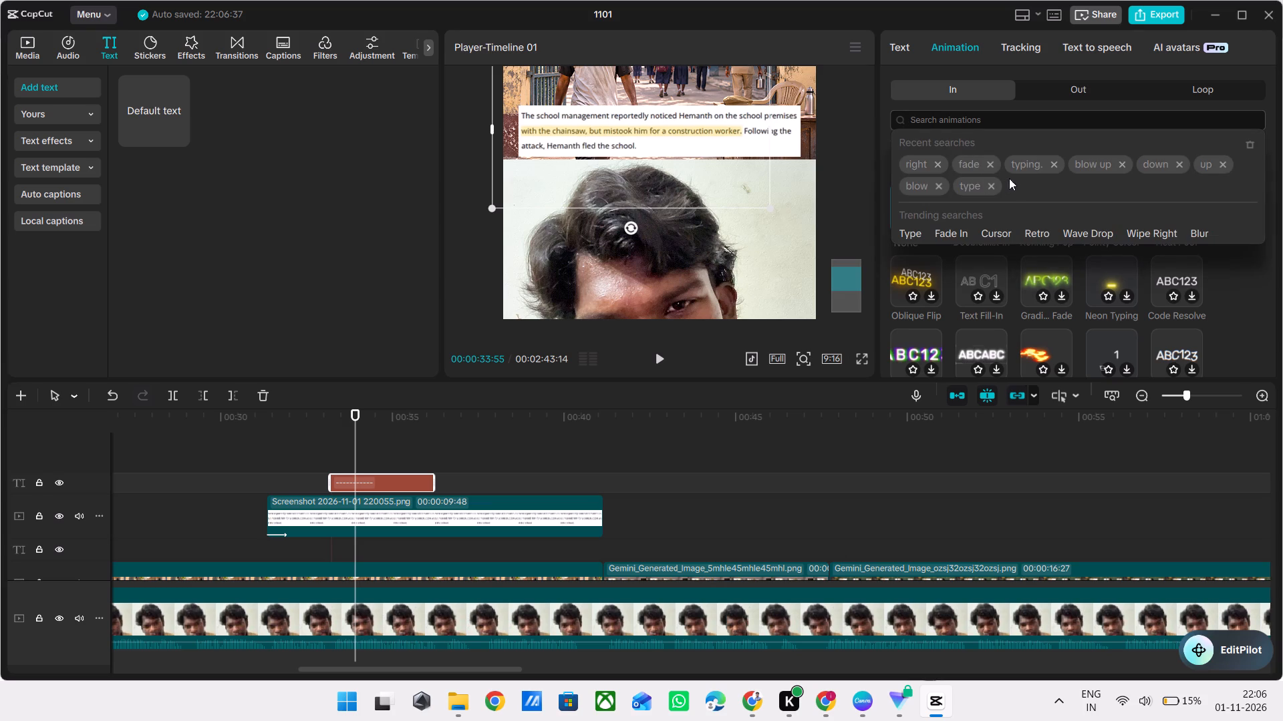
left_click(1023, 168)
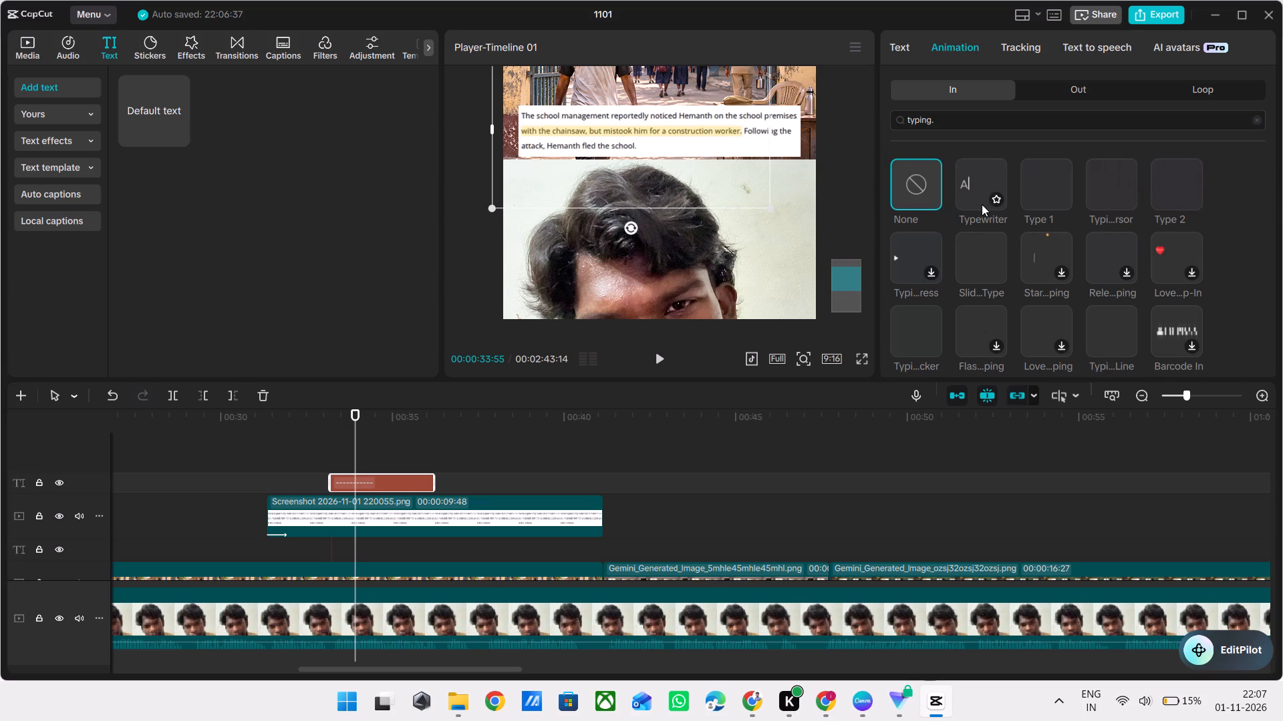
double_click(1038, 204)
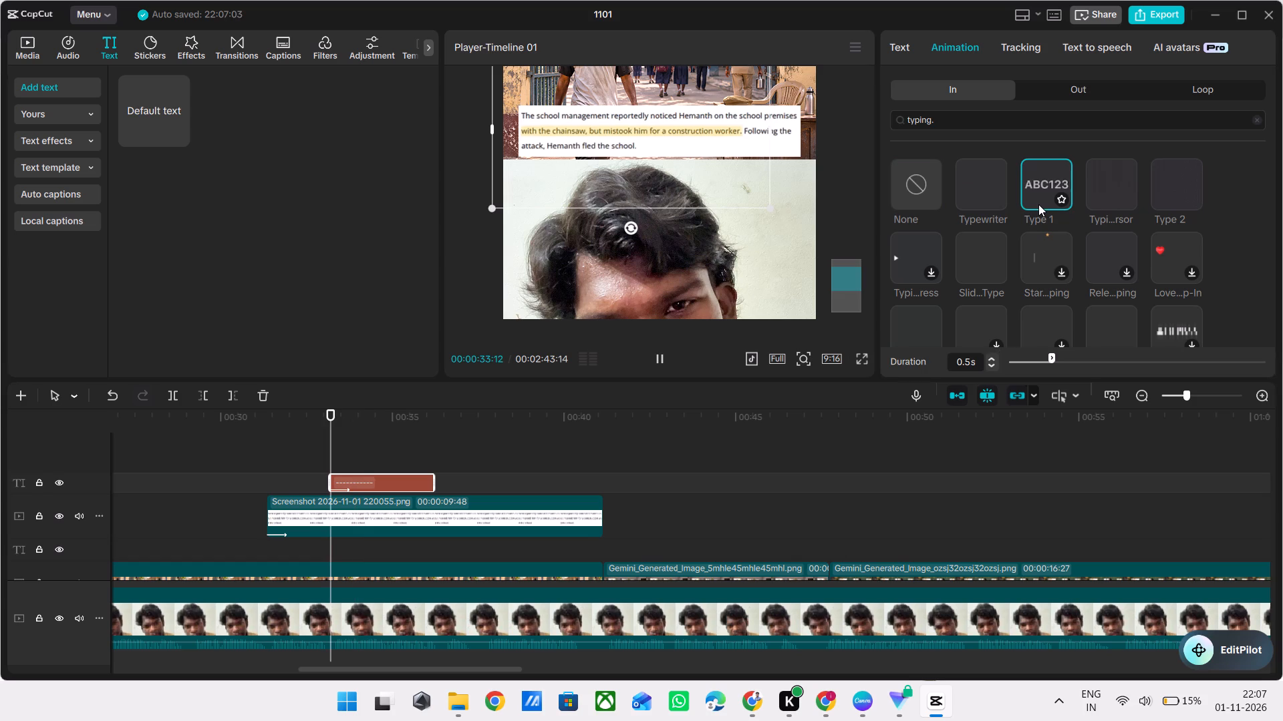
left_click(1104, 360)
left_click_drag(1104, 360, 1155, 368)
key("space")
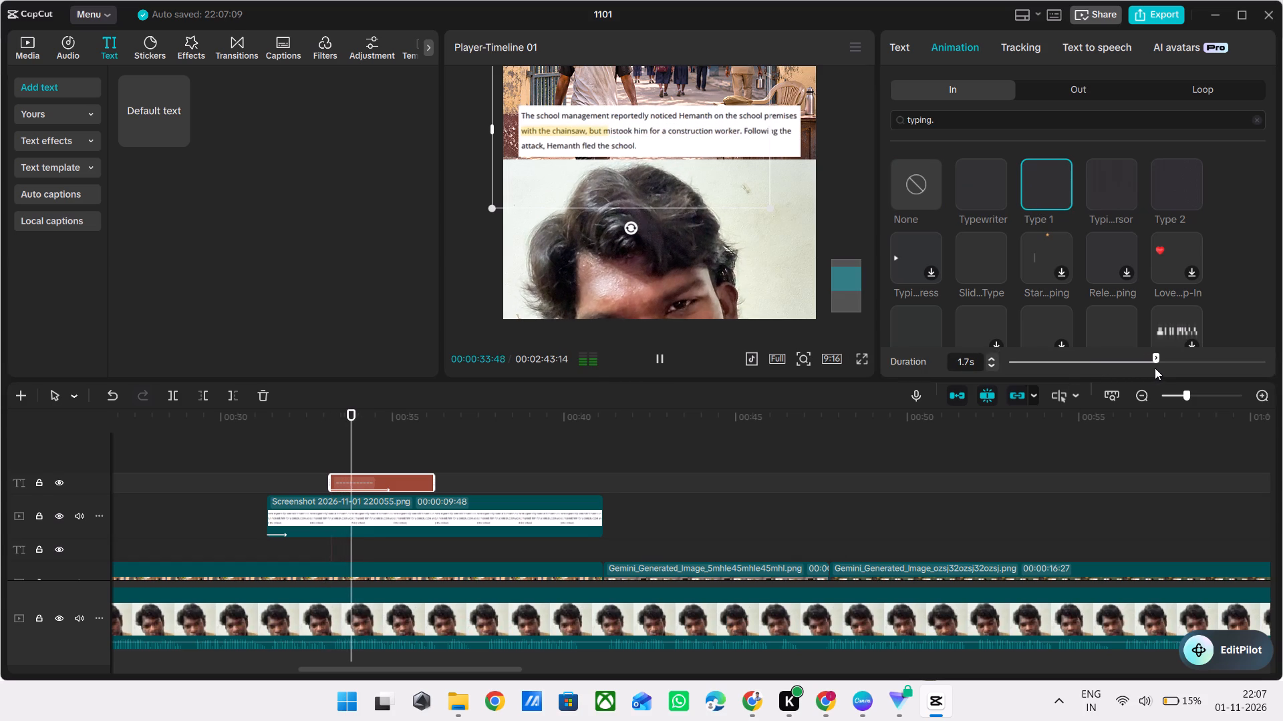
key("space")
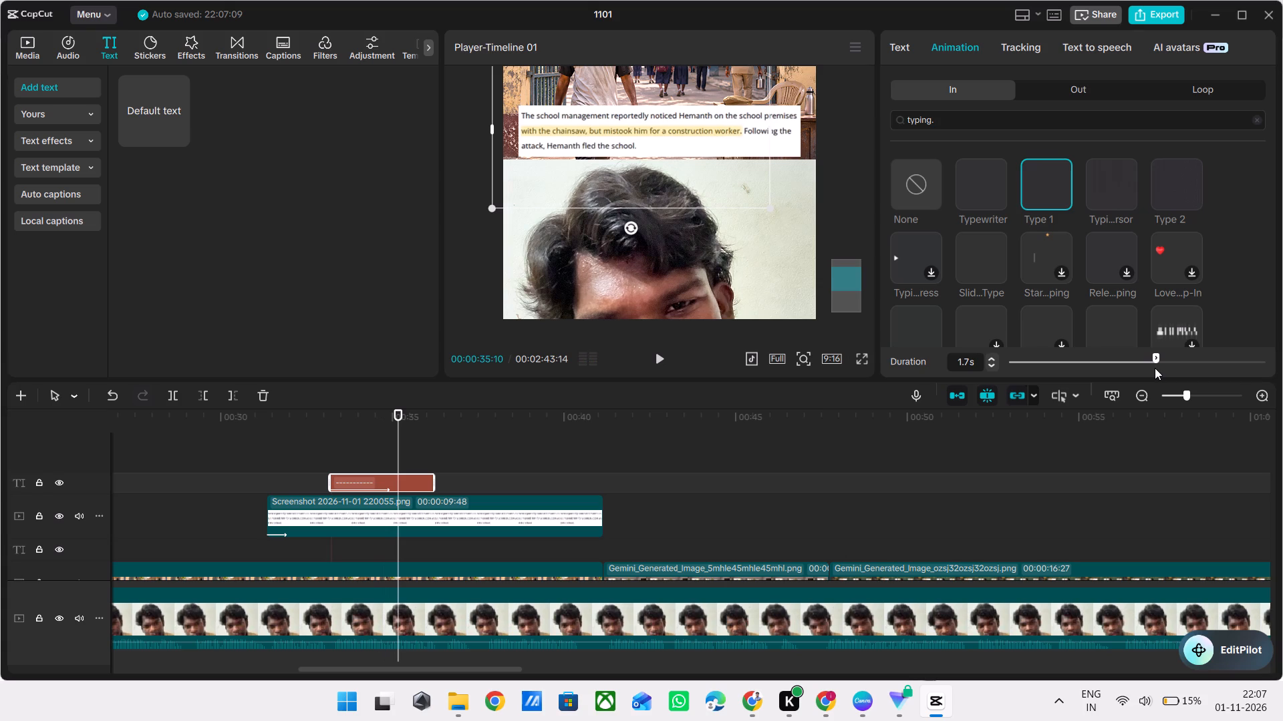
Extend the second-line highlight bar to the end of the screenshot clip and play back the section.
left_click_drag(435, 477, 513, 483)
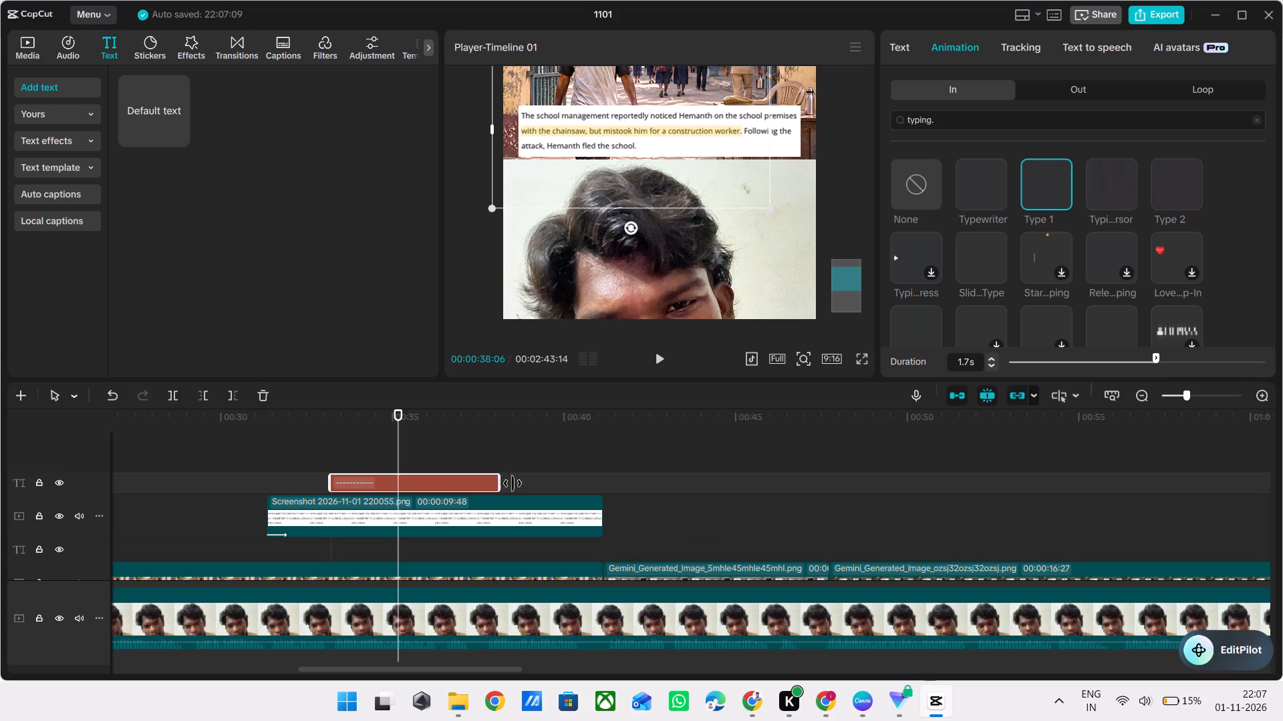
left_click_drag(513, 483, 603, 487)
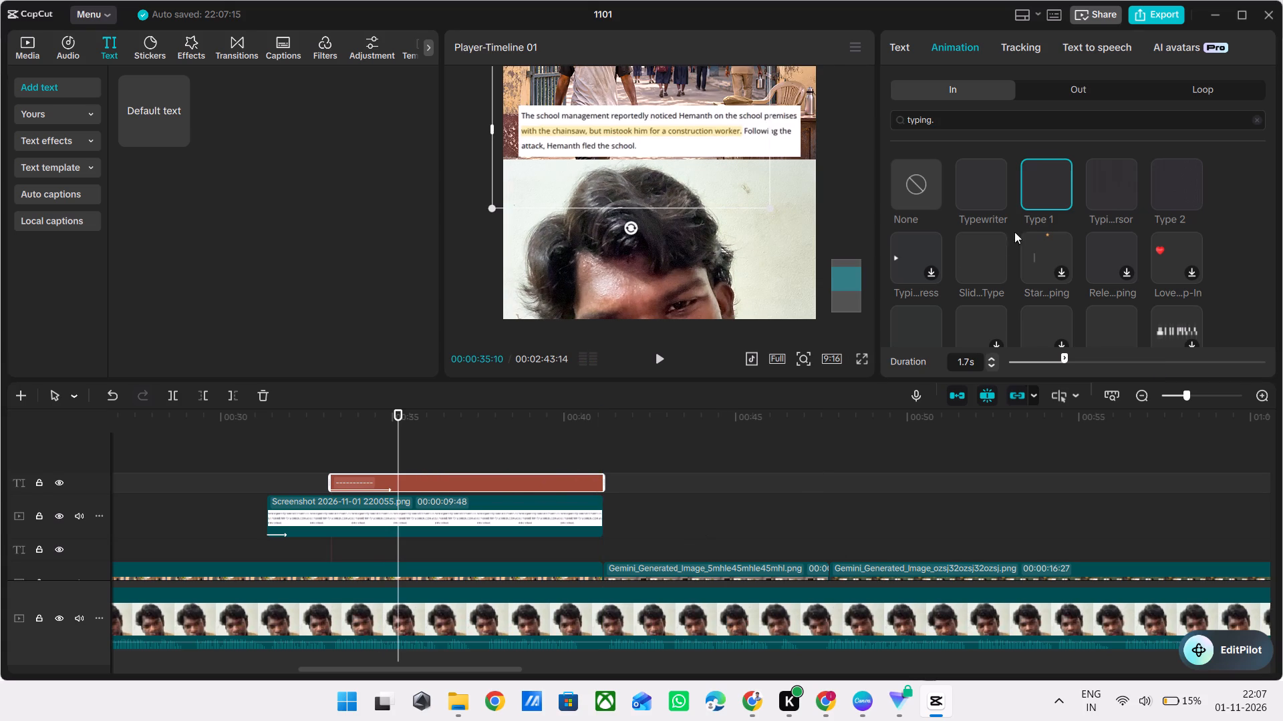
left_click(896, 51)
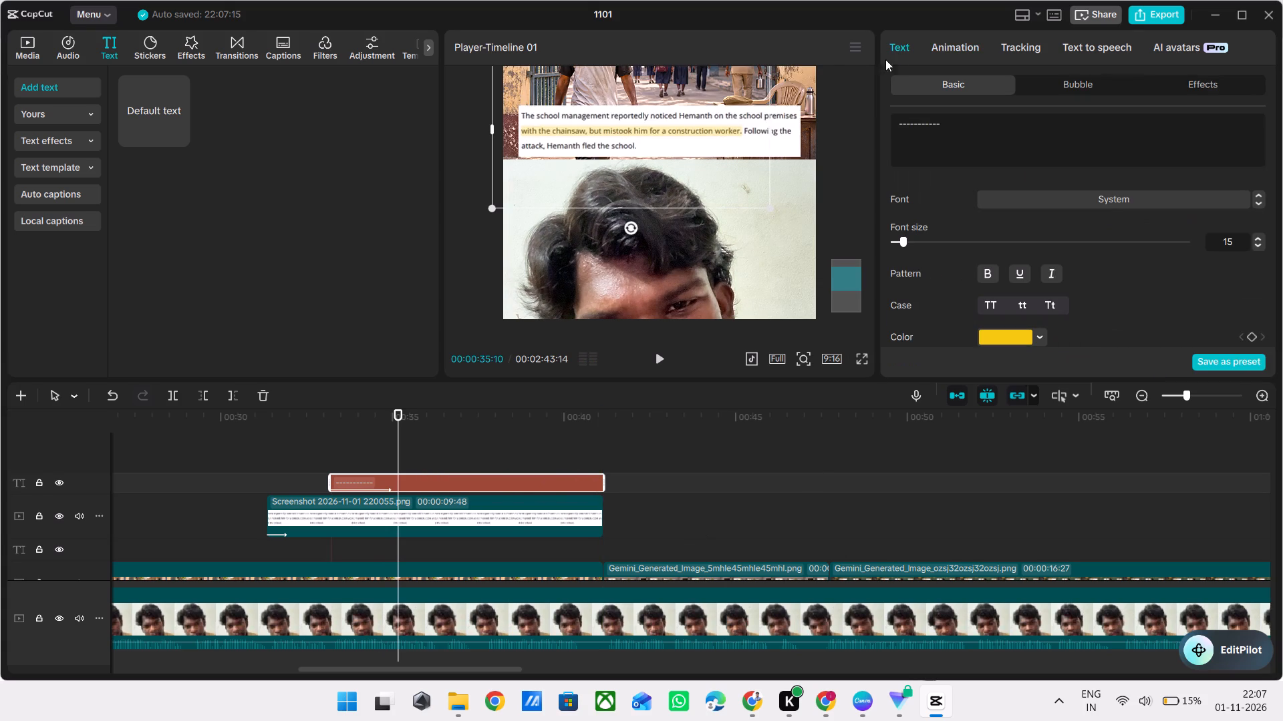
left_click(299, 449)
key("space")
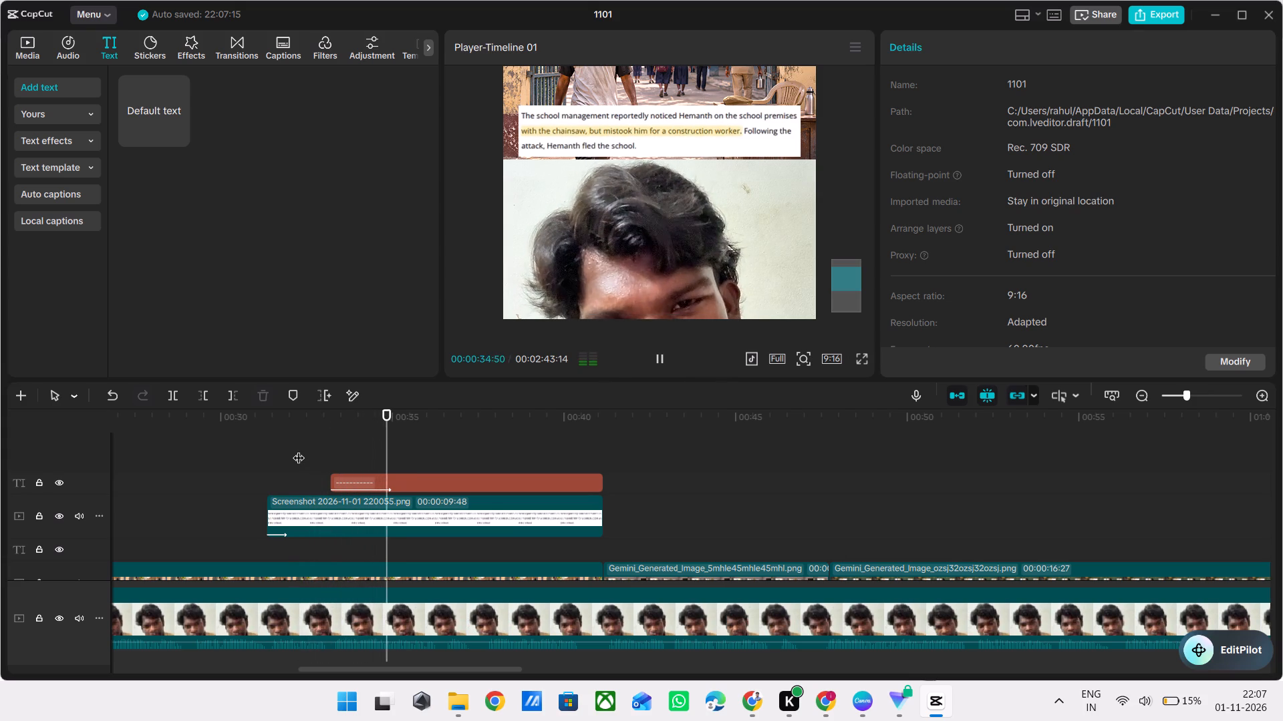
key("space")
Search the entrance animations for "wipe", apply Wipe Right to the second-line highlight bar, and check it in a full-screen preview.
left_click(388, 477)
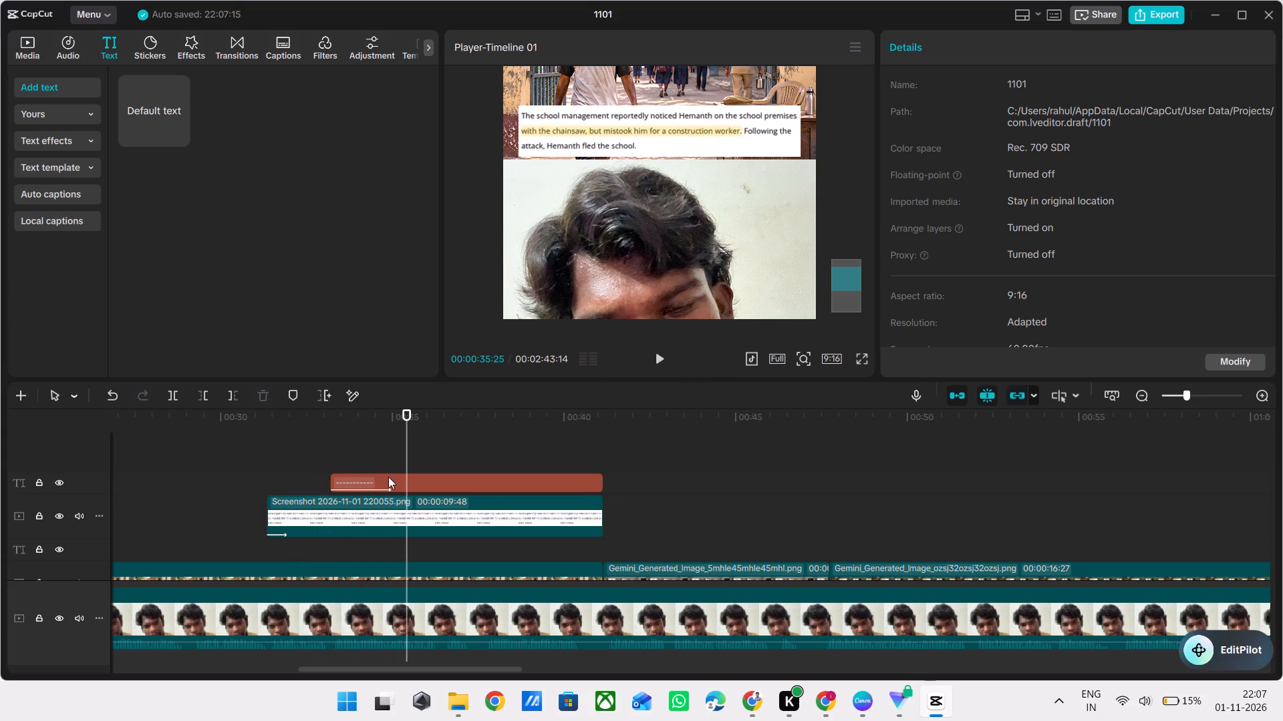
left_click(961, 44)
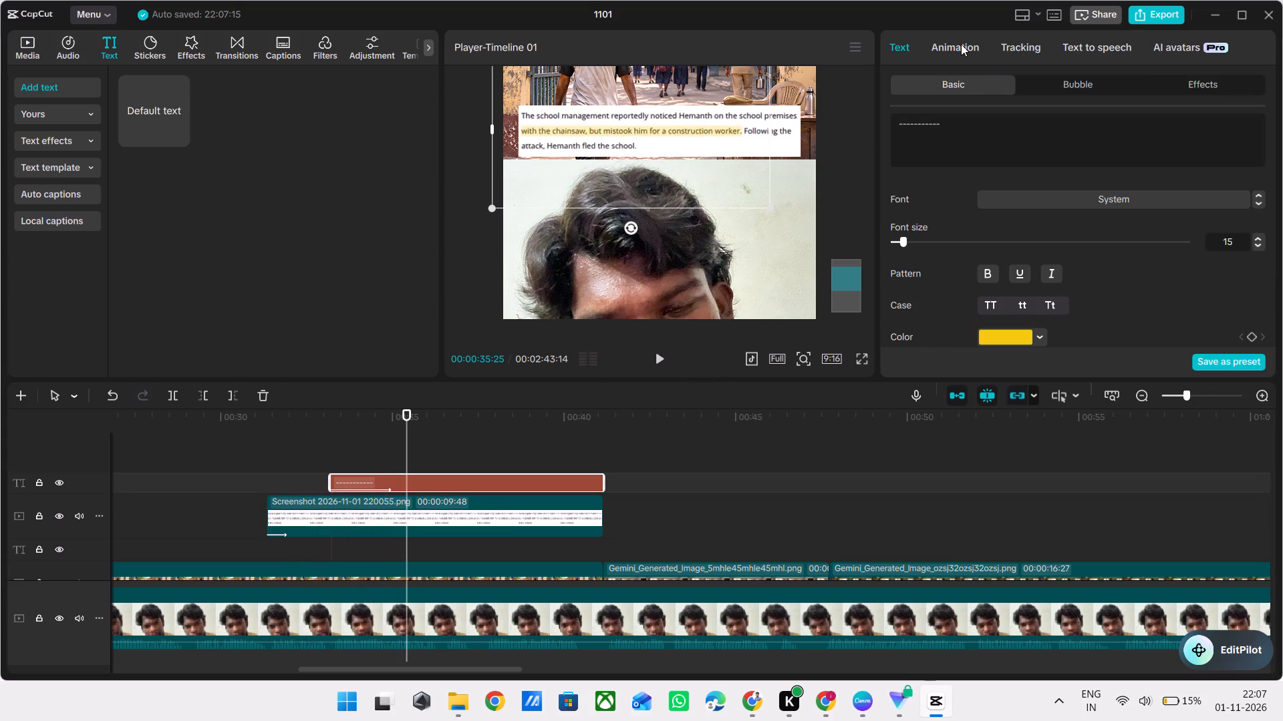
left_click(1030, 115)
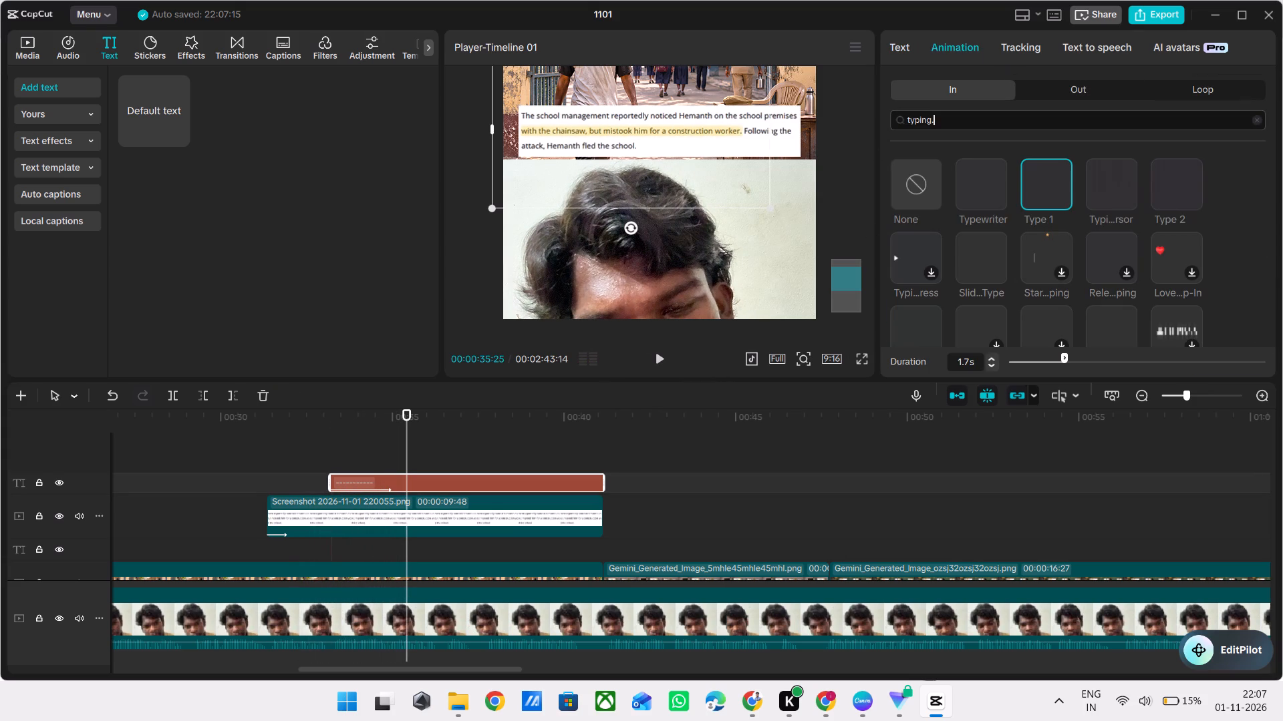
left_click_drag(1030, 115, 855, 112)
type("wipe")
key("Return")
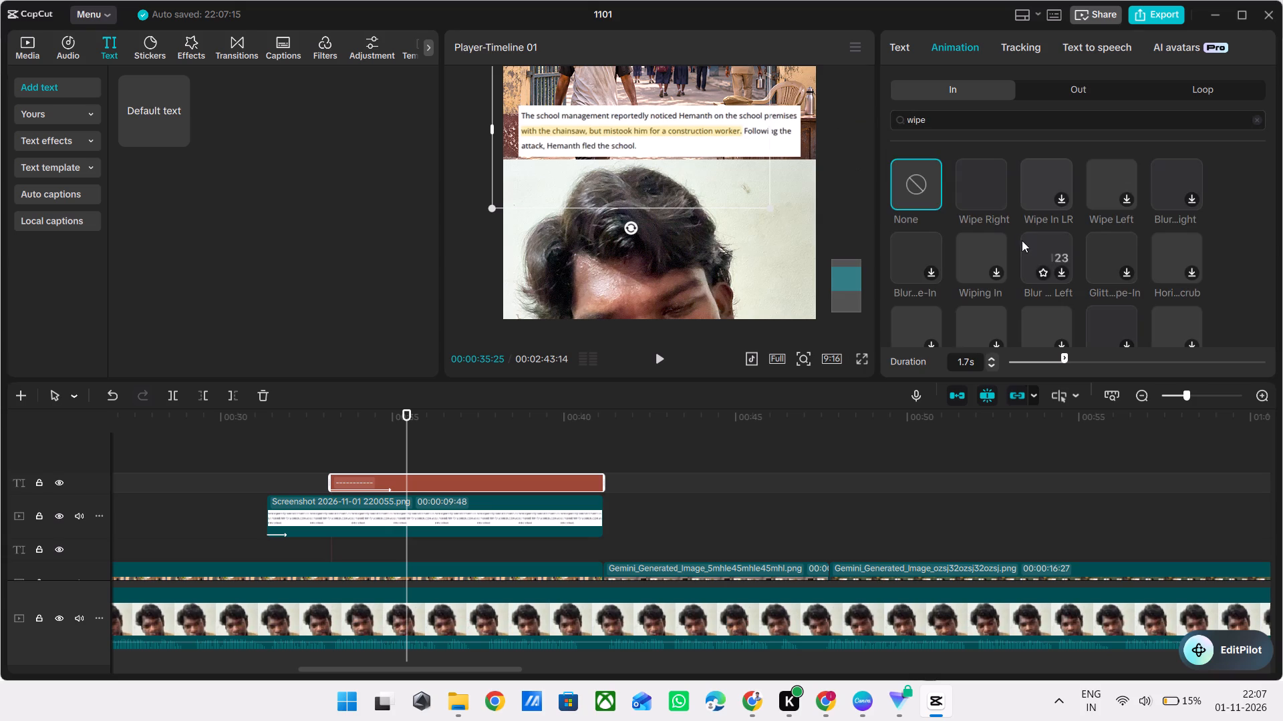
double_click(982, 183)
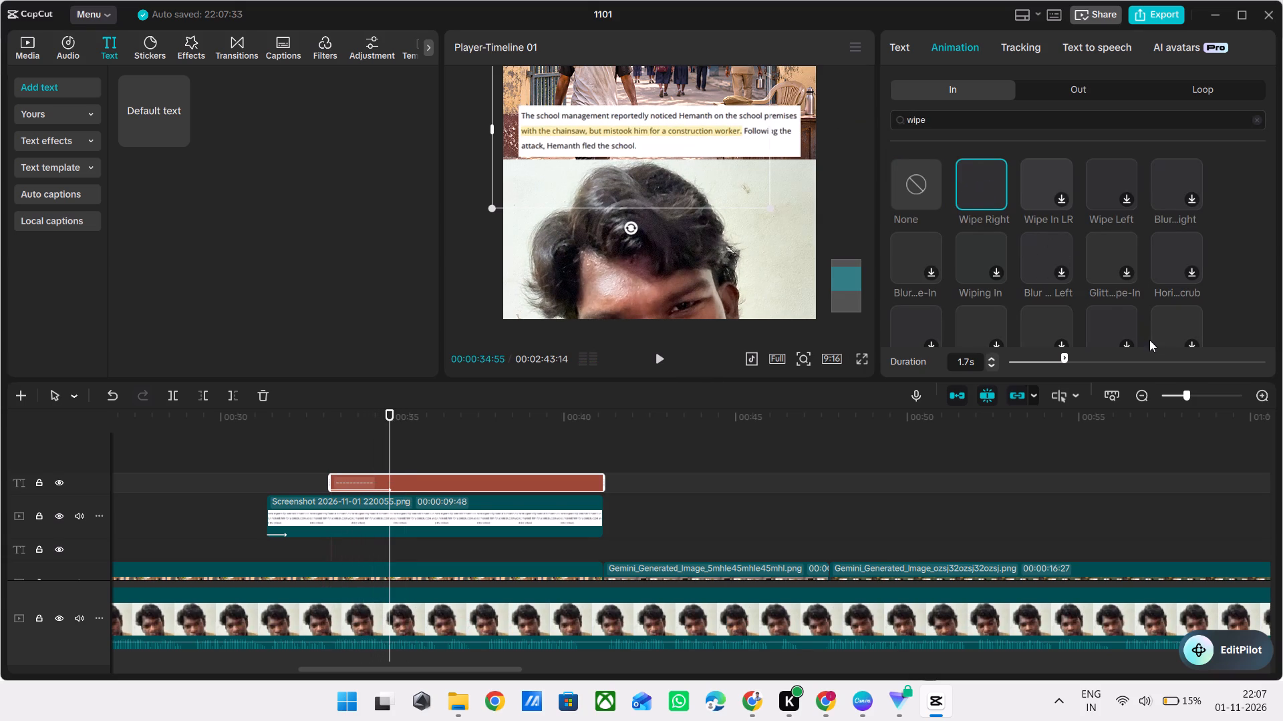
double_click(325, 425)
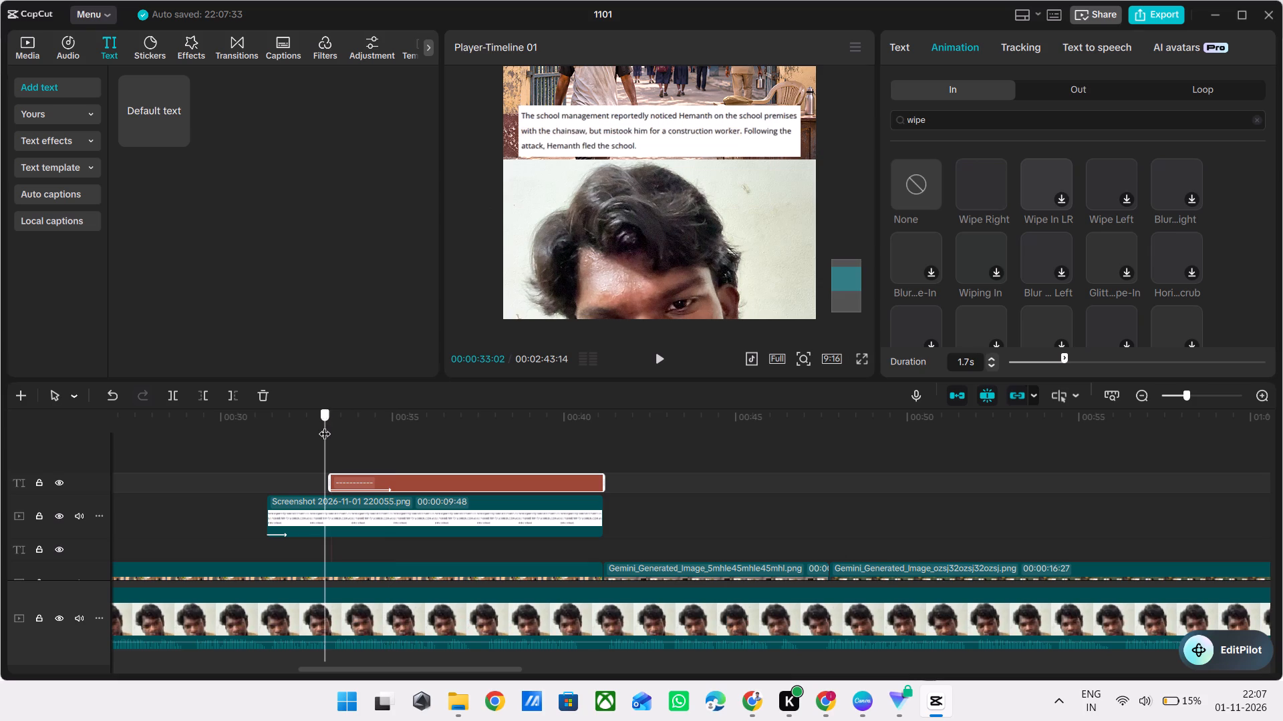
left_click(866, 356)
key("space")
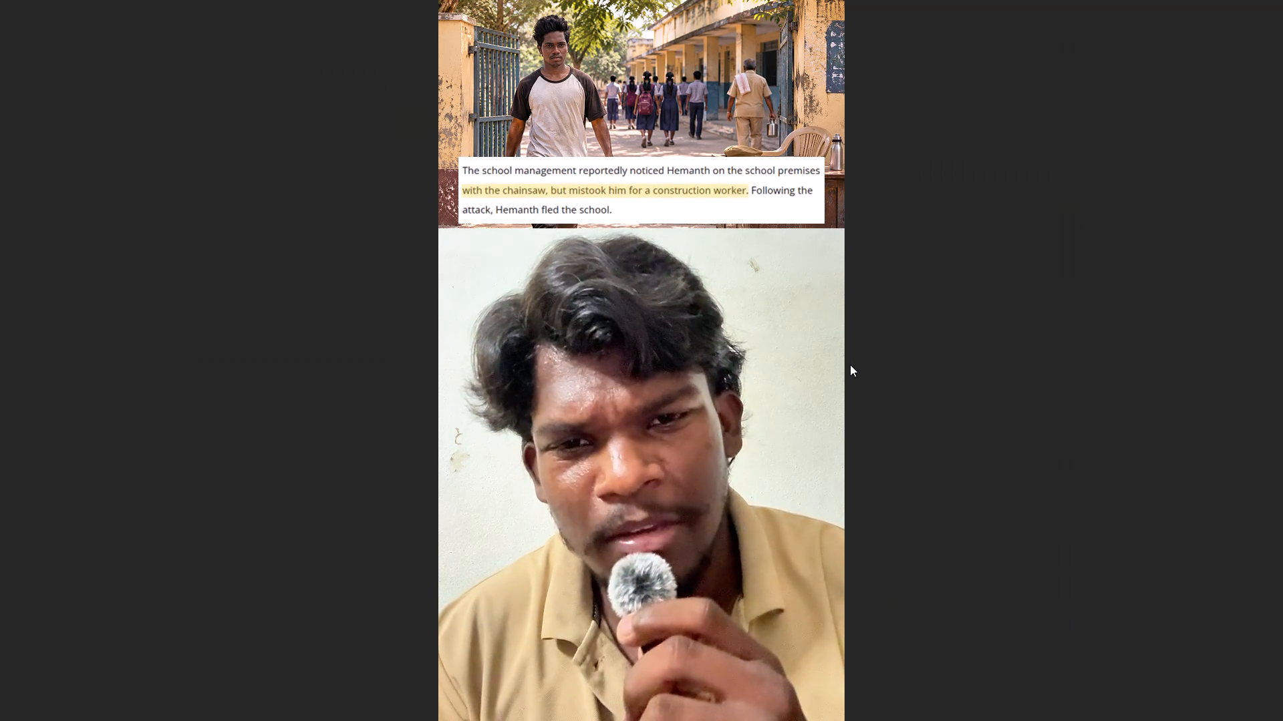
key("Escape")
key("space")
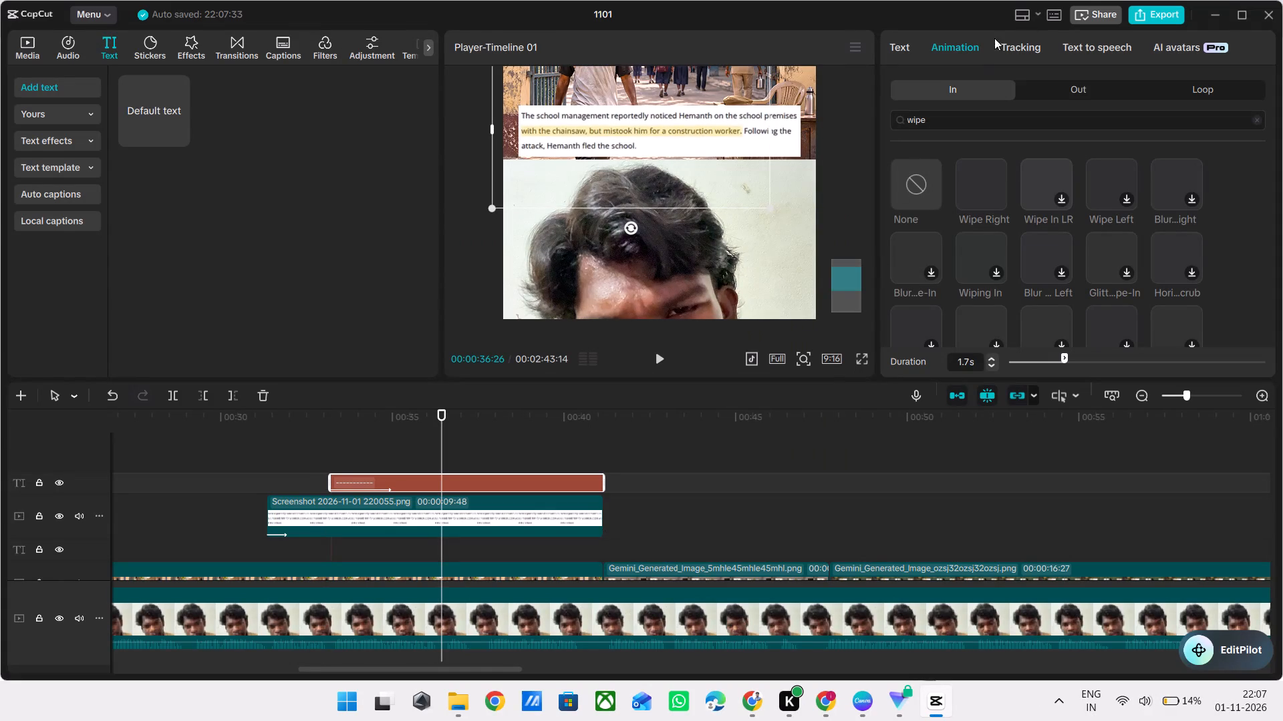
Raise the opacity of the second-line highlight bar to just under 50%.
left_click(909, 55)
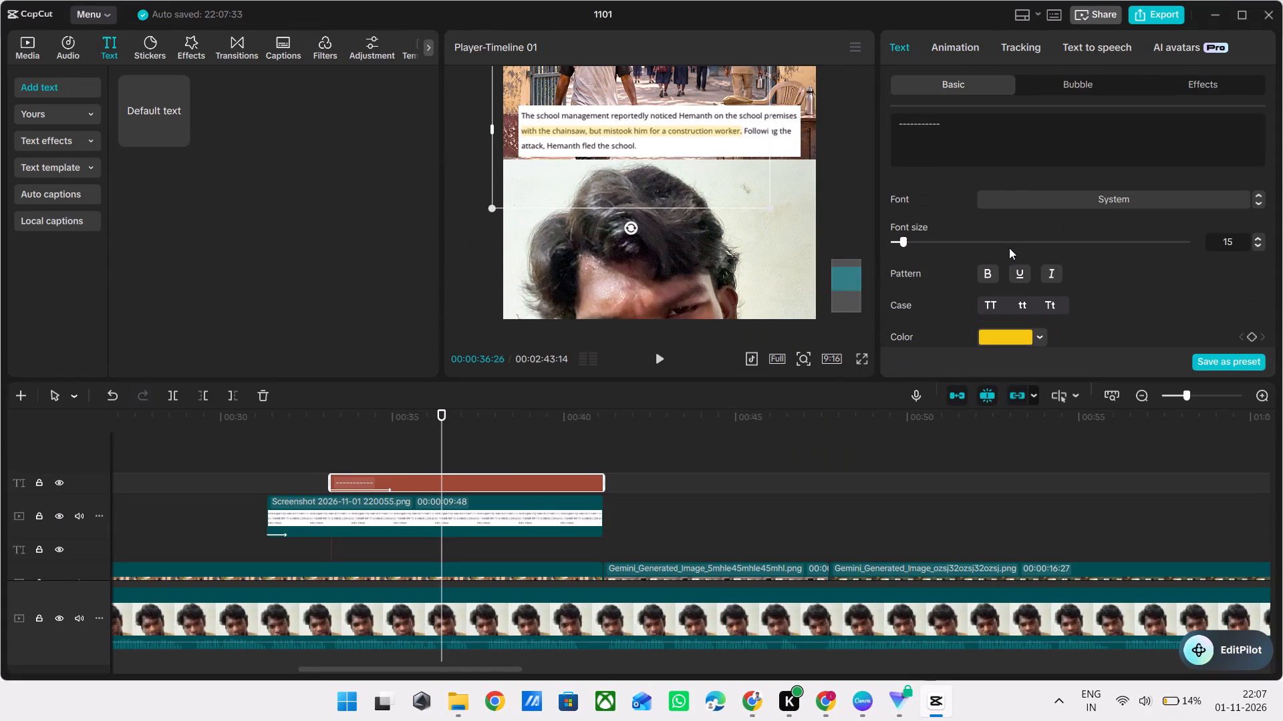
scroll(1009, 248, "down", 2)
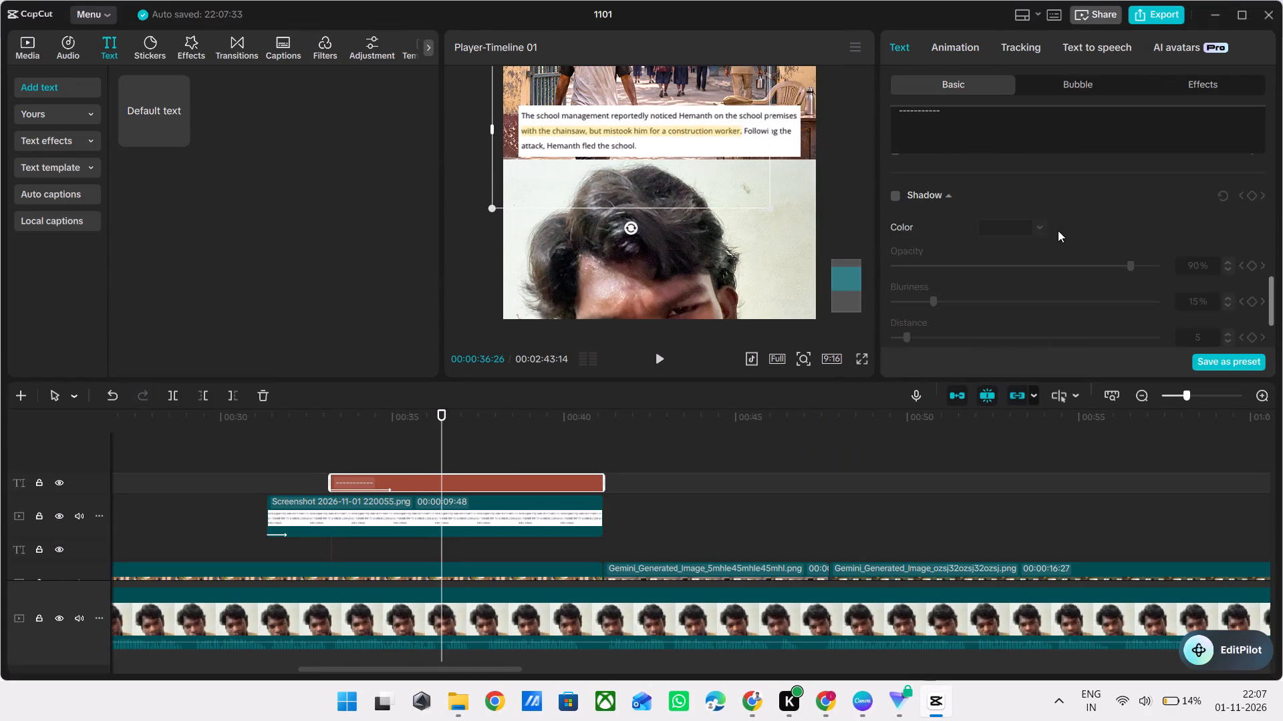
scroll(1058, 230, "down", 2)
scroll(1058, 230, "up", 1)
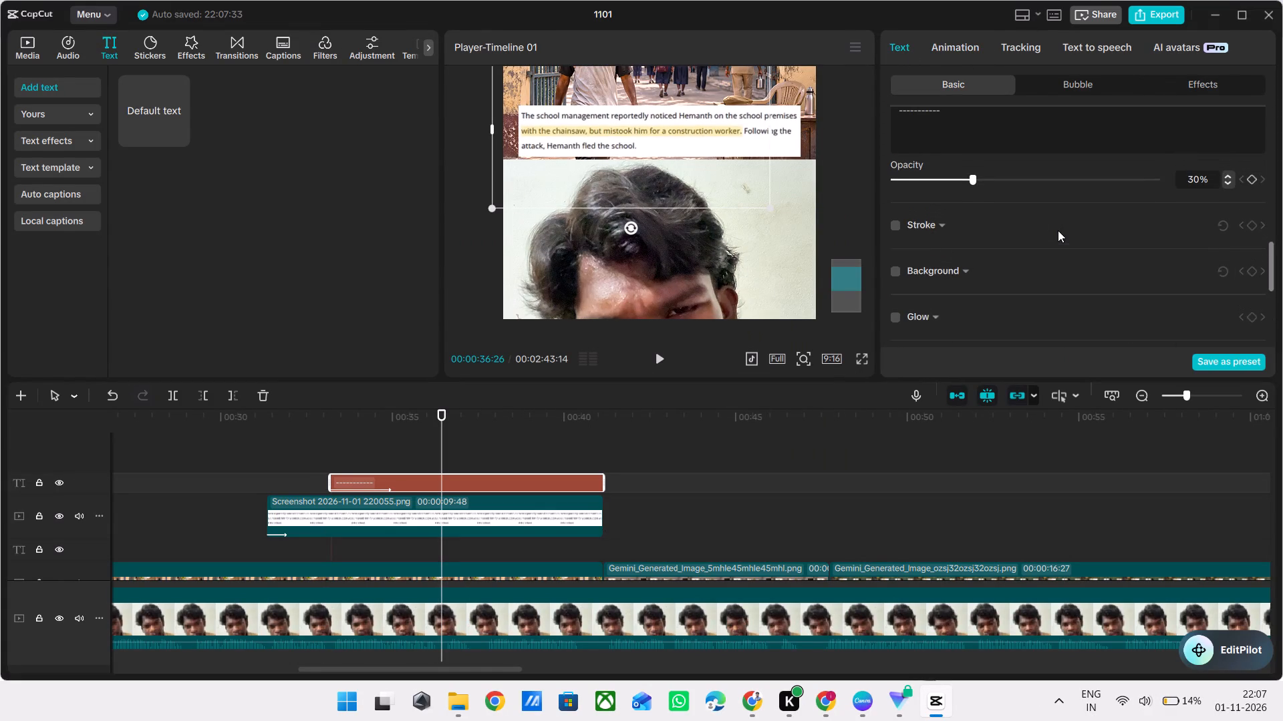
scroll(1058, 230, "up", 1)
double_click(1016, 196)
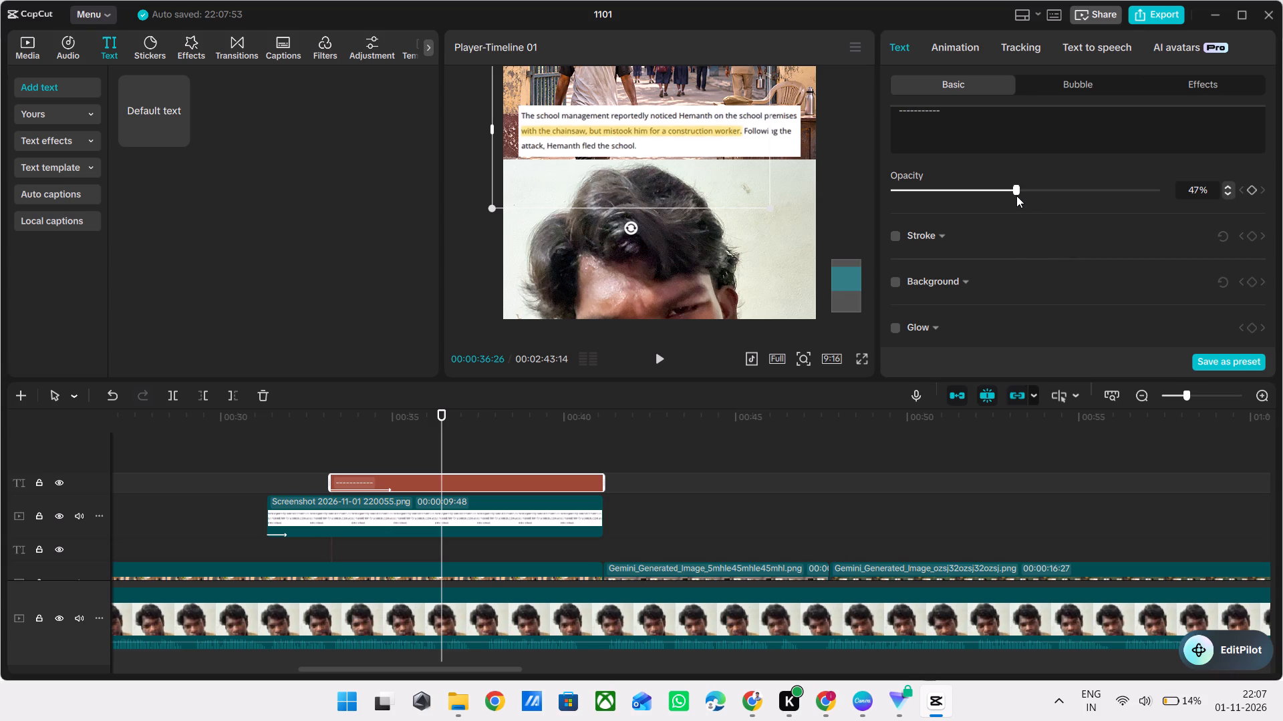
left_click_drag(1016, 196, 1004, 194)
Change the second-line highlight bar's colour to green (00B209).
scroll(970, 243, "up", 2)
scroll(970, 243, "down", 1)
scroll(970, 243, "up", 1)
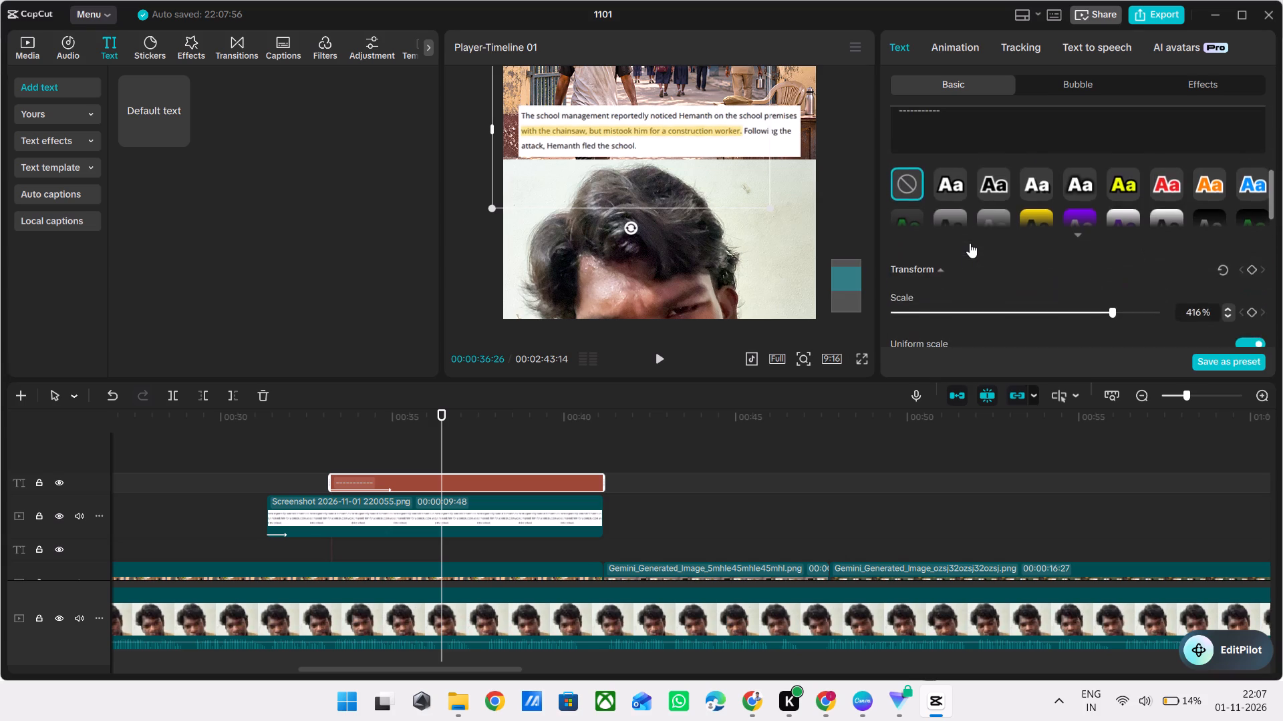
scroll(970, 243, "up", 2)
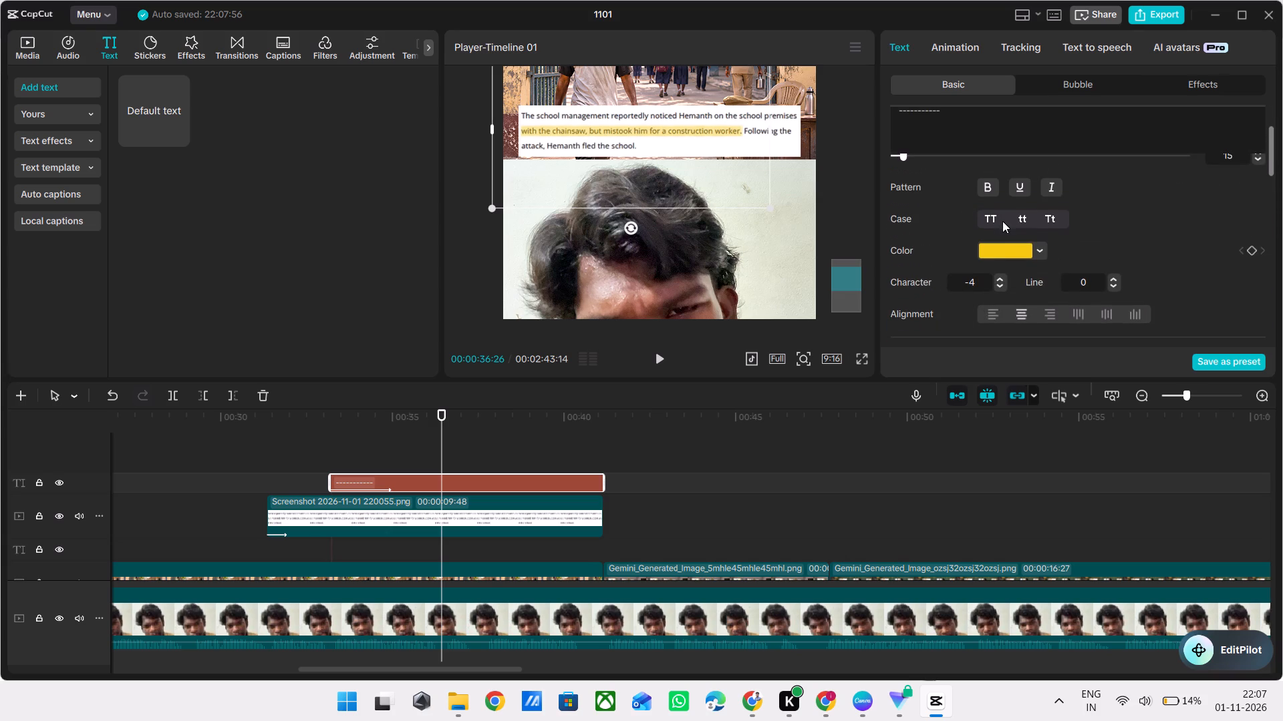
left_click(1037, 248)
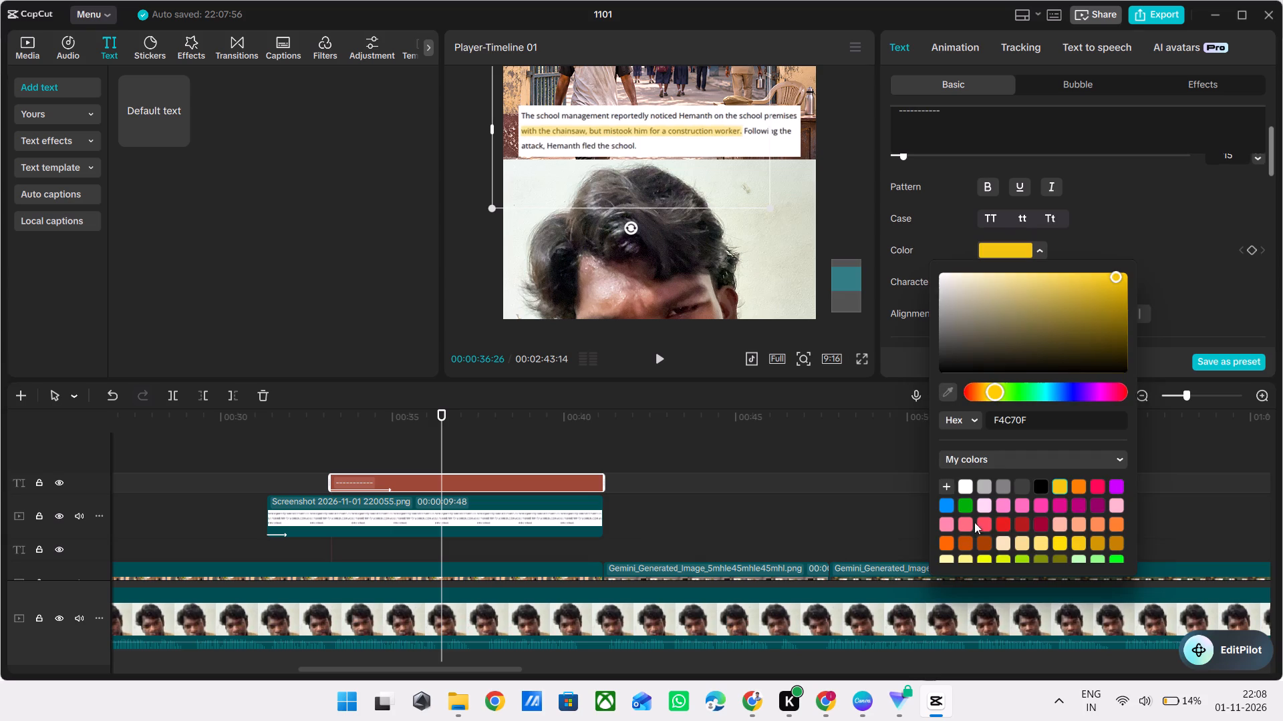
left_click(962, 505)
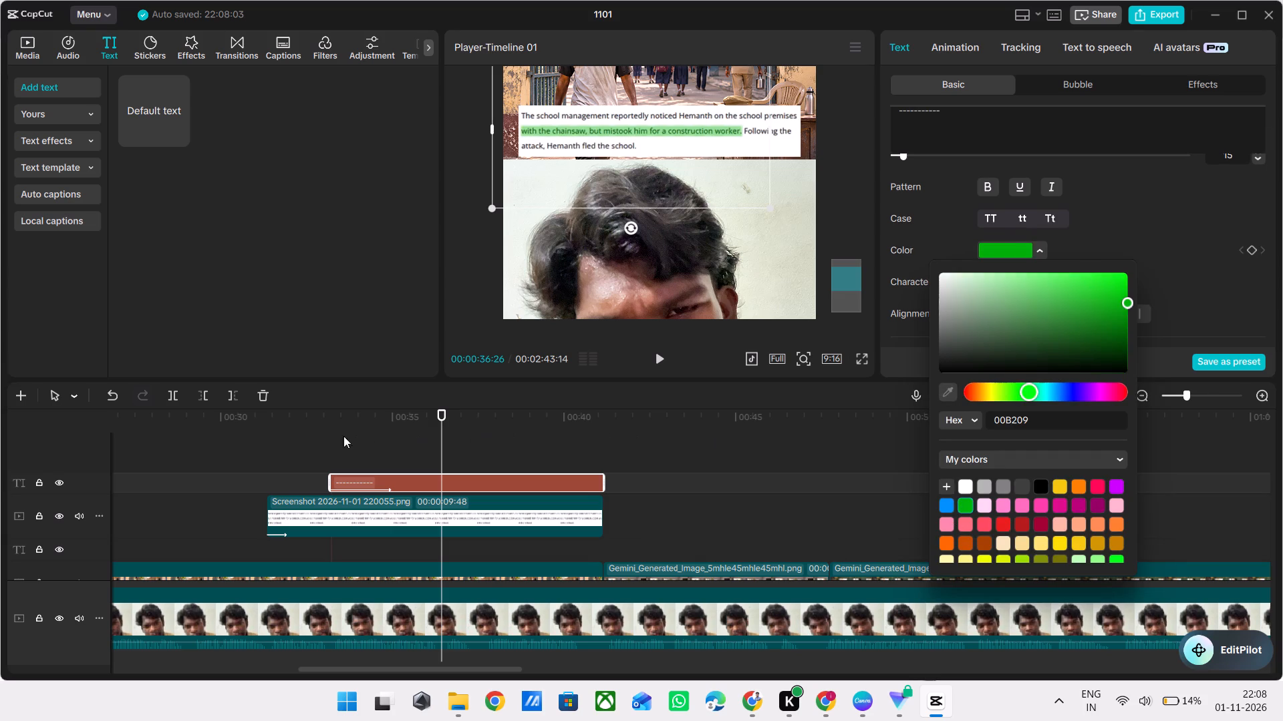
Play the green highlight section in a full-screen preview from about 33 s, continuing into the classroom image at about 44 s.
left_click(325, 439)
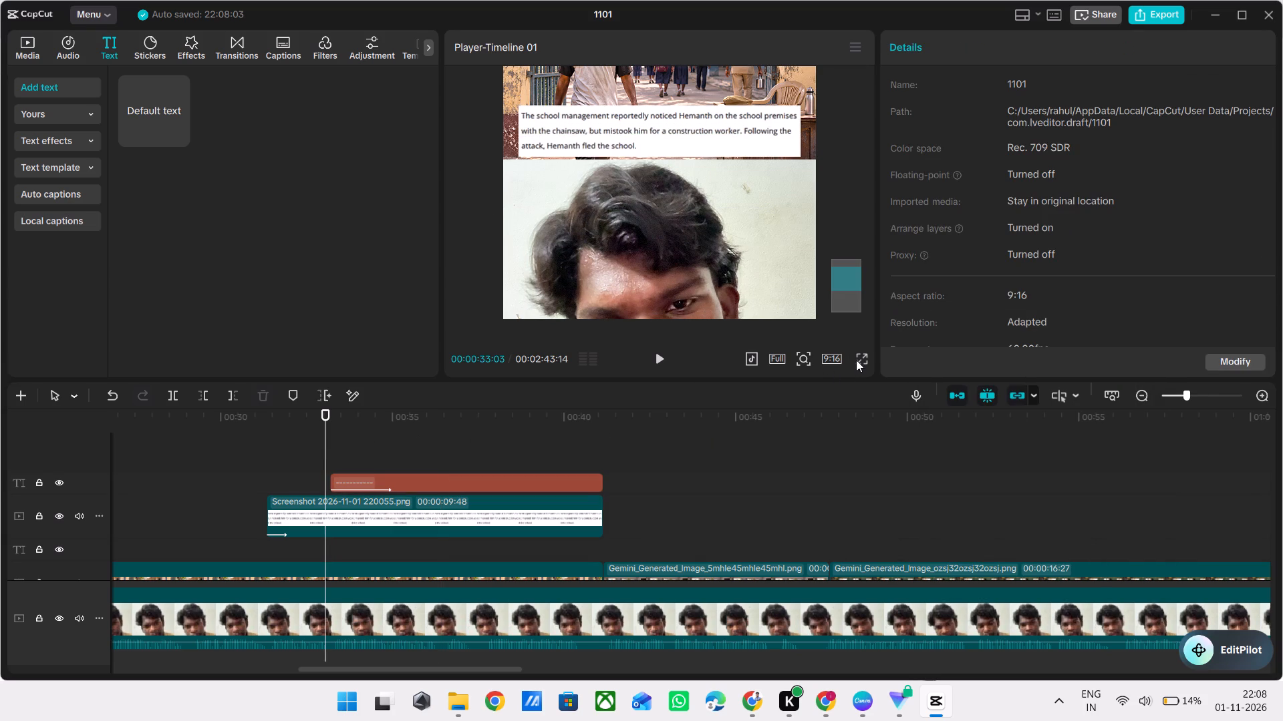
left_click(856, 360)
left_click(865, 358)
key("space")
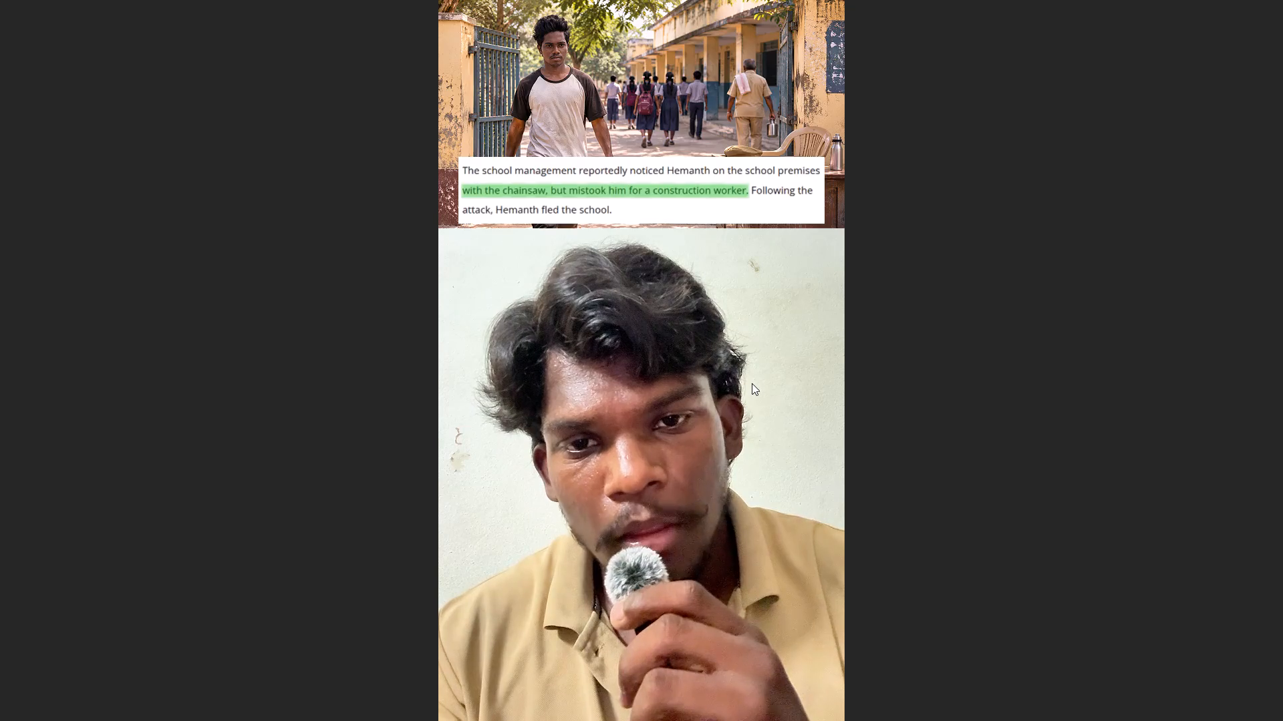
key("Escape")
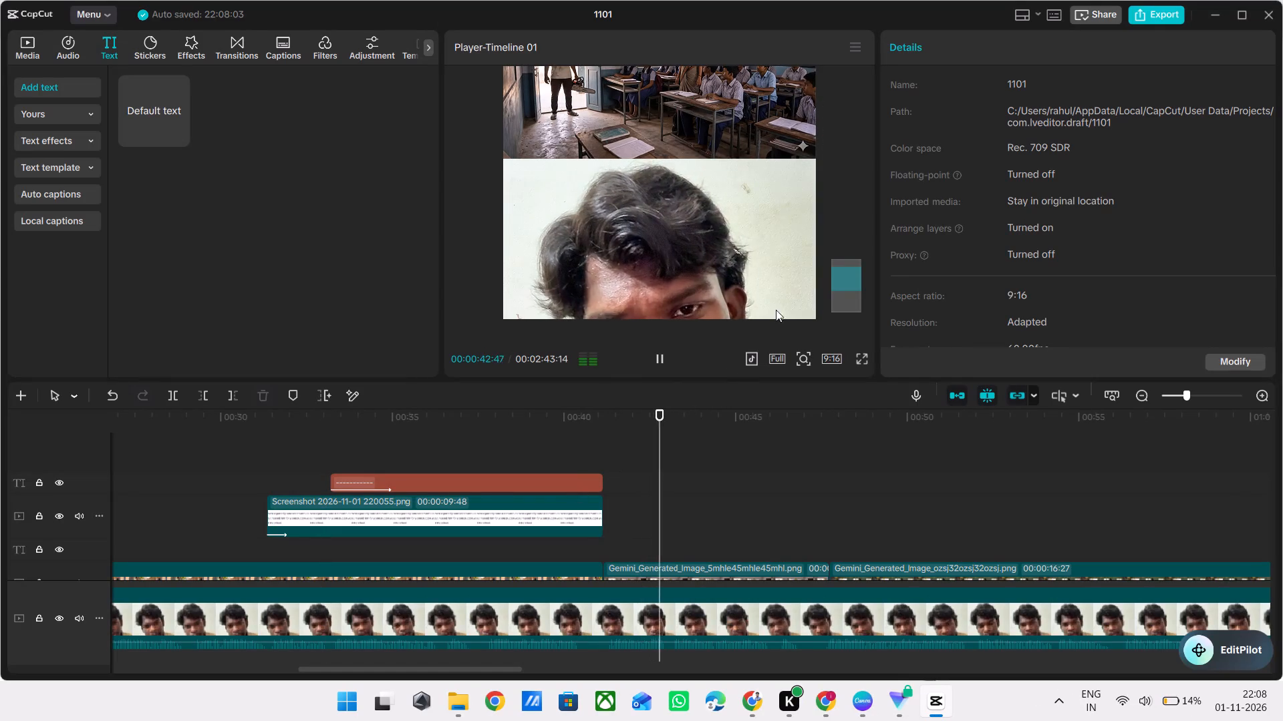
scroll(792, 238, "up", 1)
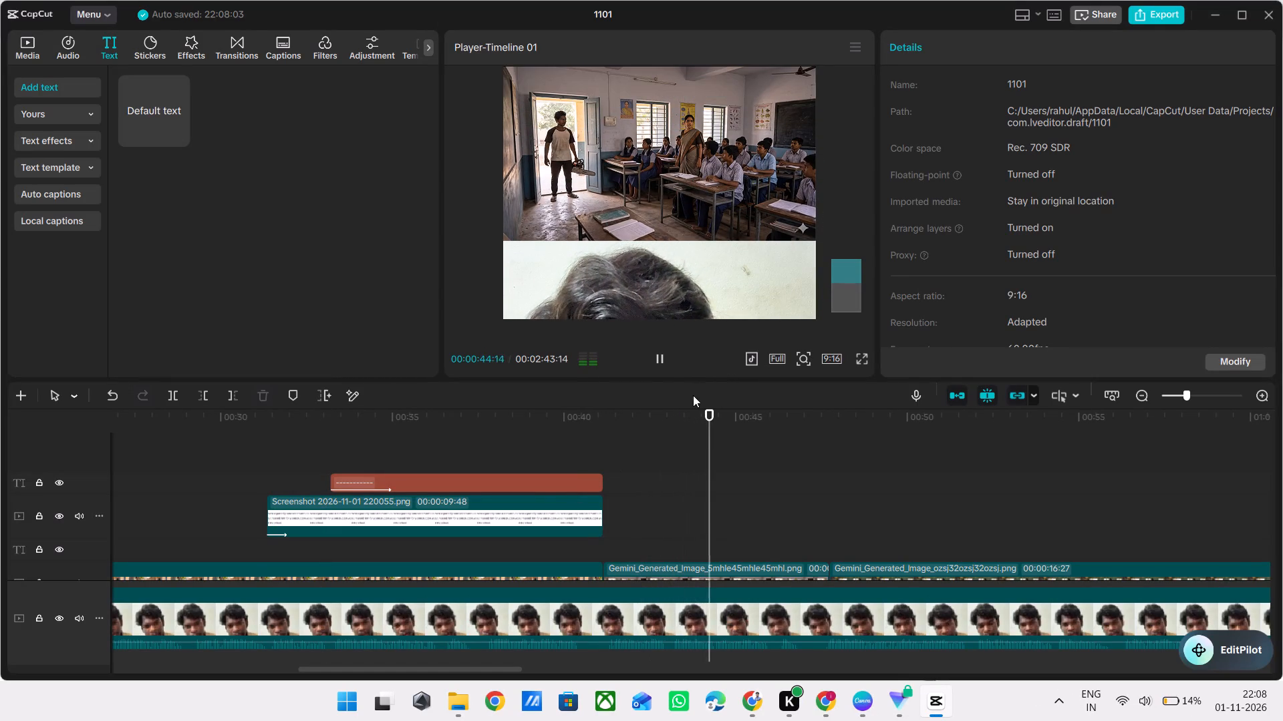
key("space")
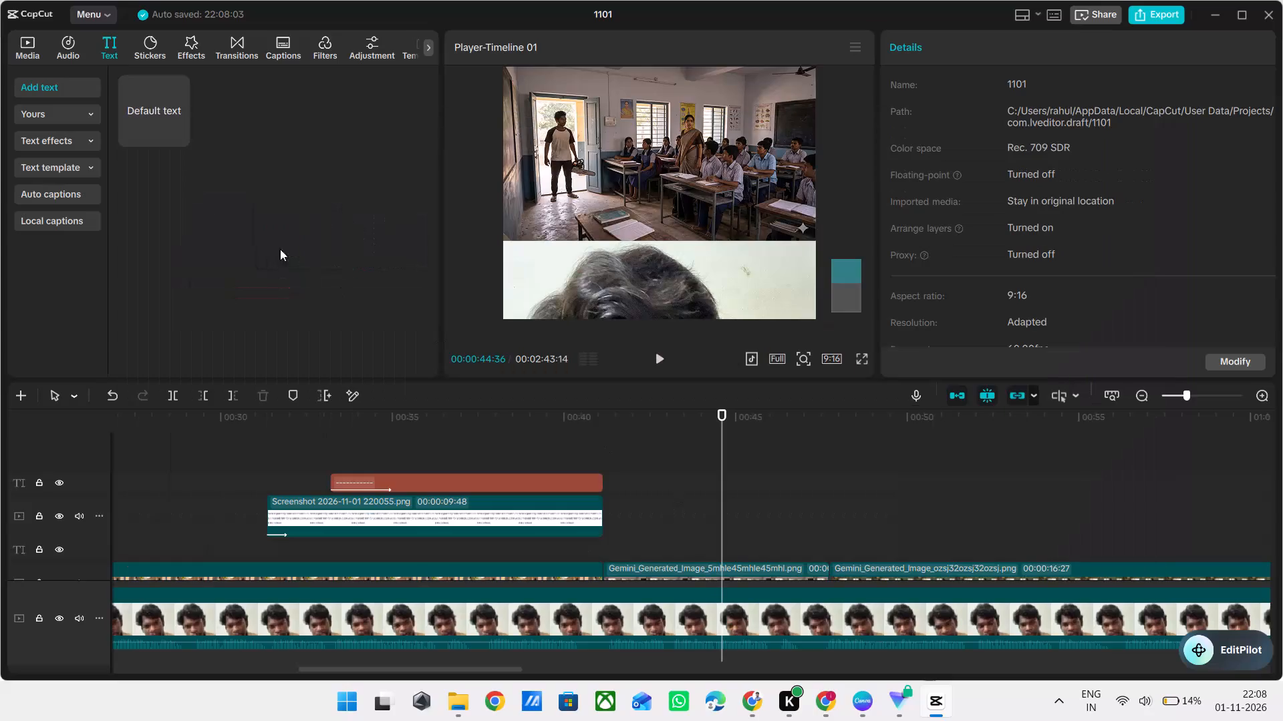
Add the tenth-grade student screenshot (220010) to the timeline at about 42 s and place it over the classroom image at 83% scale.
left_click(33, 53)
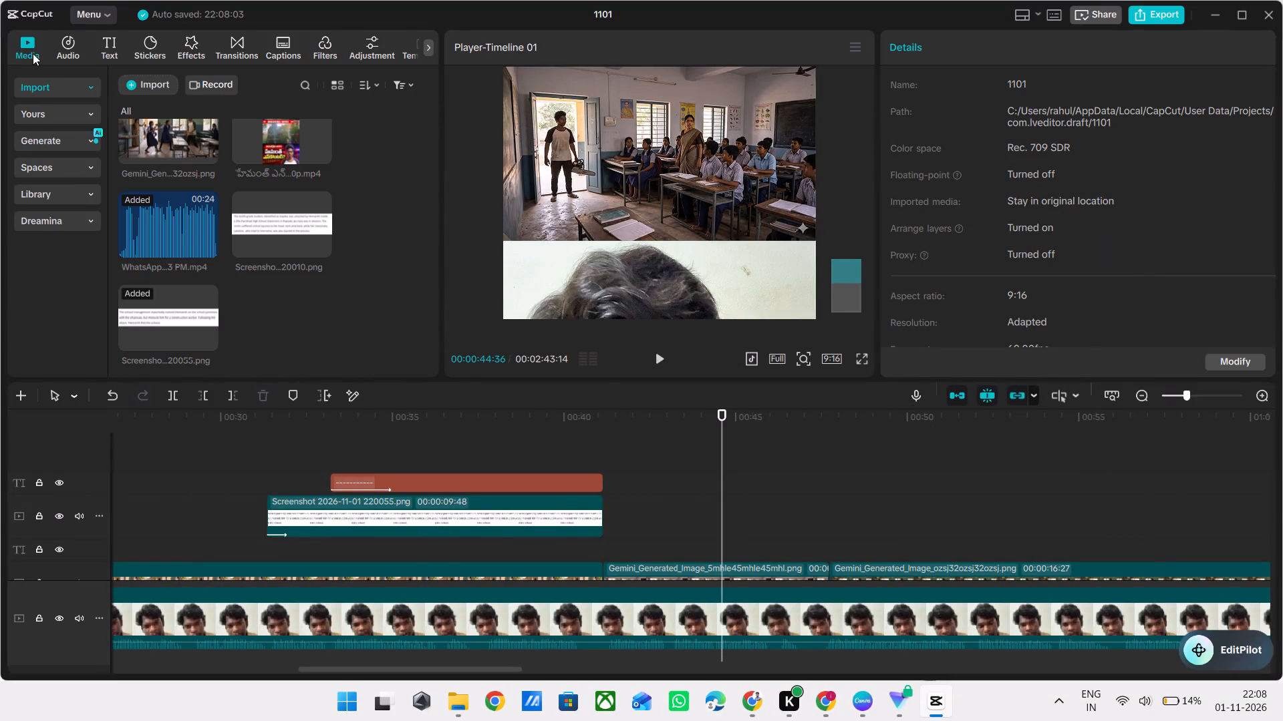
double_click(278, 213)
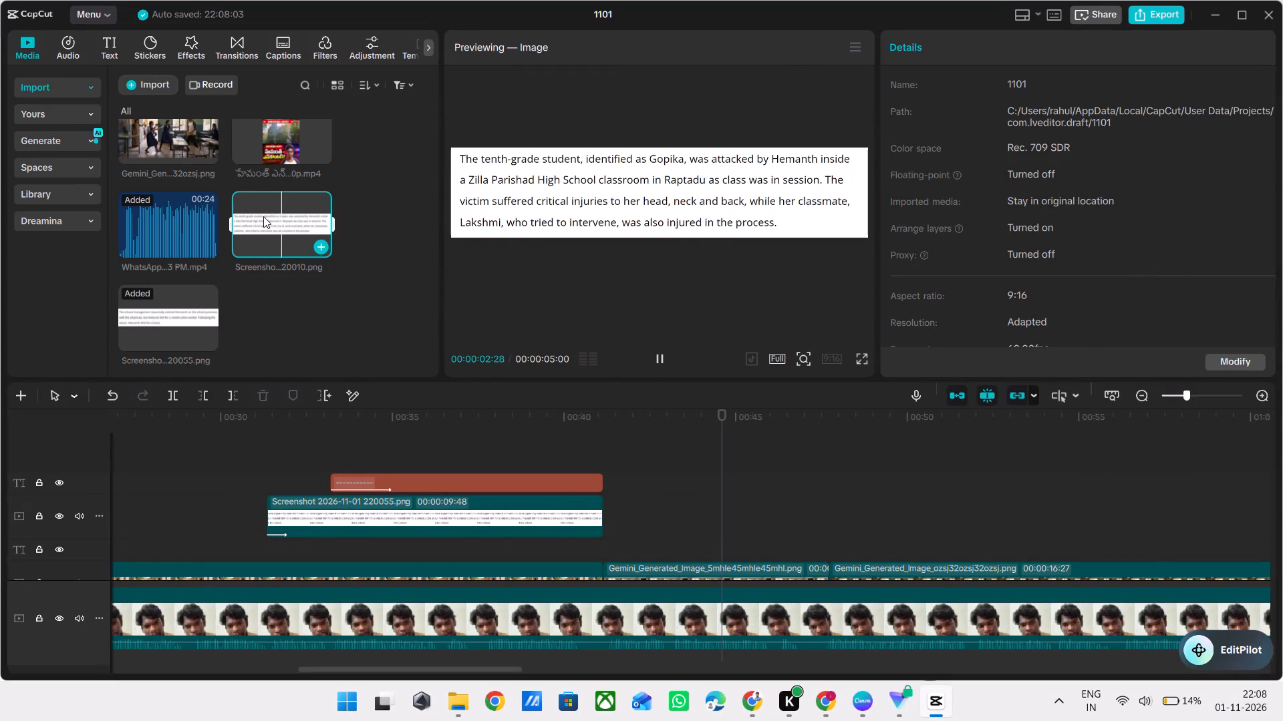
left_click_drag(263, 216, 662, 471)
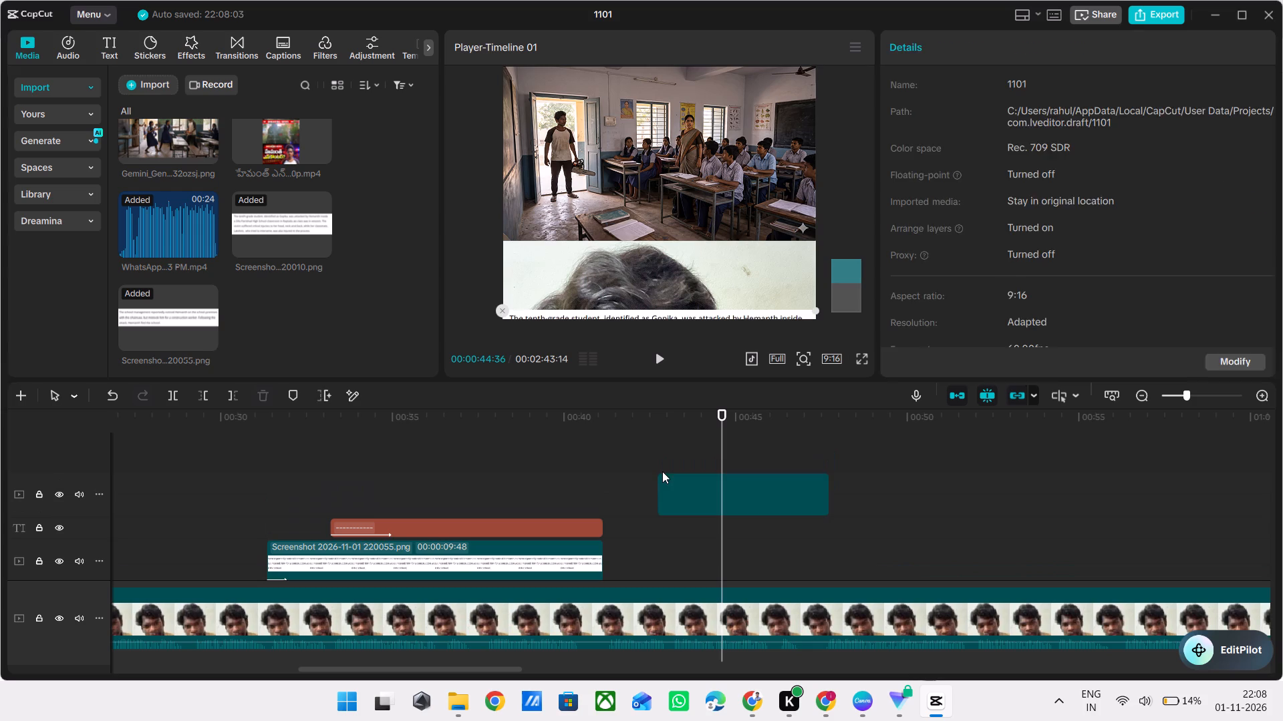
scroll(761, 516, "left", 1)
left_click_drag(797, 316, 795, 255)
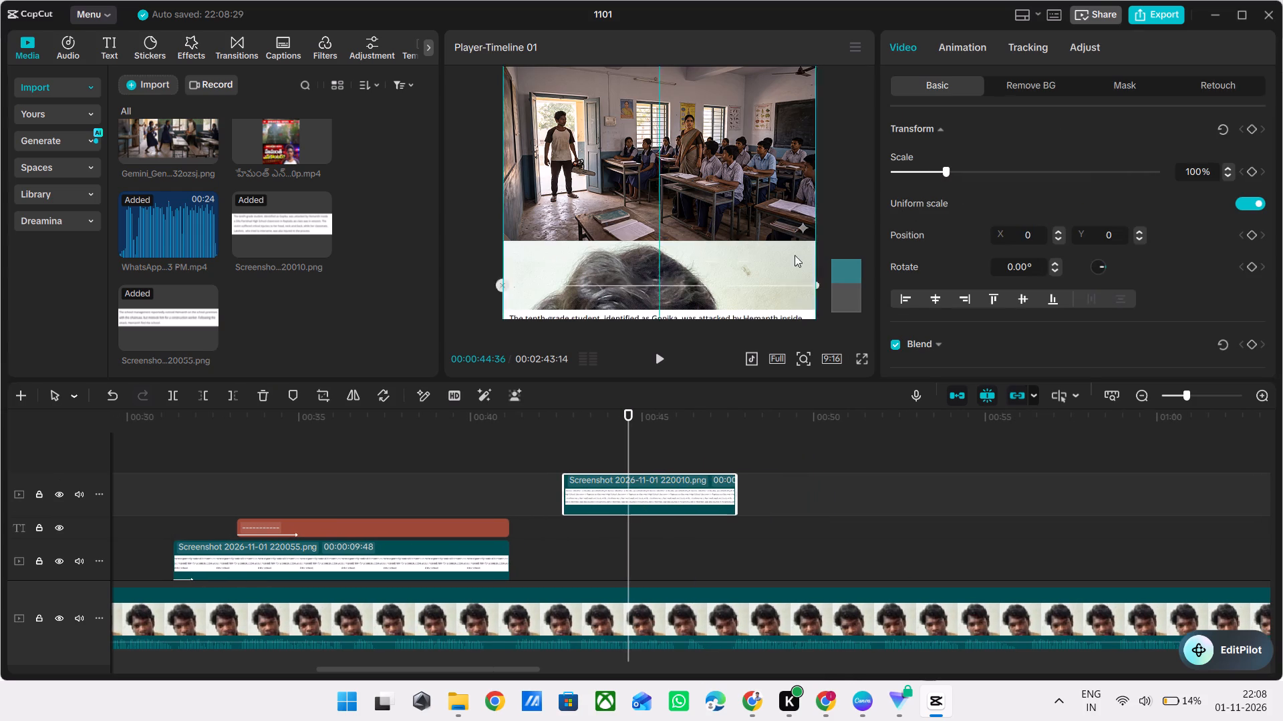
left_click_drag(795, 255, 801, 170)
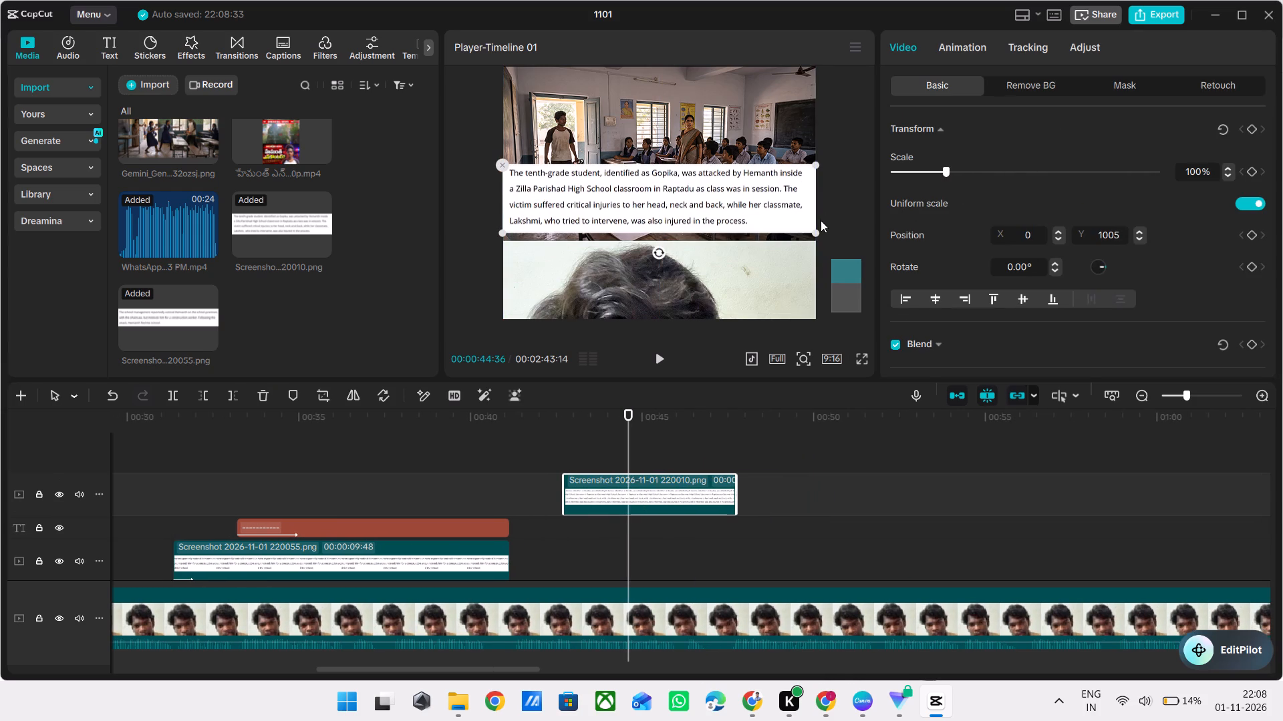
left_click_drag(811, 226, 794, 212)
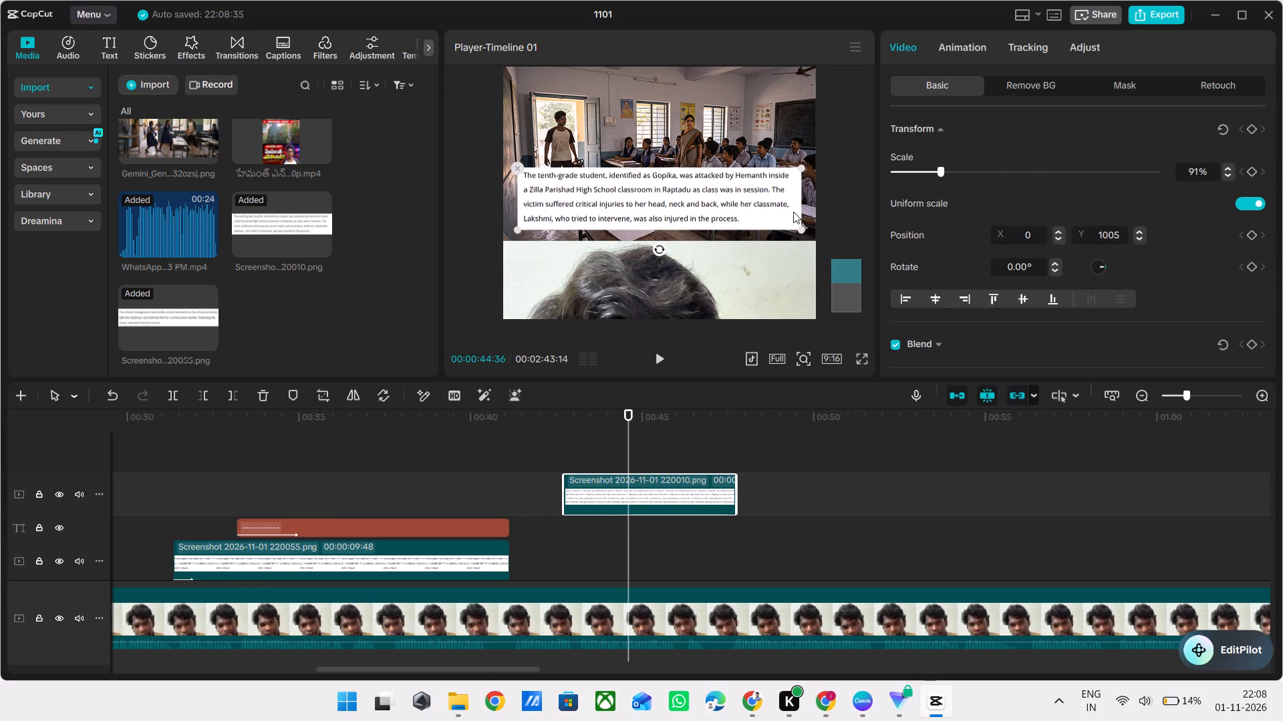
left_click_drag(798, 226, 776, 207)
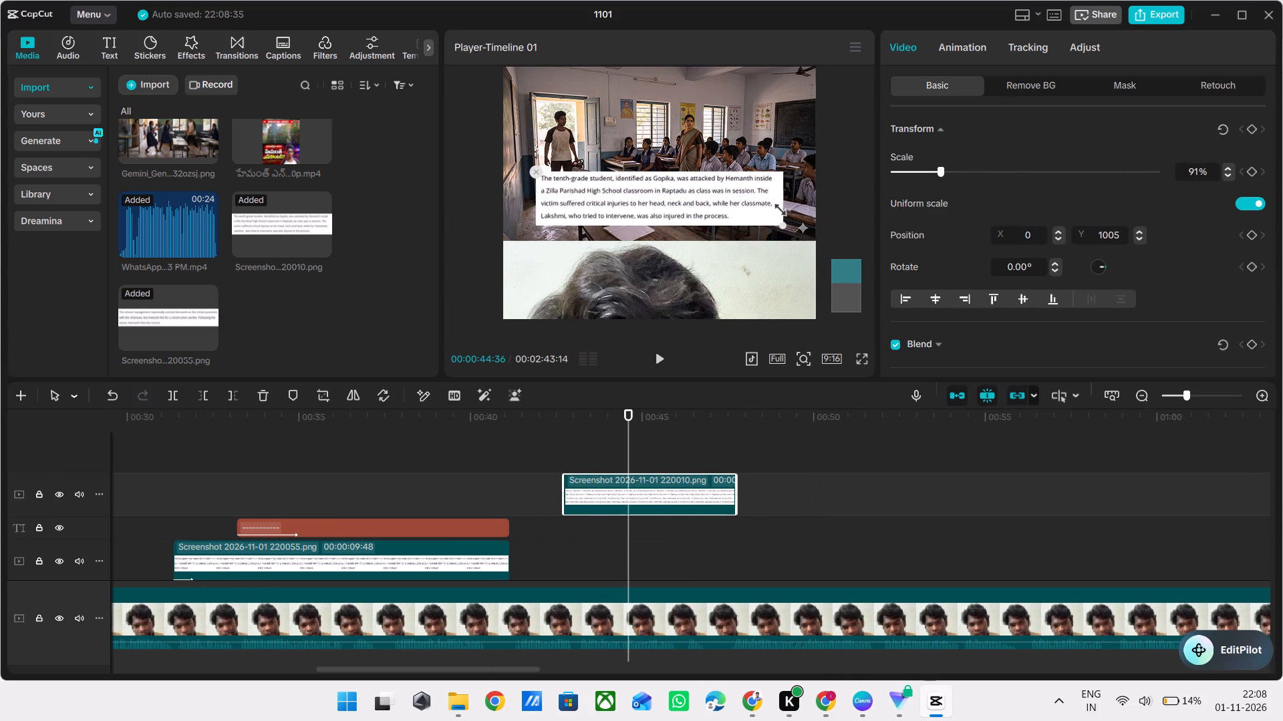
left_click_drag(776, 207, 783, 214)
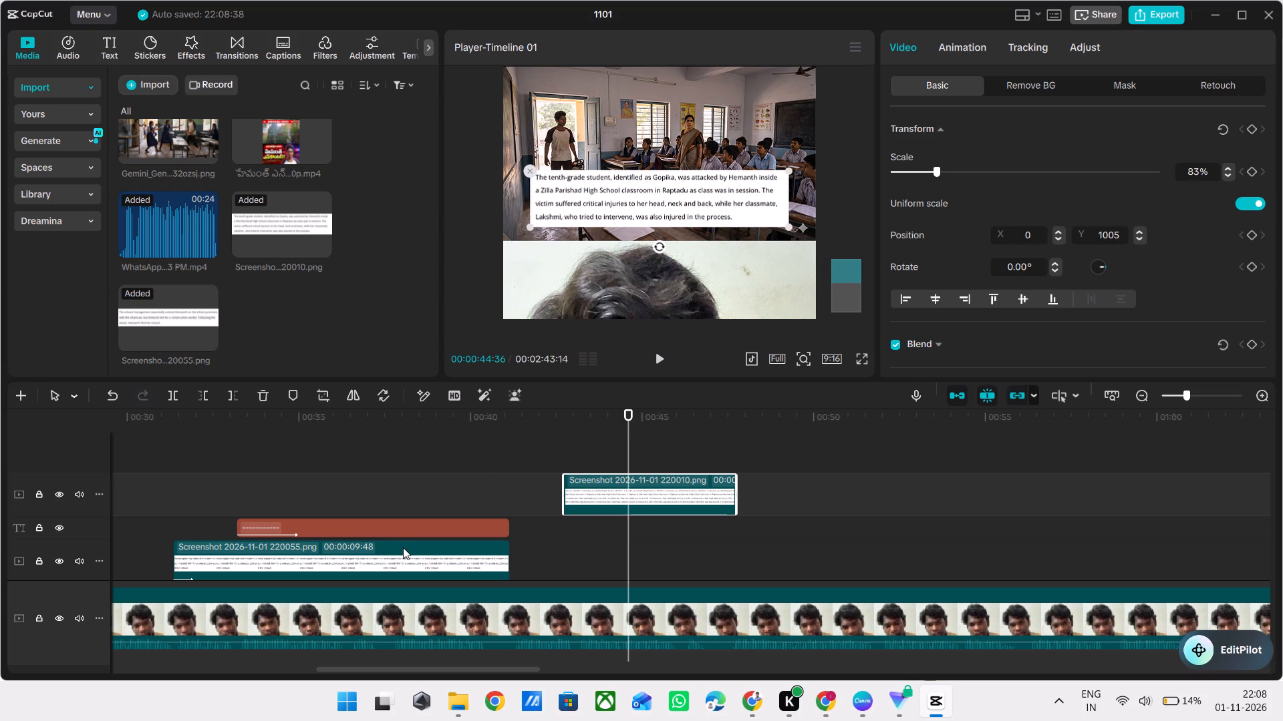
Copy the school-management screenshot clip (220055) and align the pasted copy with the start of the 220010 clip.
left_click(403, 549)
key("ctrl+c")
key("ctrl+v")
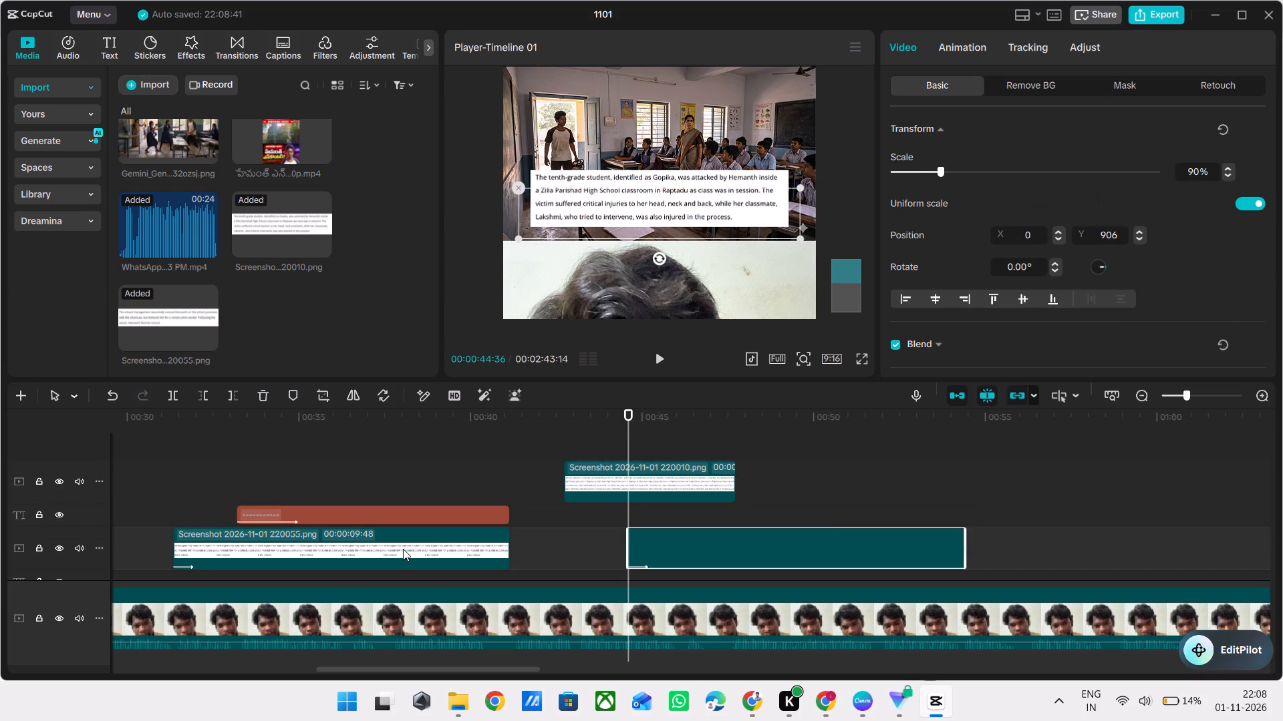
left_click_drag(750, 534, 690, 529)
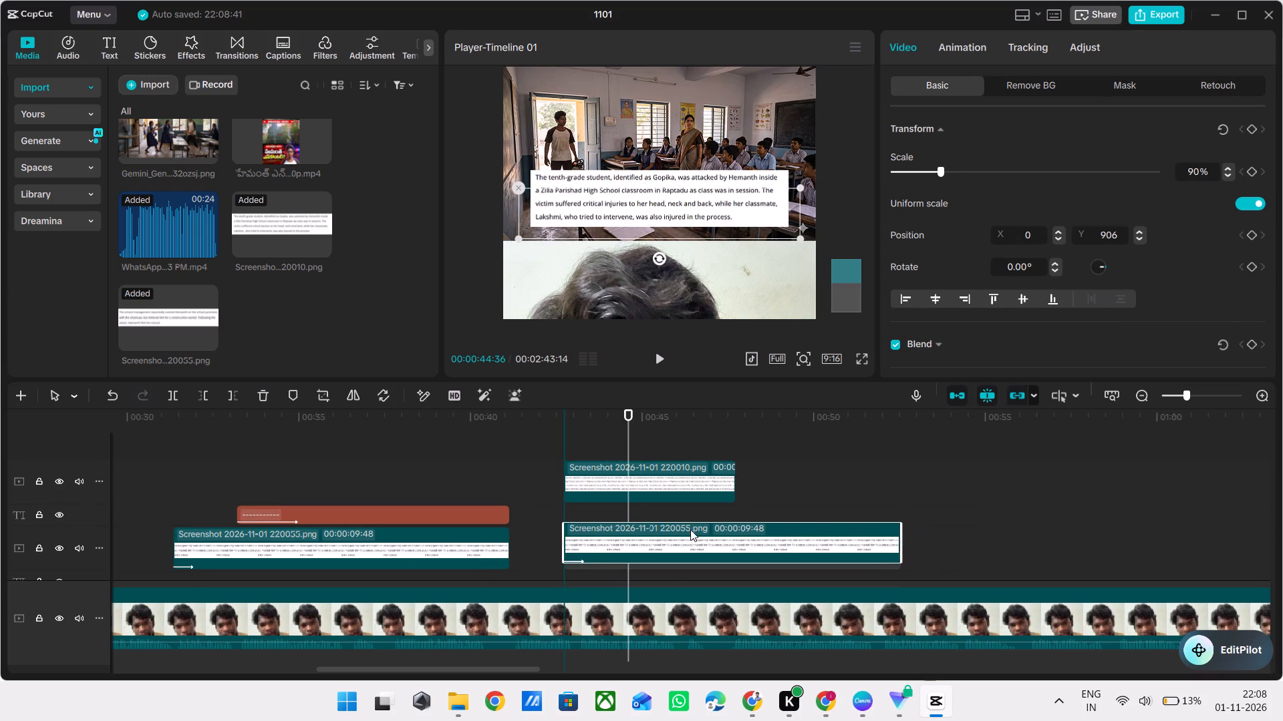
left_click_drag(690, 529, 686, 530)
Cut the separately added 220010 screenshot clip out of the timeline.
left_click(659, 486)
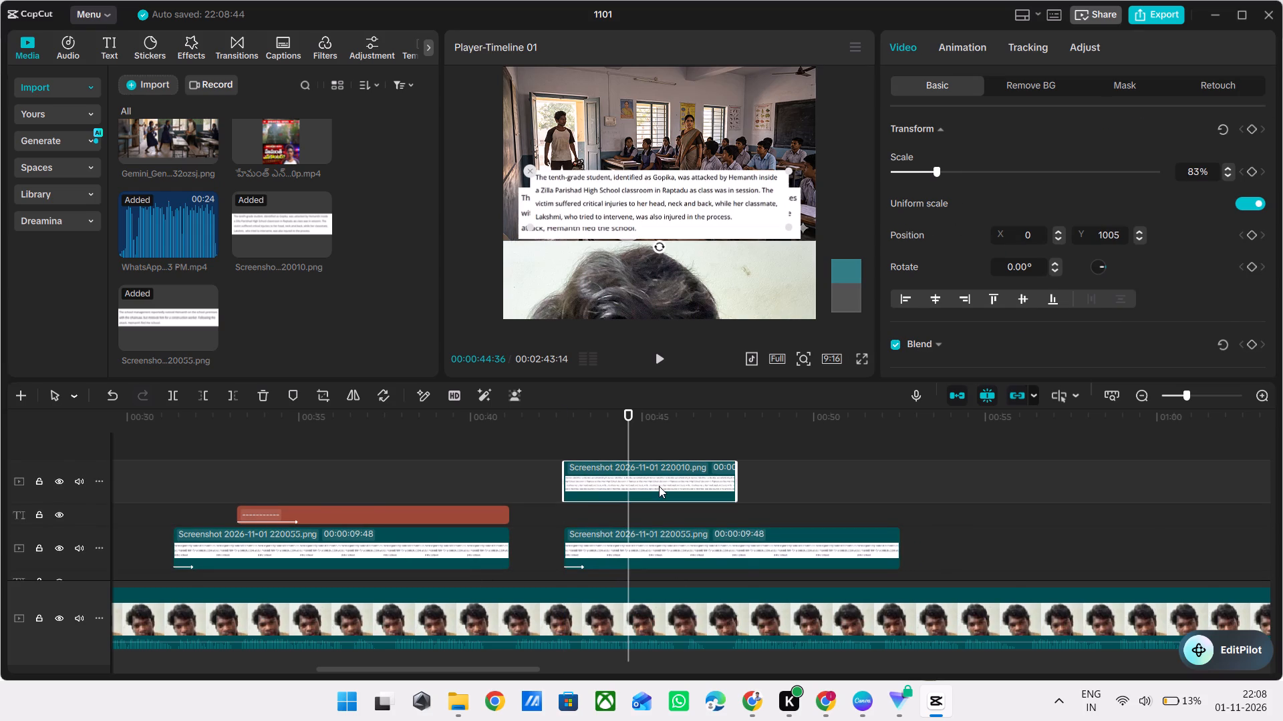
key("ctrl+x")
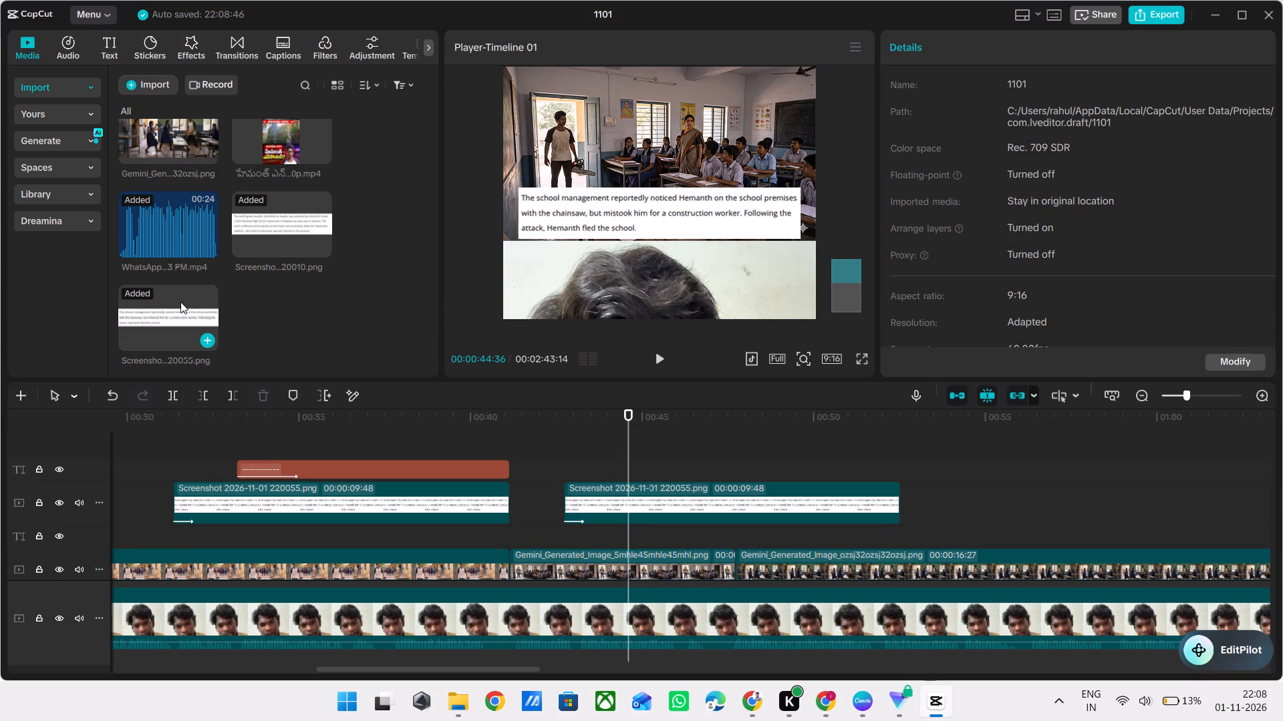
double_click(177, 302)
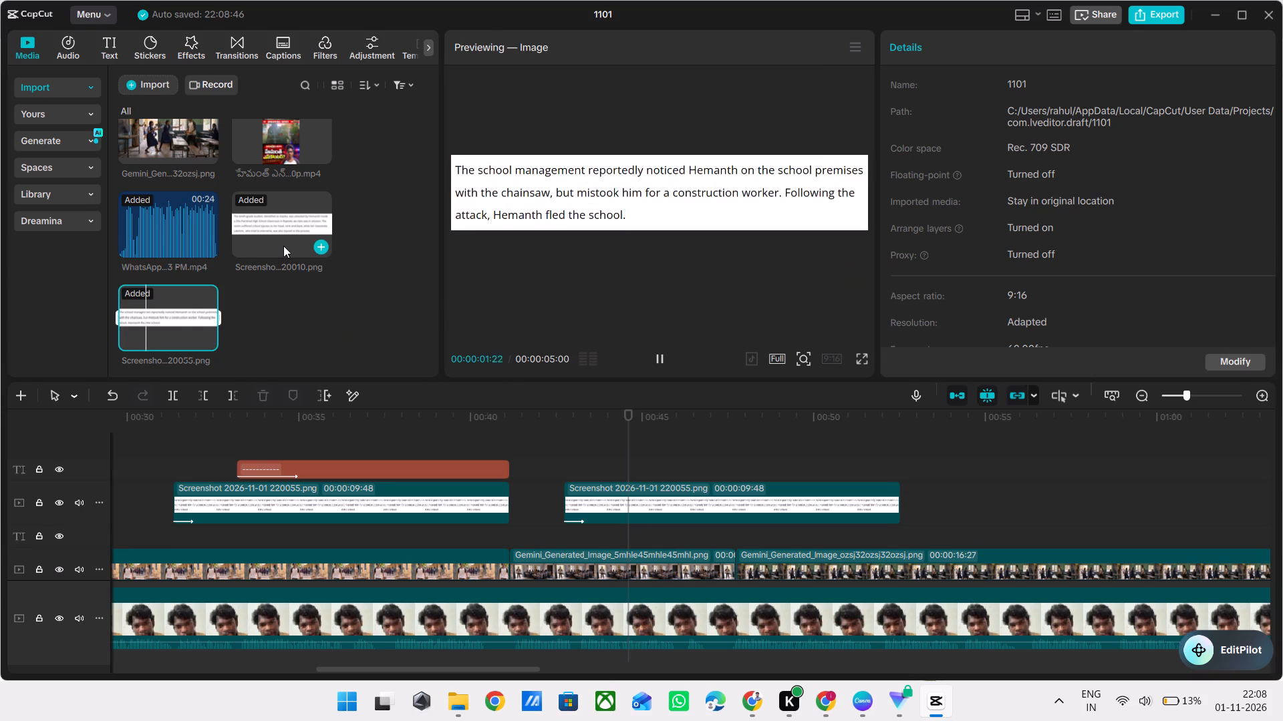
double_click(283, 246)
left_click_drag(283, 246, 688, 489)
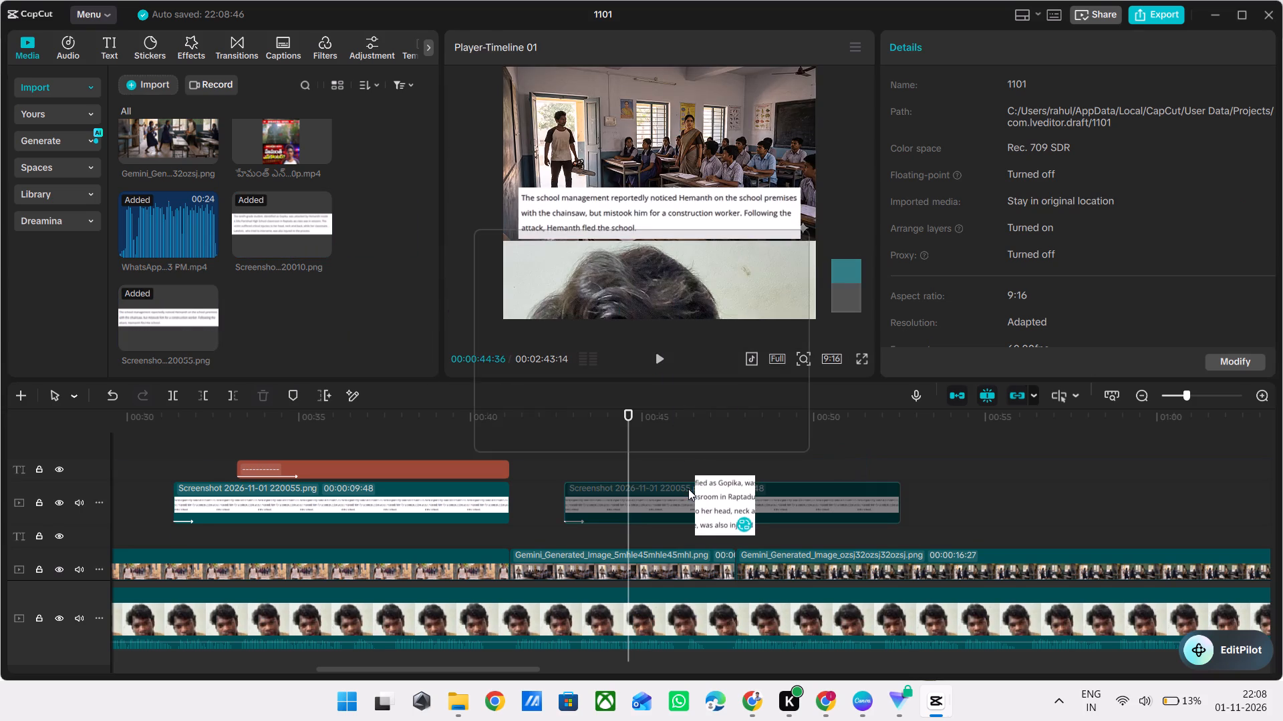
left_click(691, 431)
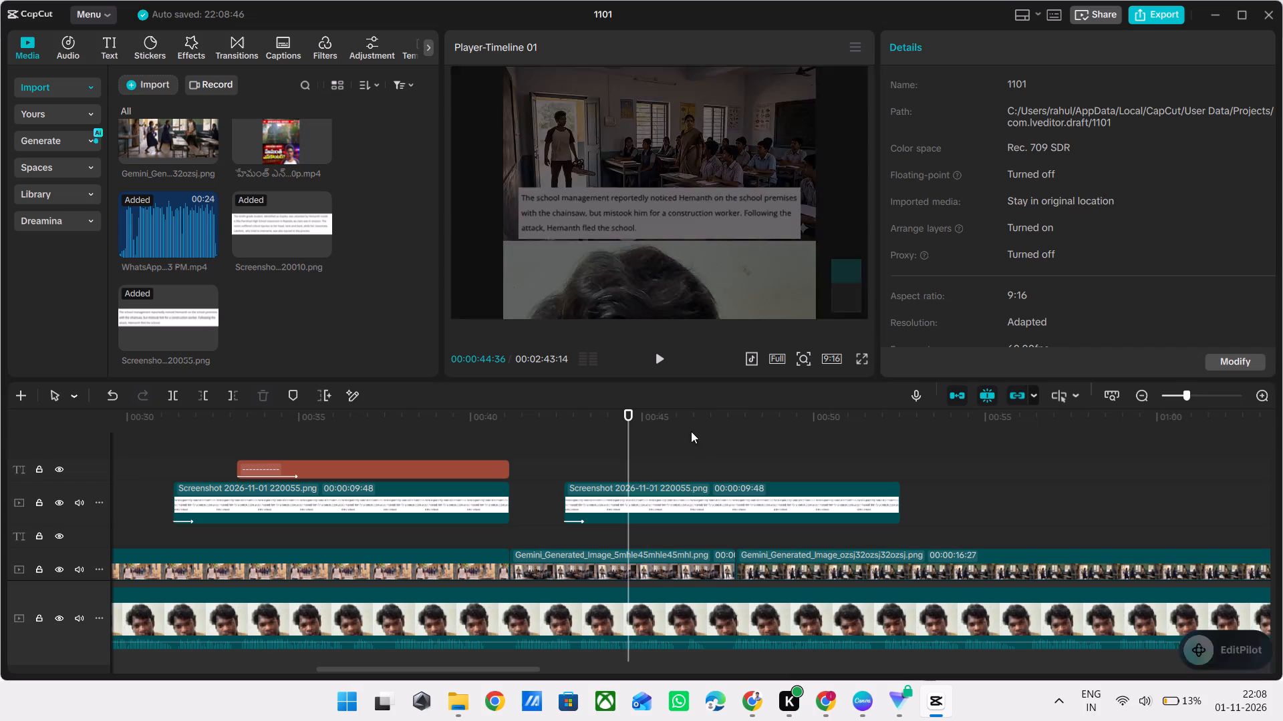
Scale the replaced screenshot to 81% and centre it over the lower part of the classroom image at X 0, Y 972.
left_click(794, 210)
left_click_drag(794, 210, 789, 198)
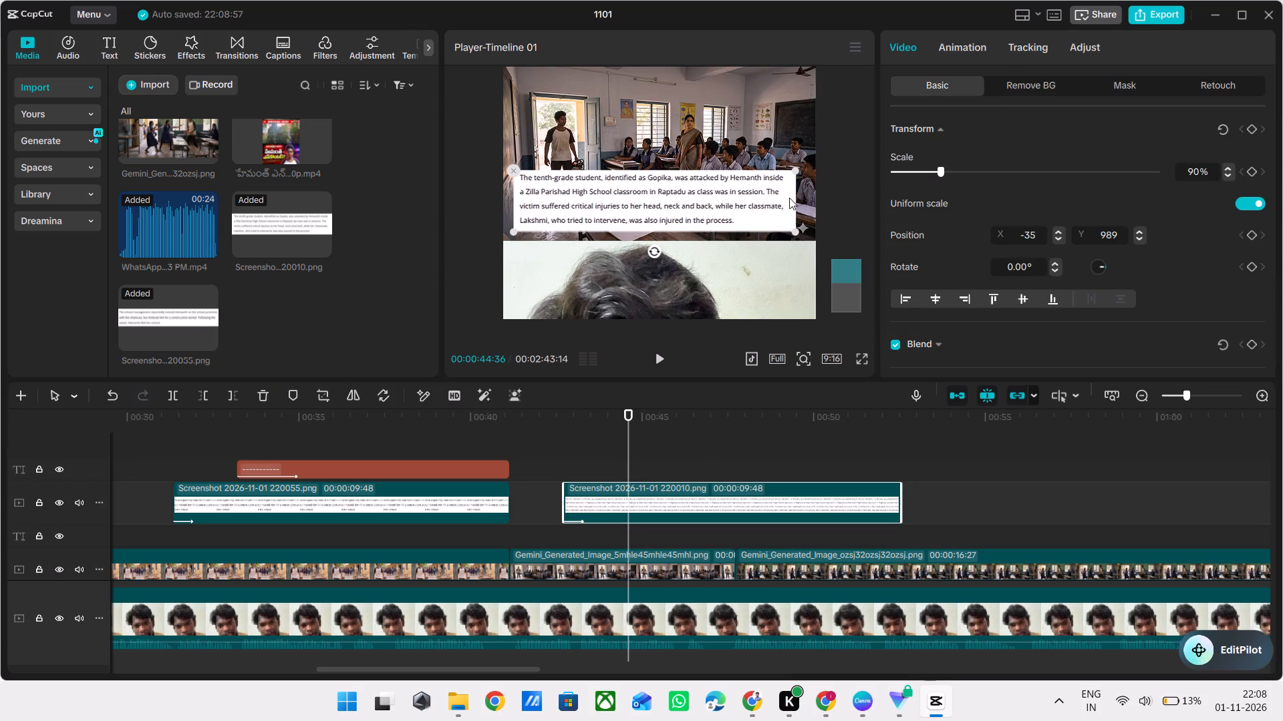
left_click(795, 224)
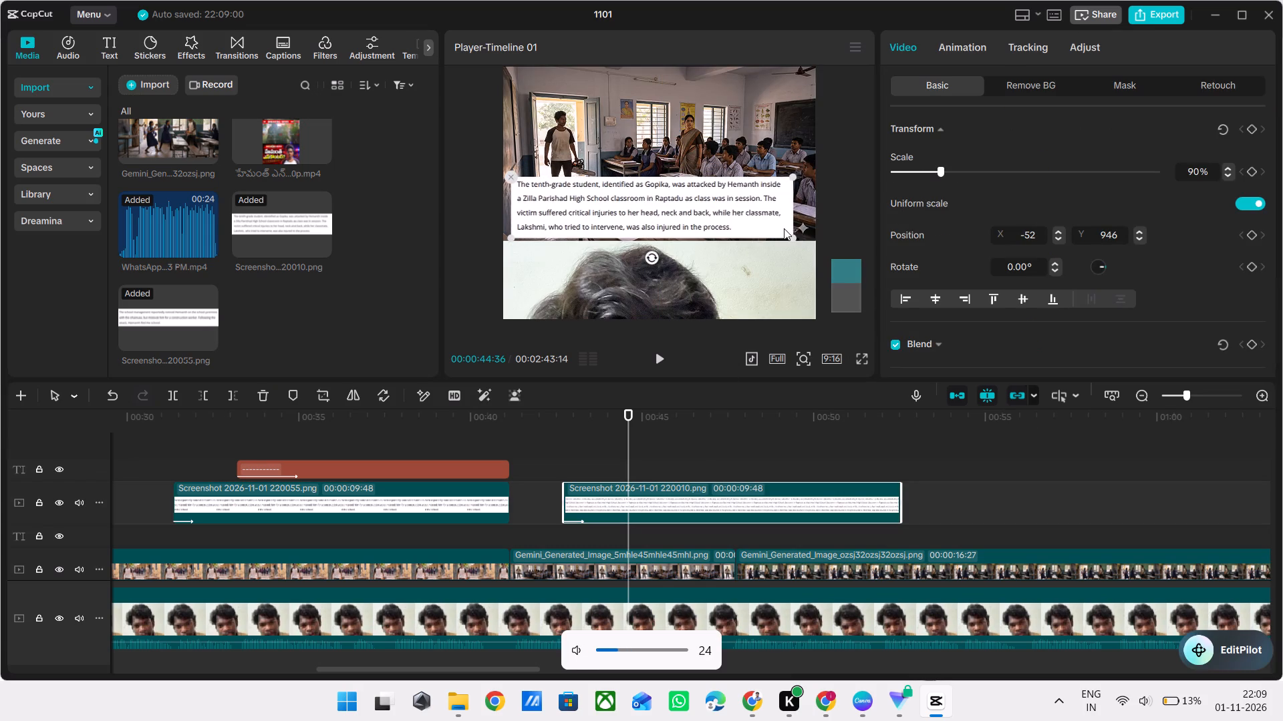
left_click_drag(789, 238, 775, 220)
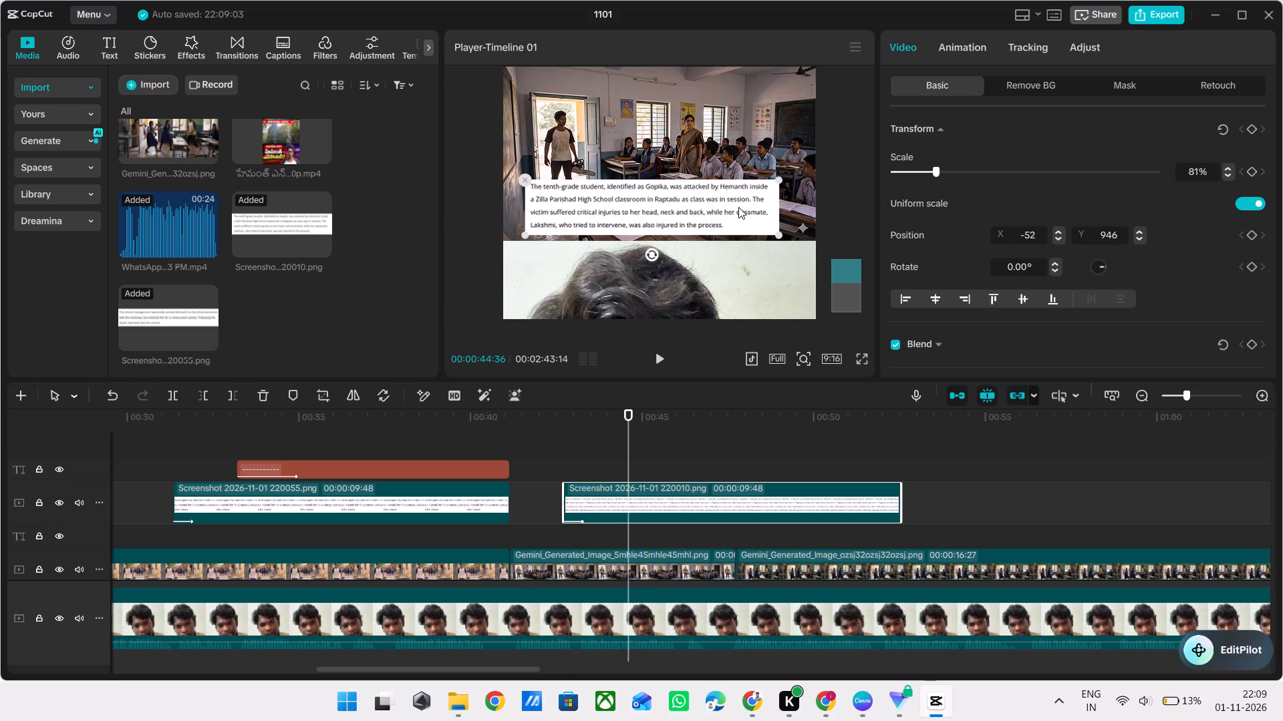
left_click_drag(738, 207, 745, 202)
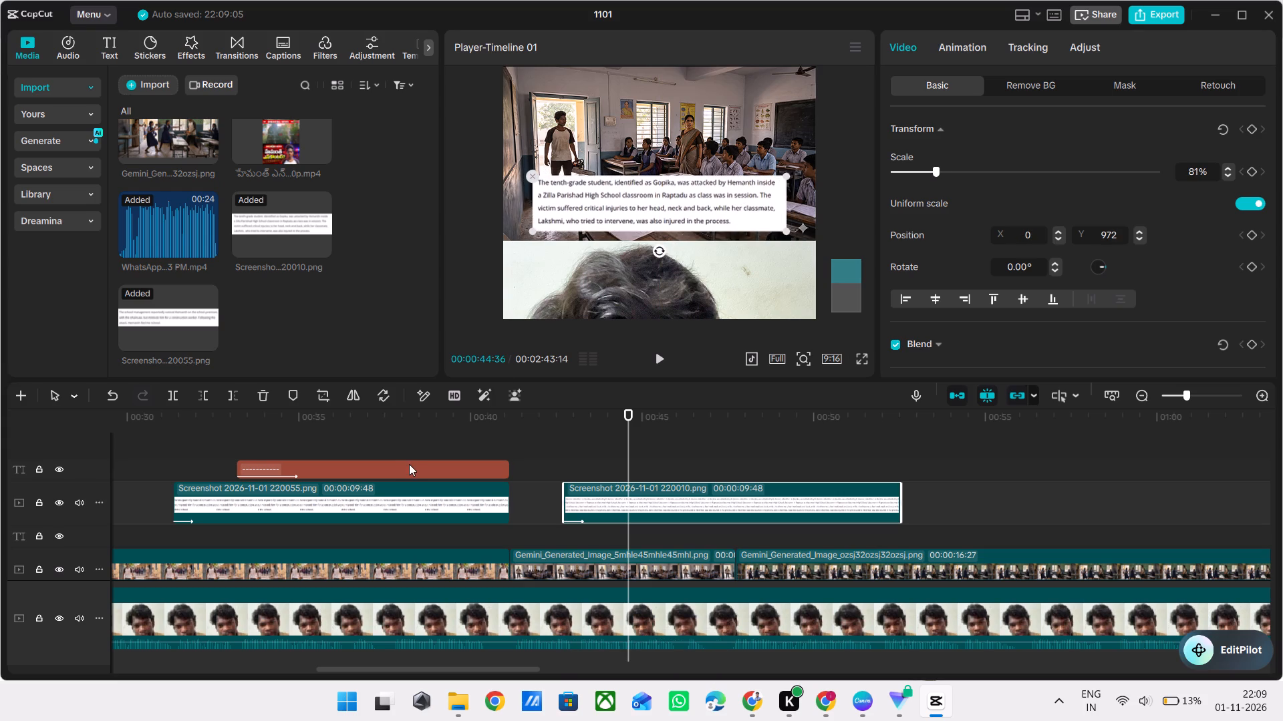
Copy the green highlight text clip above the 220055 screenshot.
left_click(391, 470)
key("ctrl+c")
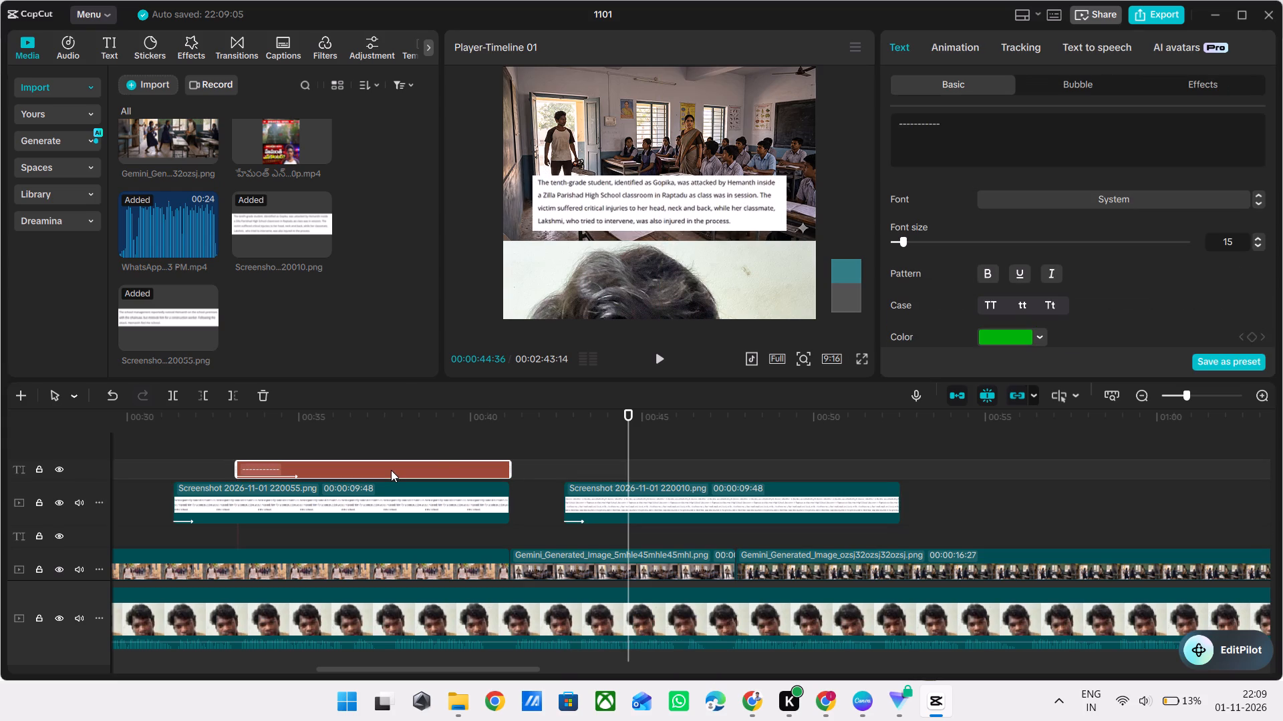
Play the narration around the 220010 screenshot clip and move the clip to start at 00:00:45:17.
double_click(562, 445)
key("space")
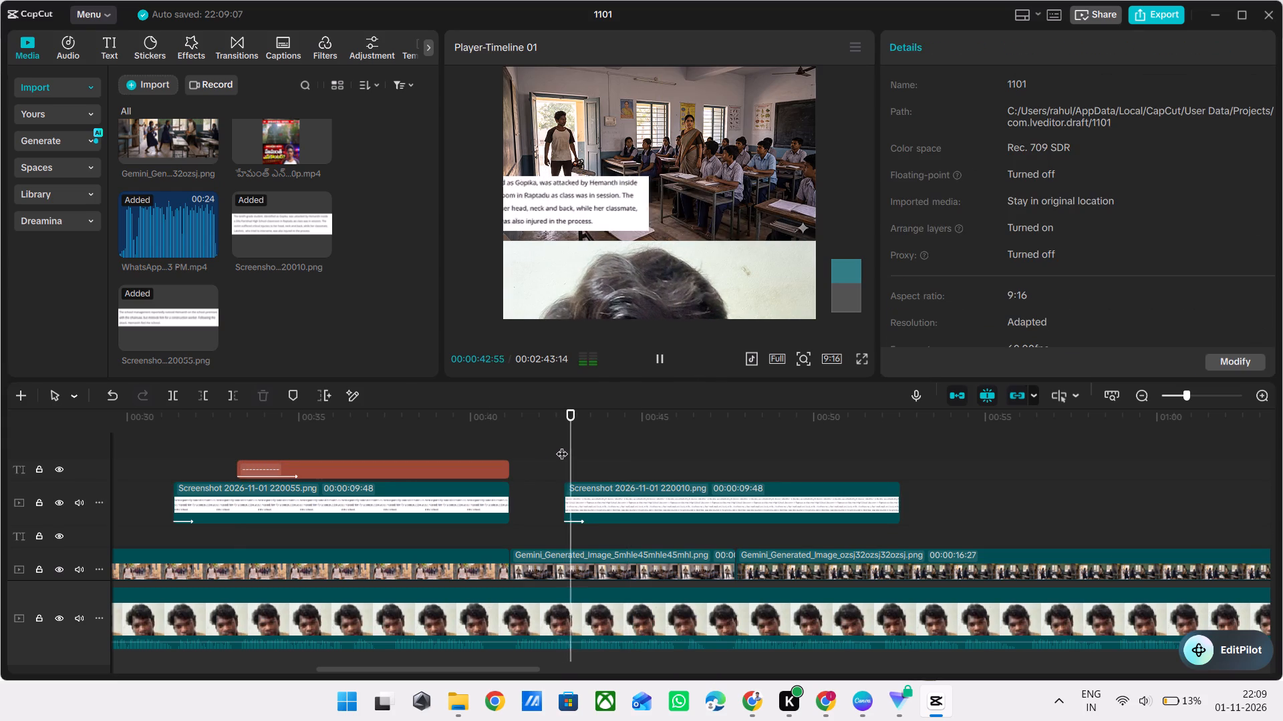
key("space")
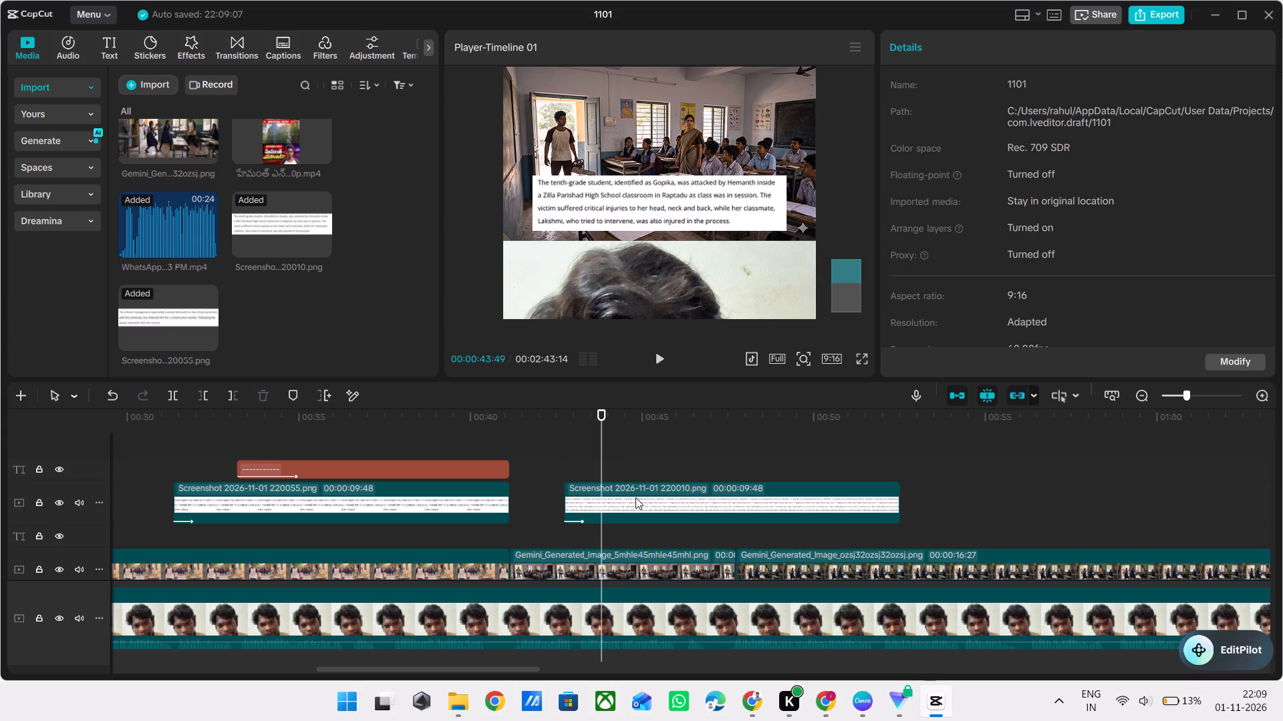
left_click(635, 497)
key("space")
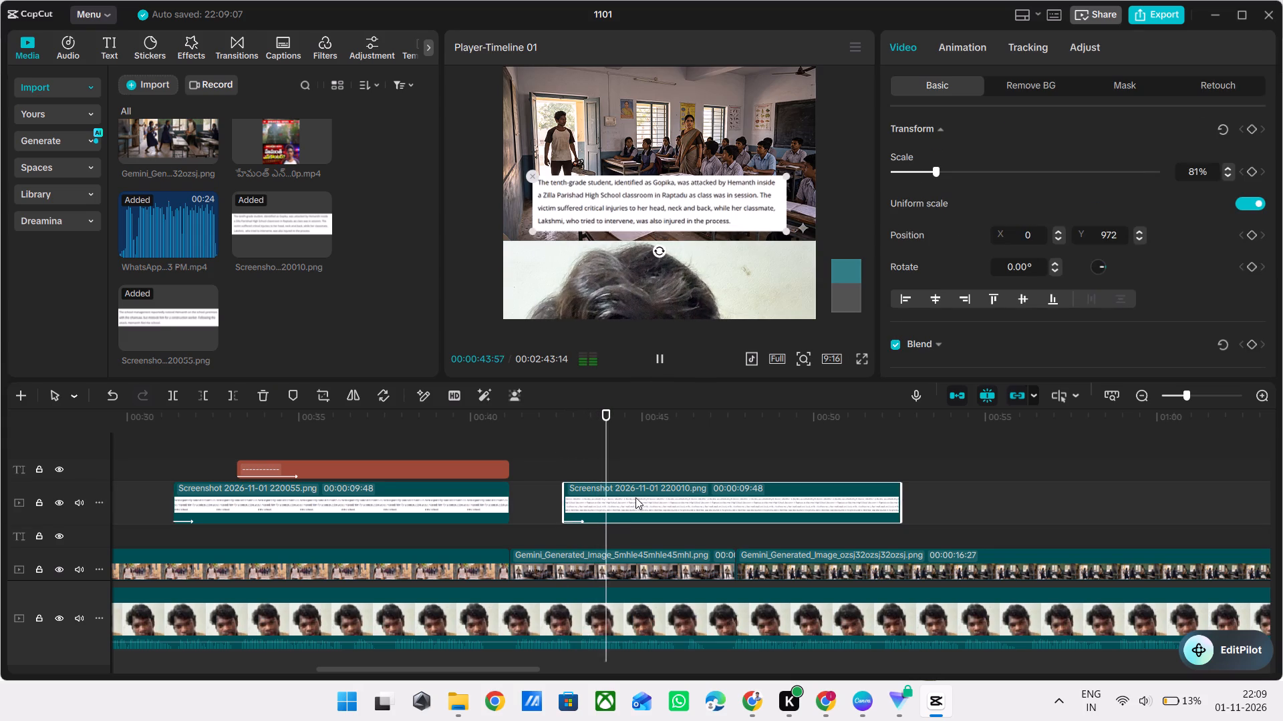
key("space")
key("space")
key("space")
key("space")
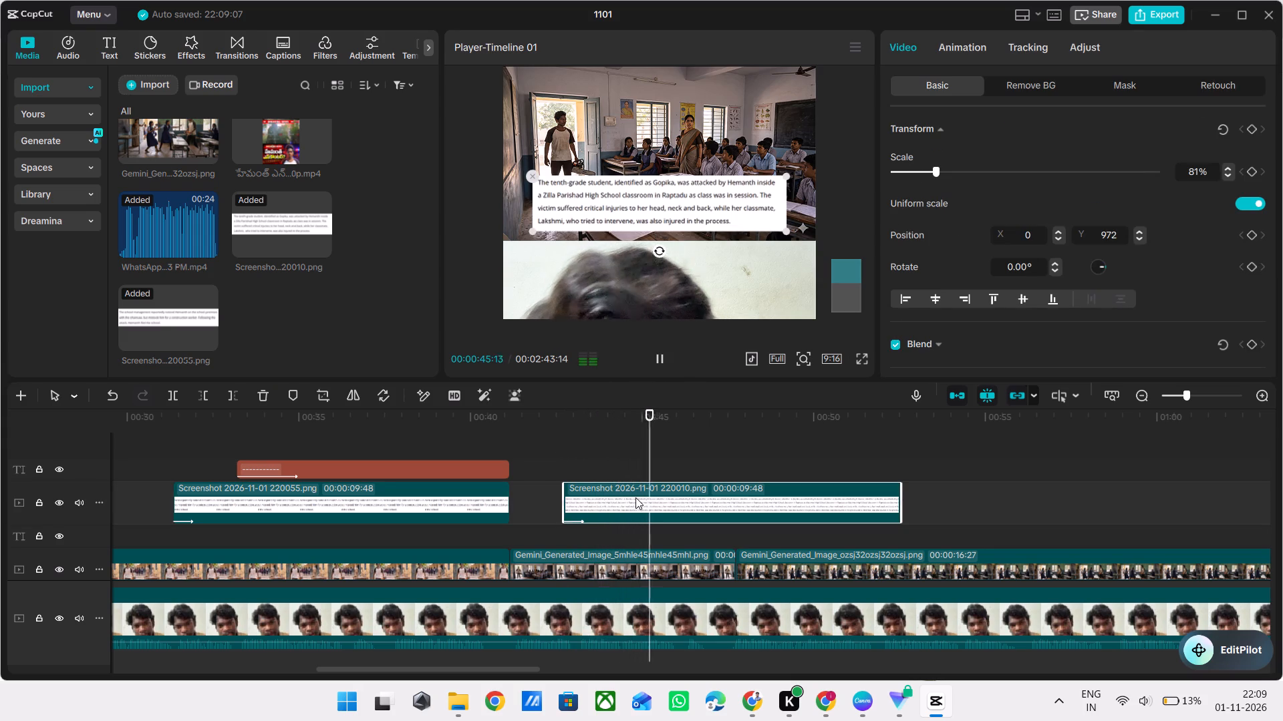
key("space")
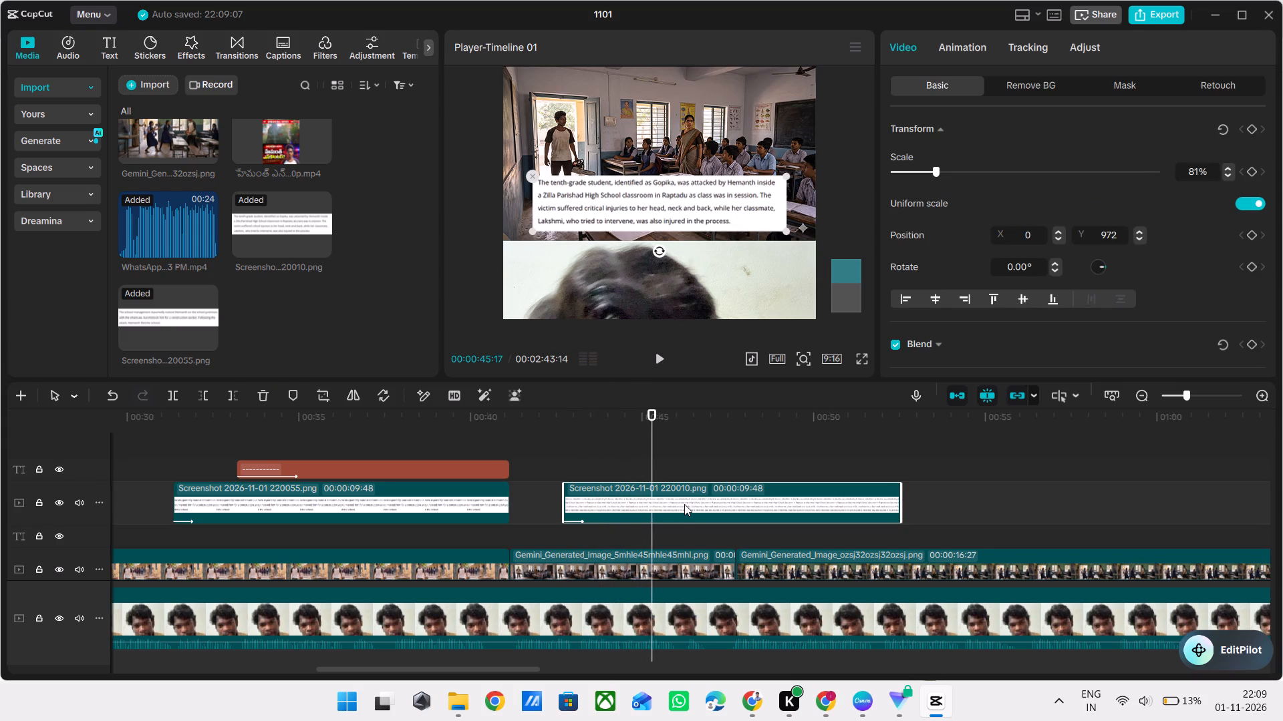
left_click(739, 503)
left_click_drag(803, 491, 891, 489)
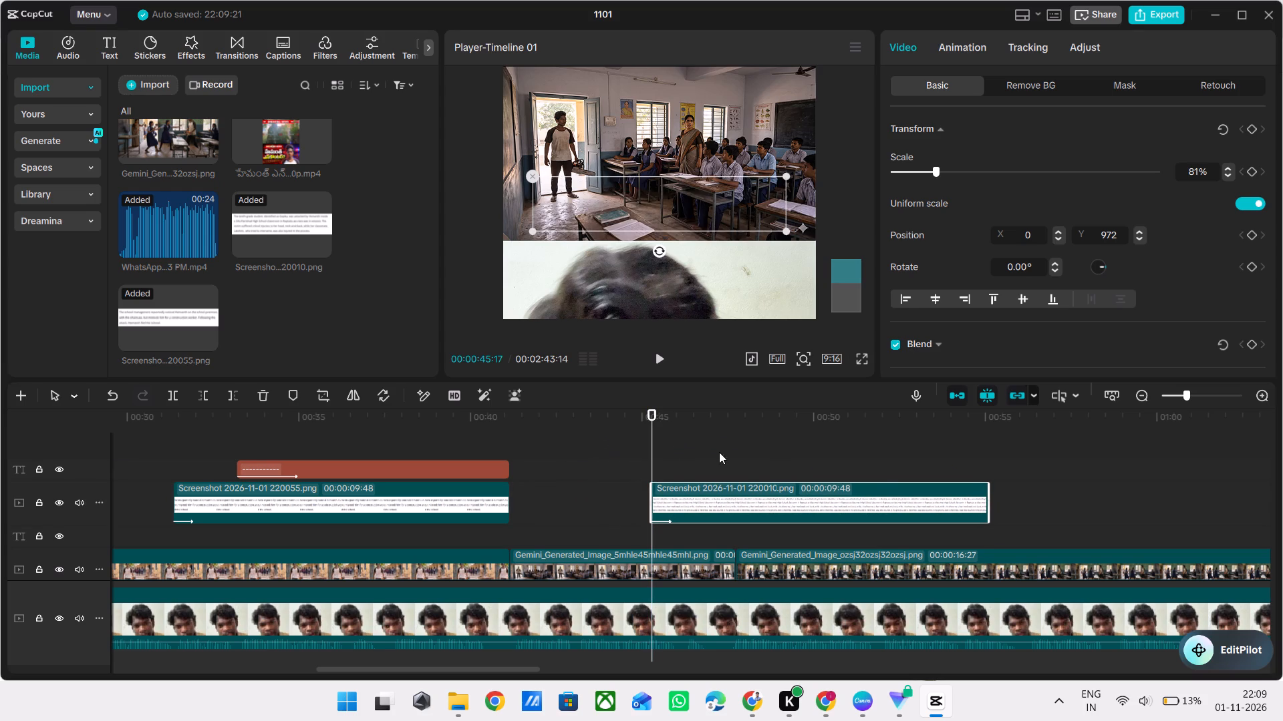
Check the timing in playback and move the 220010 screenshot clip earlier to start at about 00:00:44:17.
left_click(634, 452)
key("space")
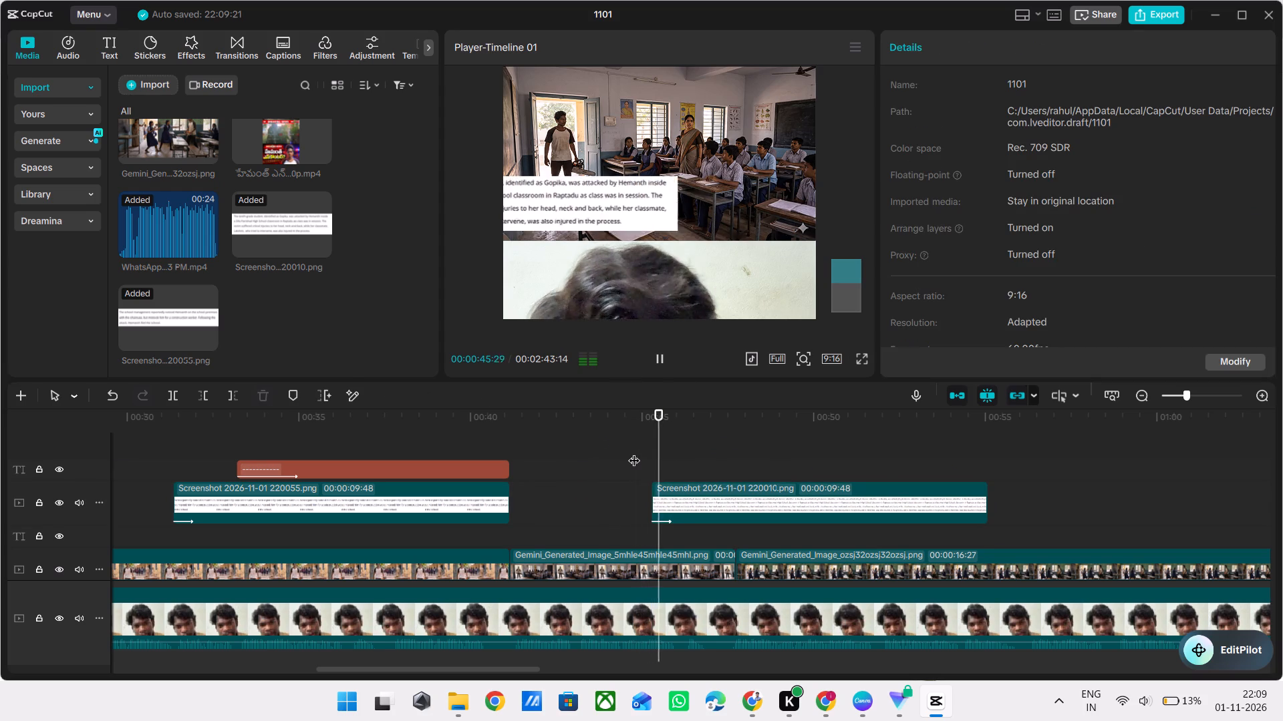
key("space")
key("space")
key("space")
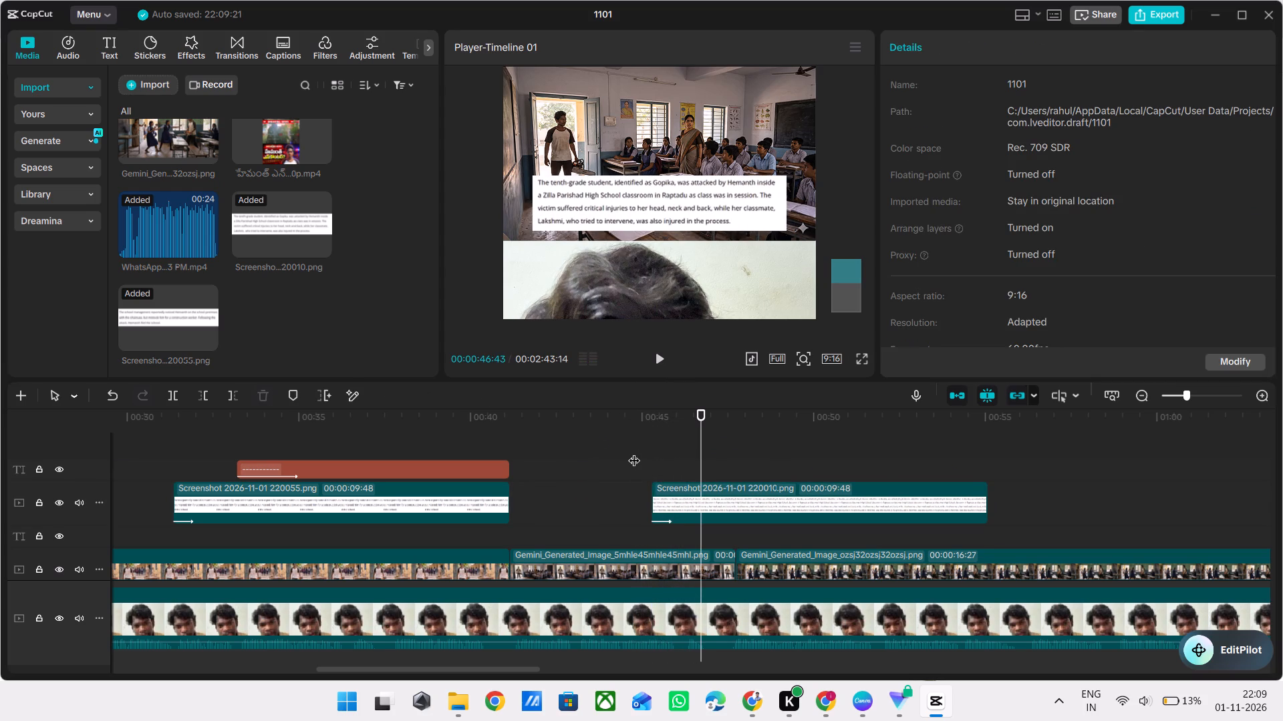
left_click(705, 495)
left_click_drag(705, 495, 684, 495)
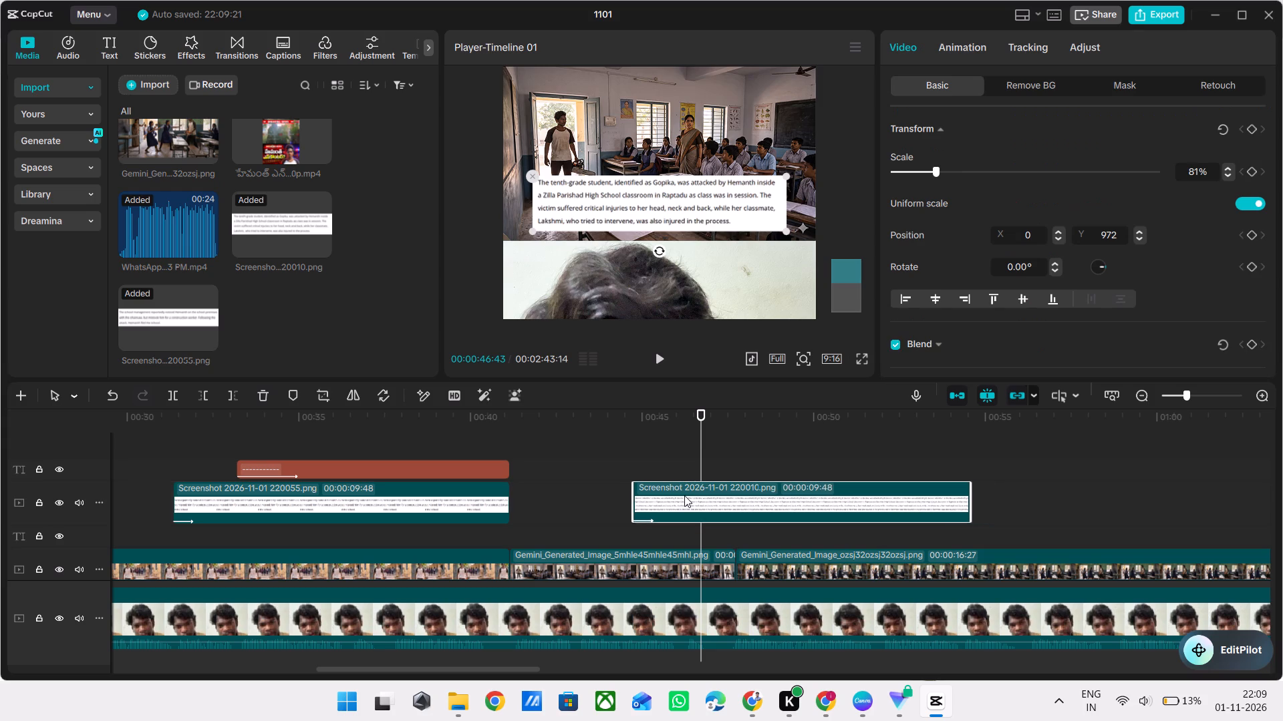
left_click_drag(684, 495, 671, 496)
left_click(571, 439)
key("space")
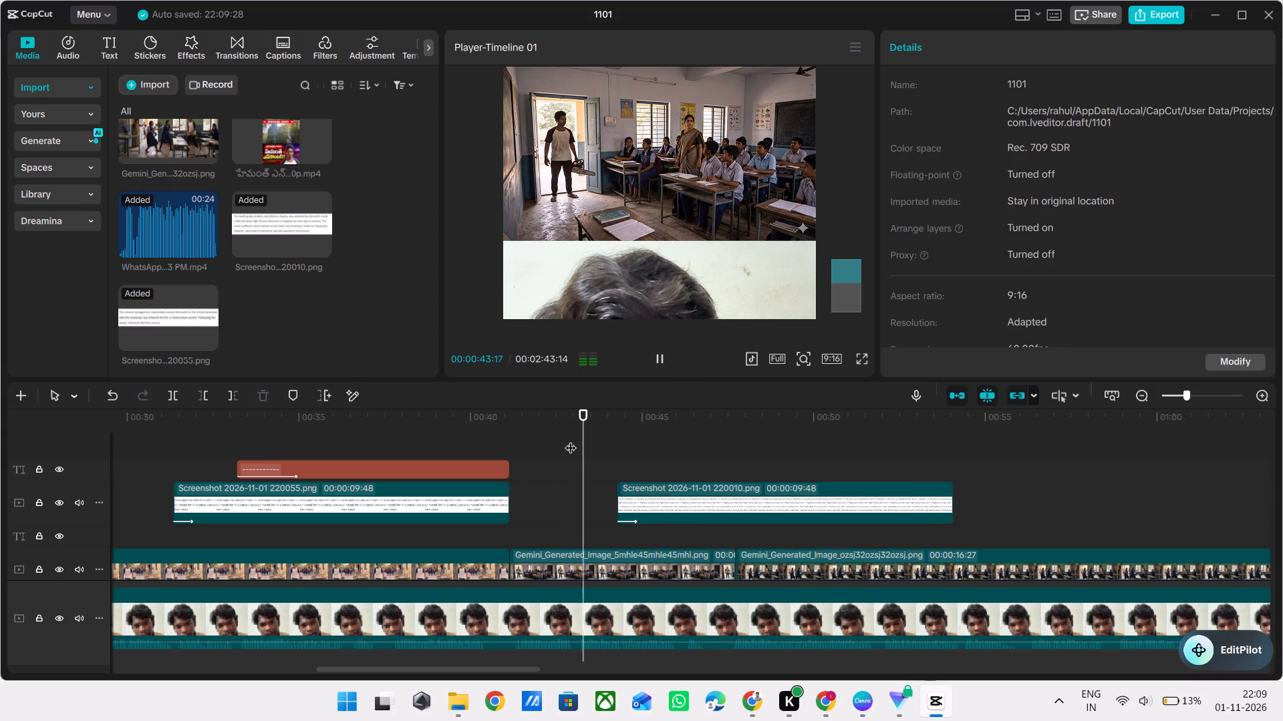
key("space")
Search the In animations for "right", give the 220010 clip Slide Right with a 1.0 s duration, and play it back.
left_click(697, 493)
left_click(961, 44)
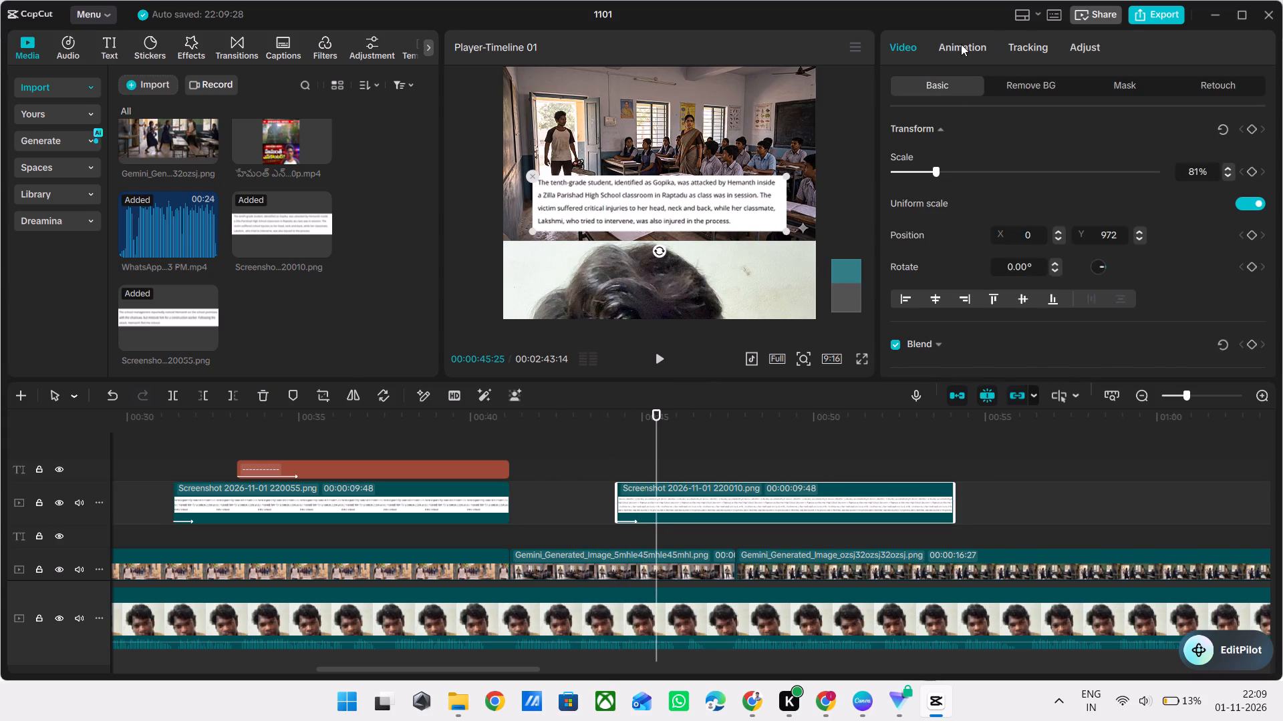
left_click(966, 82)
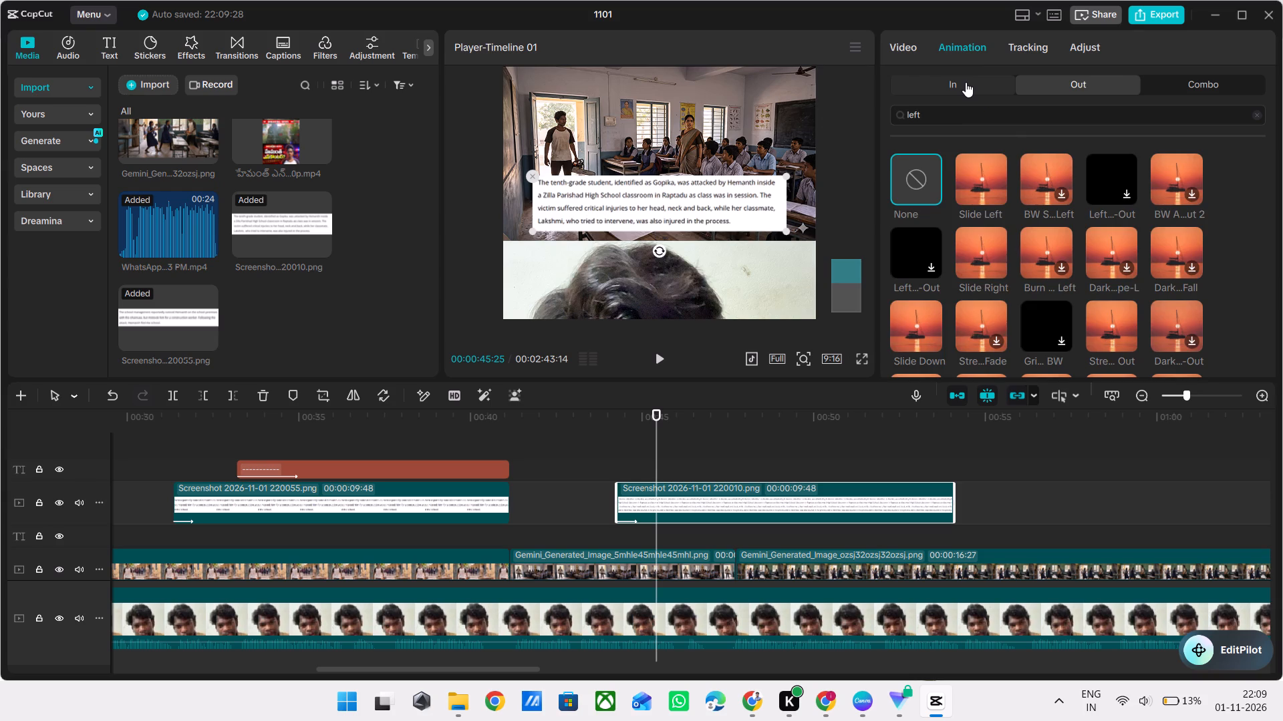
left_click(1001, 121)
left_click(921, 176)
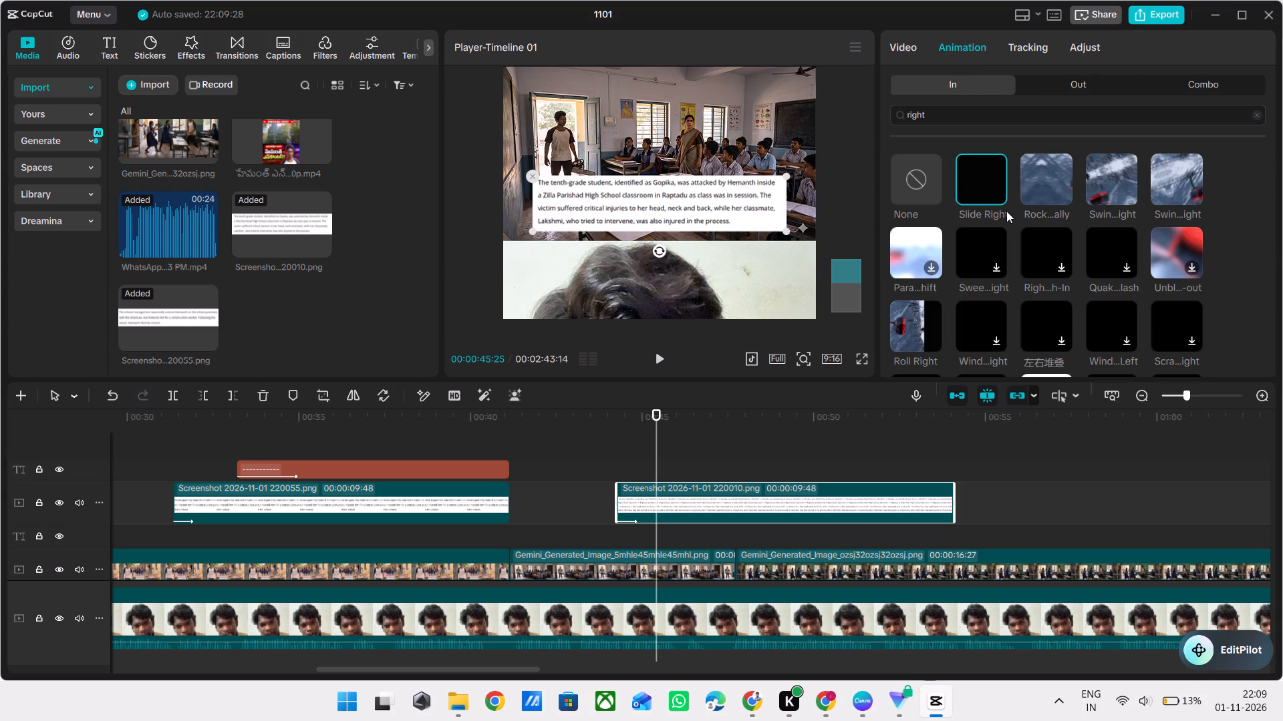
double_click(984, 194)
double_click(1028, 200)
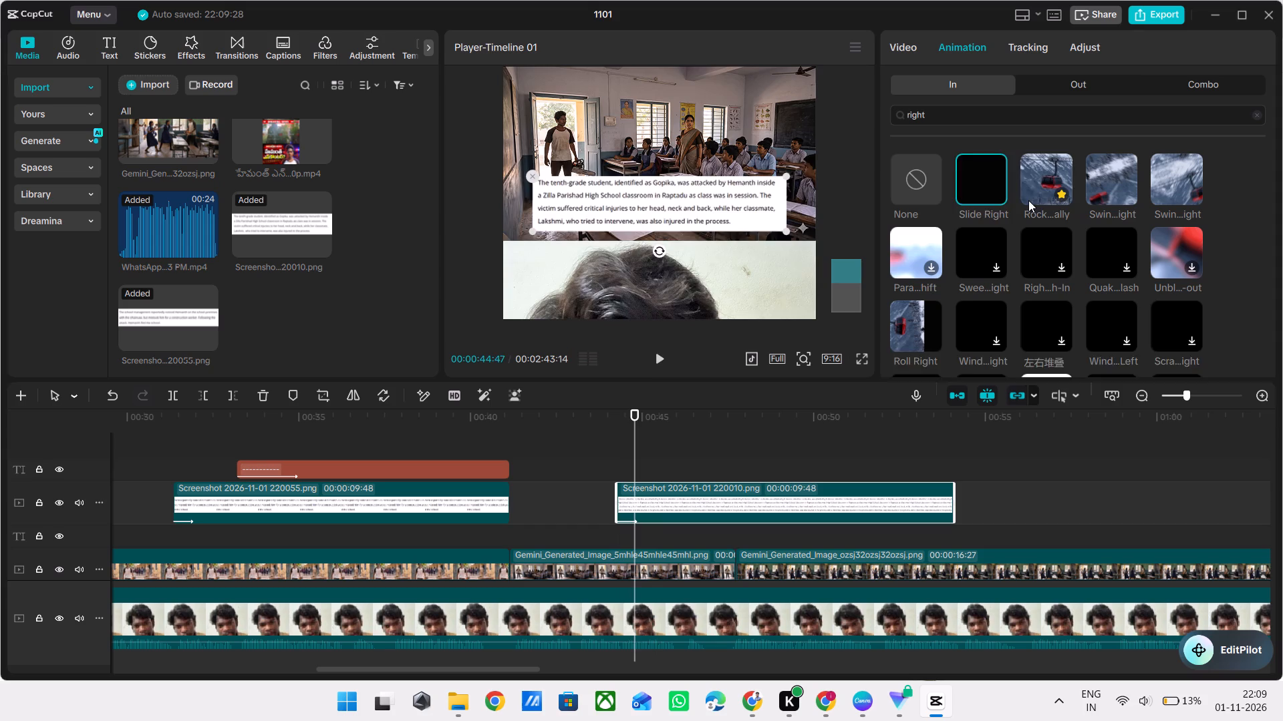
double_click(964, 191)
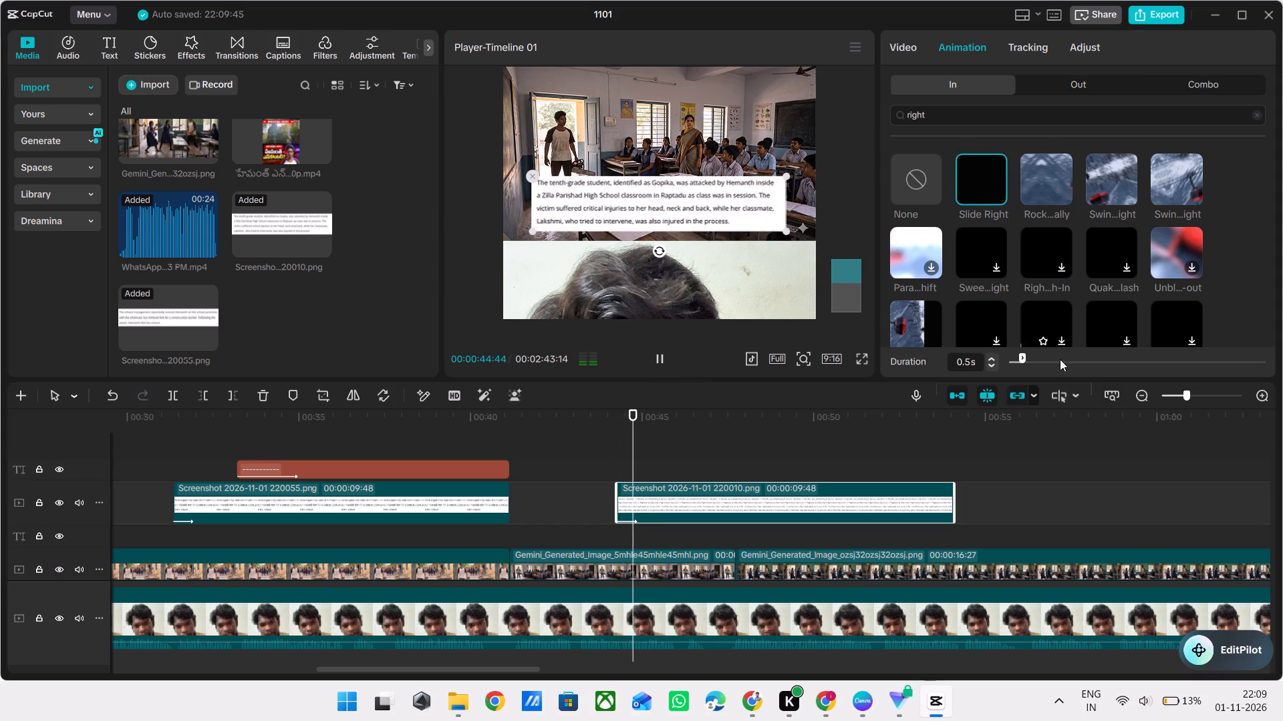
left_click(1036, 362)
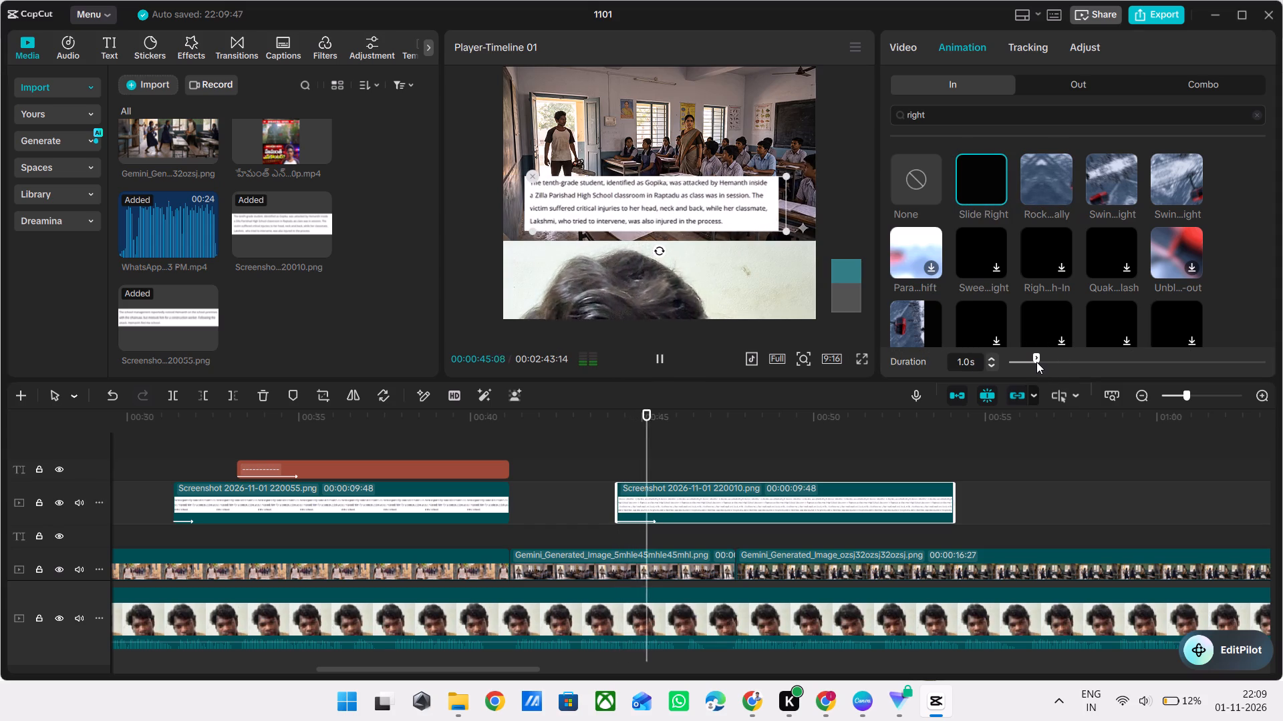
left_click(614, 459)
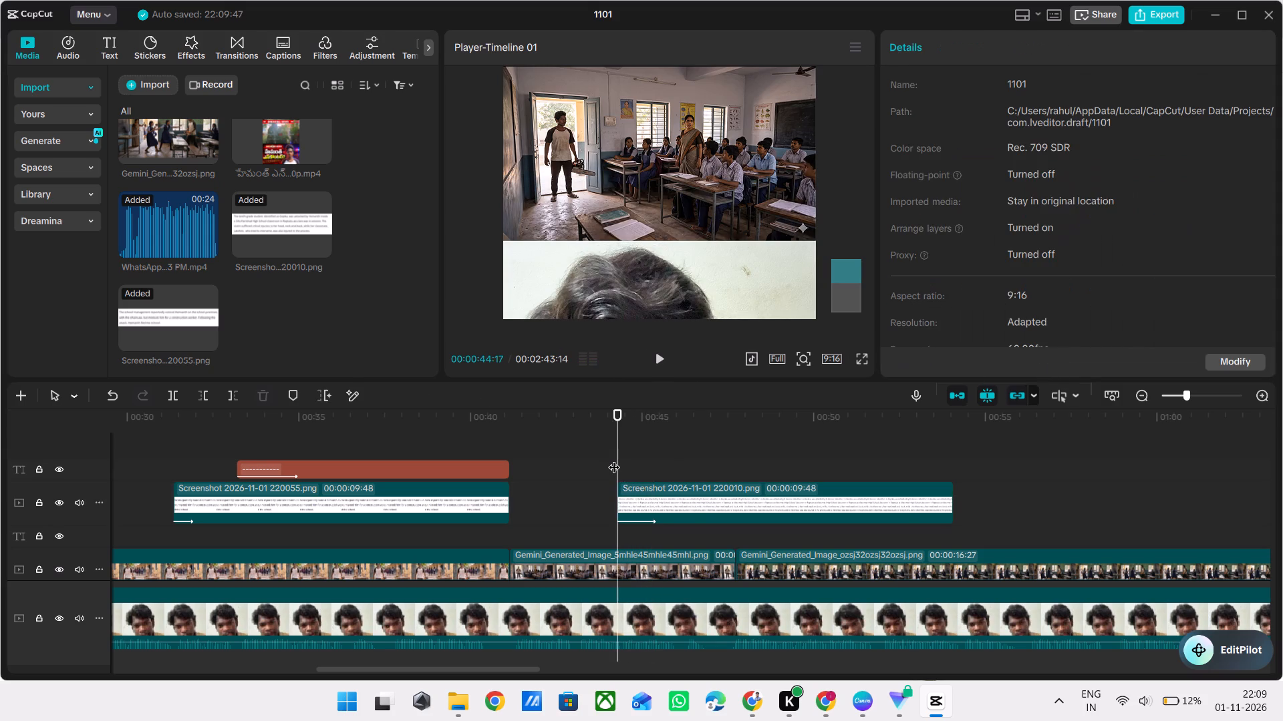
left_click(614, 459)
key("space")
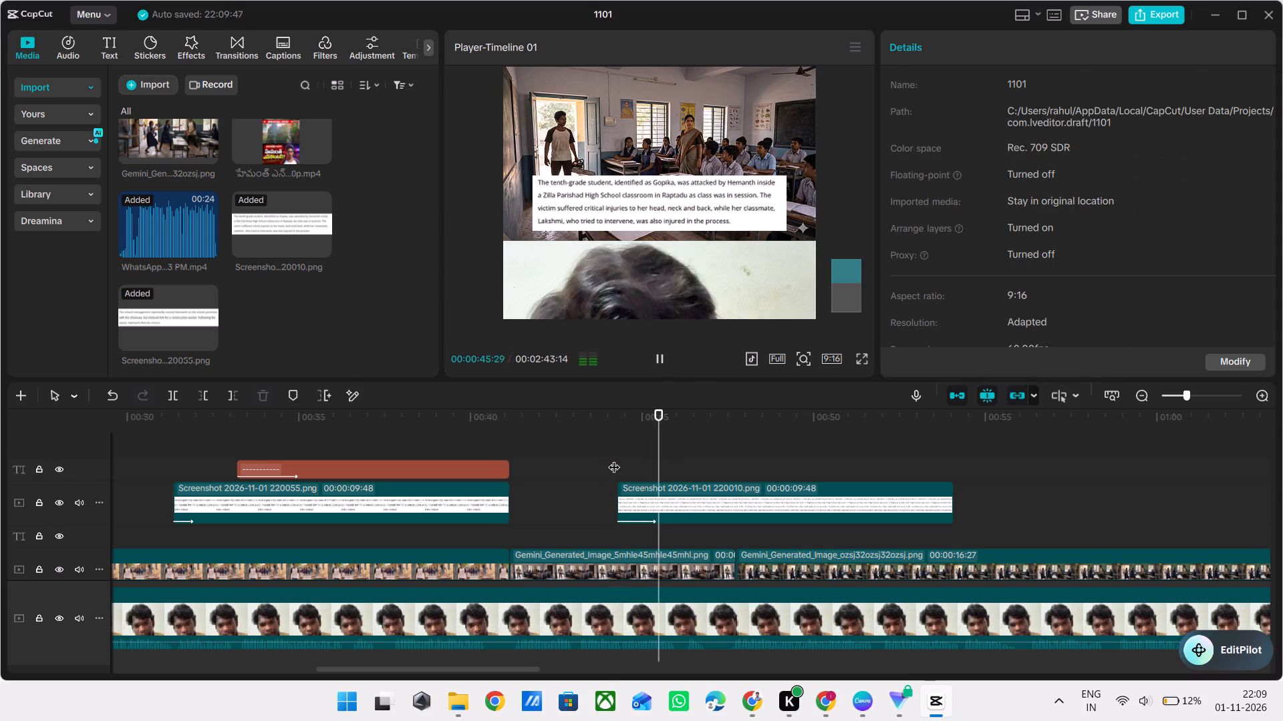
key("space")
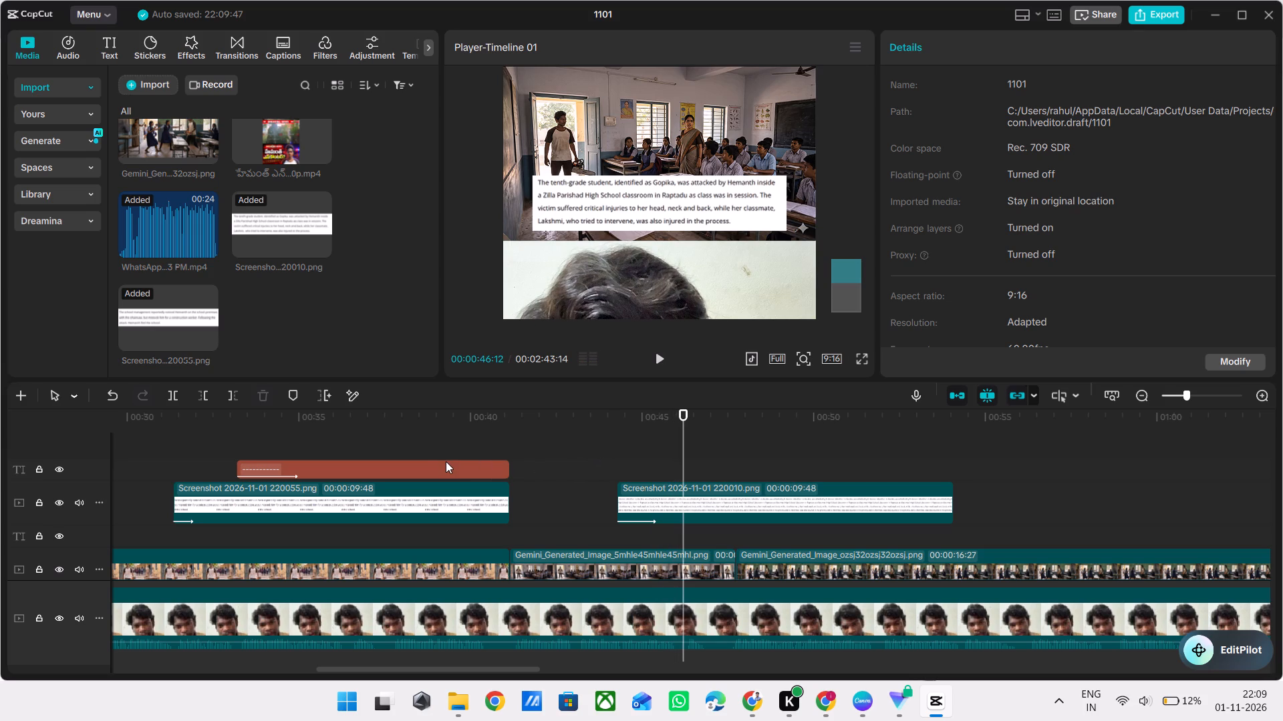
Copy the green highlight text clip above the 220055 screenshot and paste it above the 220010 clip at 00:00:45:25.
left_click(446, 459)
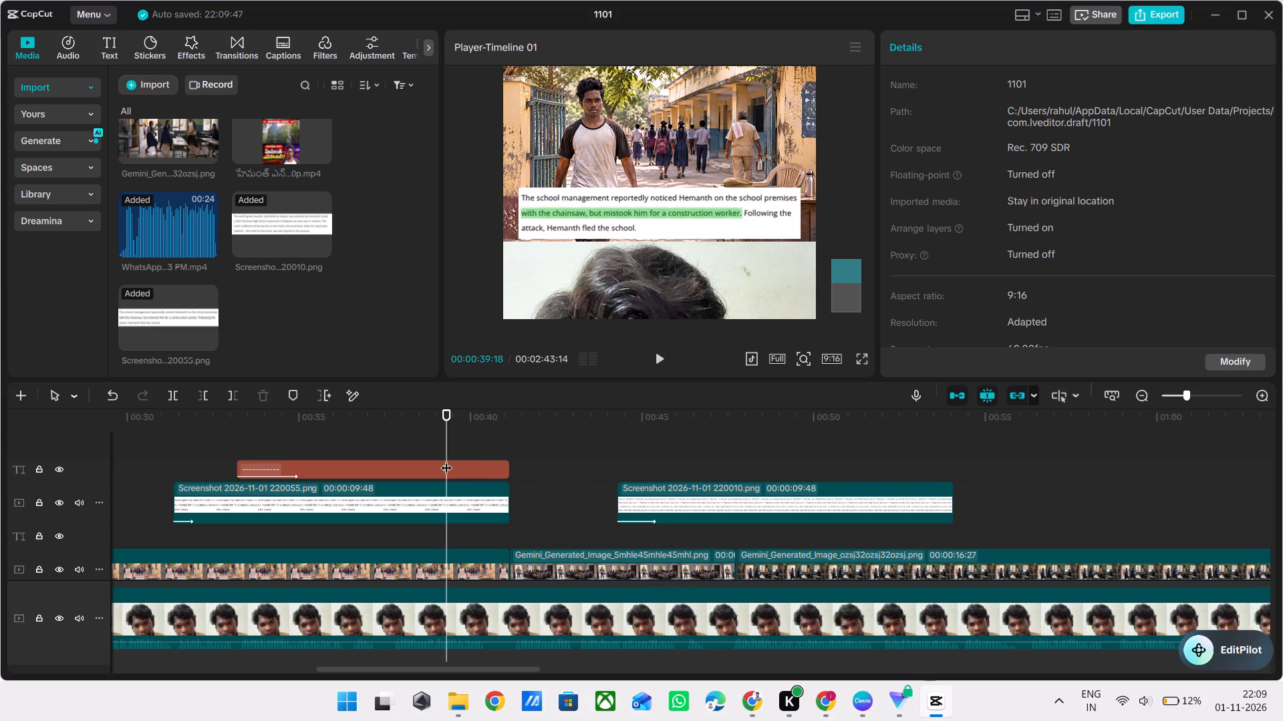
left_click(446, 459)
left_click(464, 464)
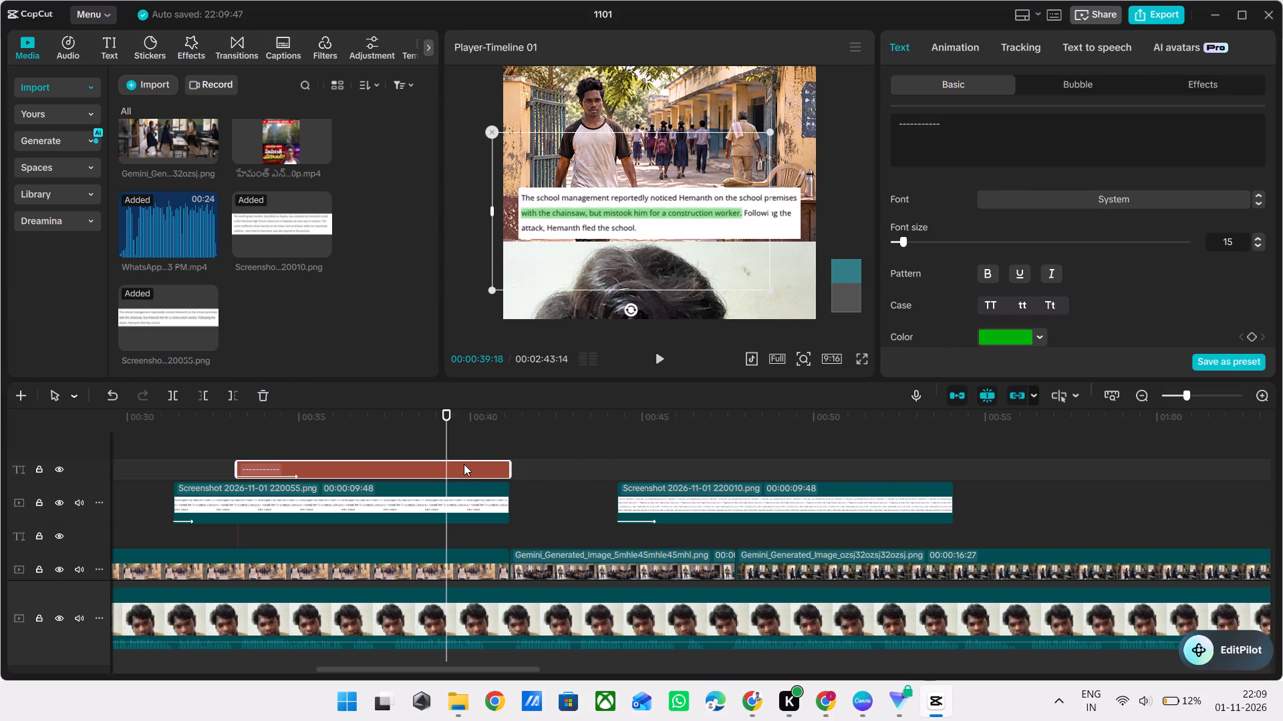
key("ctrl+c")
left_click(609, 435)
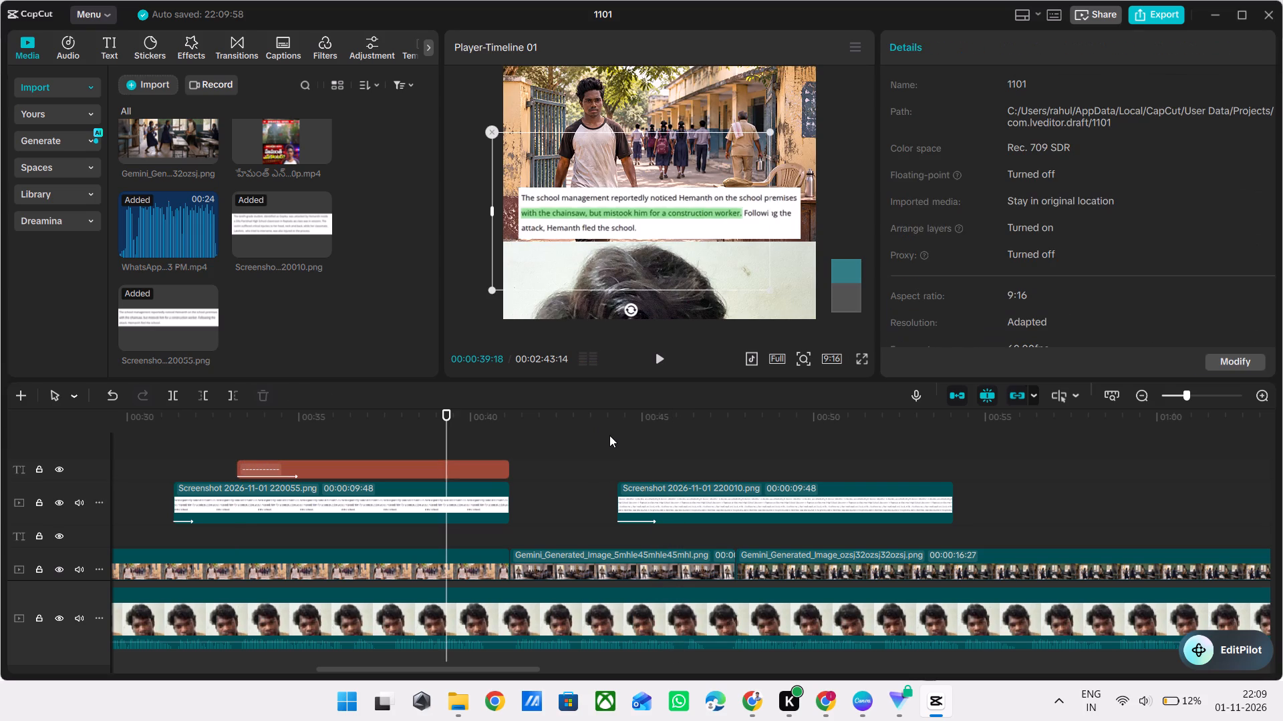
left_click_drag(609, 435, 656, 446)
key("ctrl+v")
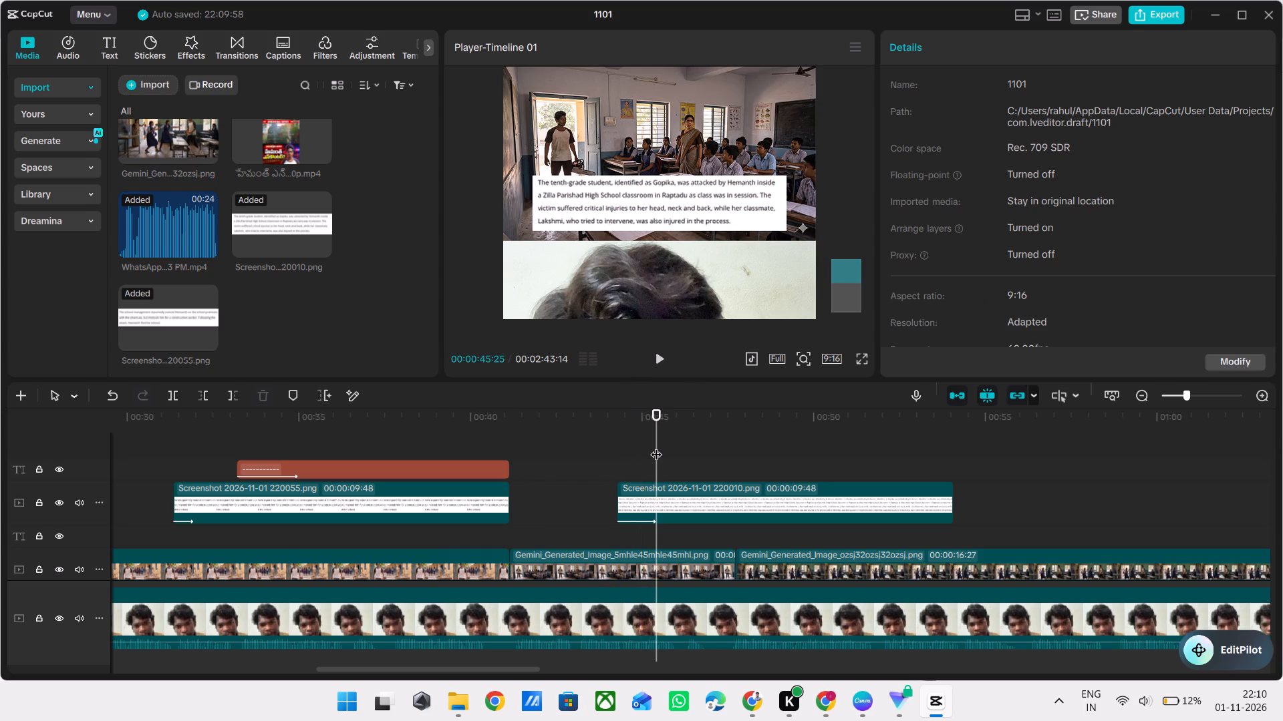
Shrink and position the pasted highlight over "victim suffered critical injuries to her head, neck and back" and check it full screen.
left_click(665, 356)
key("space")
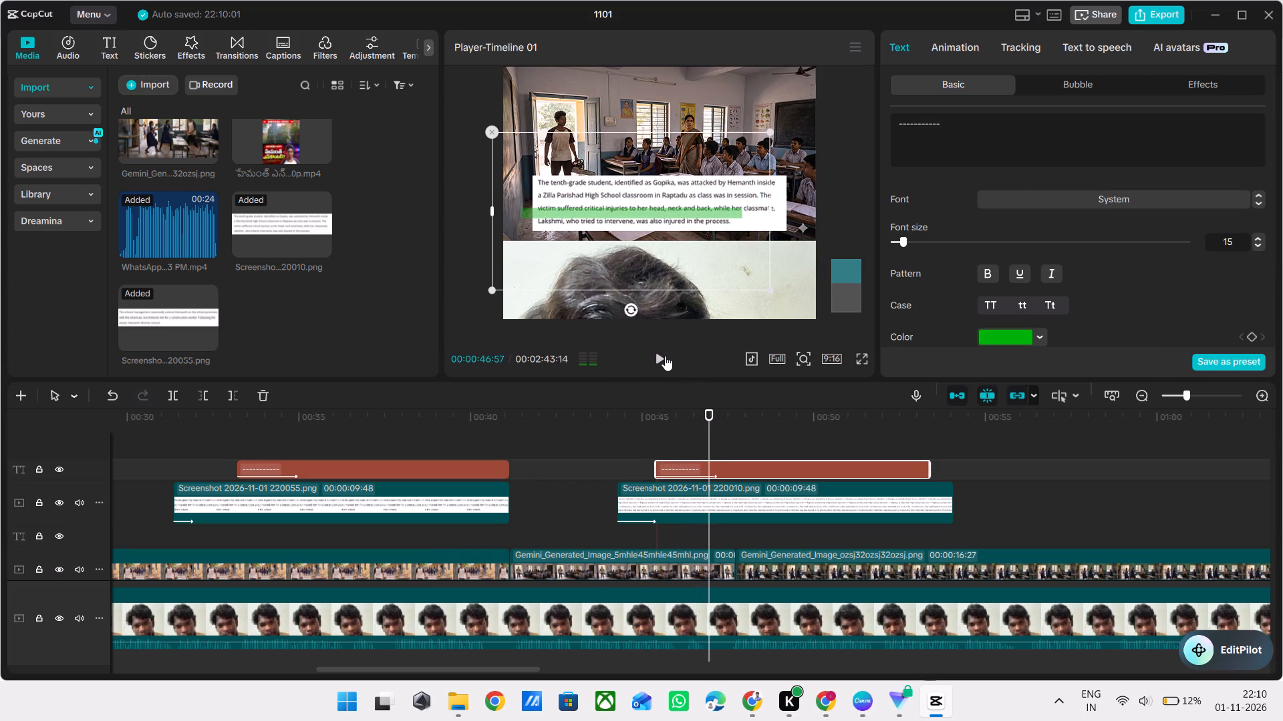
key("space")
key("space")
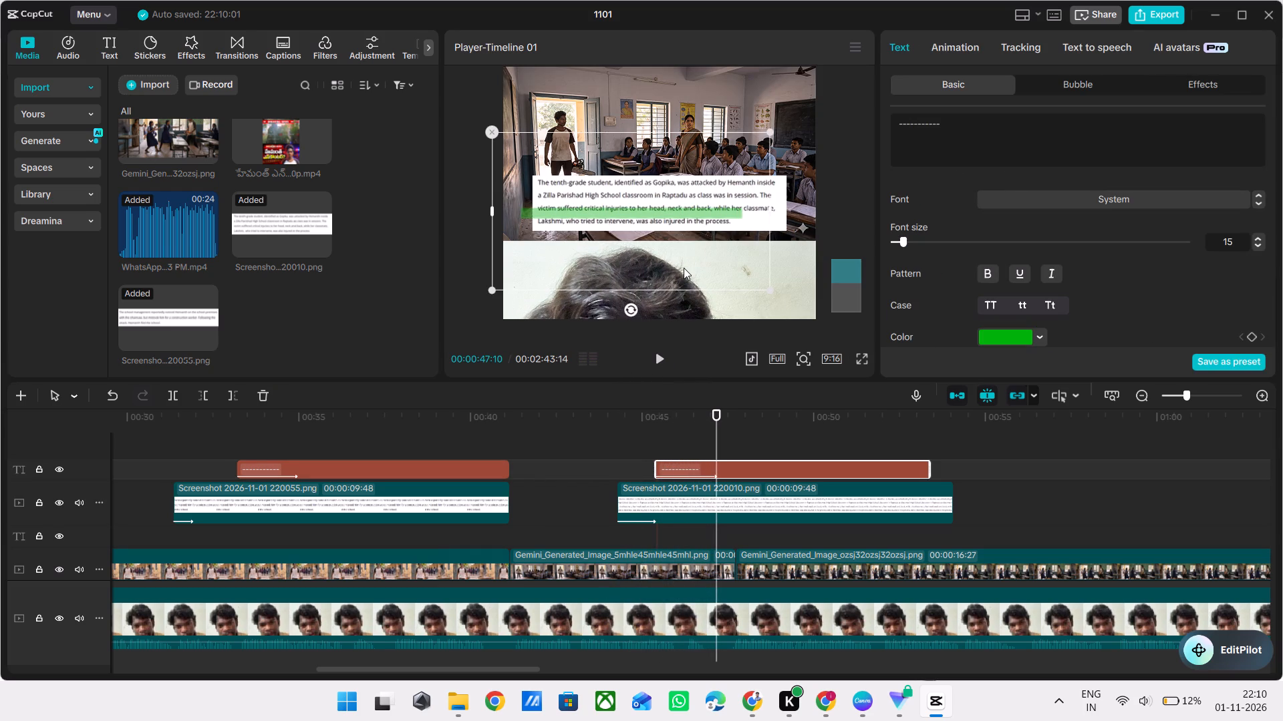
left_click(684, 268)
left_click_drag(768, 288, 736, 263)
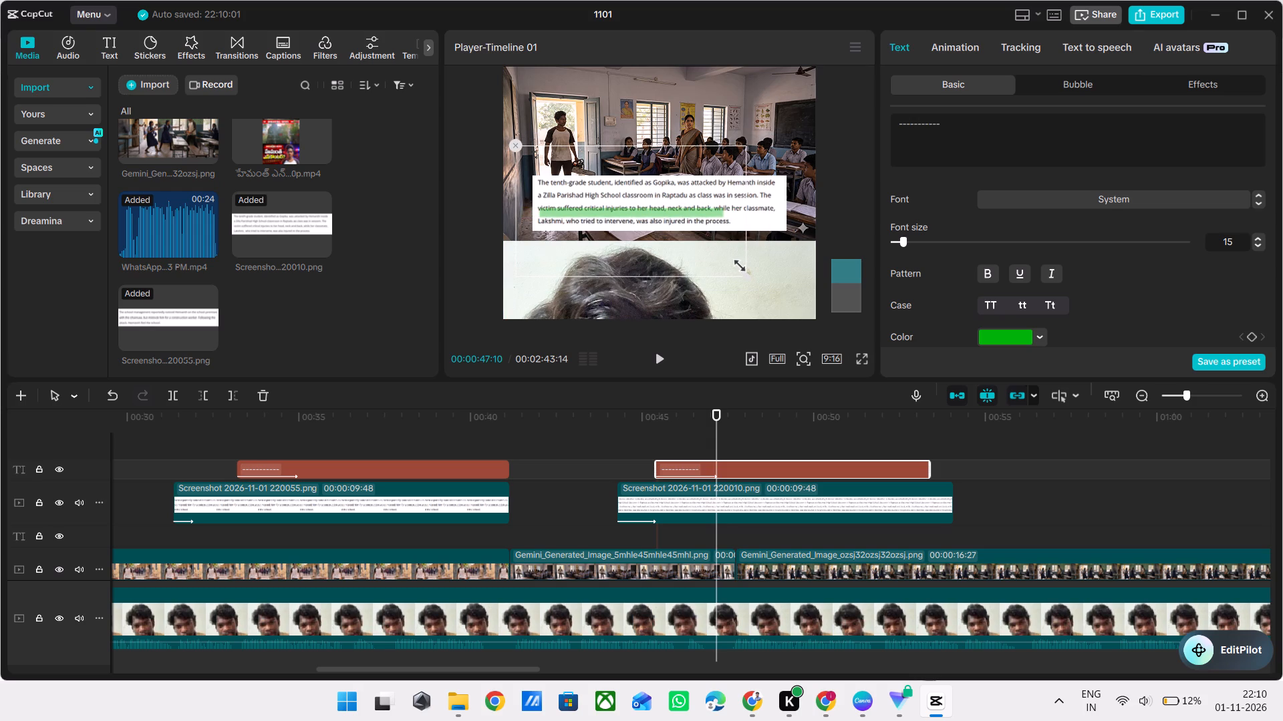
left_click_drag(736, 263, 739, 265)
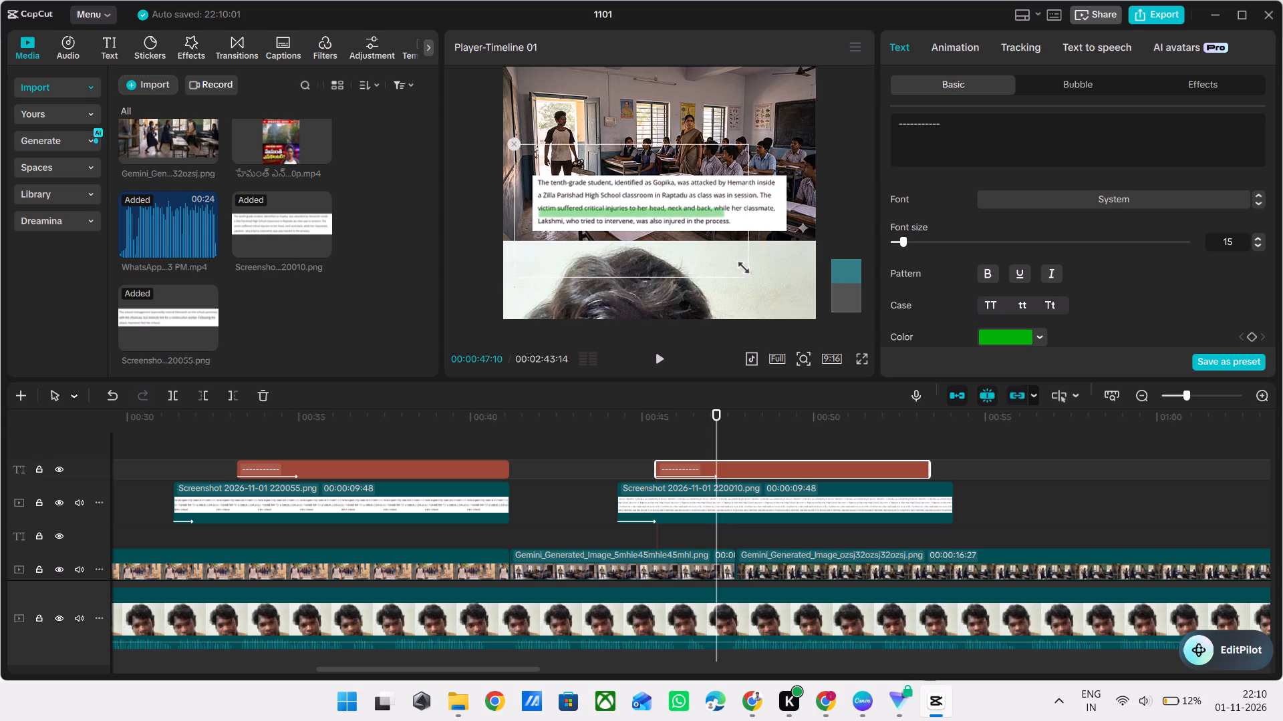
left_click_drag(739, 265, 738, 264)
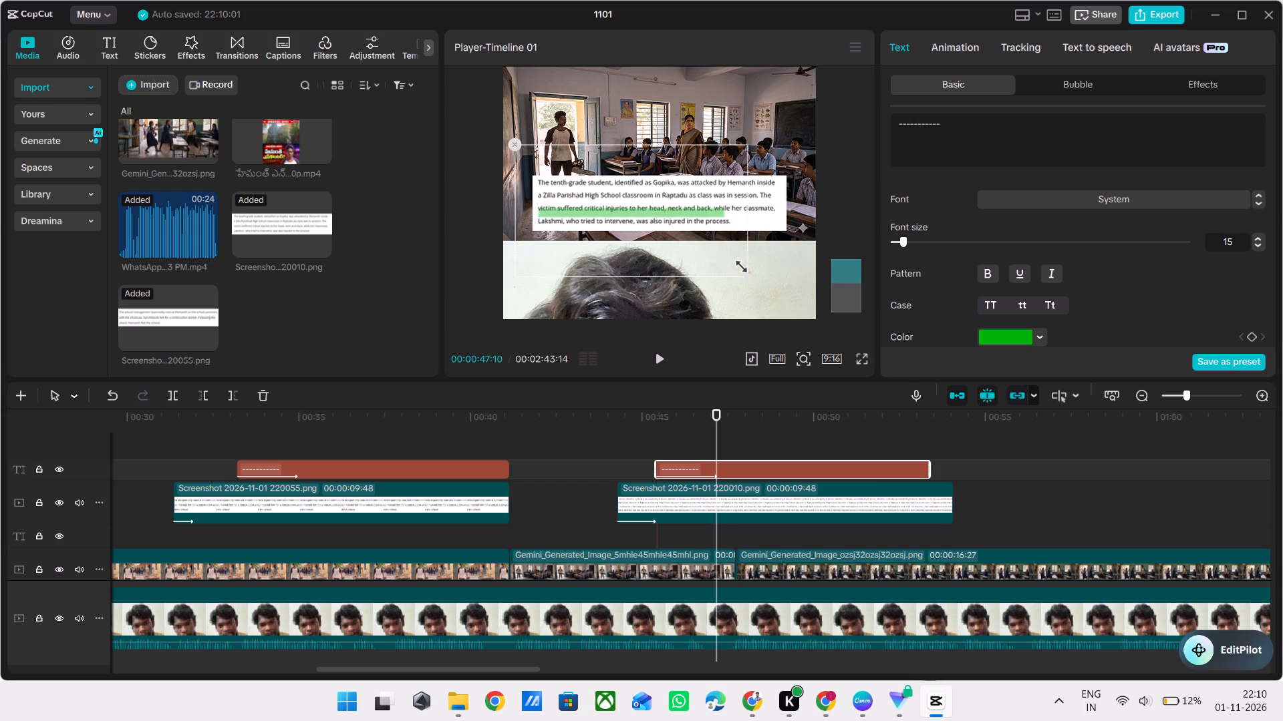
left_click_drag(738, 264, 723, 252)
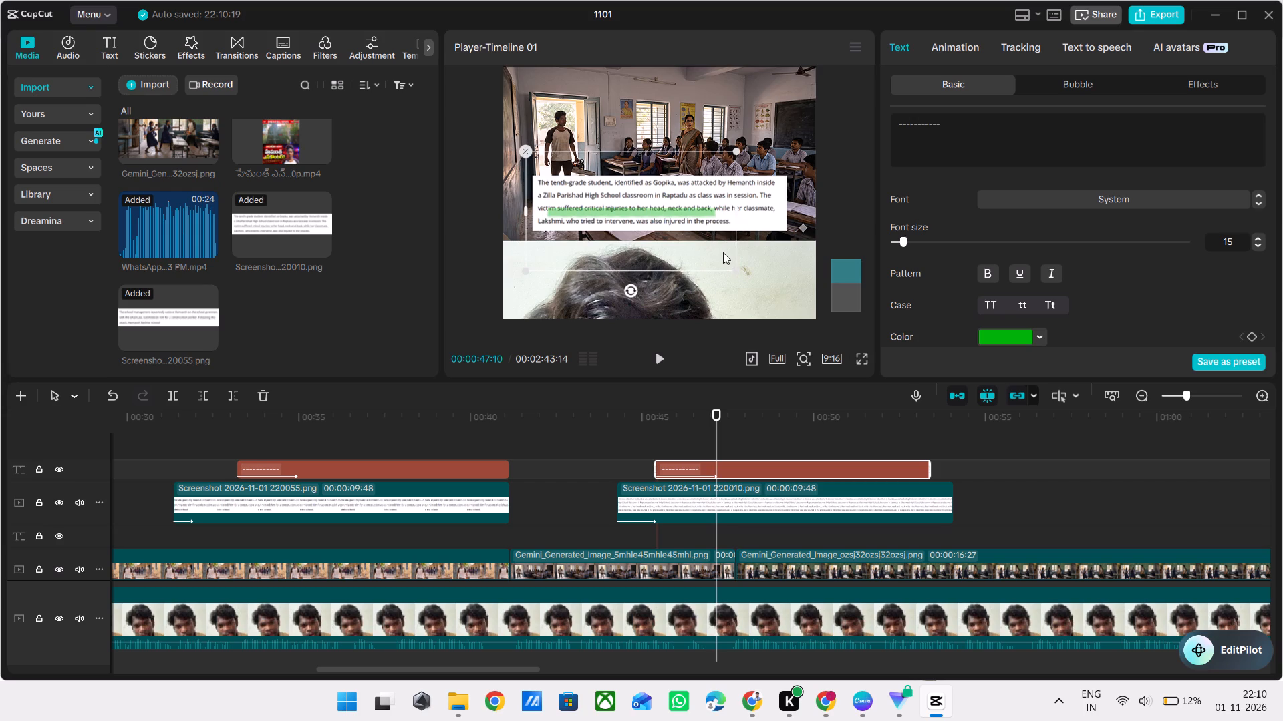
left_click_drag(693, 235, 684, 230)
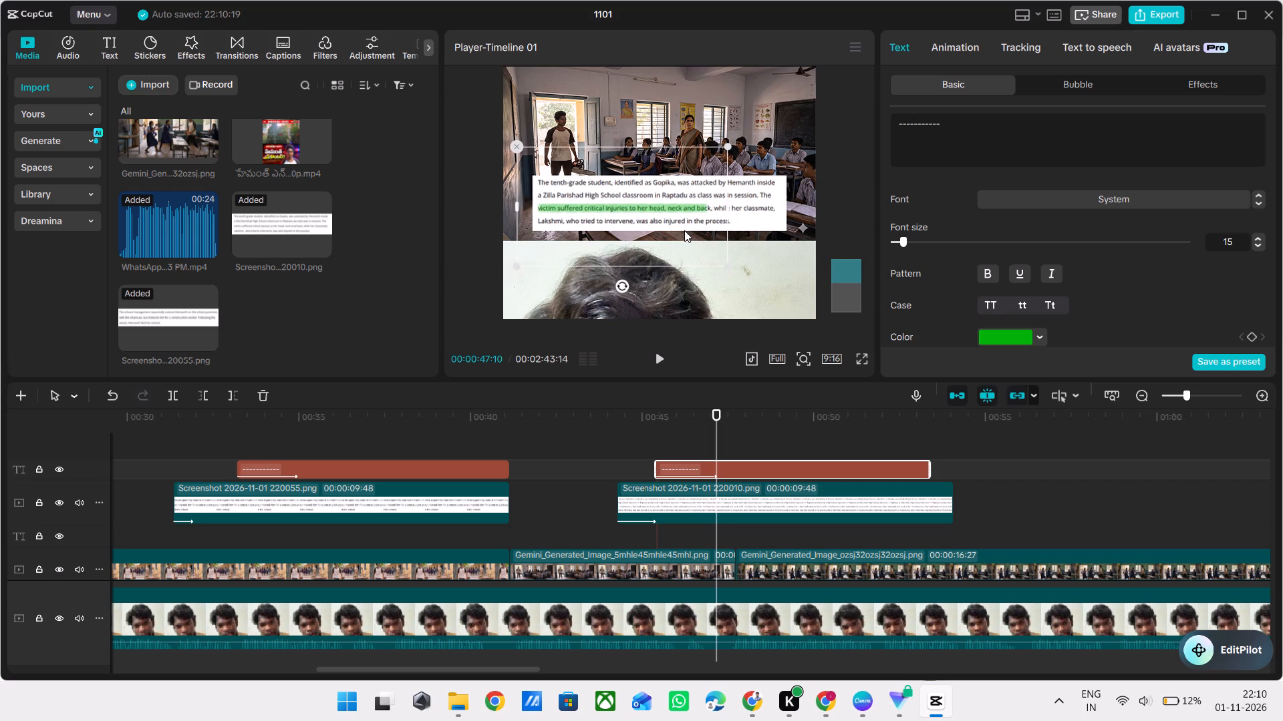
left_click_drag(684, 230, 688, 229)
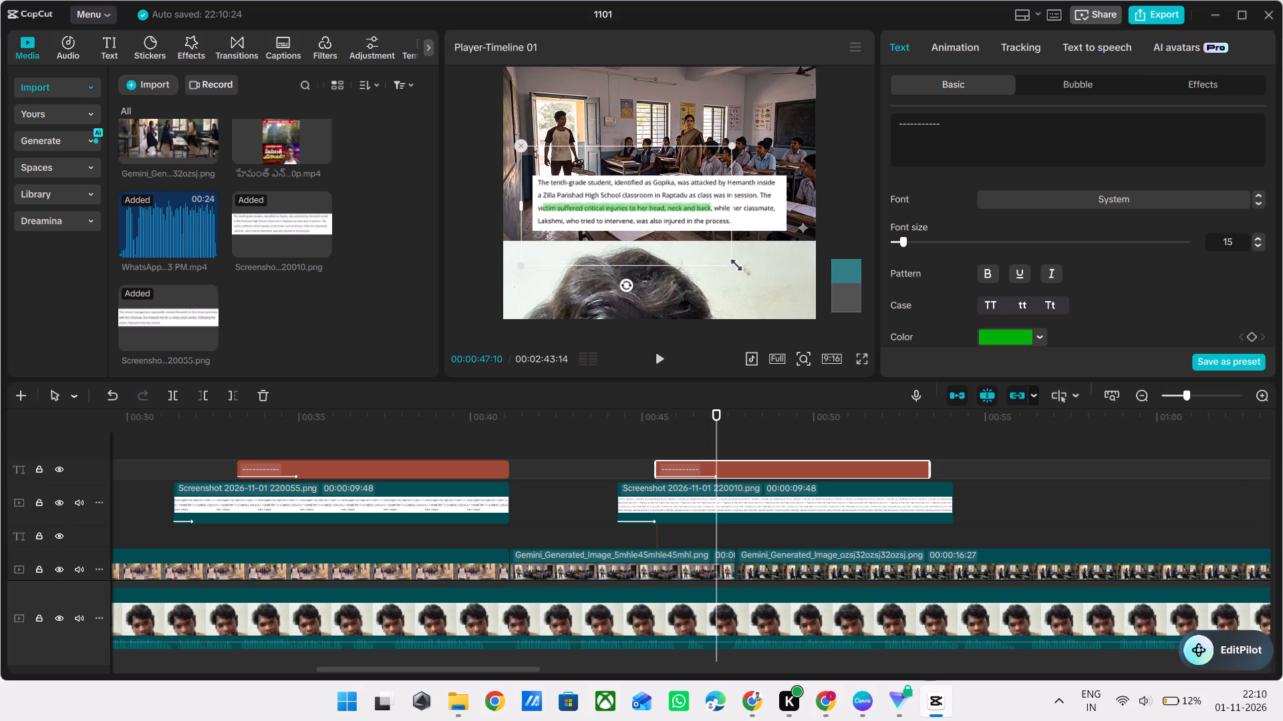
left_click(732, 262)
left_click(712, 235)
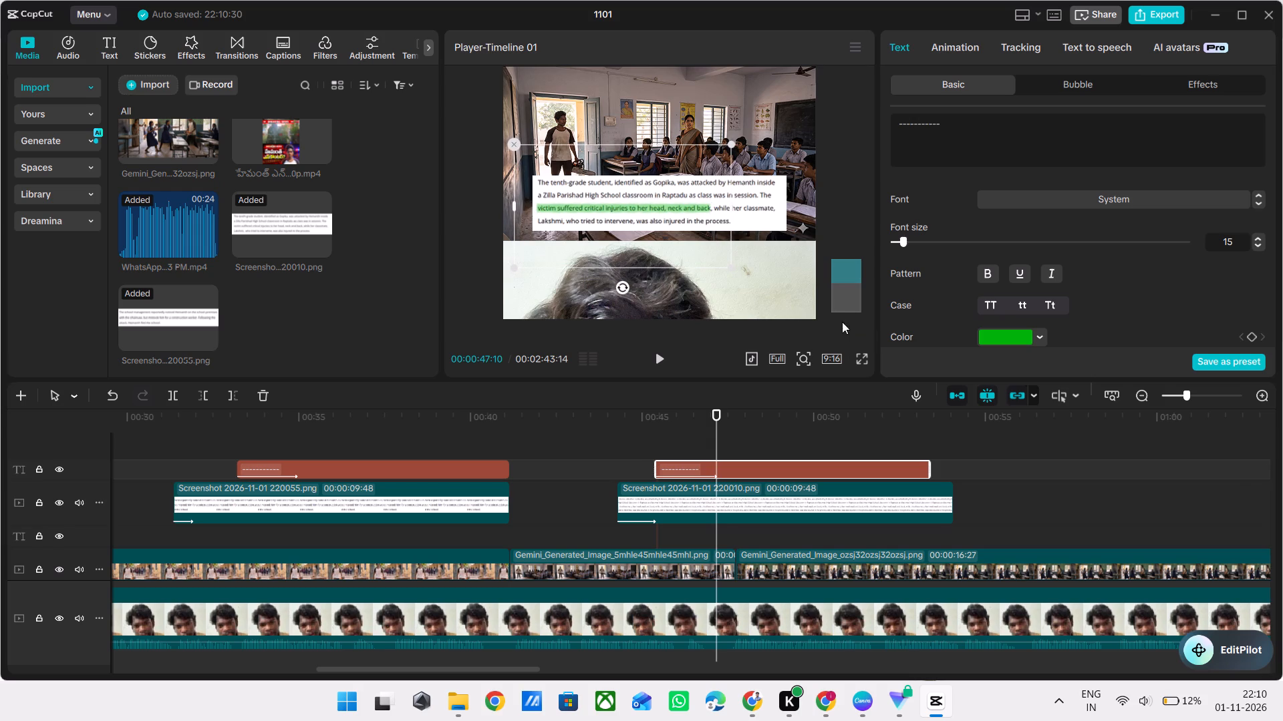
left_click(857, 358)
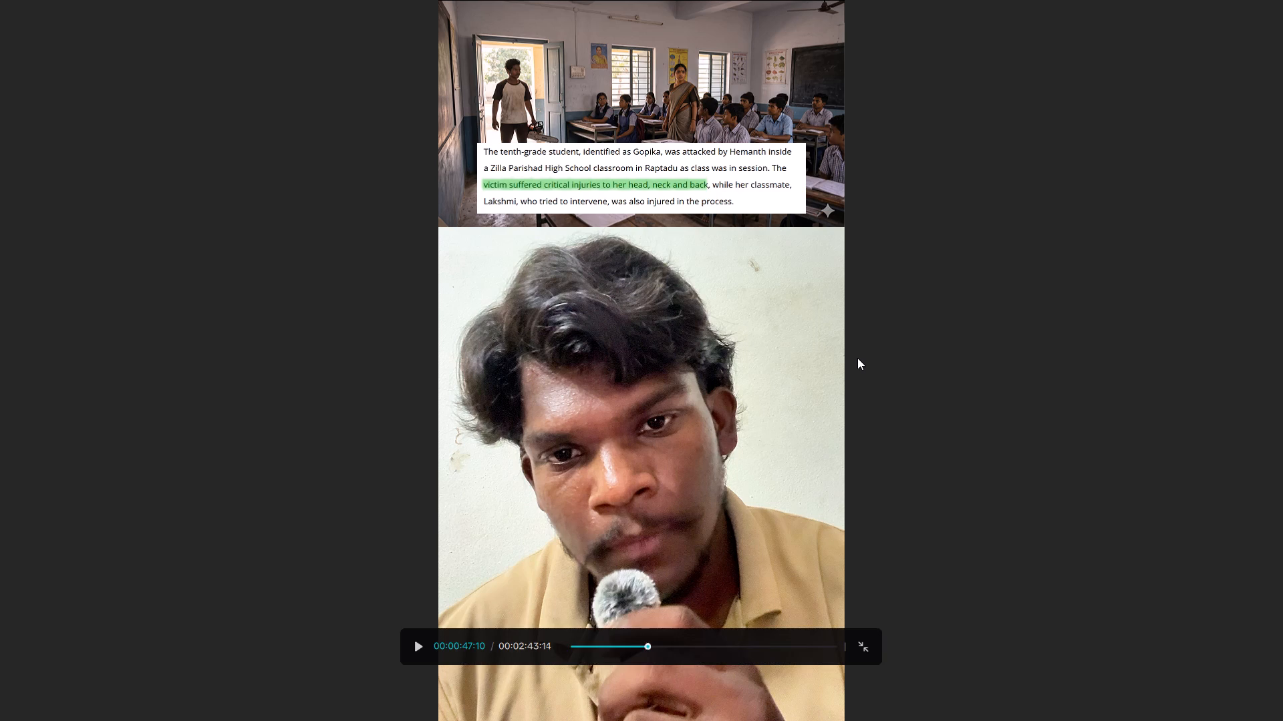
Enlarge the green highlight slightly to reach the comma after "neck and back," and check it in playback and full screen.
key("Escape")
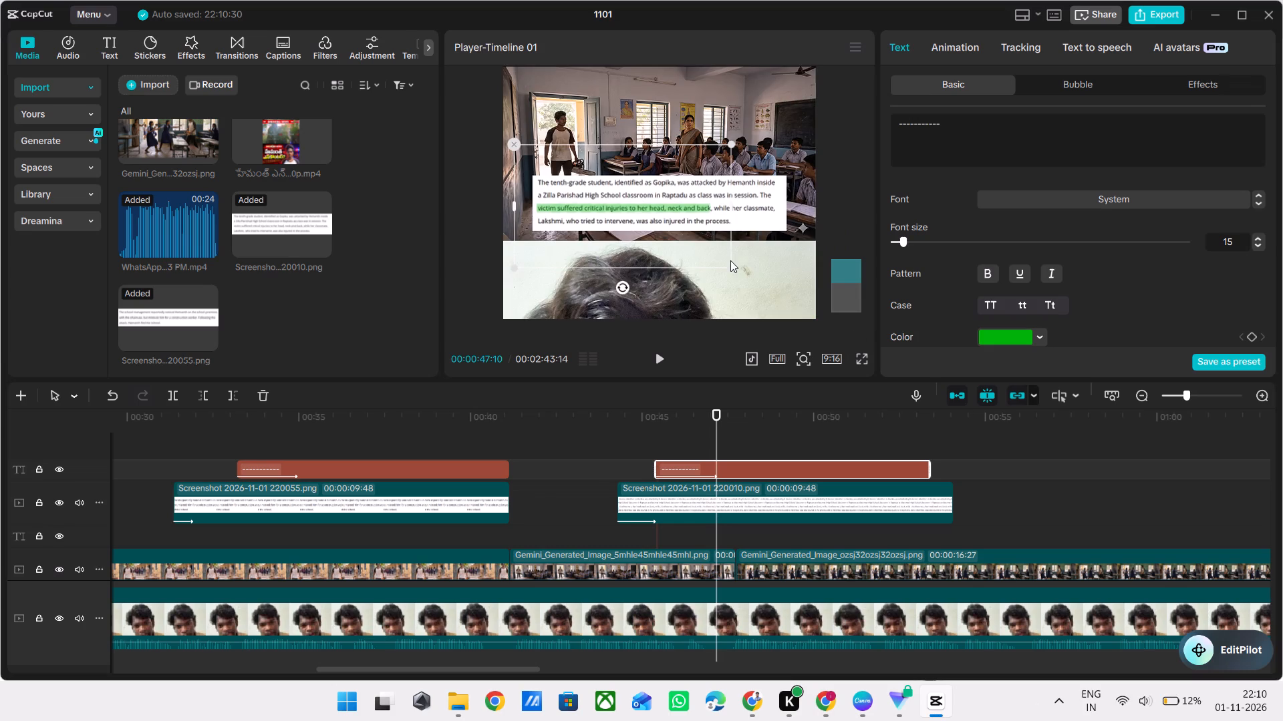
left_click_drag(732, 265, 748, 276)
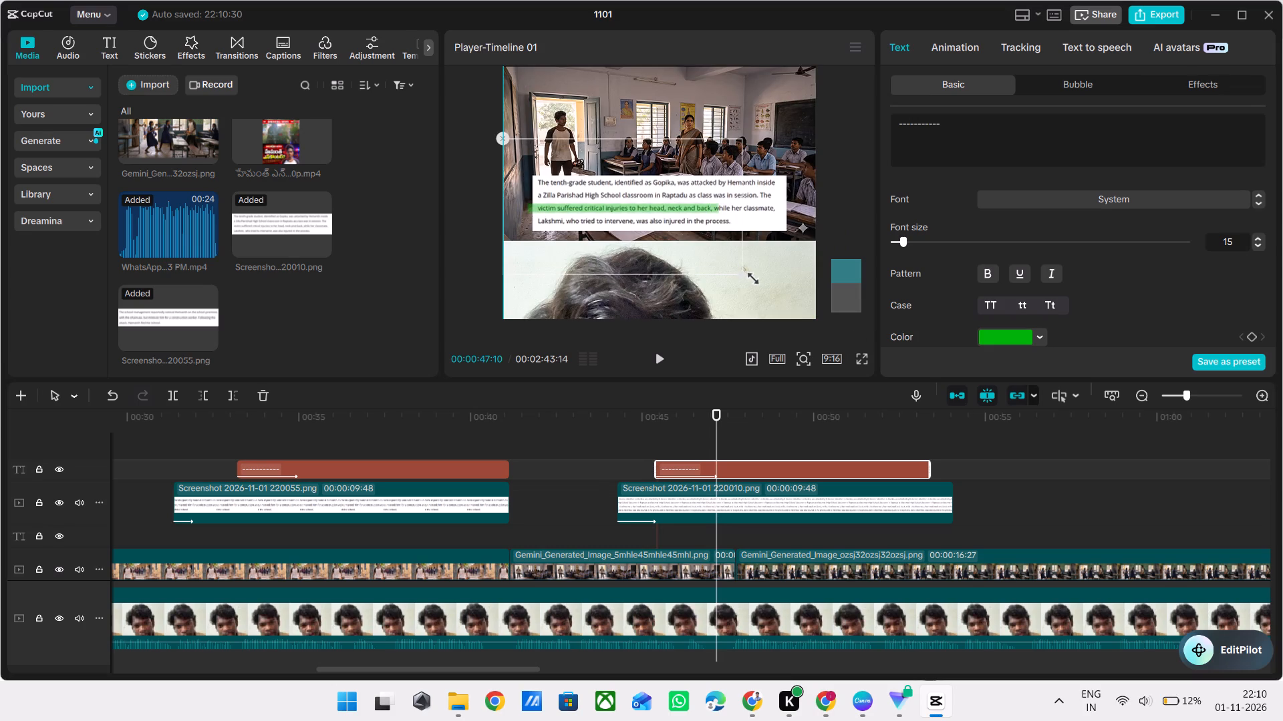
left_click_drag(748, 276, 740, 268)
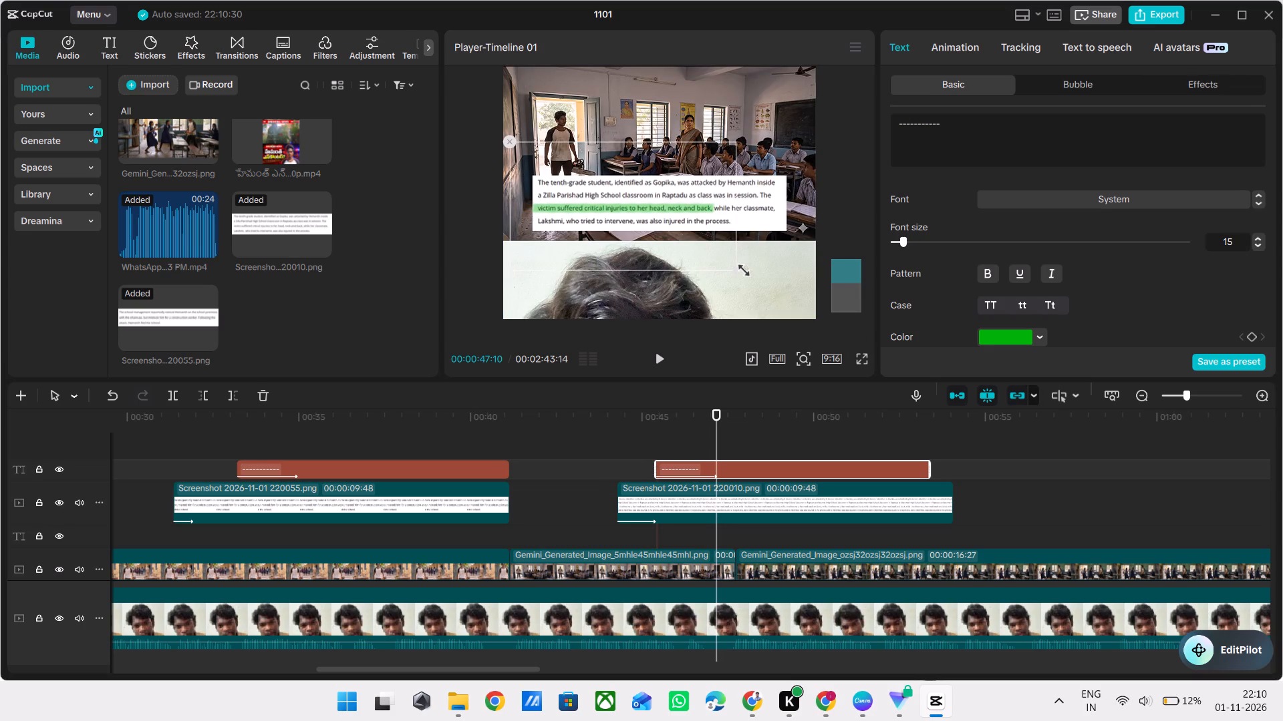
left_click_drag(740, 268, 739, 268)
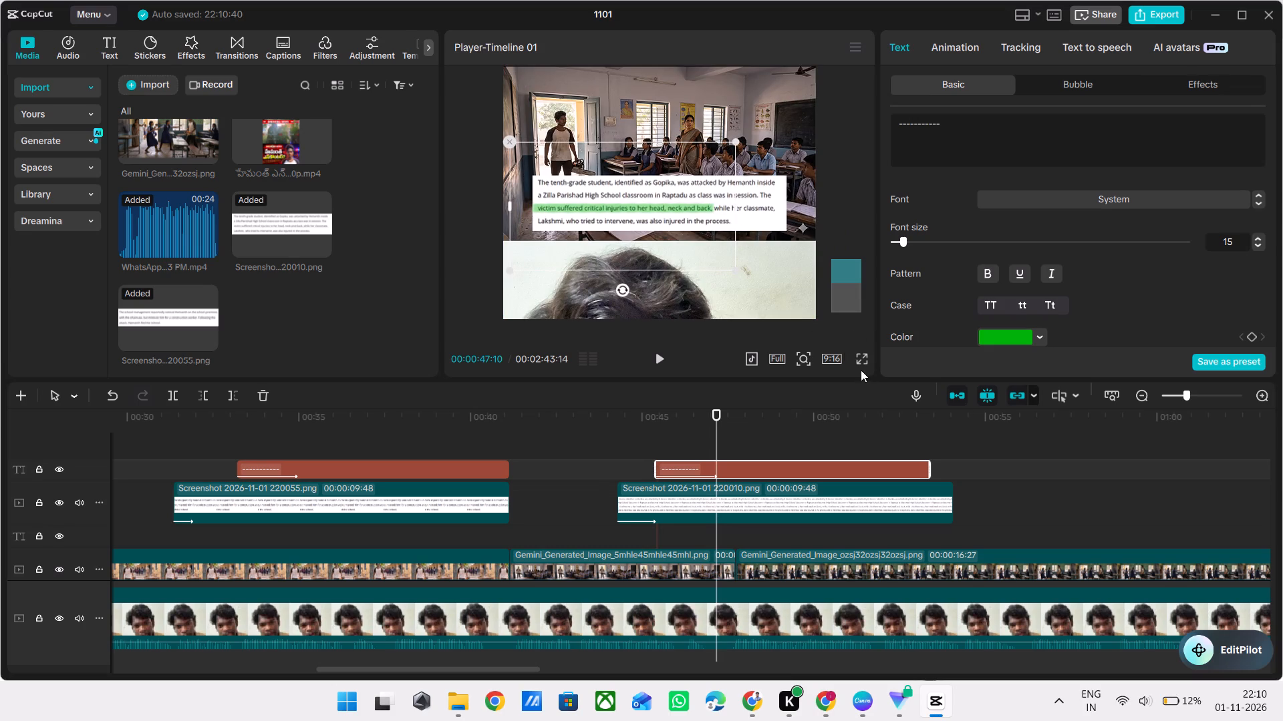
left_click(611, 450)
key("space")
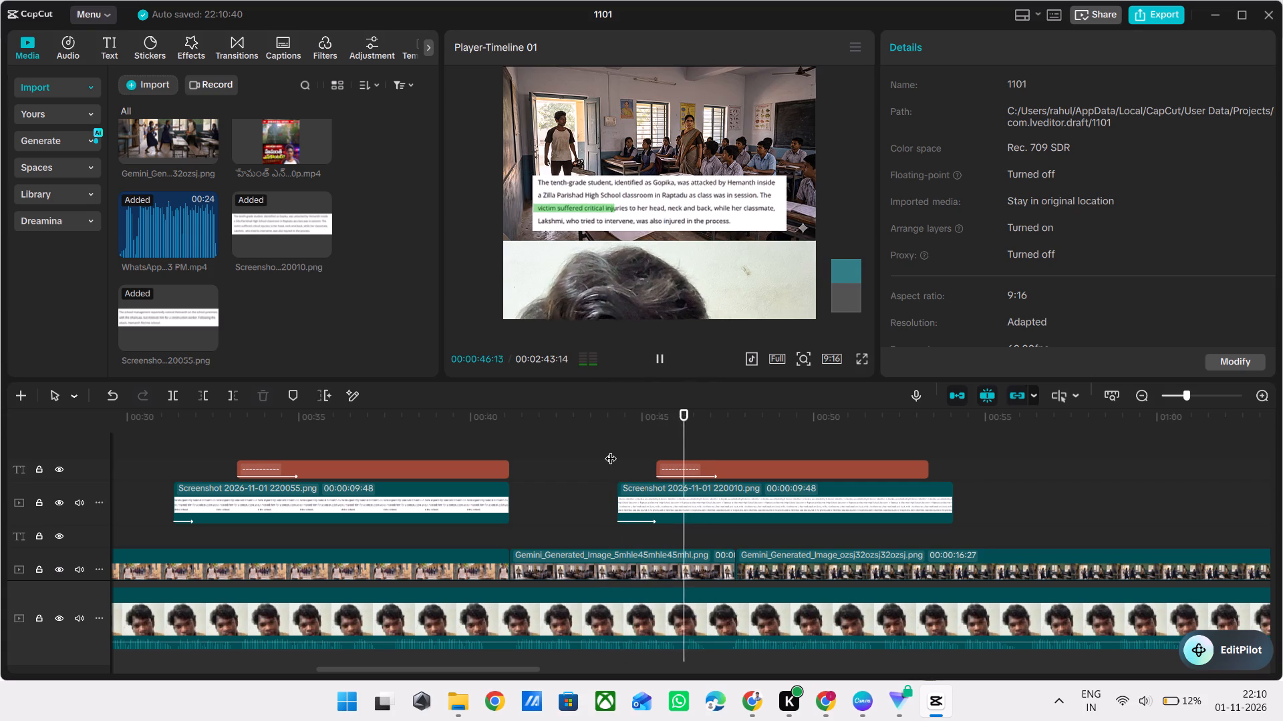
key("space")
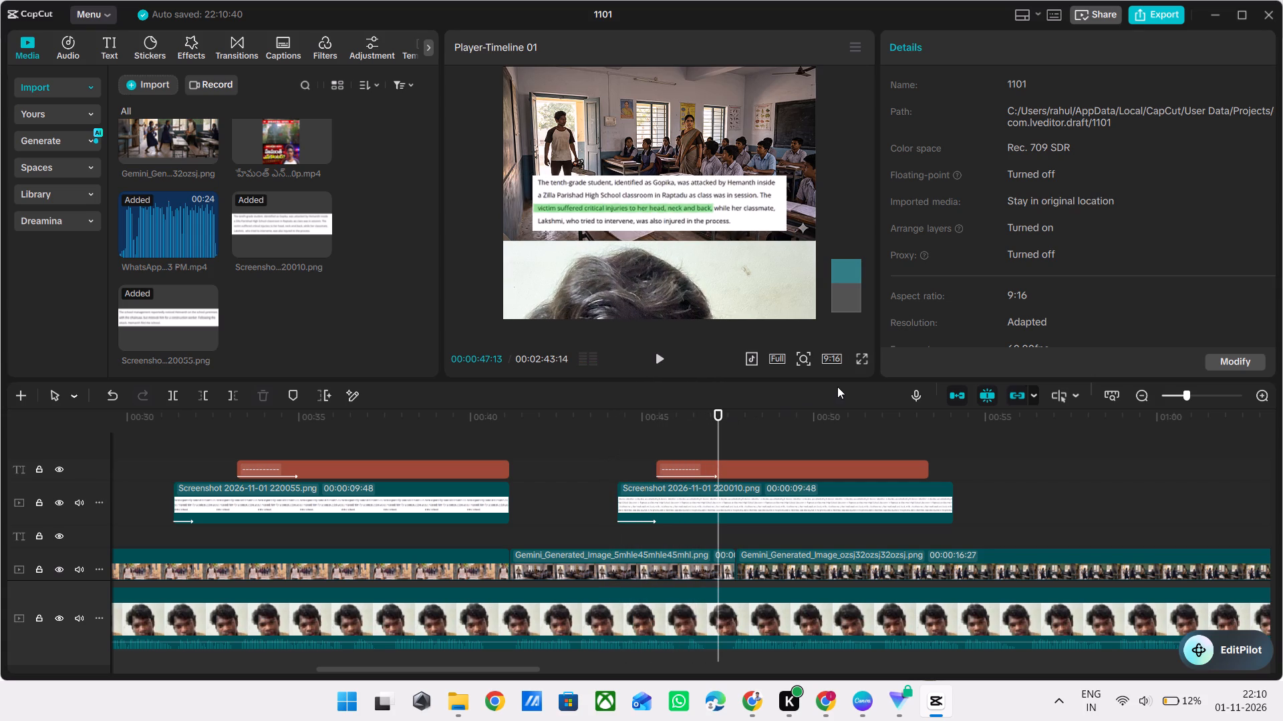
left_click(865, 360)
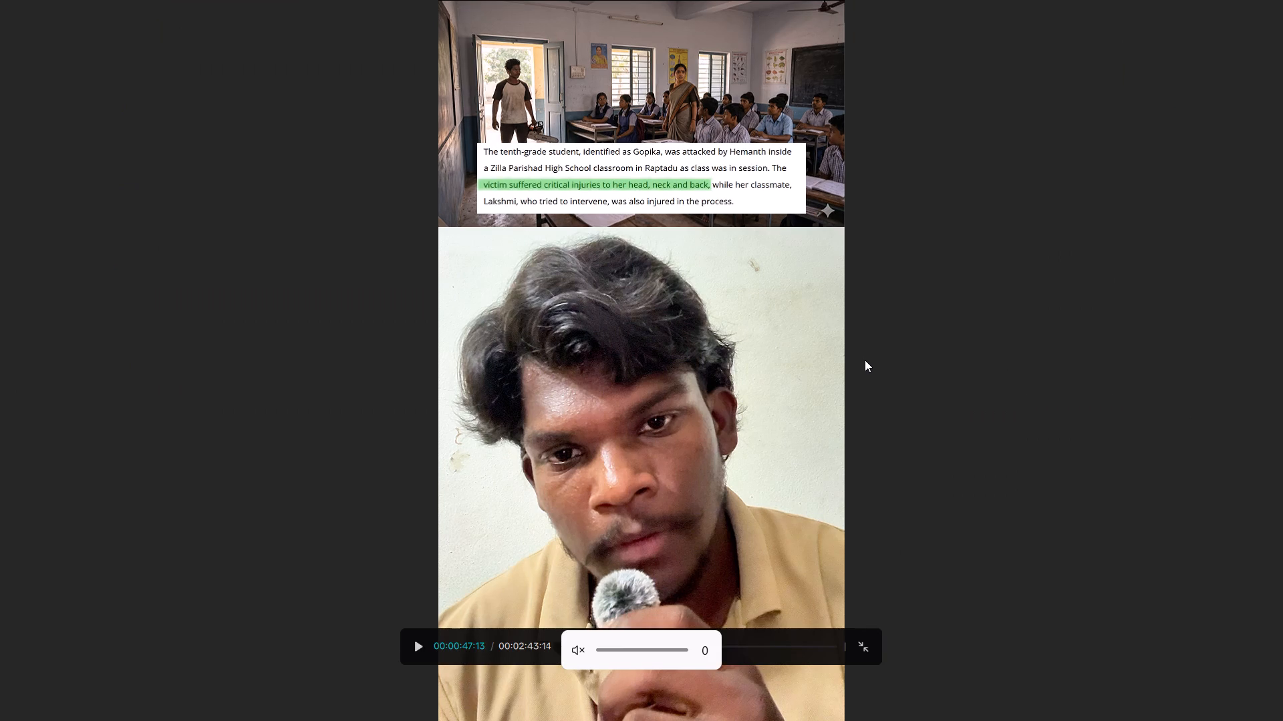
key("space")
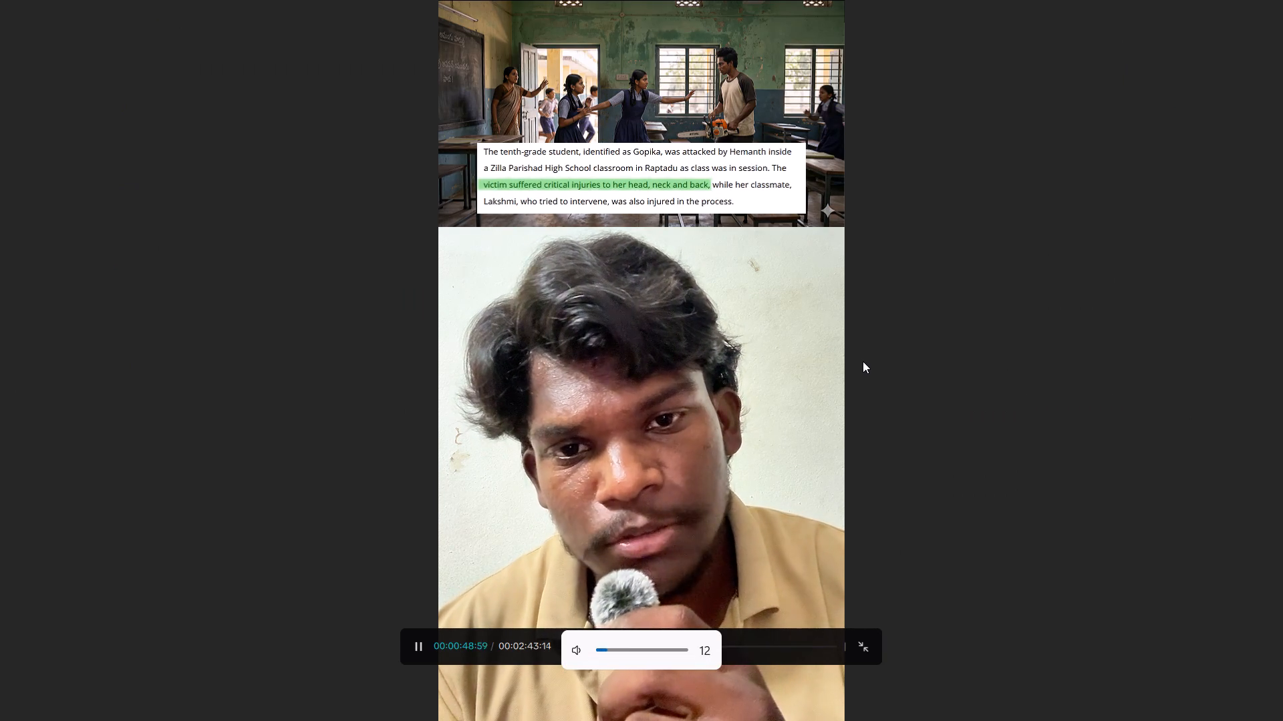
key("Escape")
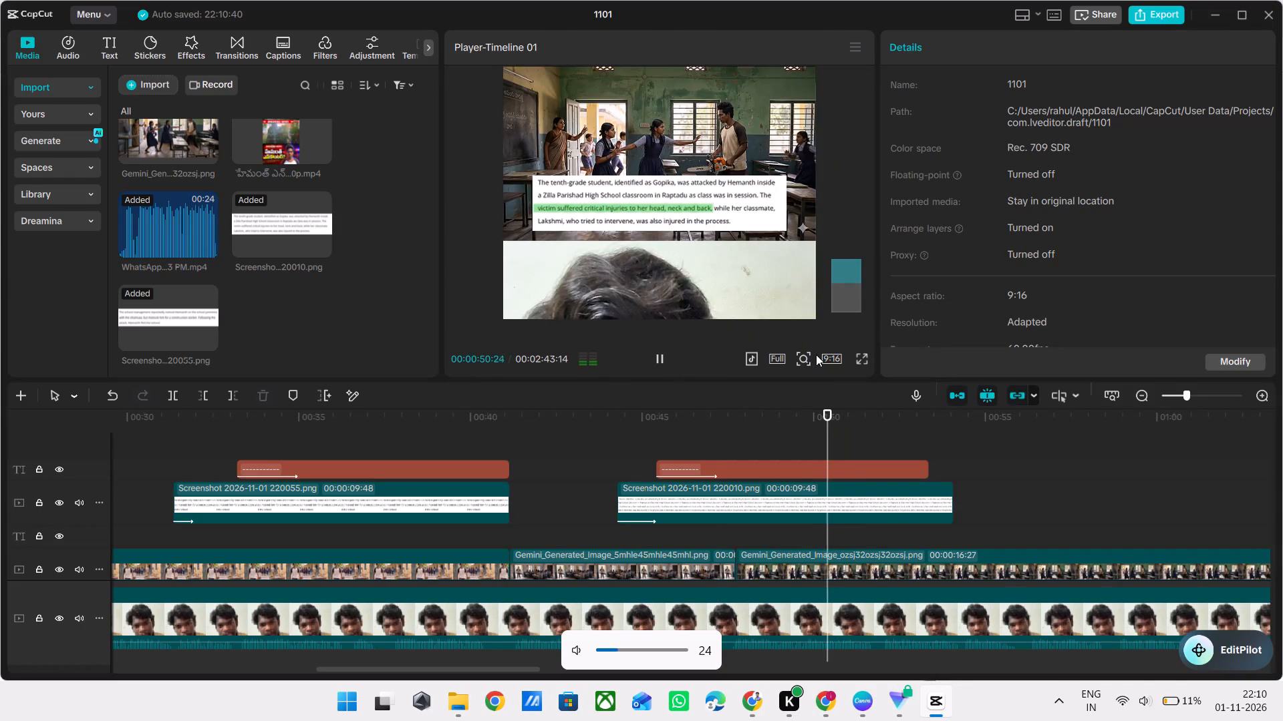
key("space")
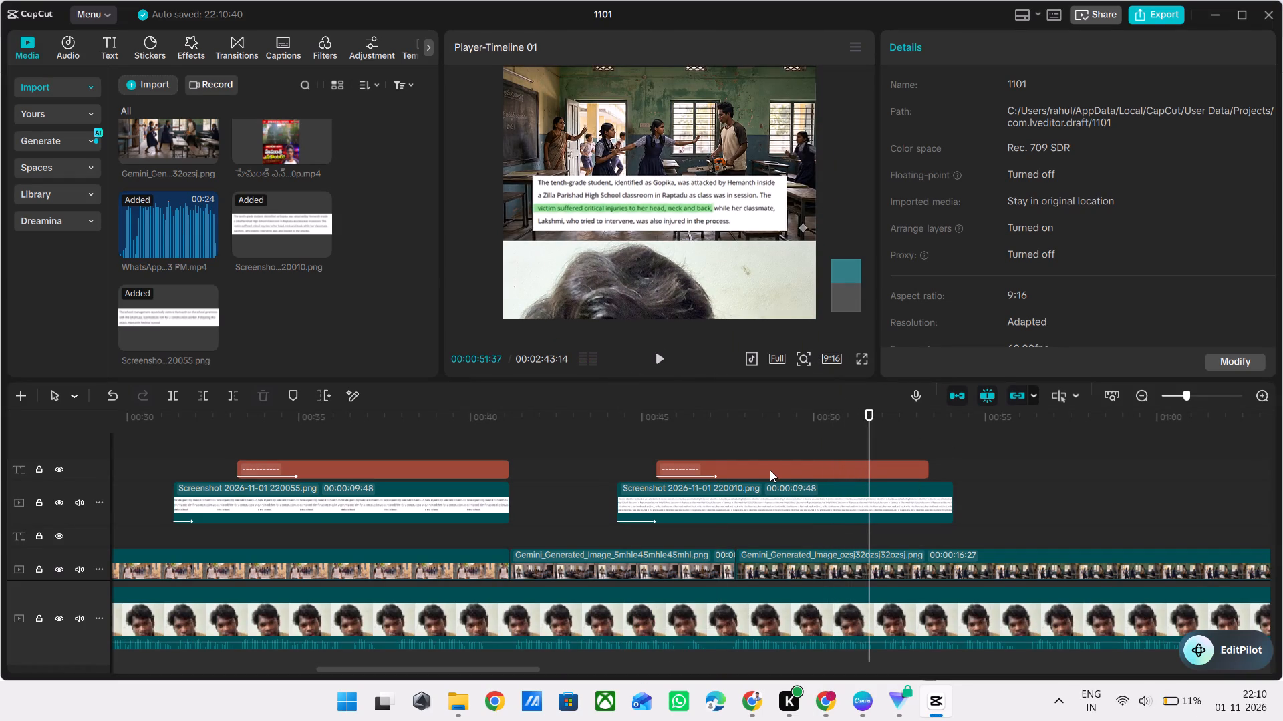
Replay the section to find the cue, and split the green highlight text clip above the 220010 screenshot at 00:00:50:33.
left_click(770, 470)
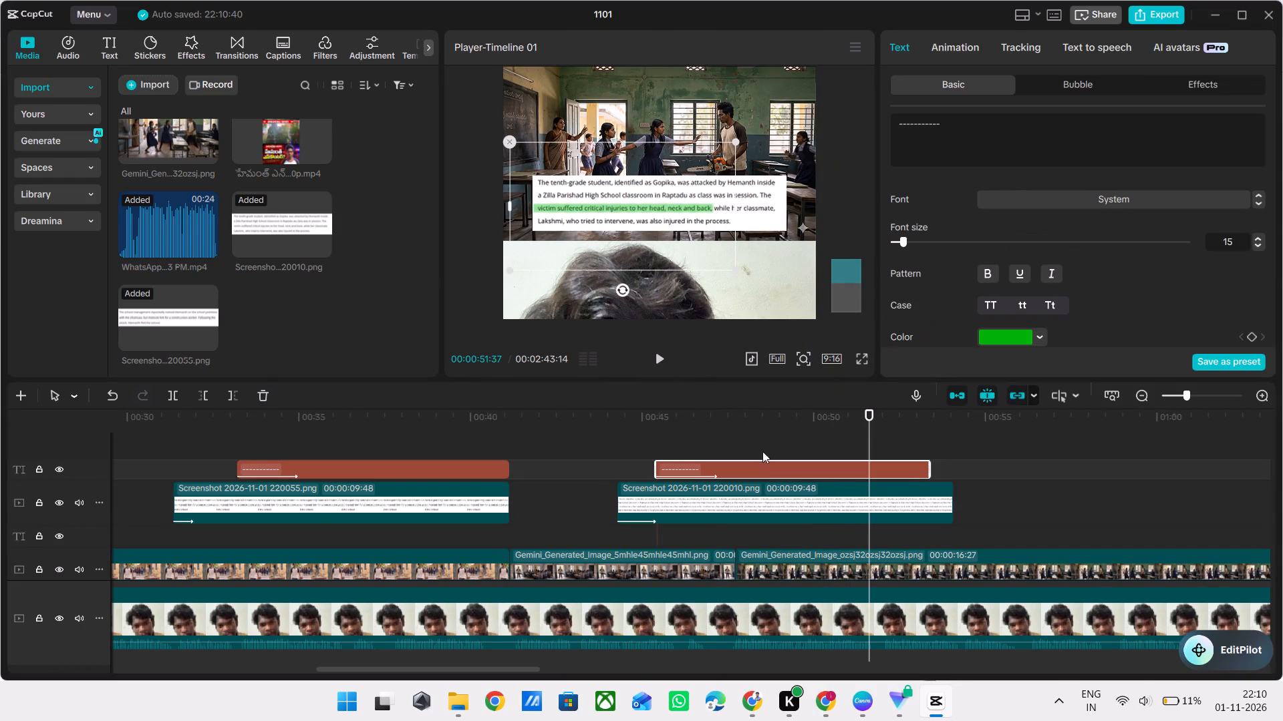
left_click(750, 437)
left_click_drag(750, 437, 691, 431)
key("space")
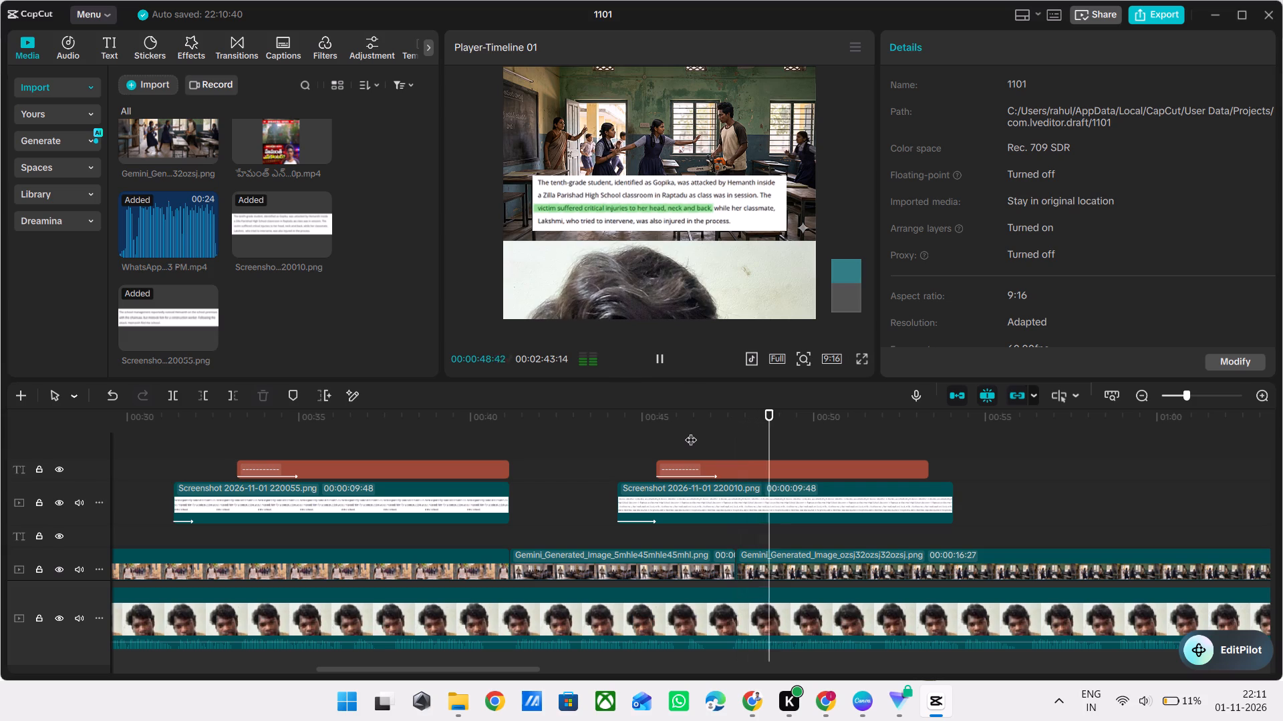
key("space")
key("space")
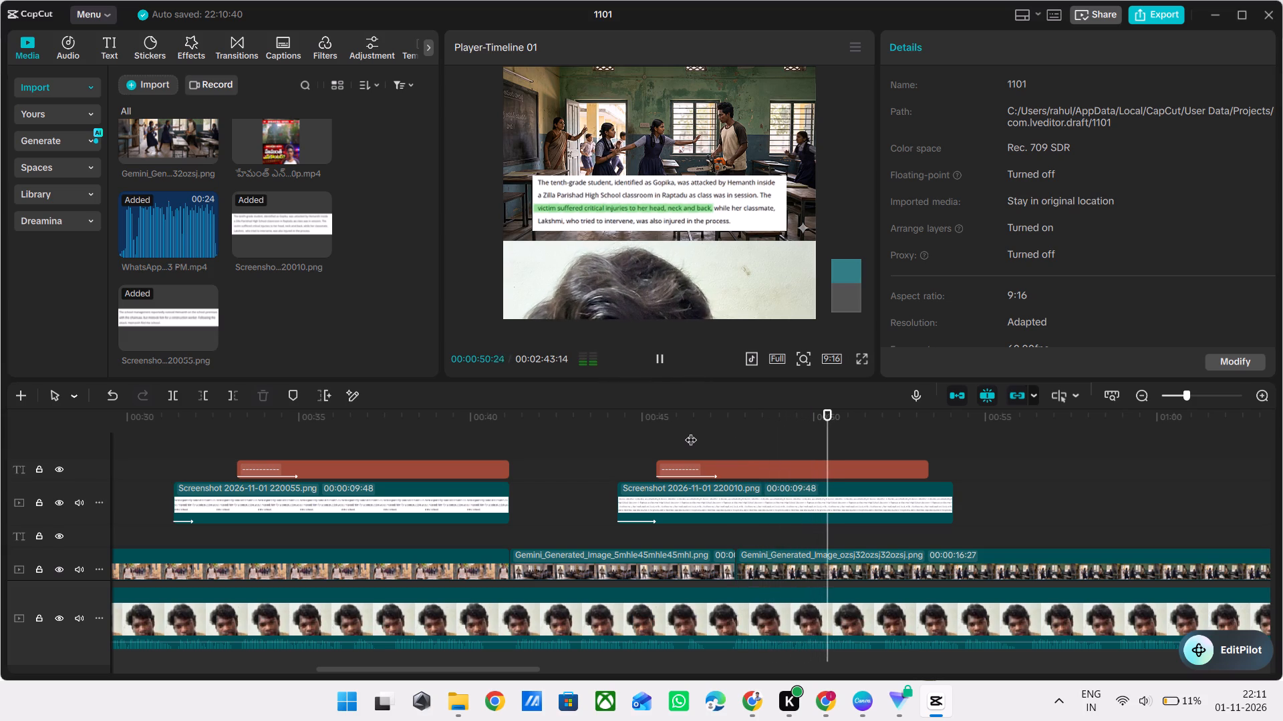
key("space")
left_click(839, 471)
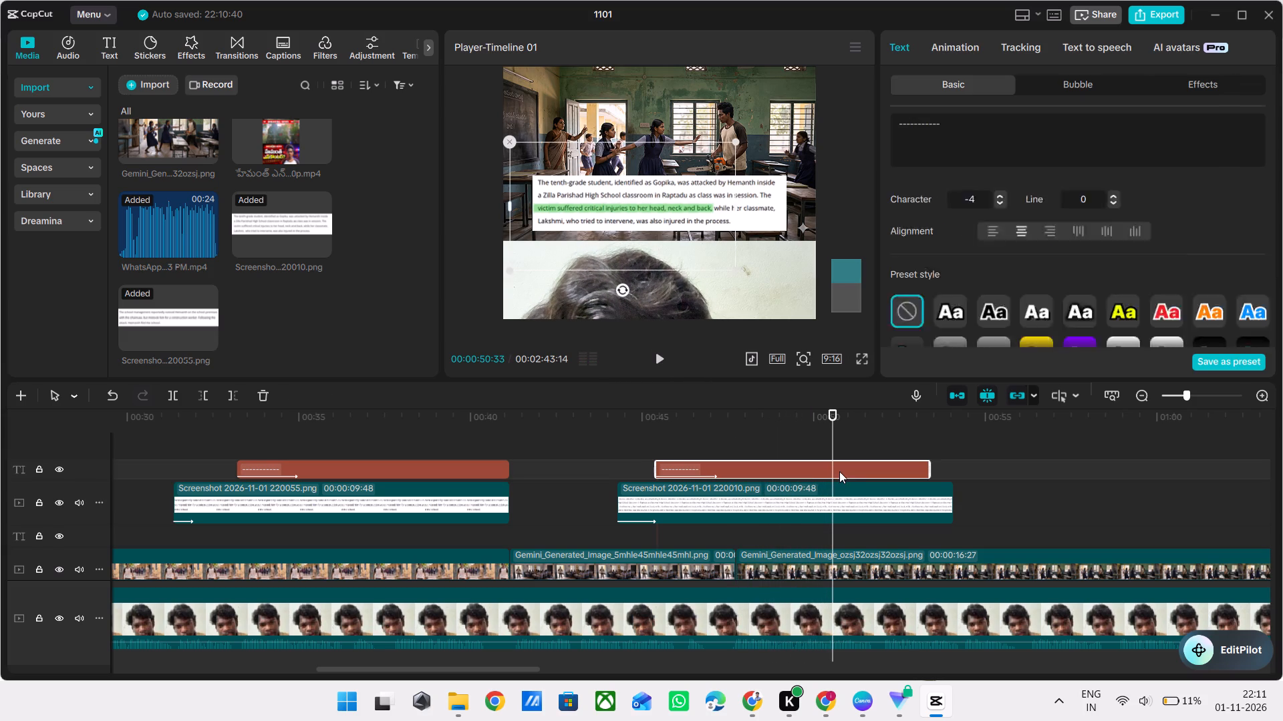
left_click(170, 389)
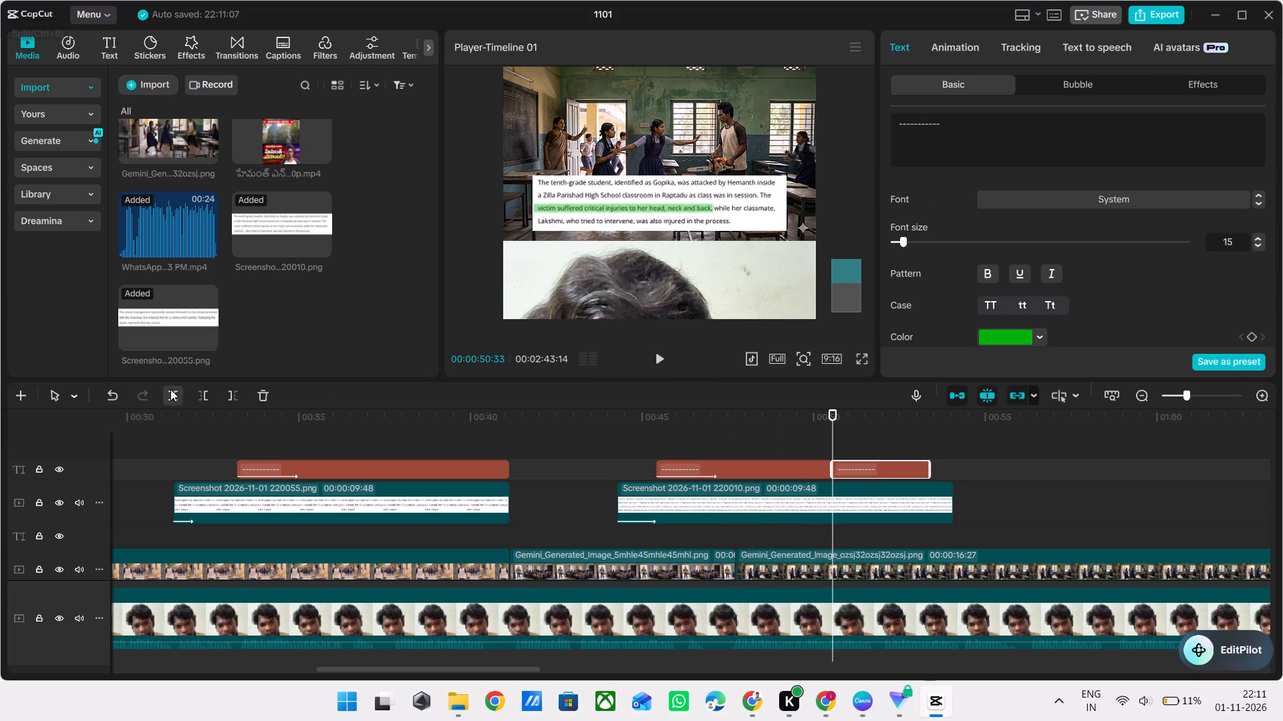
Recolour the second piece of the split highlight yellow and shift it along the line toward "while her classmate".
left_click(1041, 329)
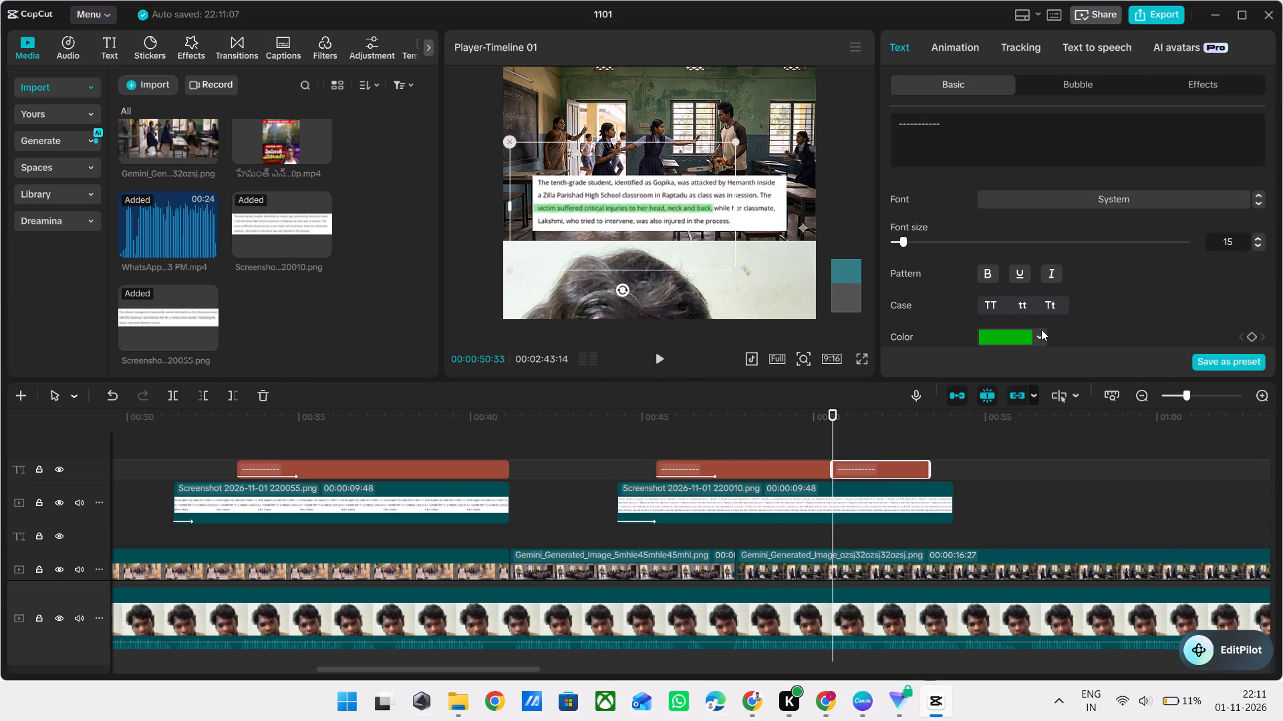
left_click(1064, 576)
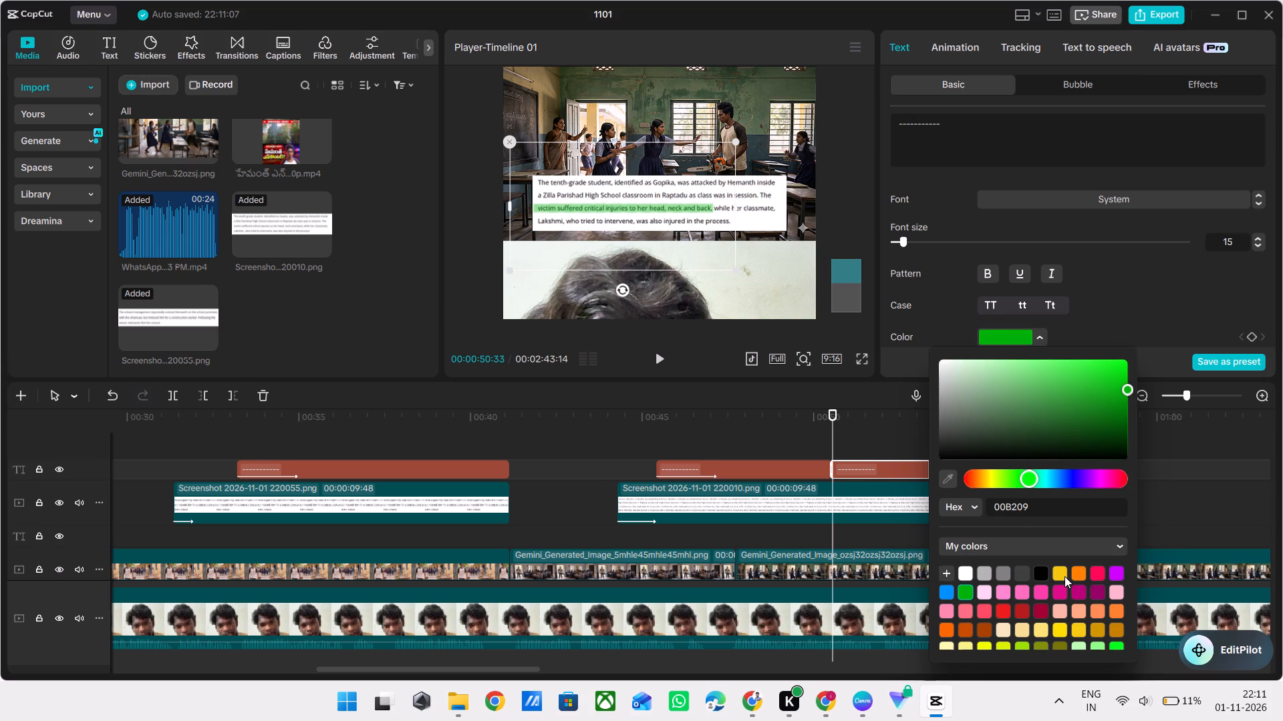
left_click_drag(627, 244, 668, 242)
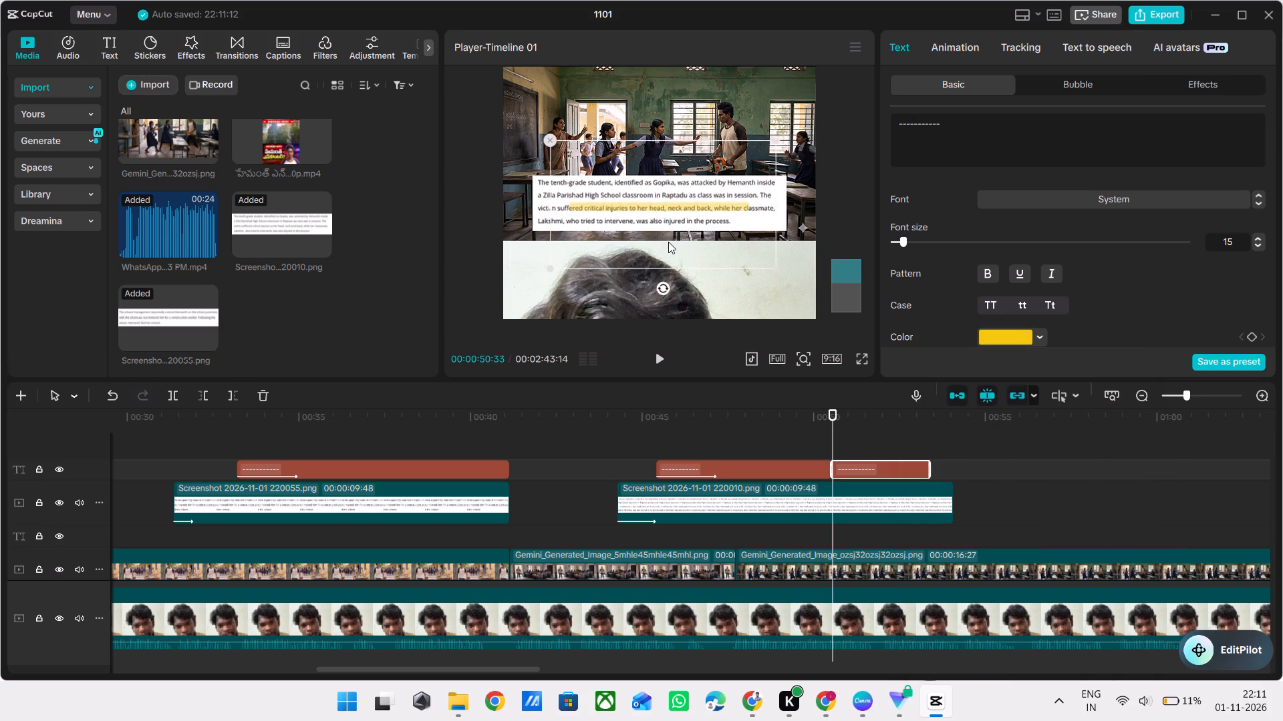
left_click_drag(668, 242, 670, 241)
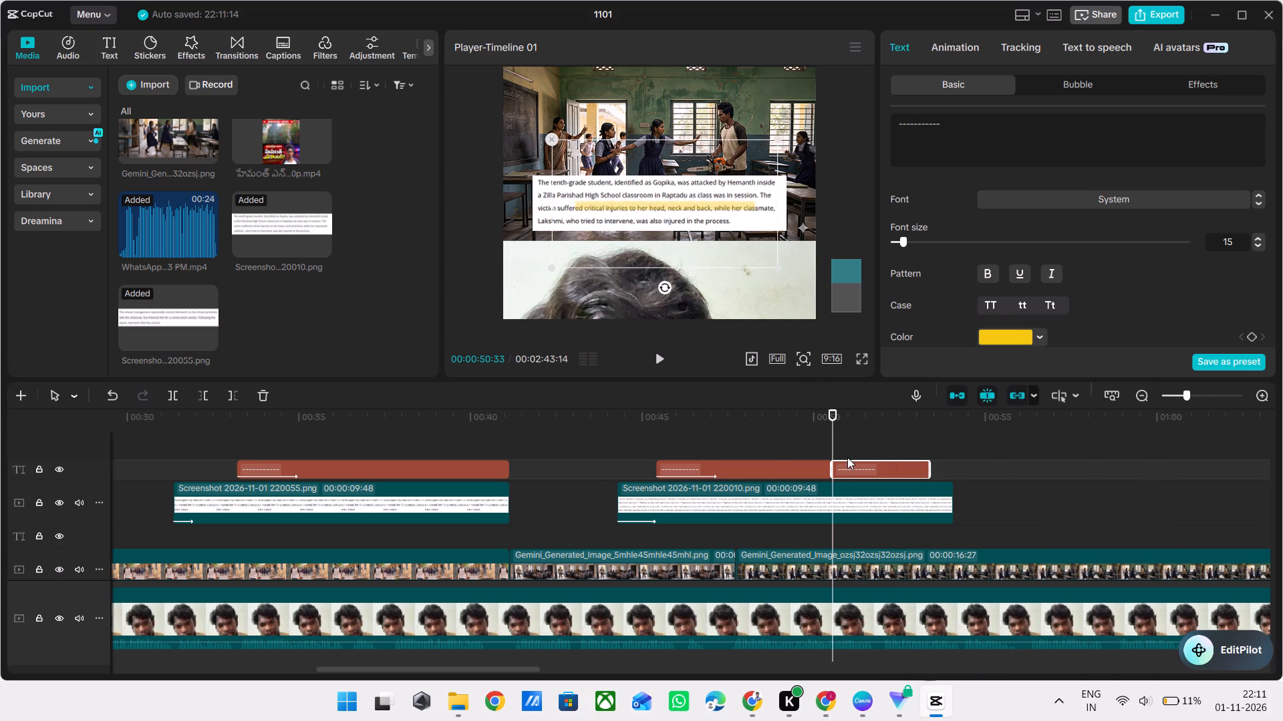
Move the first, green highlight piece to its own track above and extend it to end level with the second piece.
left_click(780, 430)
left_click_drag(780, 430, 845, 441)
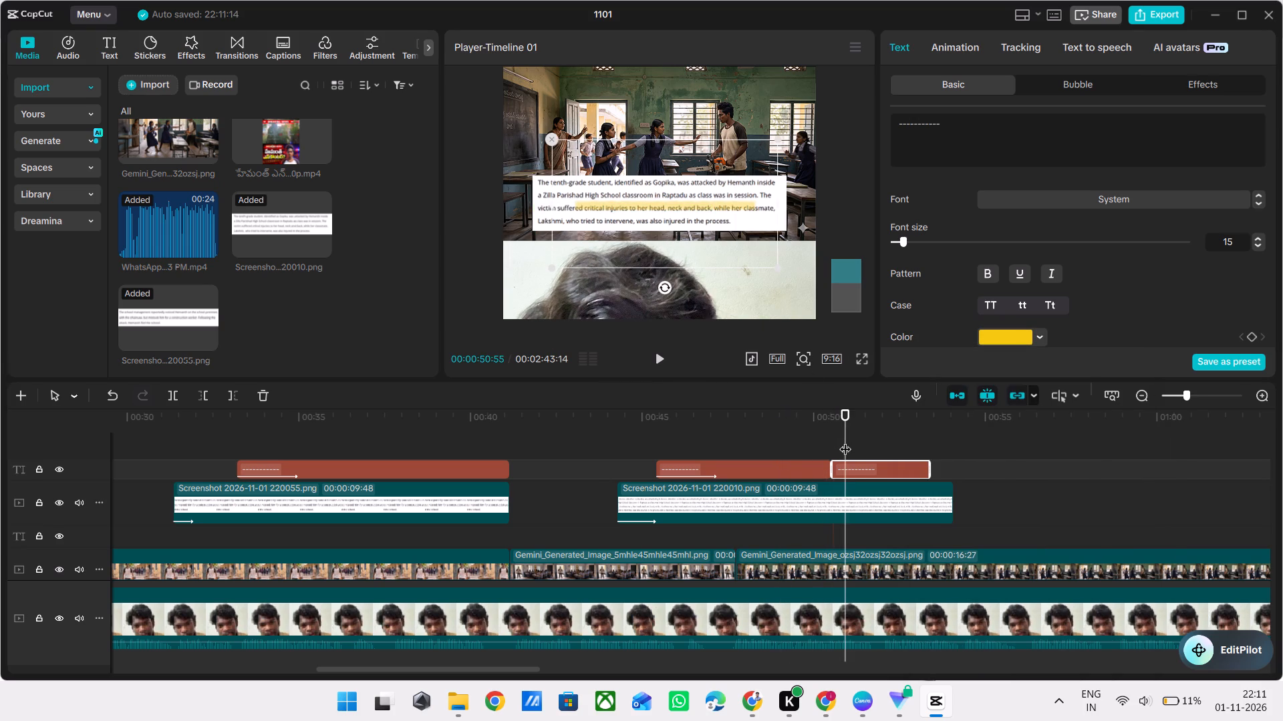
left_click(789, 477)
left_click_drag(789, 477, 793, 449)
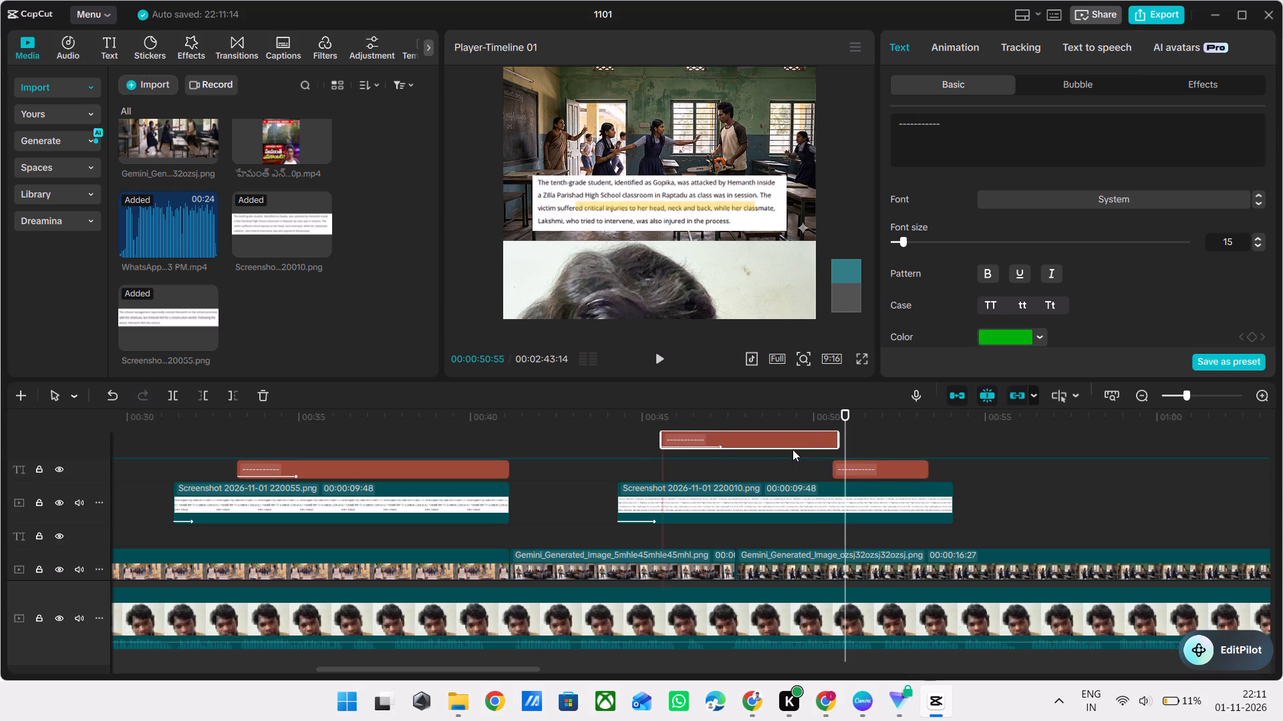
left_click_drag(793, 449, 790, 453)
left_click_drag(831, 461, 848, 465)
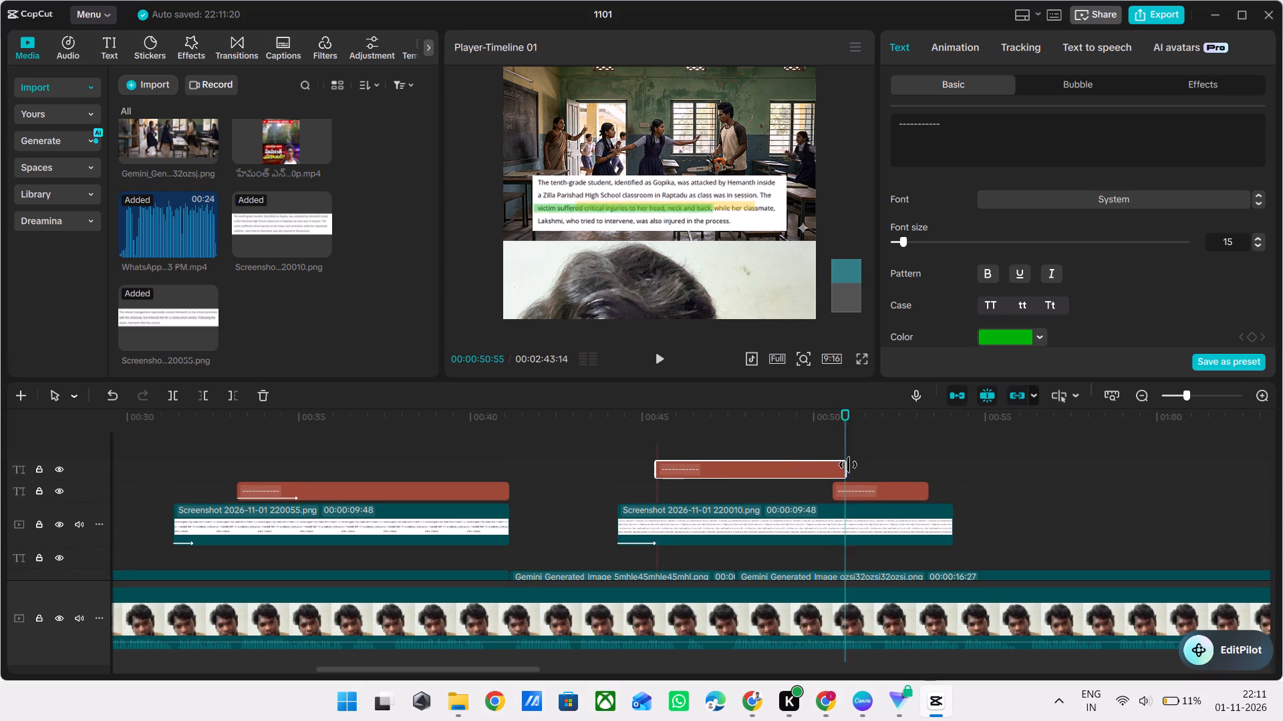
left_click_drag(848, 465, 927, 477)
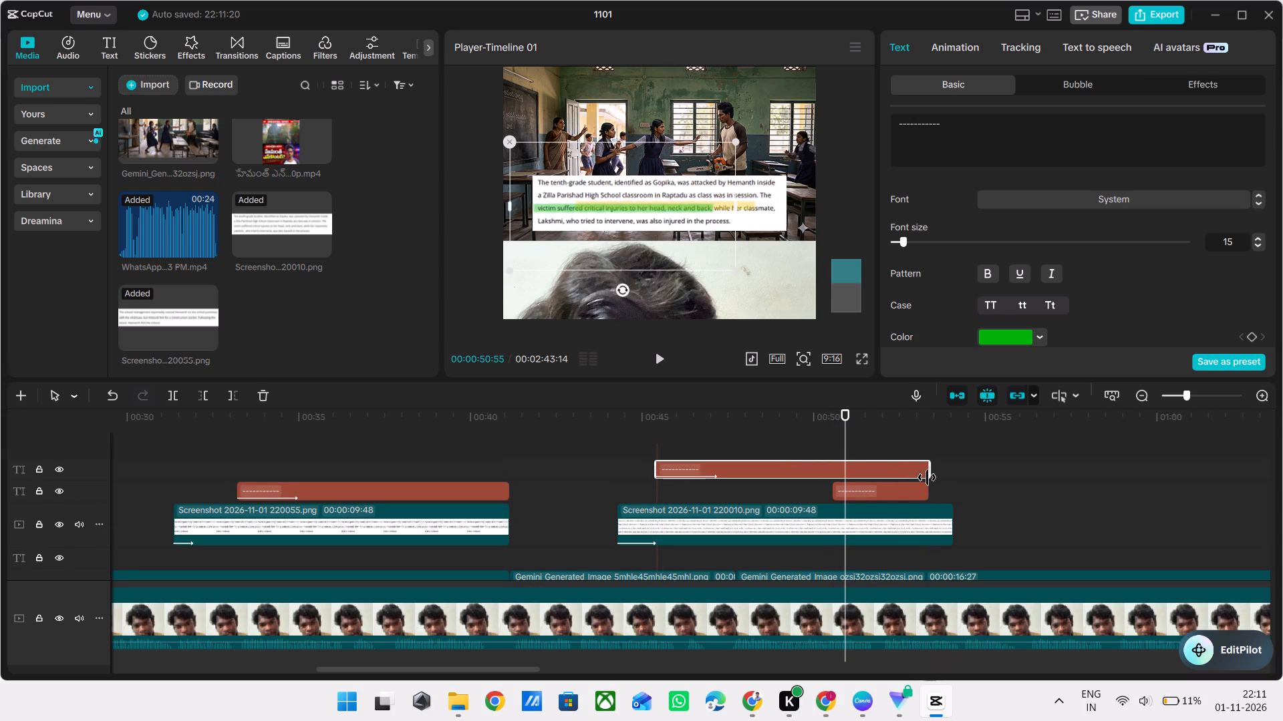
Set the second highlight piece's colour to orange FF8000.
left_click(867, 496)
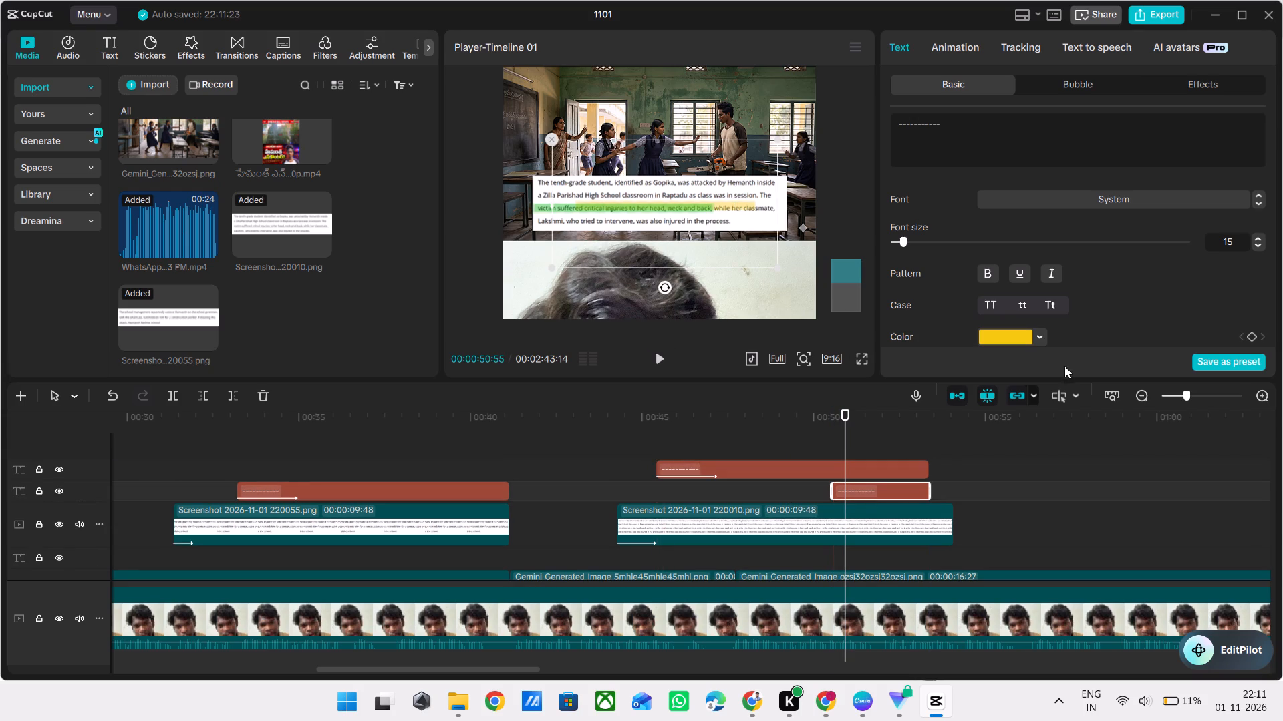
left_click(1042, 332)
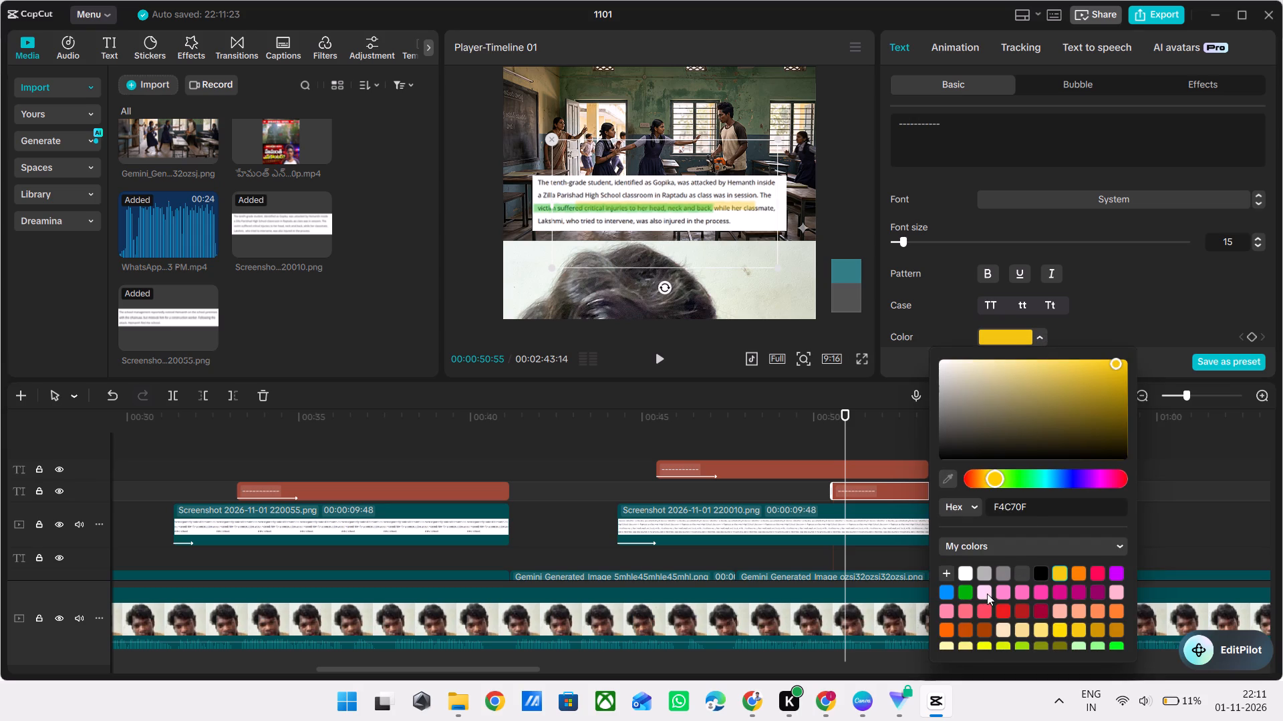
left_click(1079, 574)
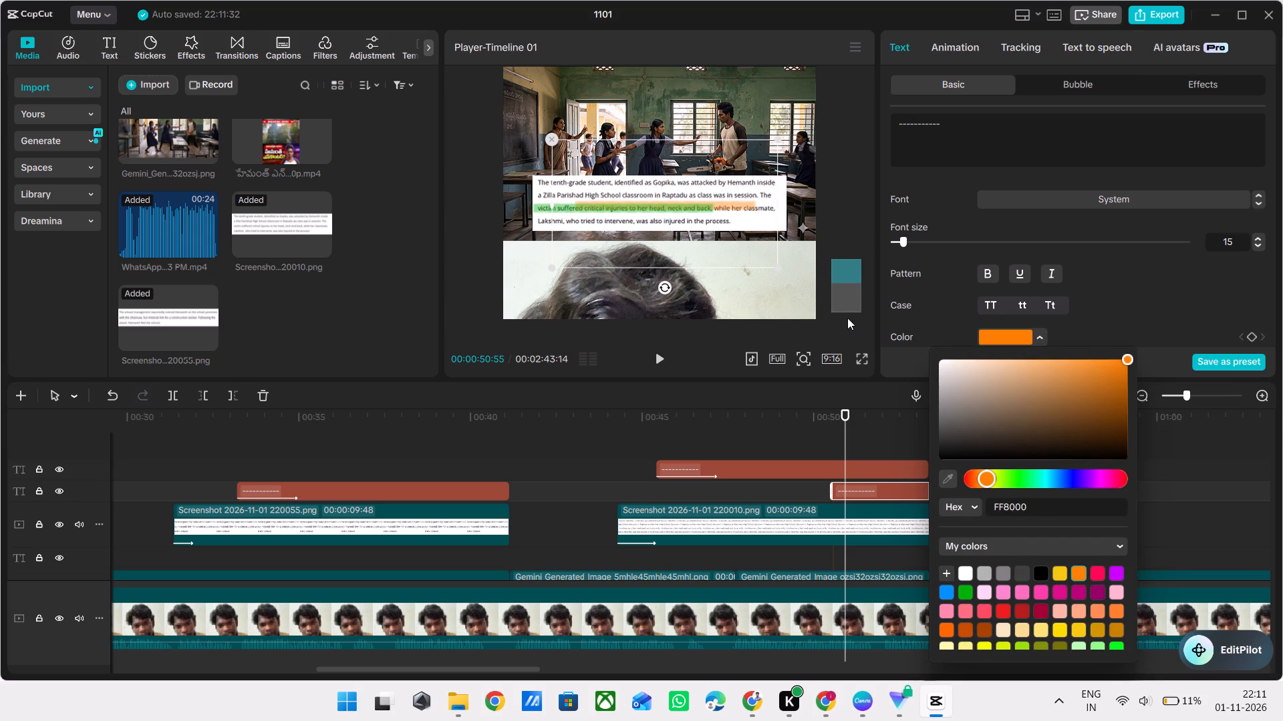
Shrink the orange highlight and shift it along the third line of the screenshot to fit it around "while her classmate,".
left_click_drag(772, 264, 710, 210)
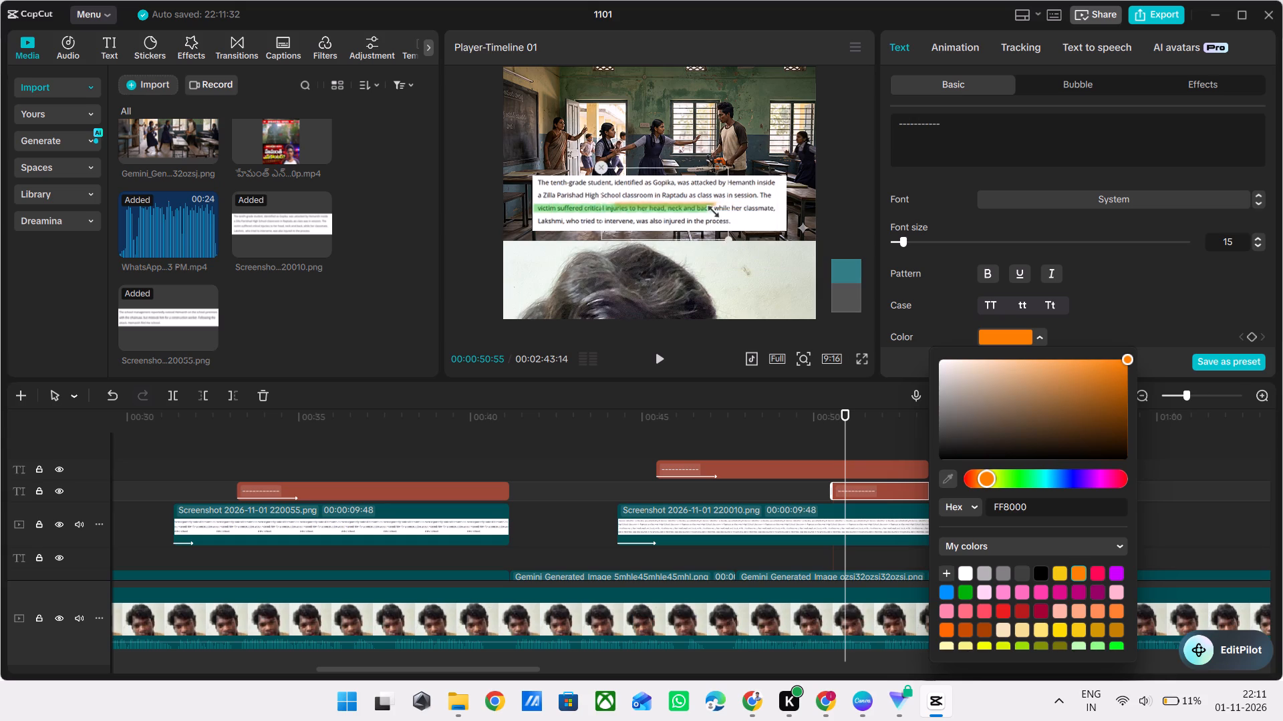
left_click_drag(710, 210, 714, 210)
left_click_drag(688, 208, 779, 210)
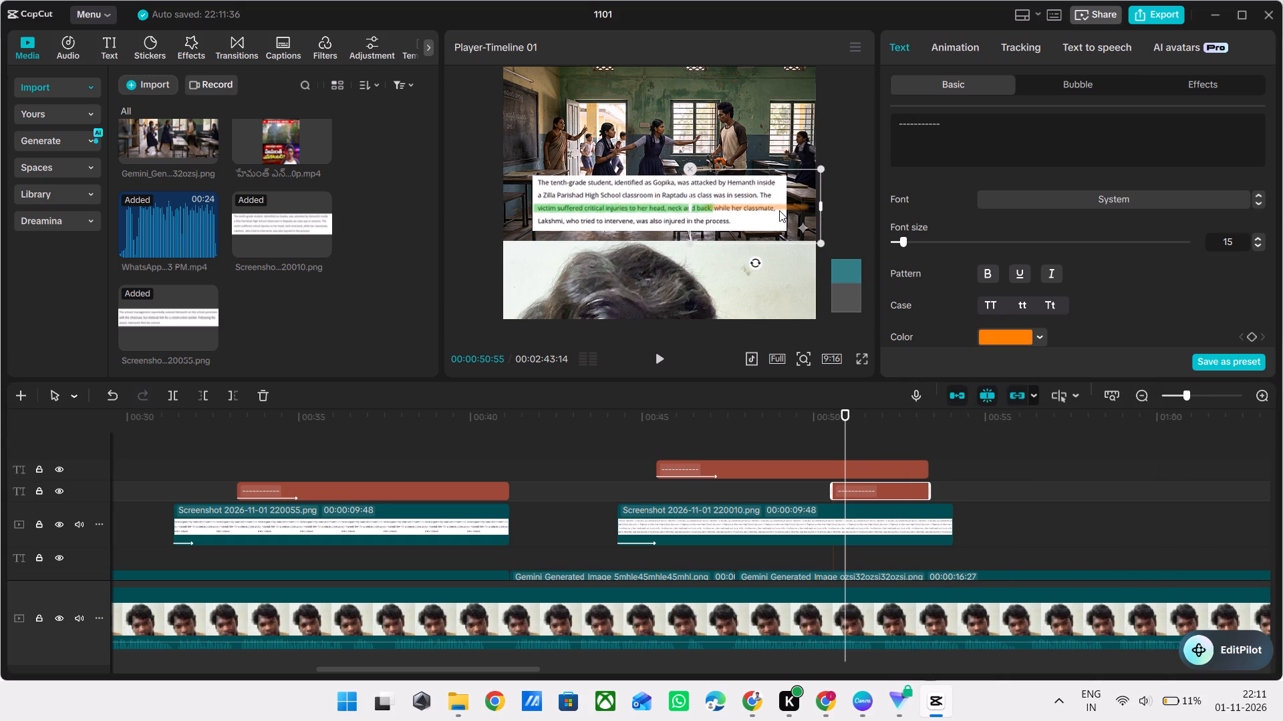
left_click_drag(779, 210, 780, 210)
left_click_drag(819, 244, 803, 226)
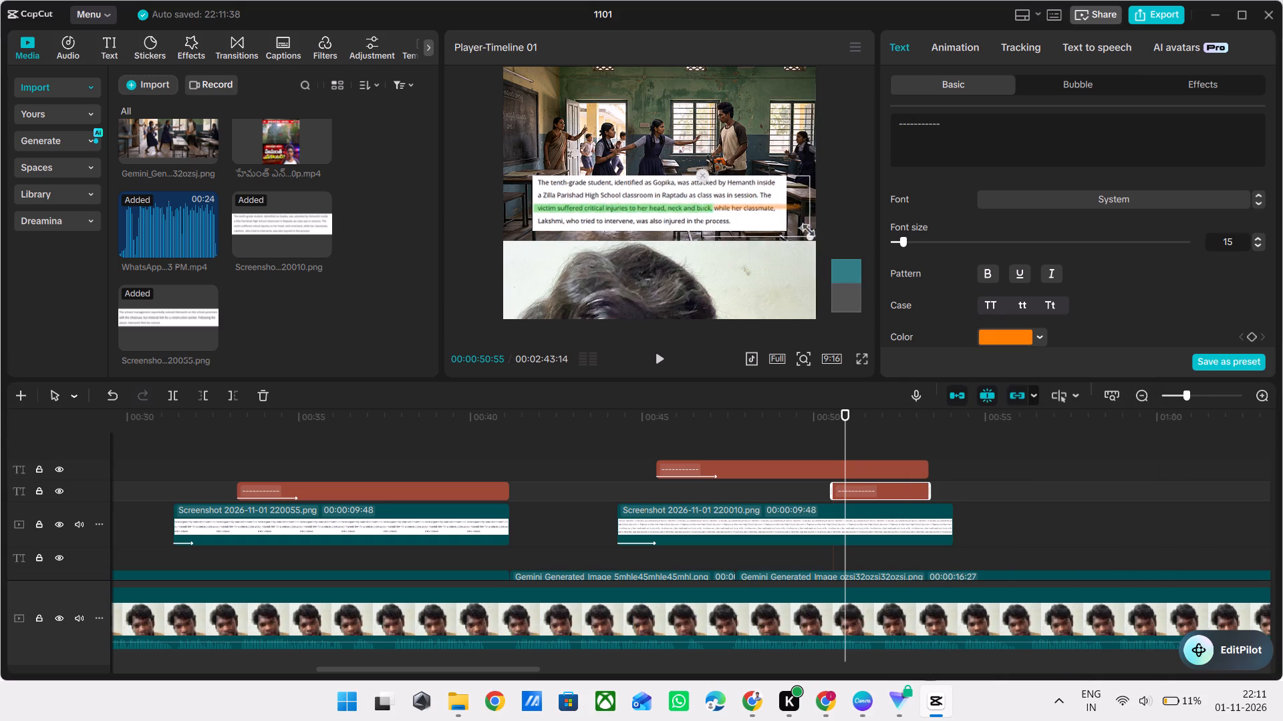
left_click_drag(803, 226, 797, 222)
scroll(797, 222, "up", 8, "ctrl")
scroll(797, 222, "left", 1)
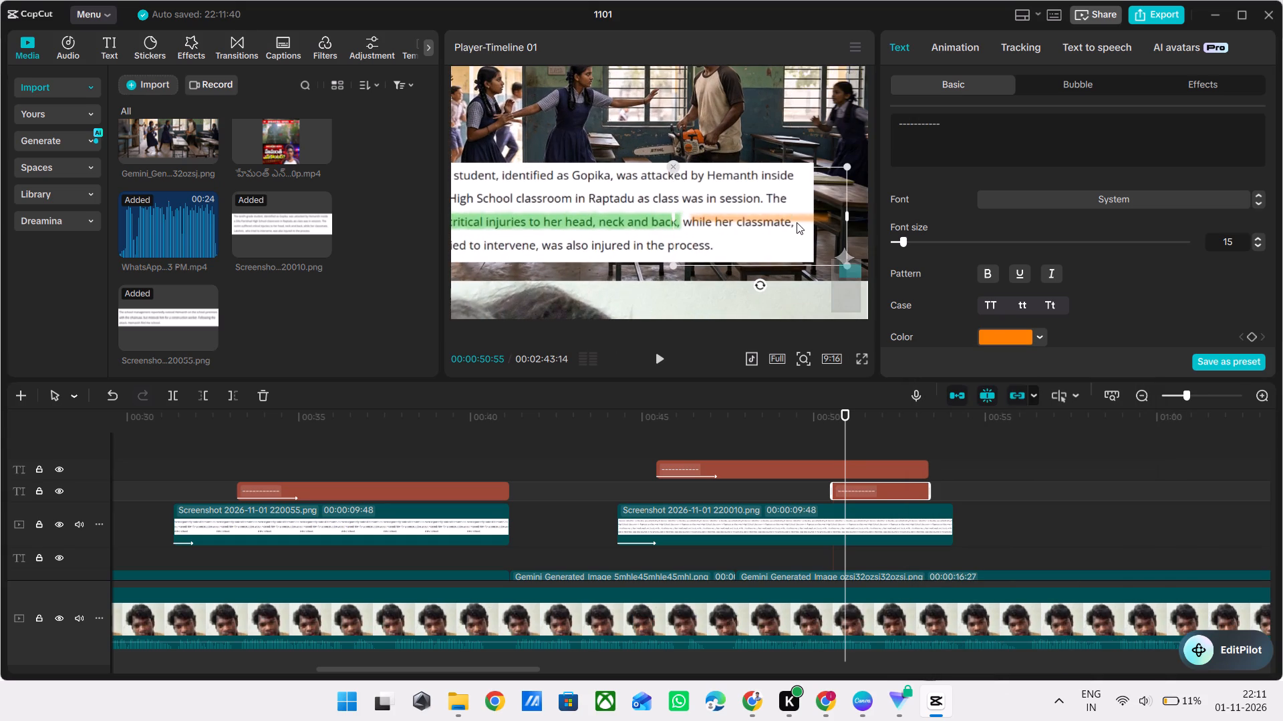
scroll(797, 222, "left", 1)
left_click_drag(754, 229, 775, 234)
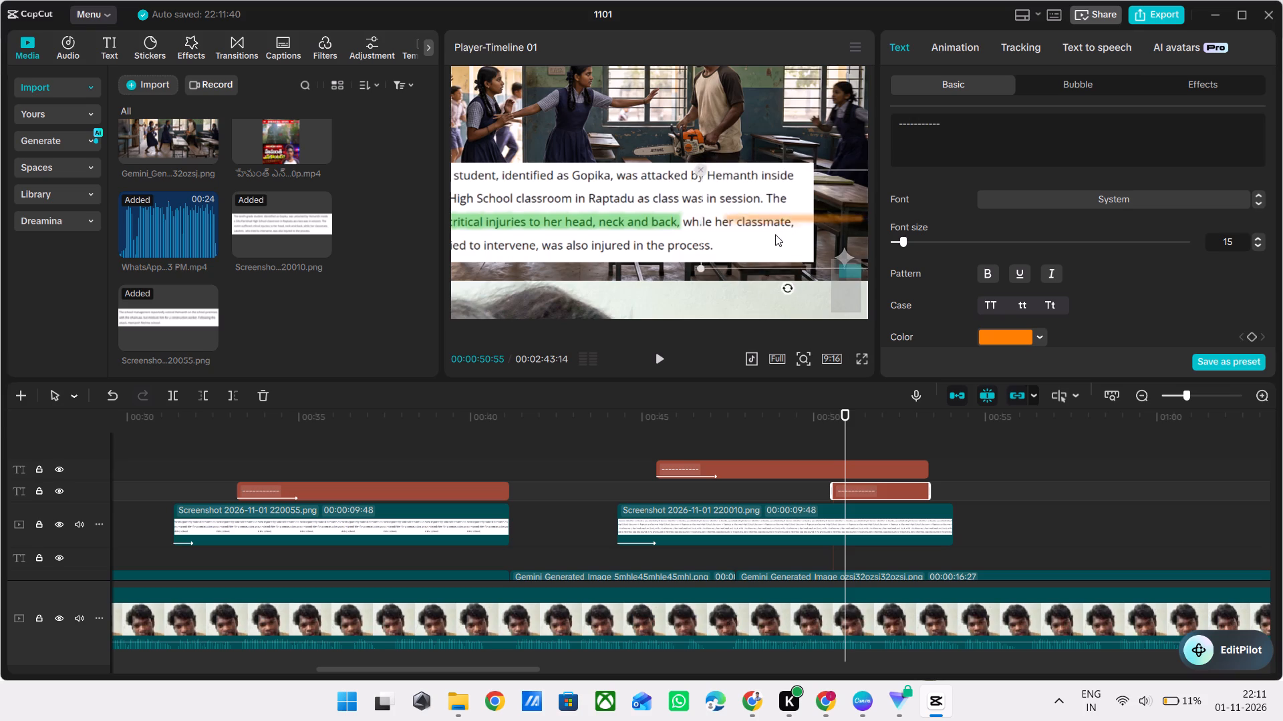
left_click_drag(775, 234, 766, 232)
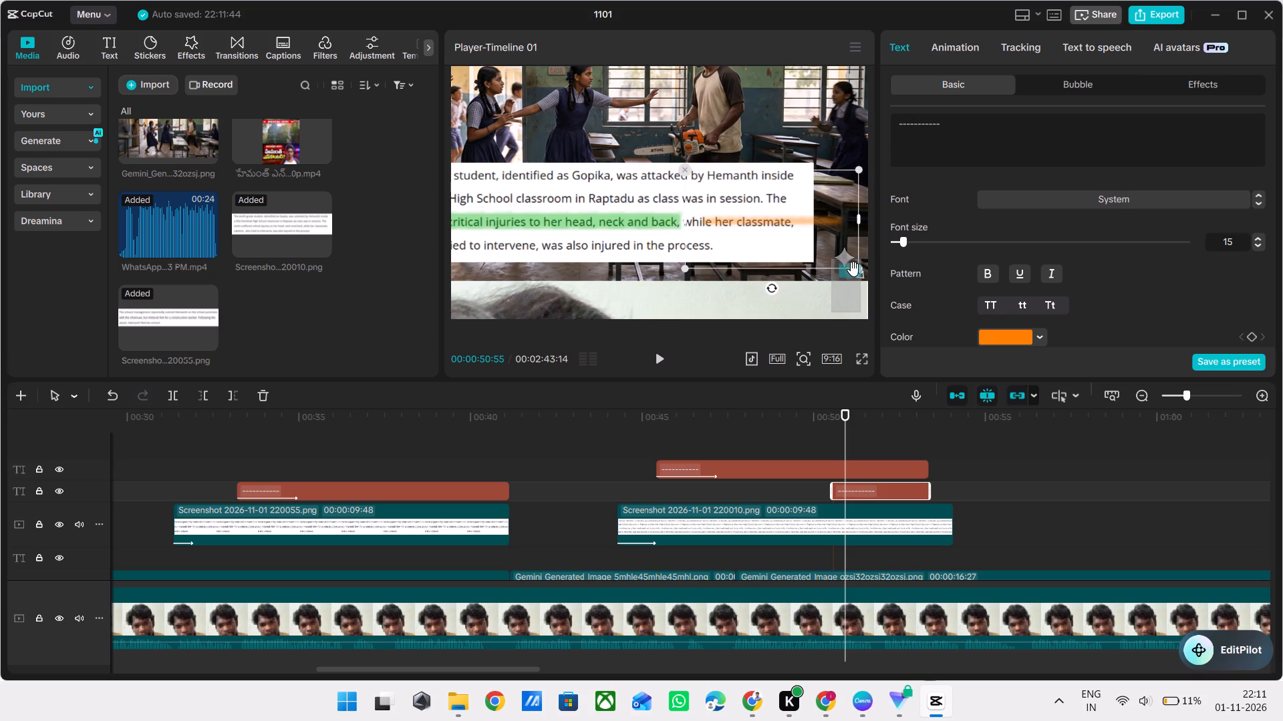
left_click_drag(780, 248, 726, 247)
Shorten the orange highlight's text to six dashes, "------".
left_click(938, 129)
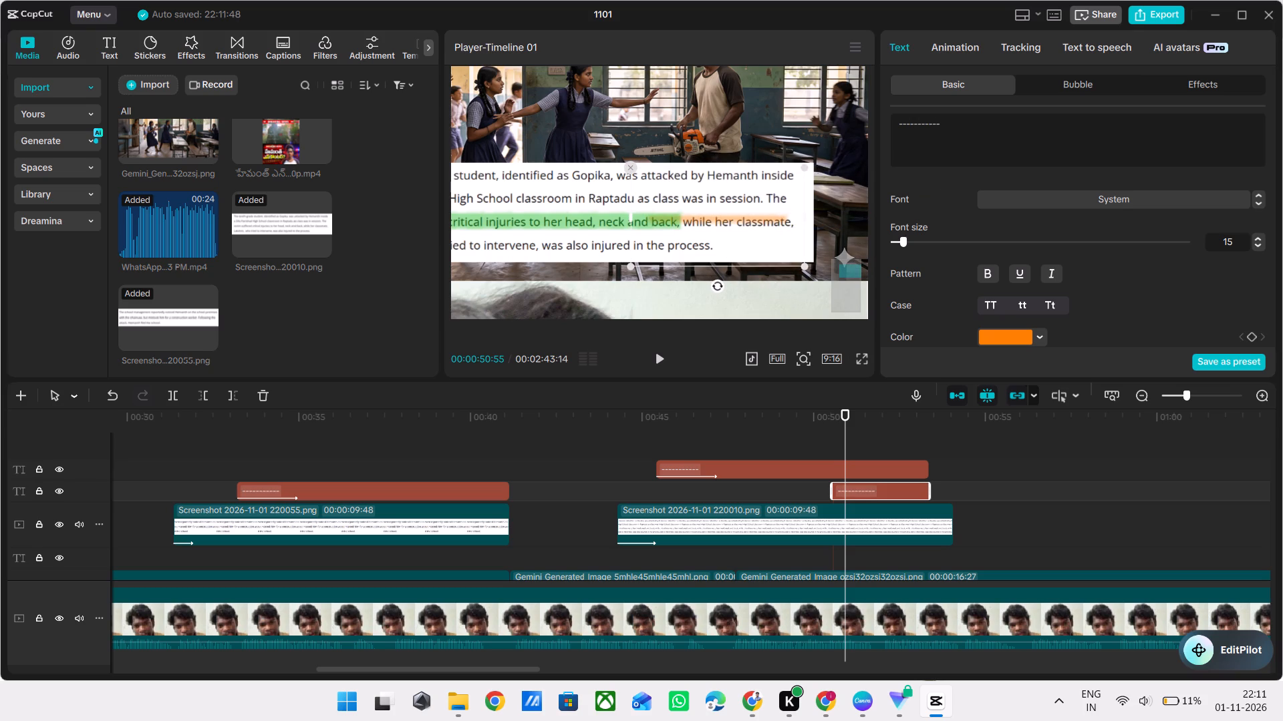
key("Right")
key("BackSpace")
key("BackSpace")
key("BackSpace")
key("BackSpace")
key("BackSpace")
key("BackSpace")
key("BackSpace")
key("BackSpace")
key("BackSpace")
key("BackSpace")
key("BackSpace")
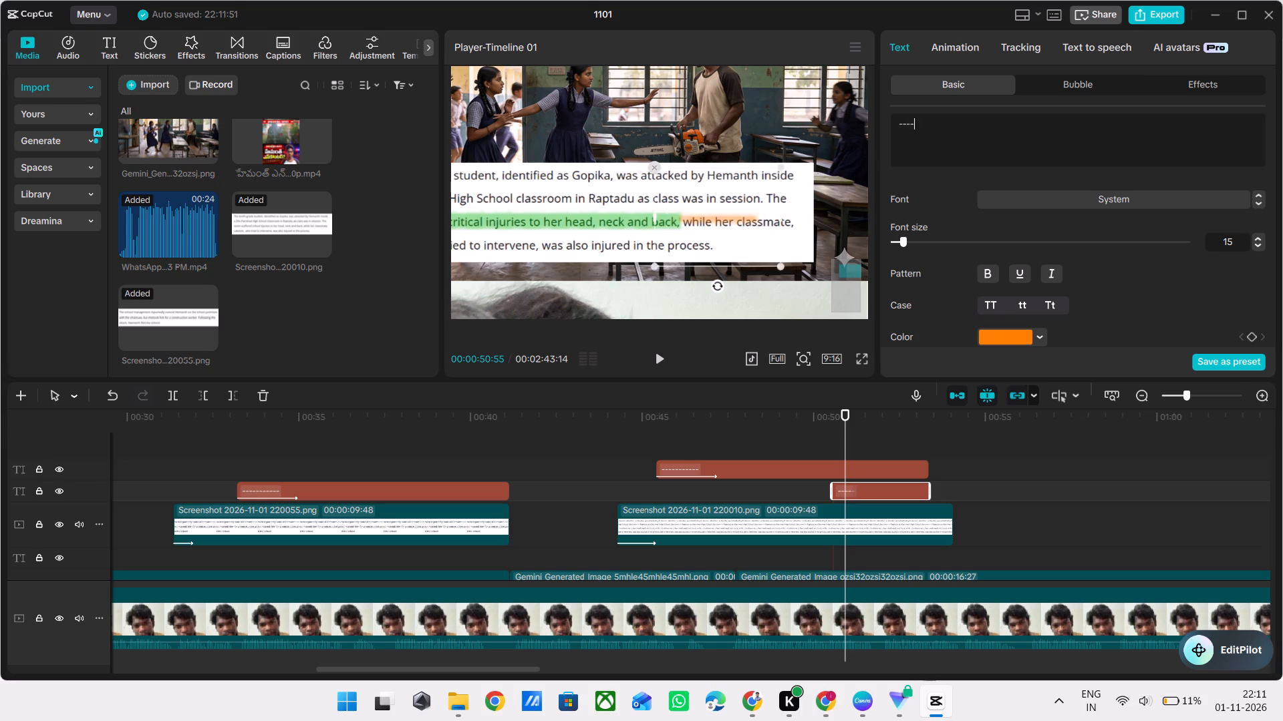
key("BackSpace")
type("------")
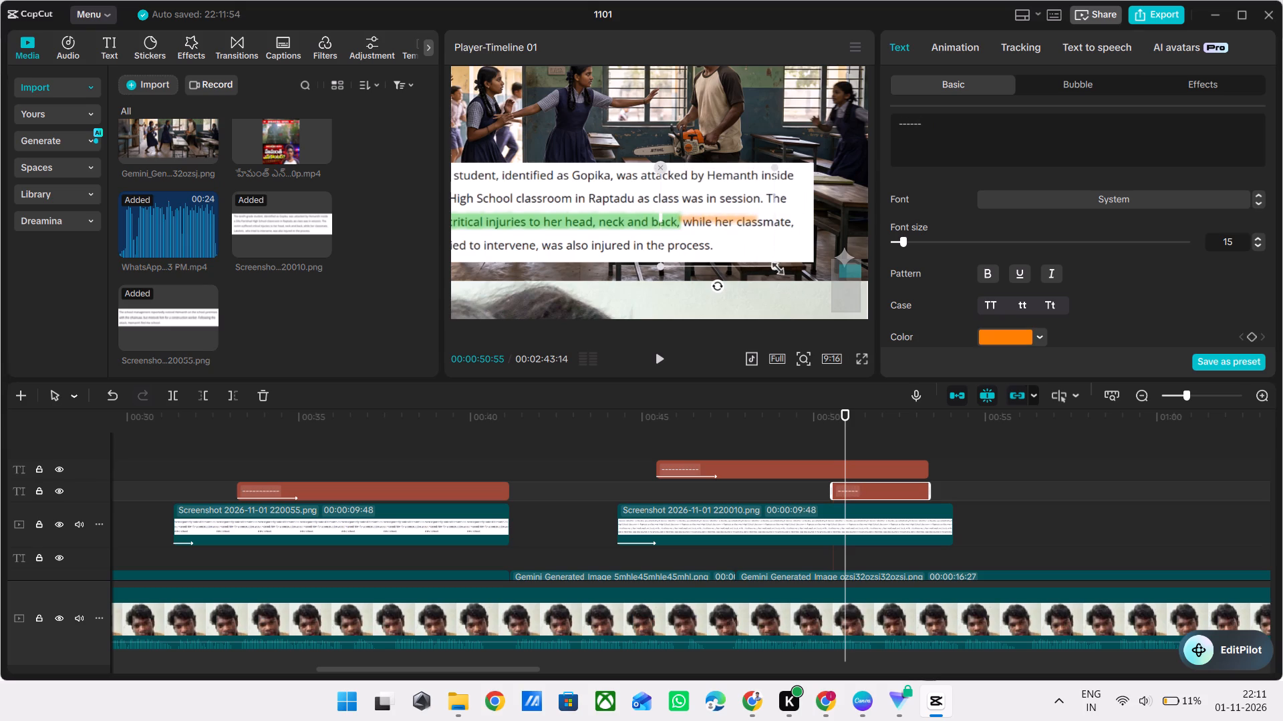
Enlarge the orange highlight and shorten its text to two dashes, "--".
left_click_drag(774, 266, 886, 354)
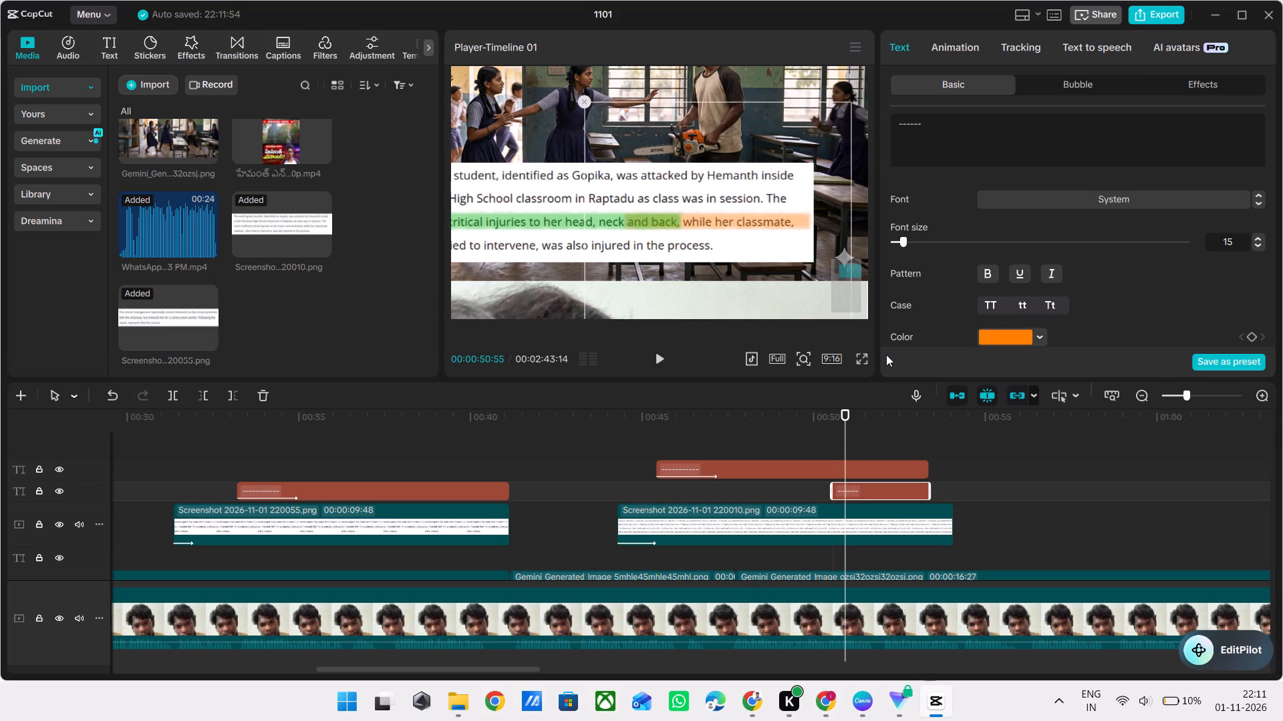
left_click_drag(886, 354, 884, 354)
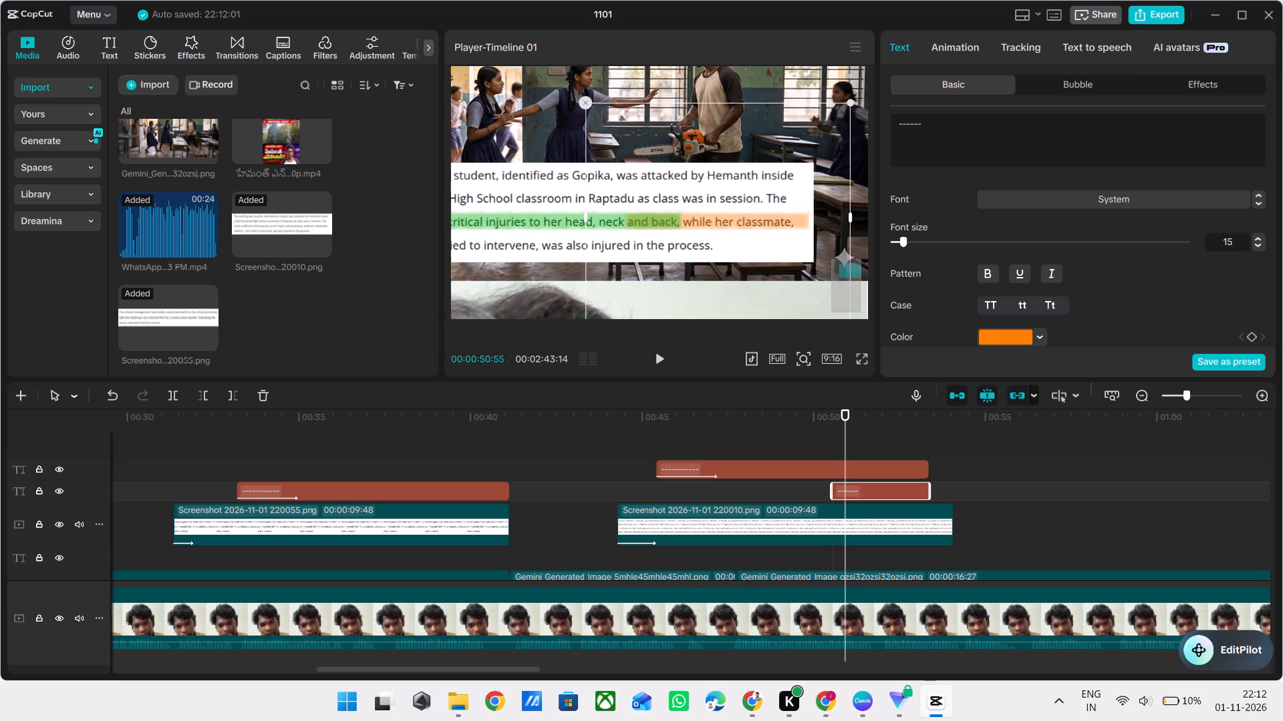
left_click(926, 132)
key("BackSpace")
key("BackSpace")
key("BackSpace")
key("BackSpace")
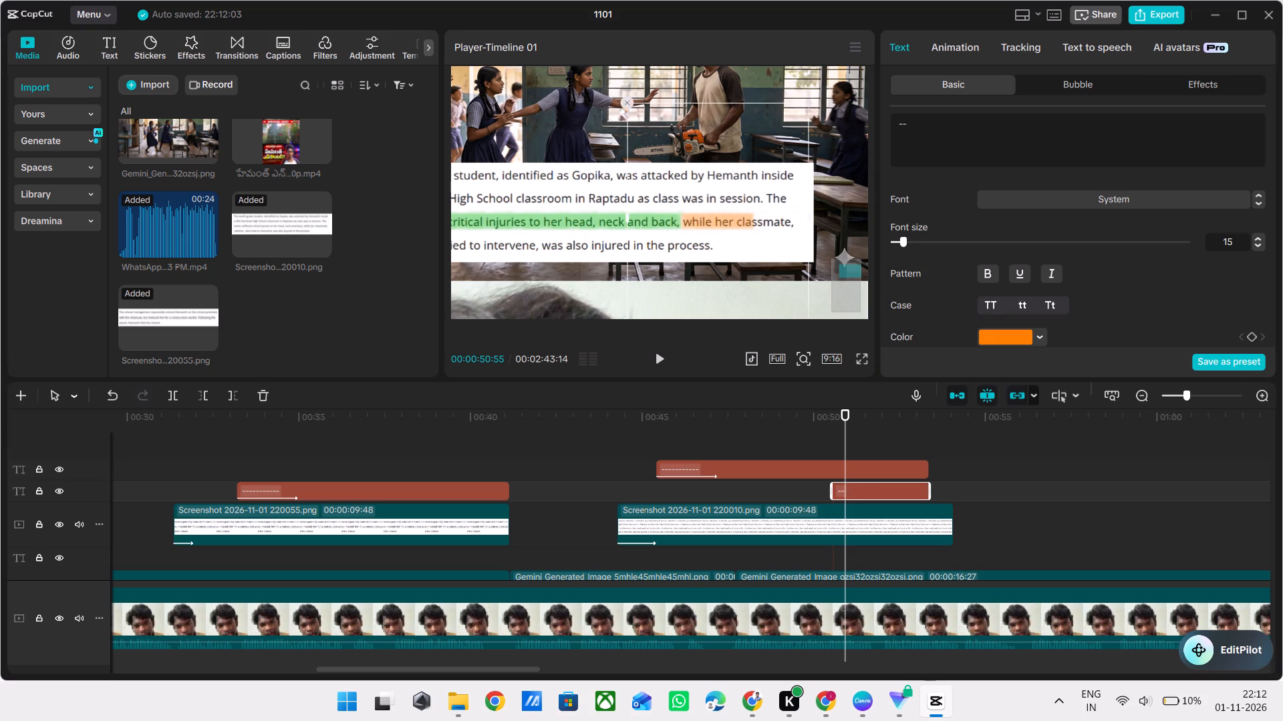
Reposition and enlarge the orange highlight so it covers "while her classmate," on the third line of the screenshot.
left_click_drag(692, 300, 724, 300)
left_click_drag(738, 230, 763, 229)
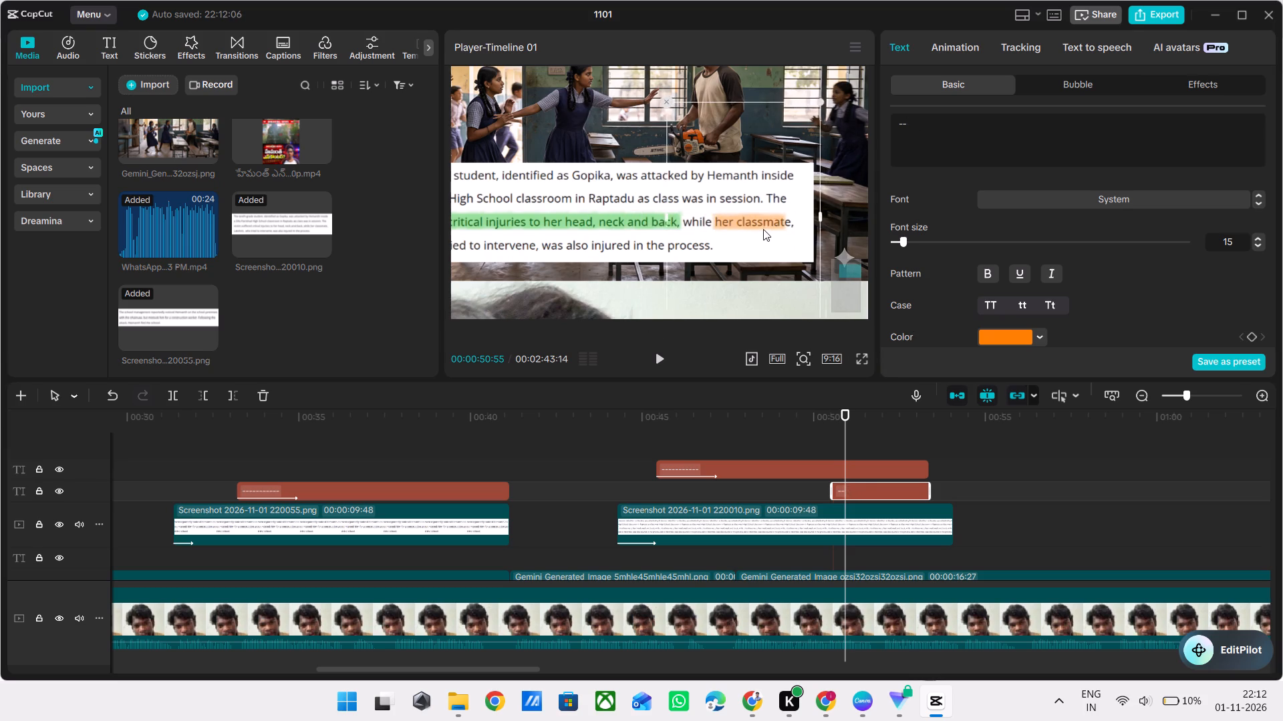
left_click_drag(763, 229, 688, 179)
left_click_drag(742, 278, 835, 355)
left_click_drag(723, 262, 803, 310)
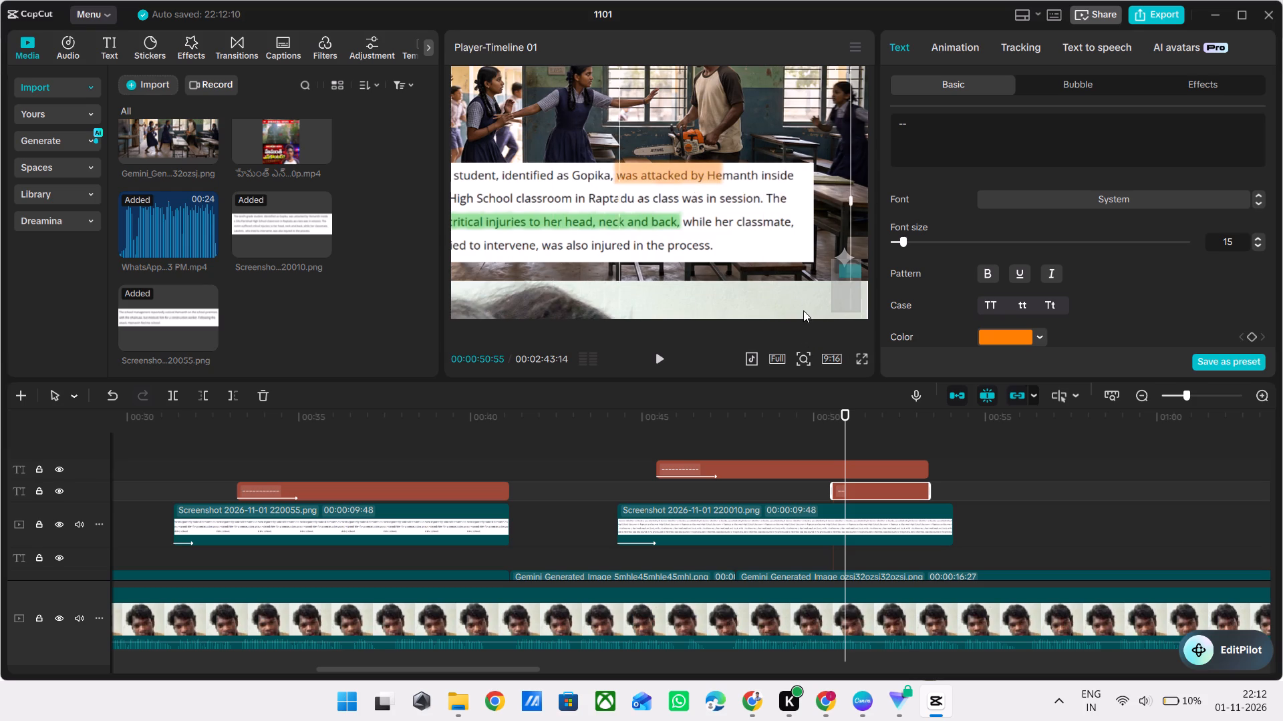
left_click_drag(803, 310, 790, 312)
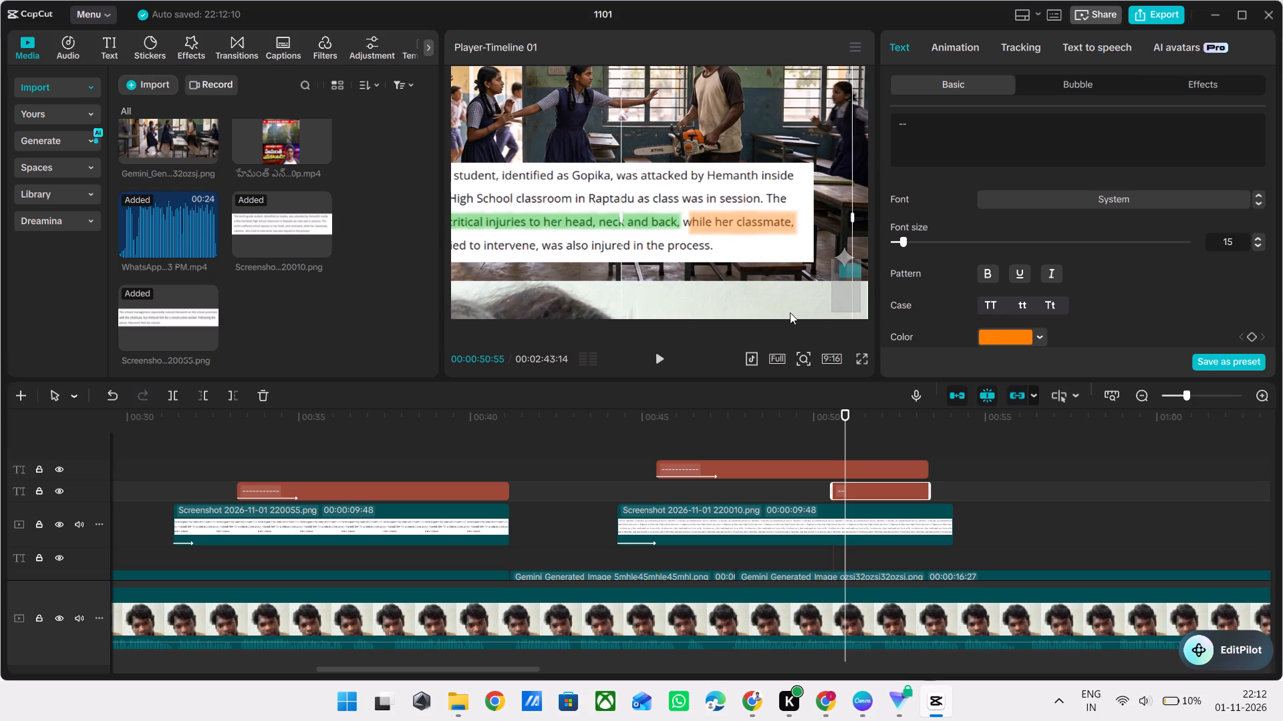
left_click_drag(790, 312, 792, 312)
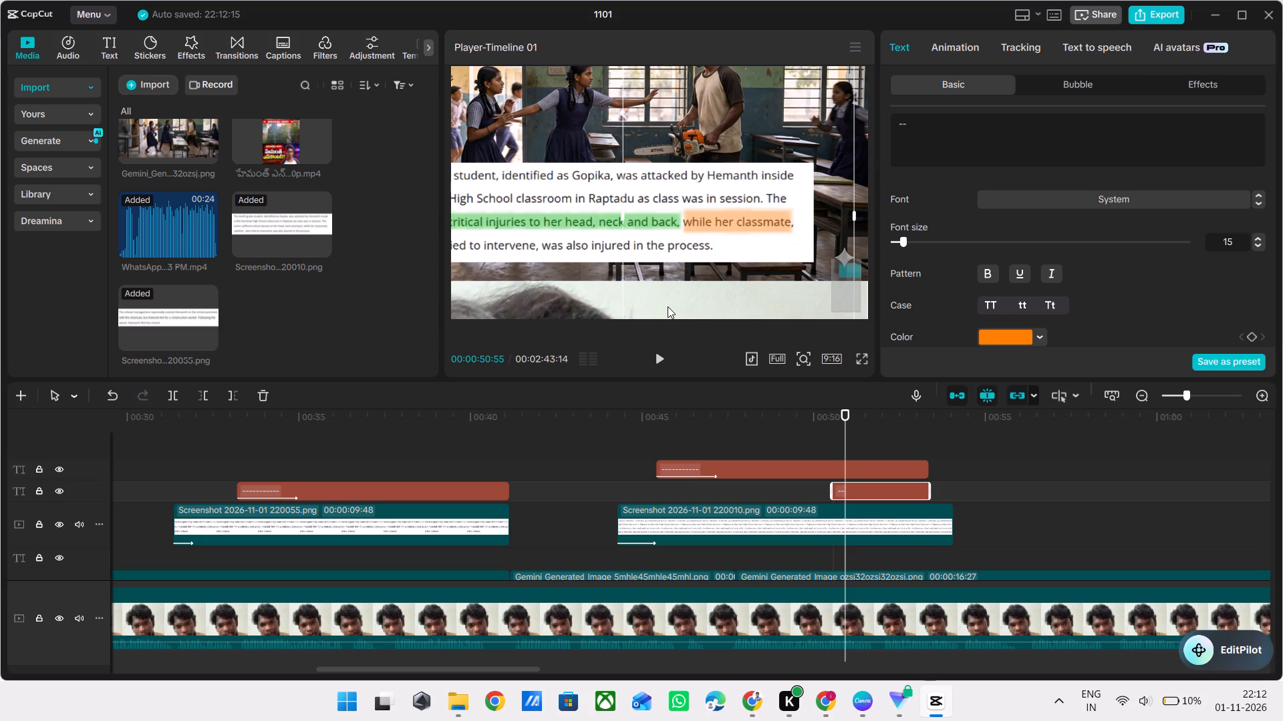
Cut the orange highlight piece out of the timeline.
key("ctrl+x")
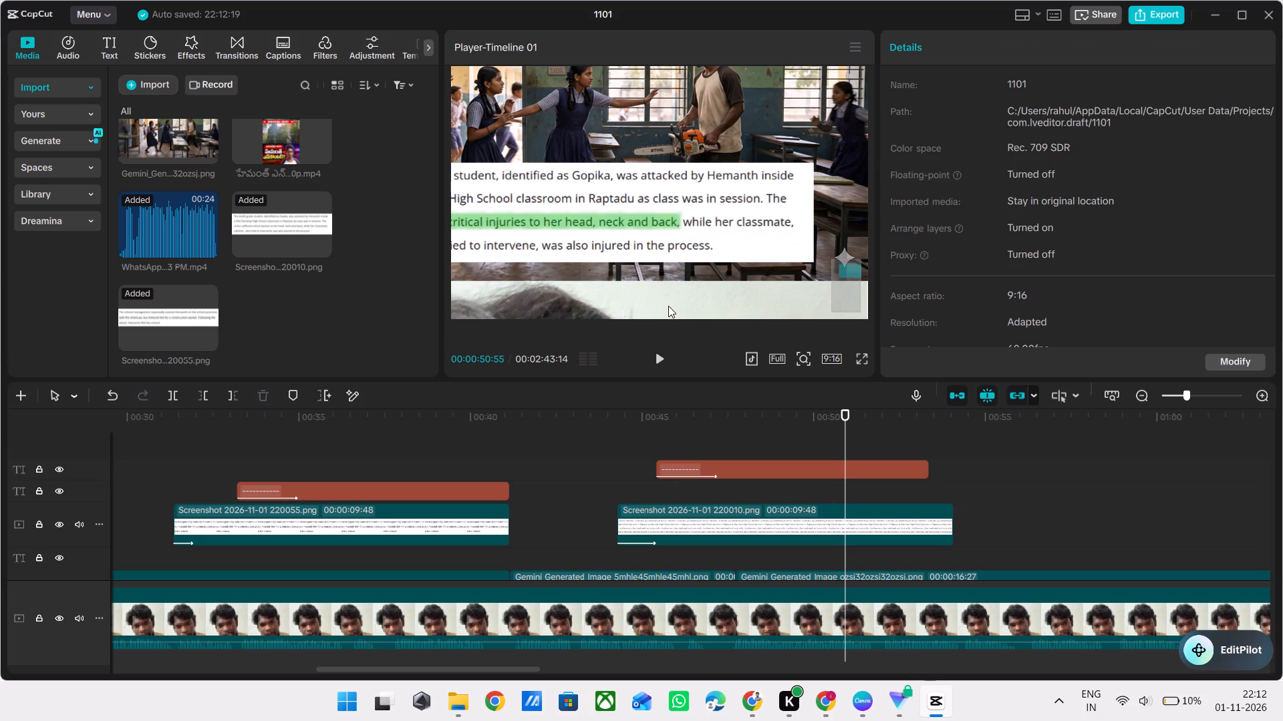
Play back the second screenshot's section from about 46 seconds to check the green highlight's timing against the voice-over.
scroll(653, 493, "down", 4, "ctrl")
scroll(653, 493, "up", 1)
scroll(653, 493, "down", 2, "ctrl")
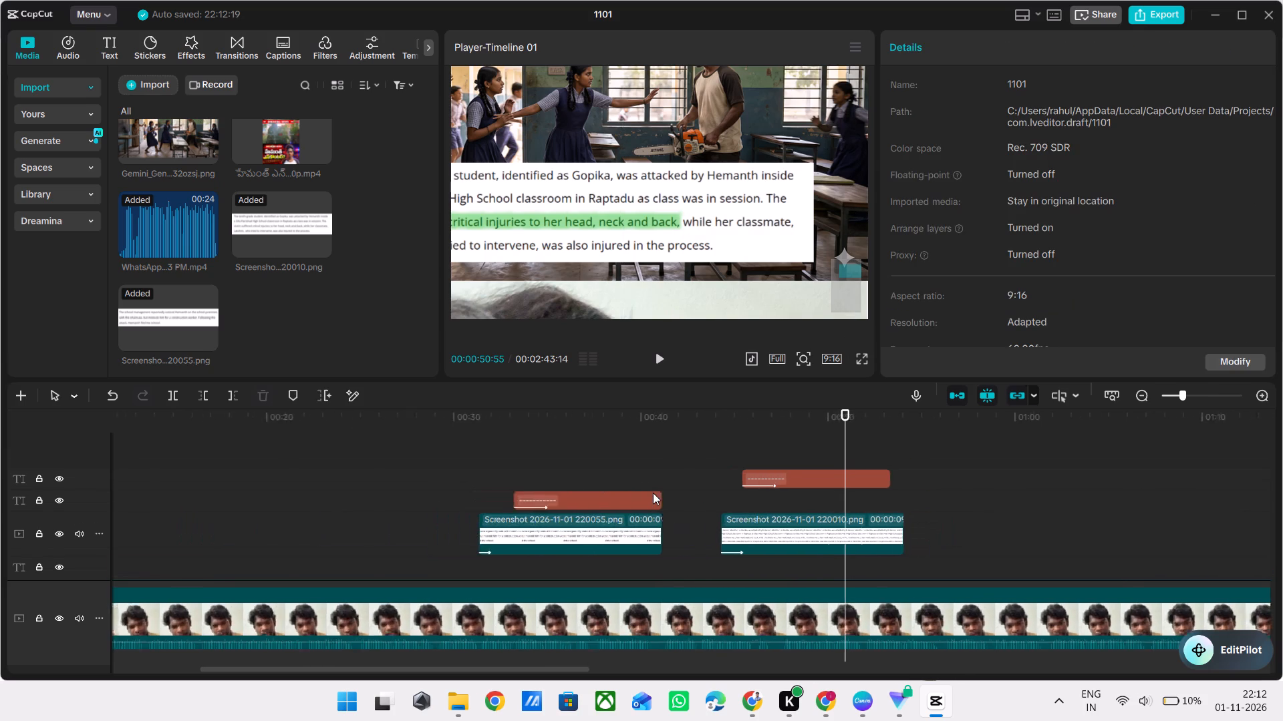
scroll(653, 493, "down", 1, "ctrl")
scroll(653, 493, "up", 1)
left_click(793, 459)
left_click_drag(793, 459, 792, 458)
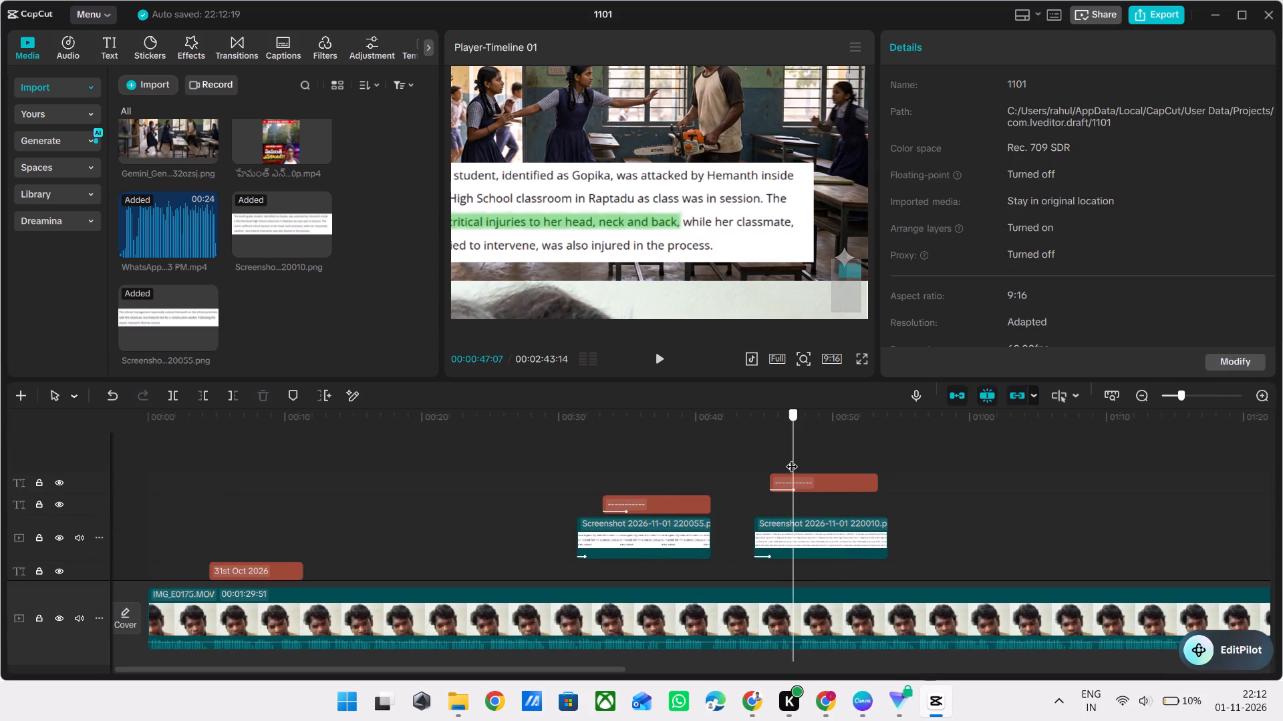
left_click_drag(792, 458, 787, 457)
scroll(772, 298, "down", 8, "ctrl")
scroll(772, 298, "left", 1)
scroll(772, 298, "down", 6, "ctrl")
scroll(772, 298, "left", 1)
scroll(772, 298, "up", 4, "ctrl")
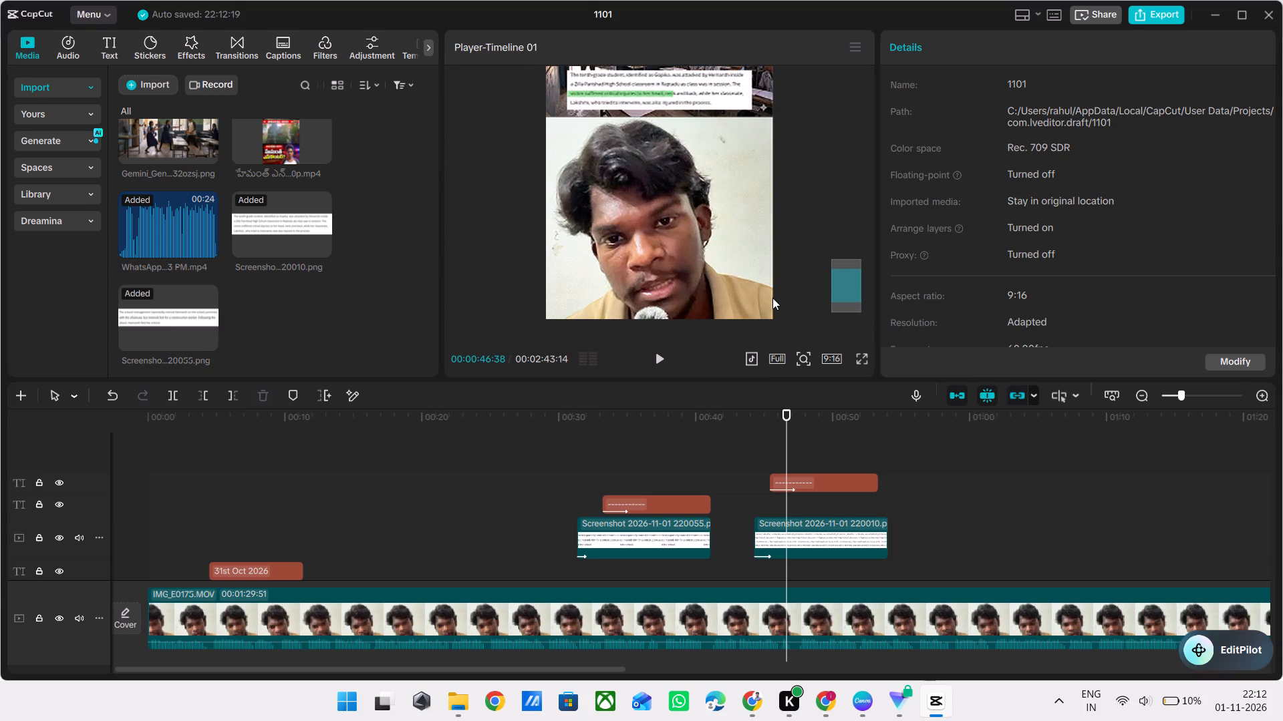
scroll(772, 298, "down", 4, "ctrl")
key("space")
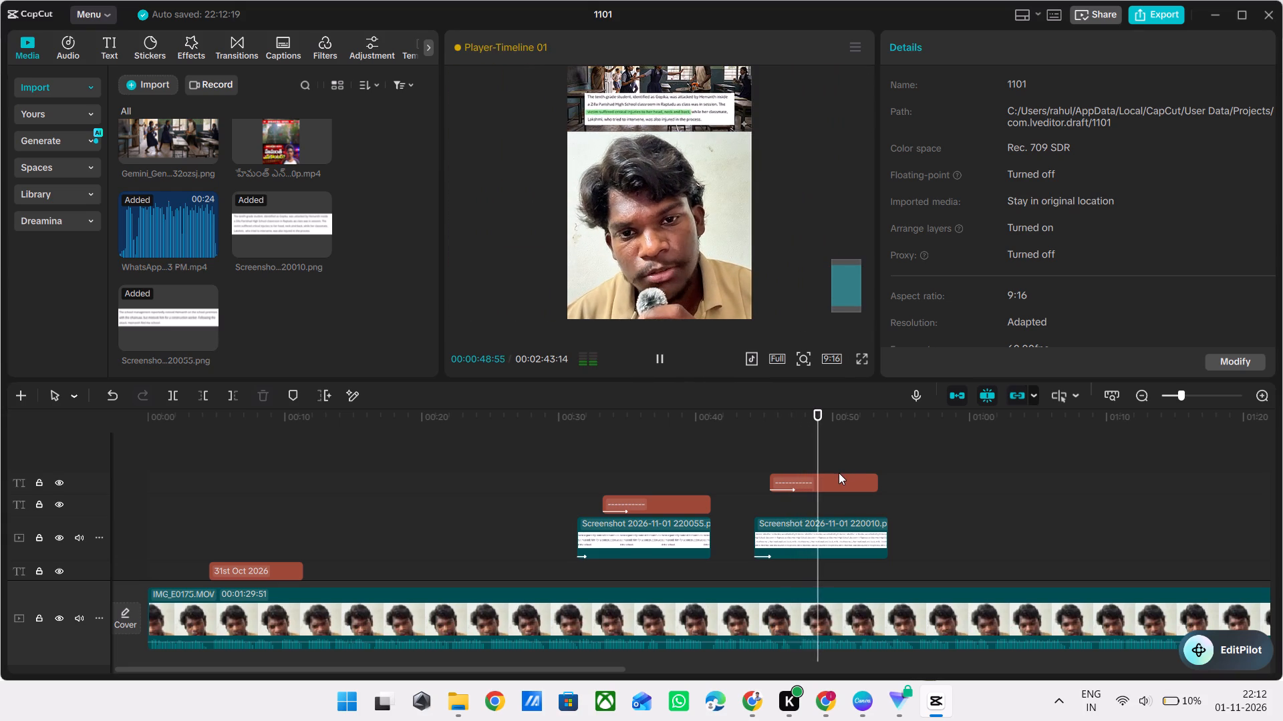
key("space")
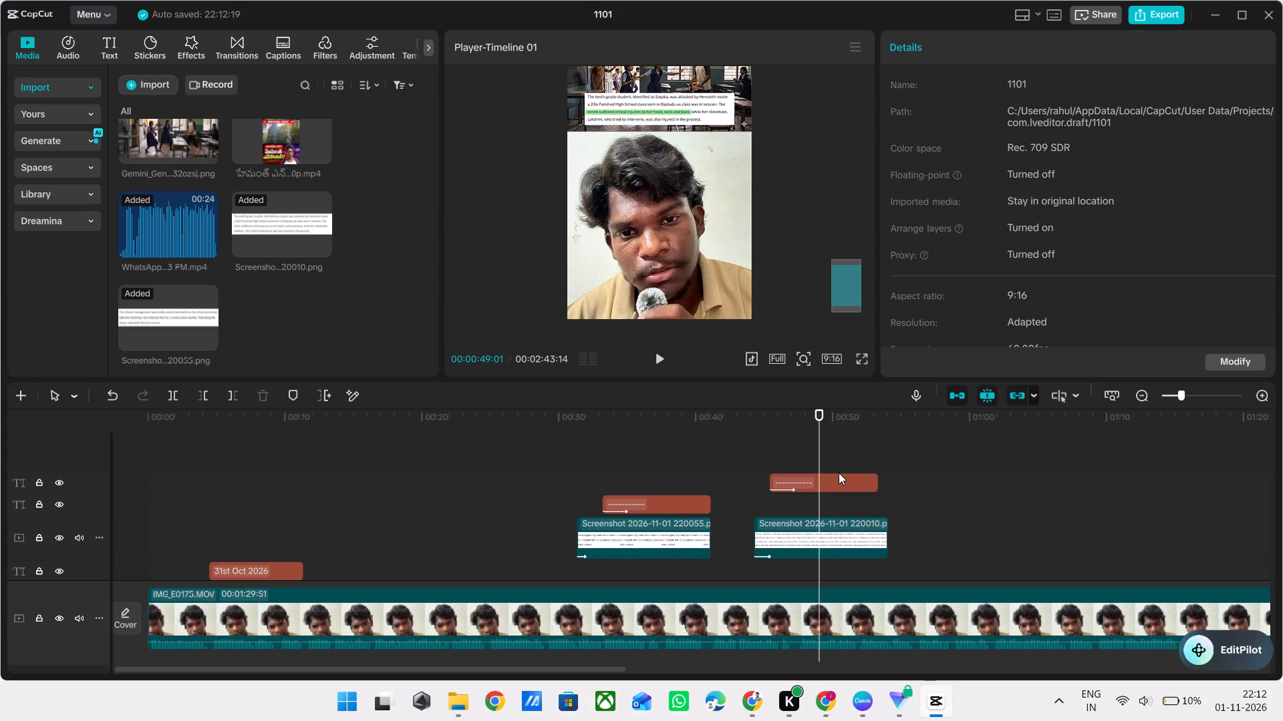
key("space")
key("space")
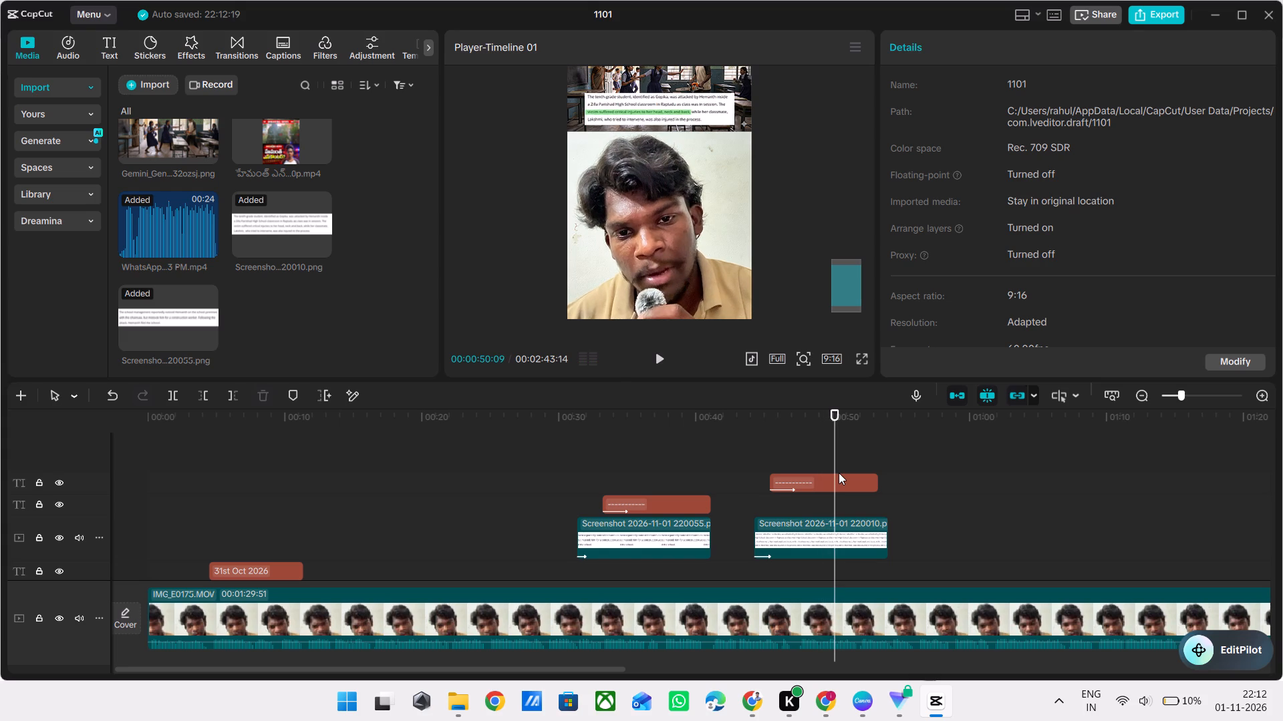
scroll(785, 224, "down", 3, "ctrl")
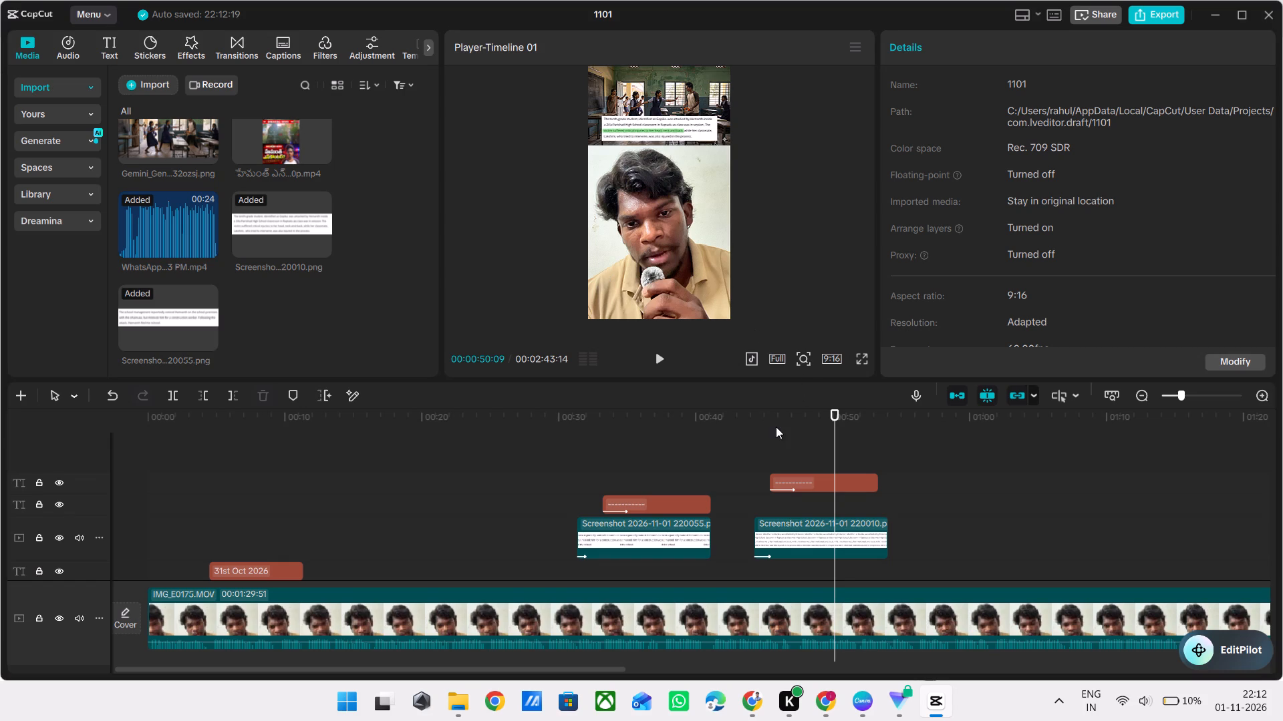
double_click(775, 428)
key("space")
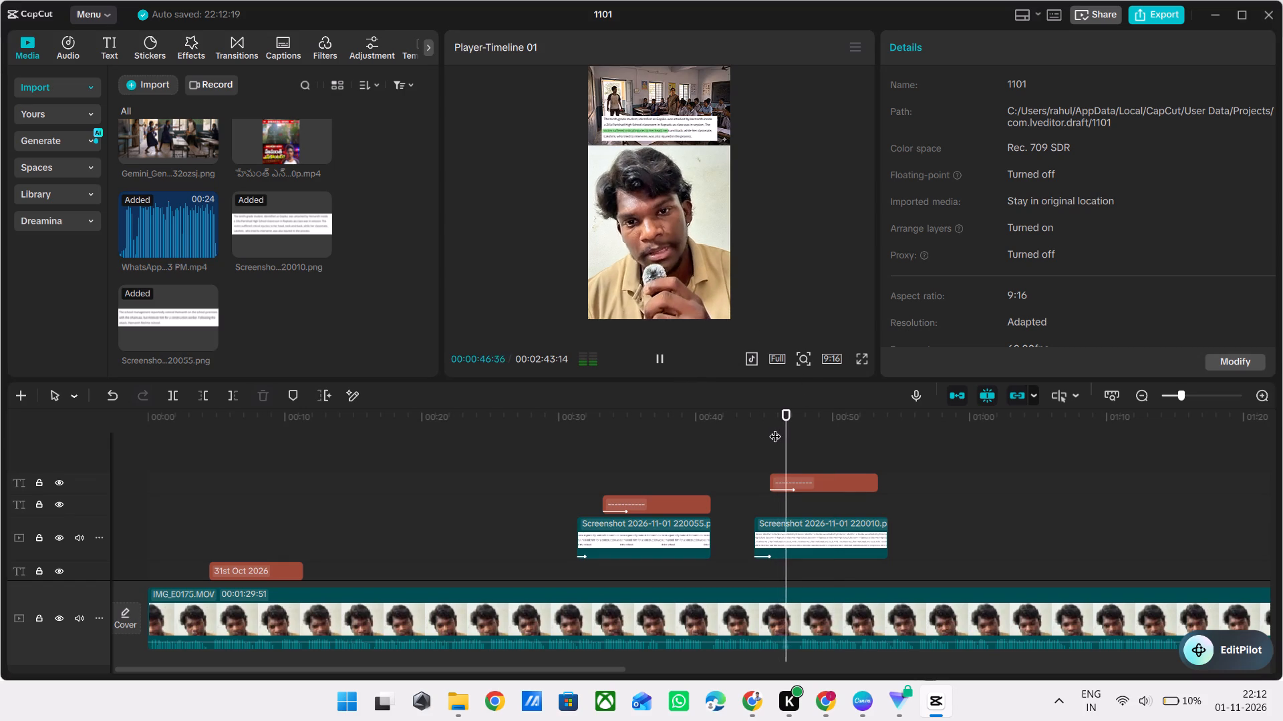
key("space")
key("space")
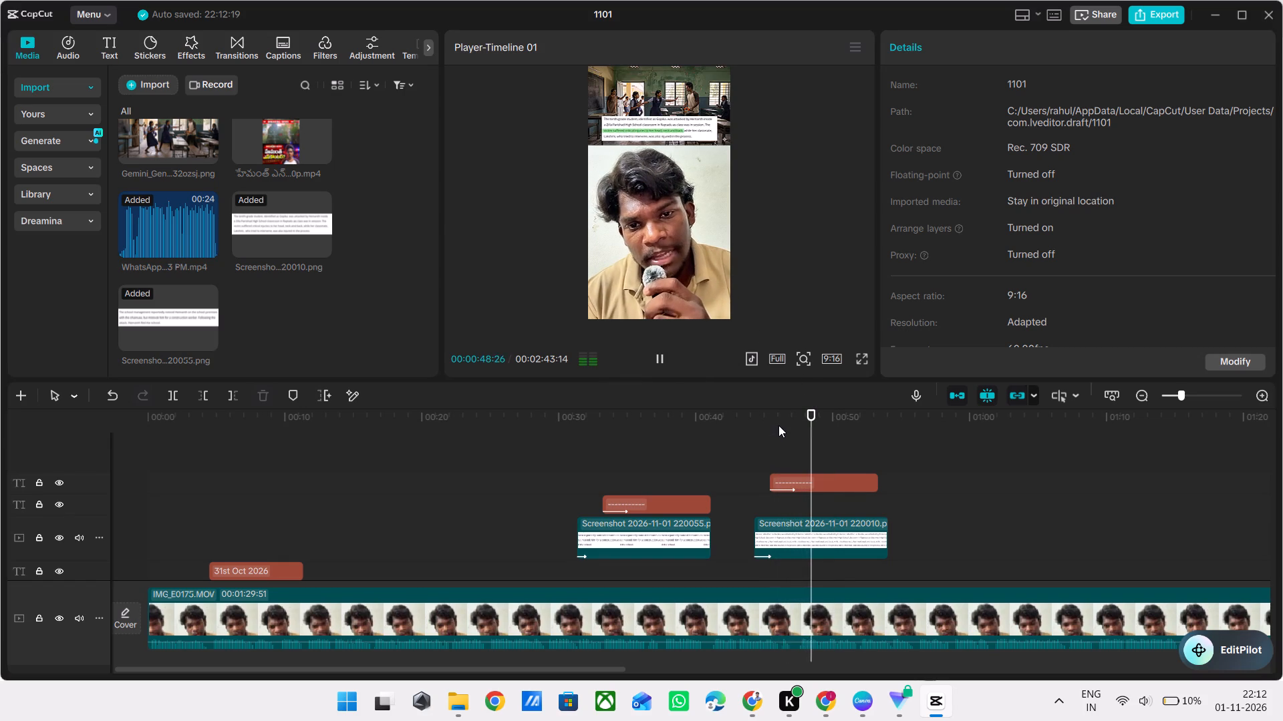
key("space")
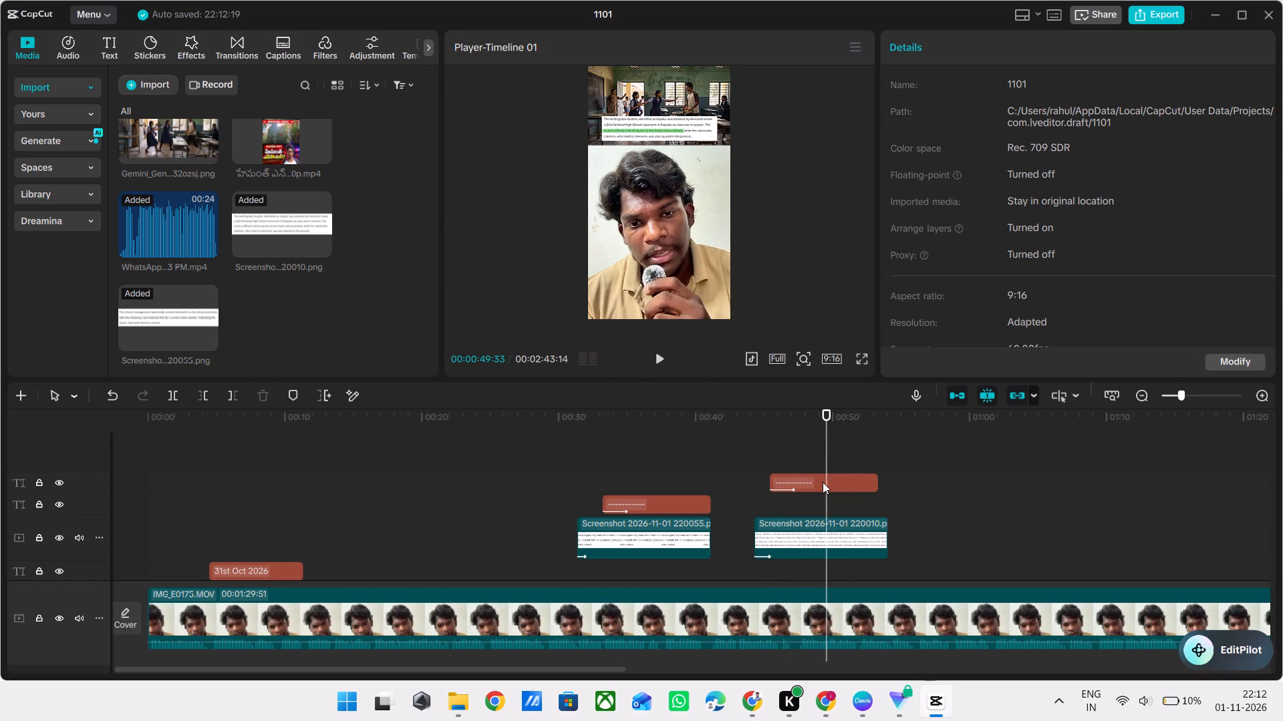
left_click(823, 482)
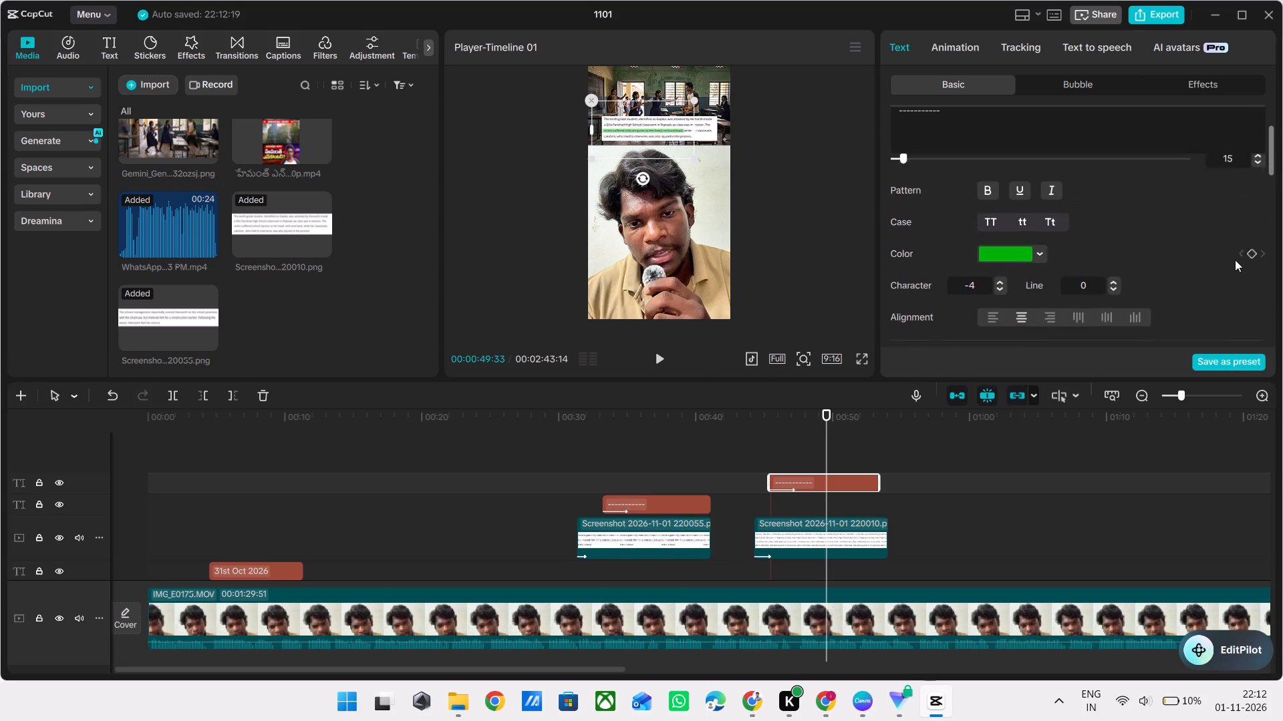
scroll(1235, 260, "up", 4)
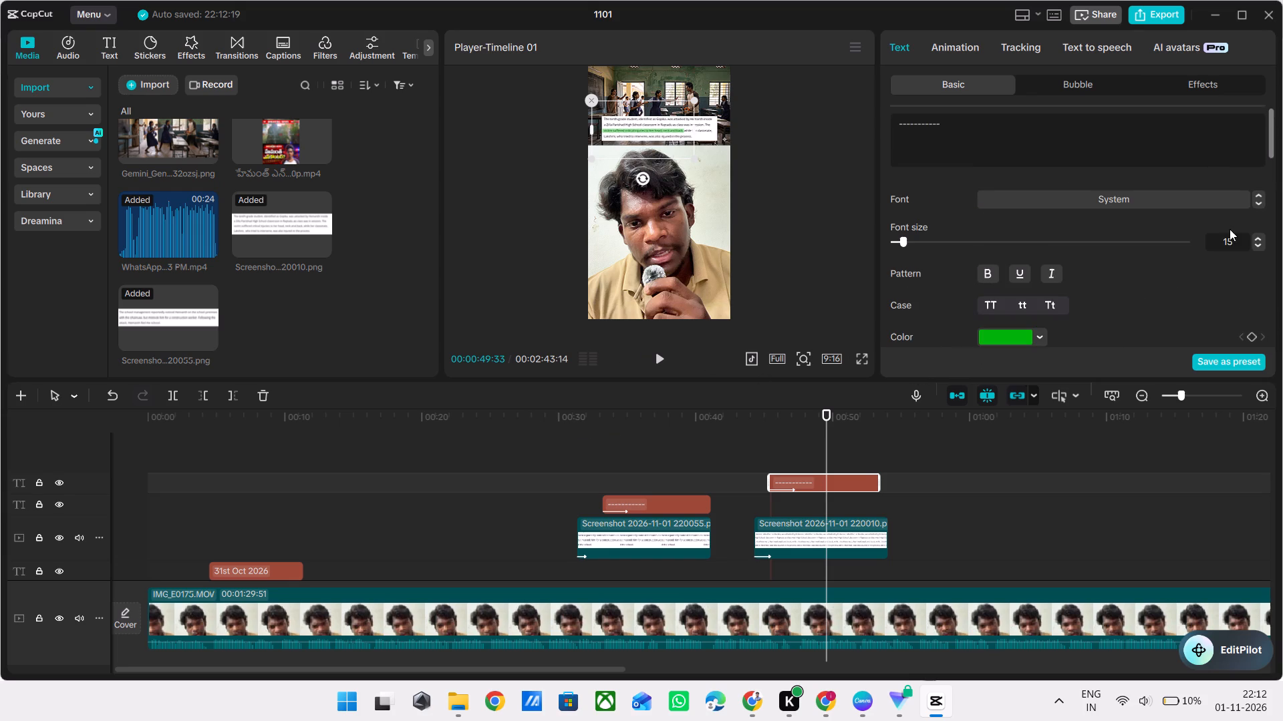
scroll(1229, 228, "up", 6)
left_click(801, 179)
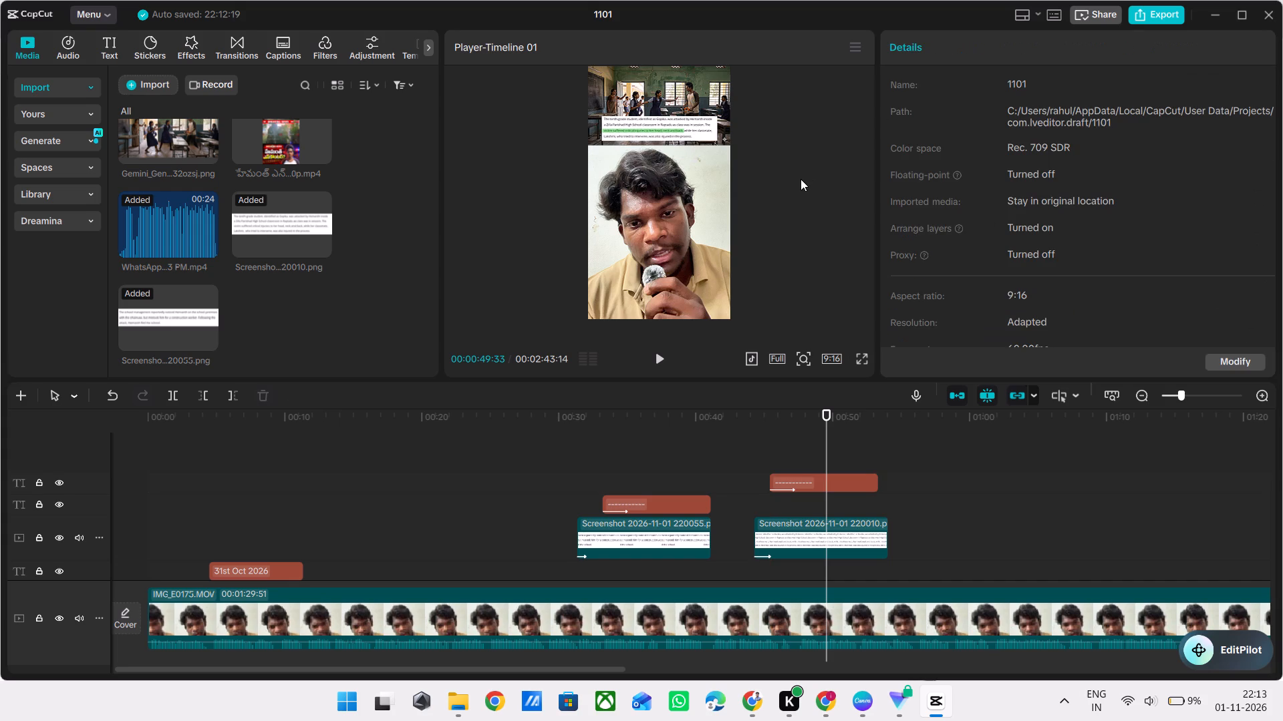
Play the second screenshot's section up to 00:00:49:54 and paste a copy of its green highlight there on a new track.
scroll(801, 179, "up", 2, "ctrl")
scroll(801, 179, "up", 2)
scroll(801, 179, "up", 2, "ctrl")
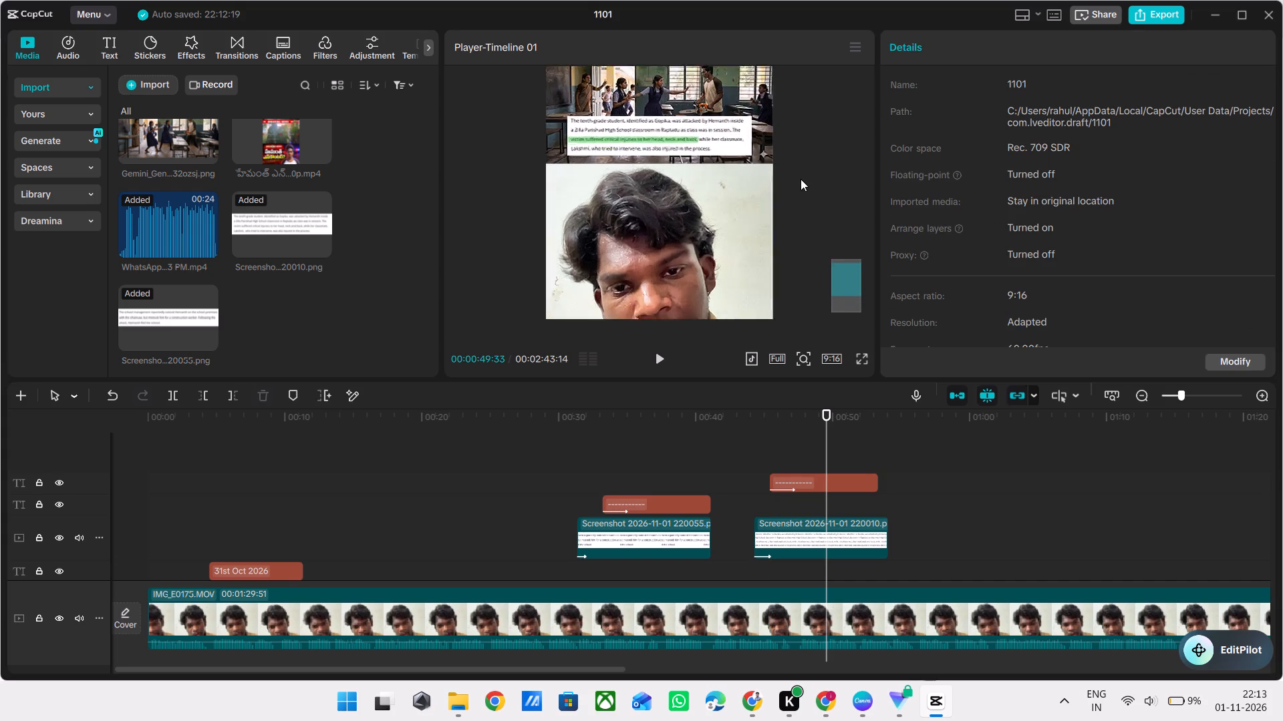
scroll(801, 179, "up", 3, "ctrl")
scroll(801, 179, "up", 1)
left_click(752, 465)
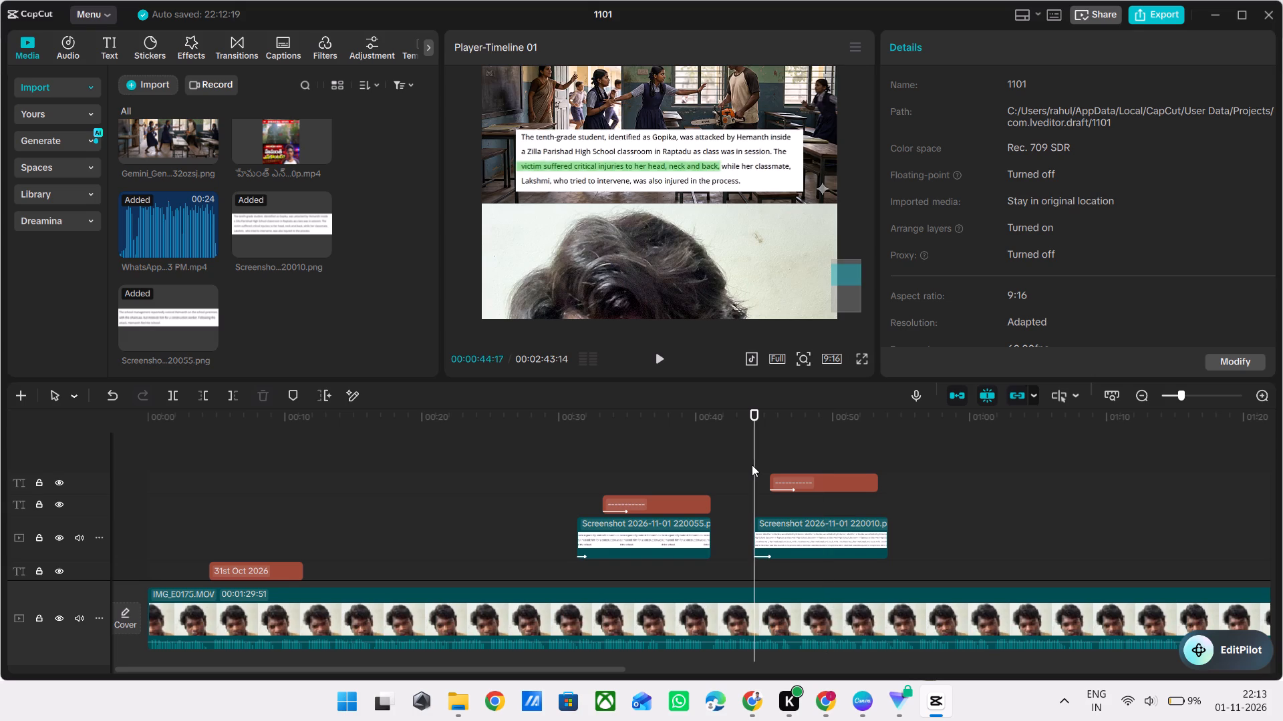
key("space")
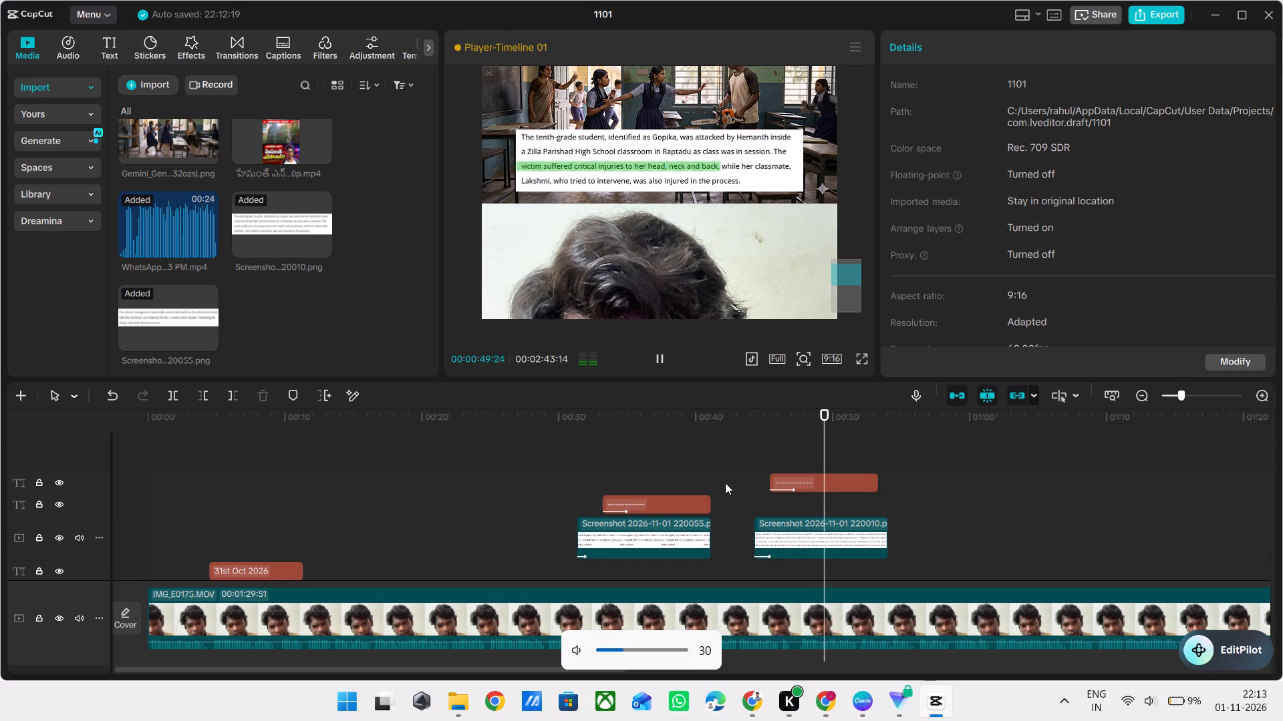
key("space")
left_click(811, 483)
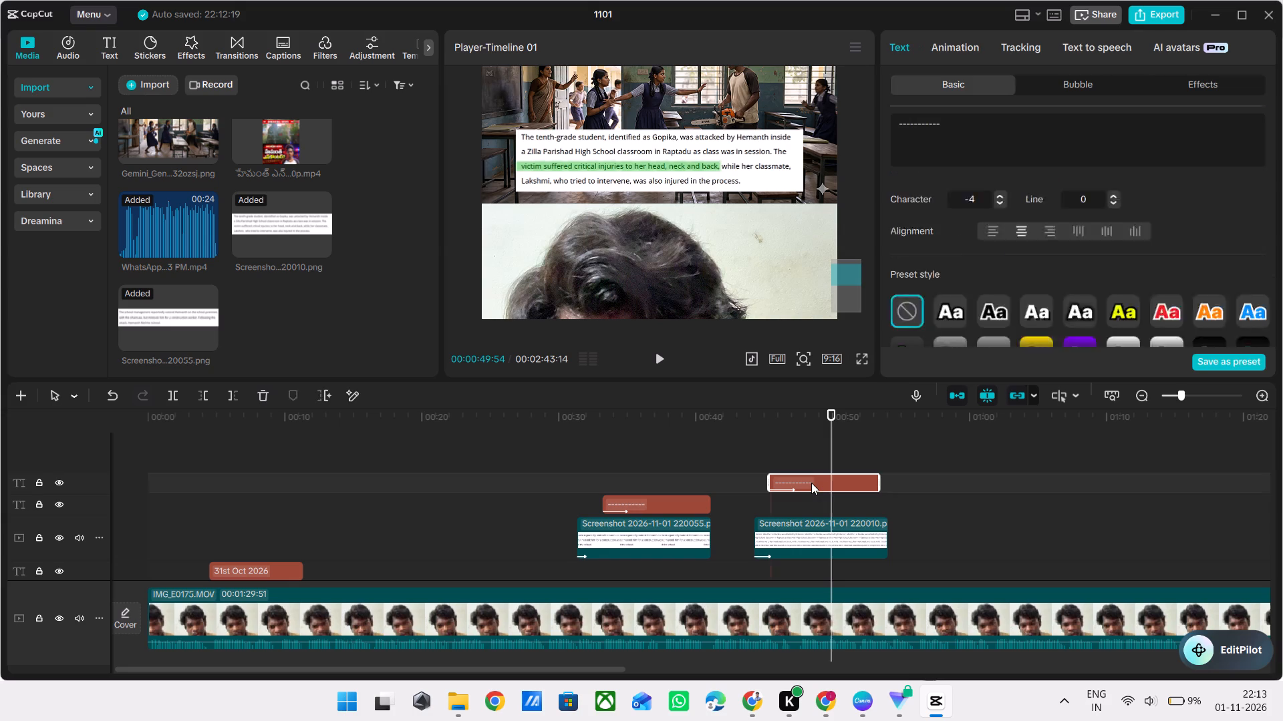
key("ctrl+c")
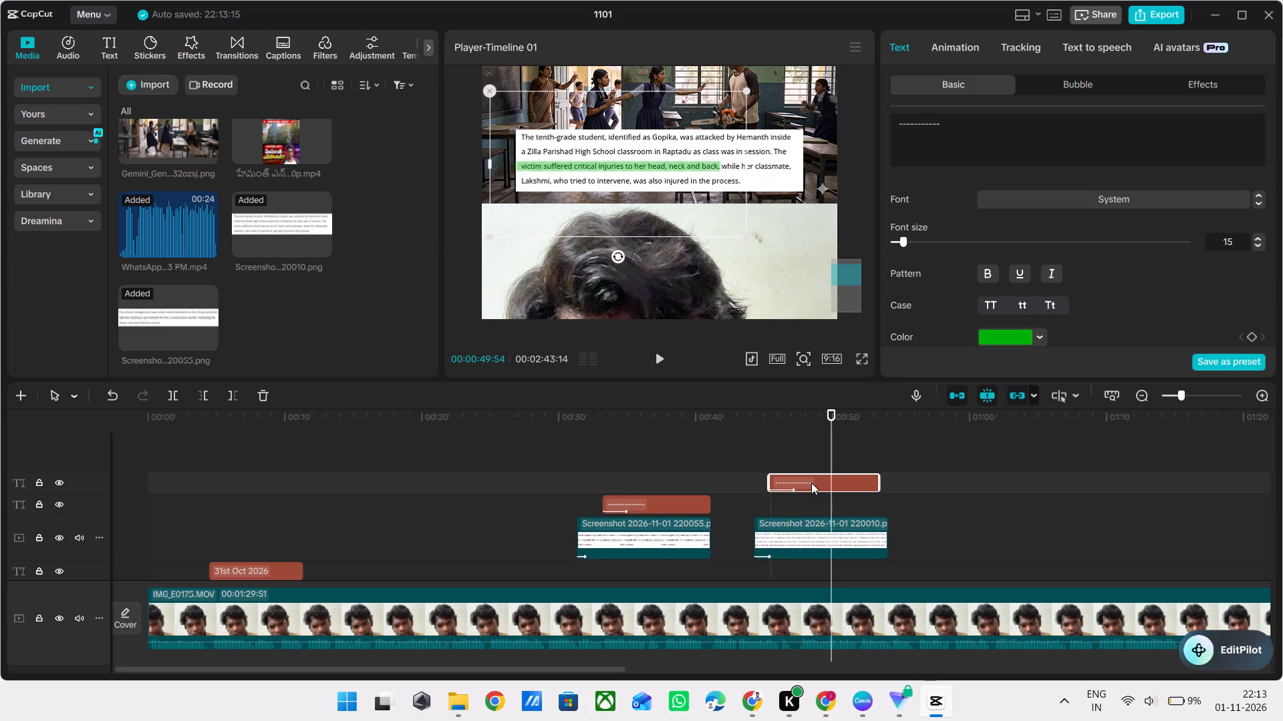
key("ctrl+v")
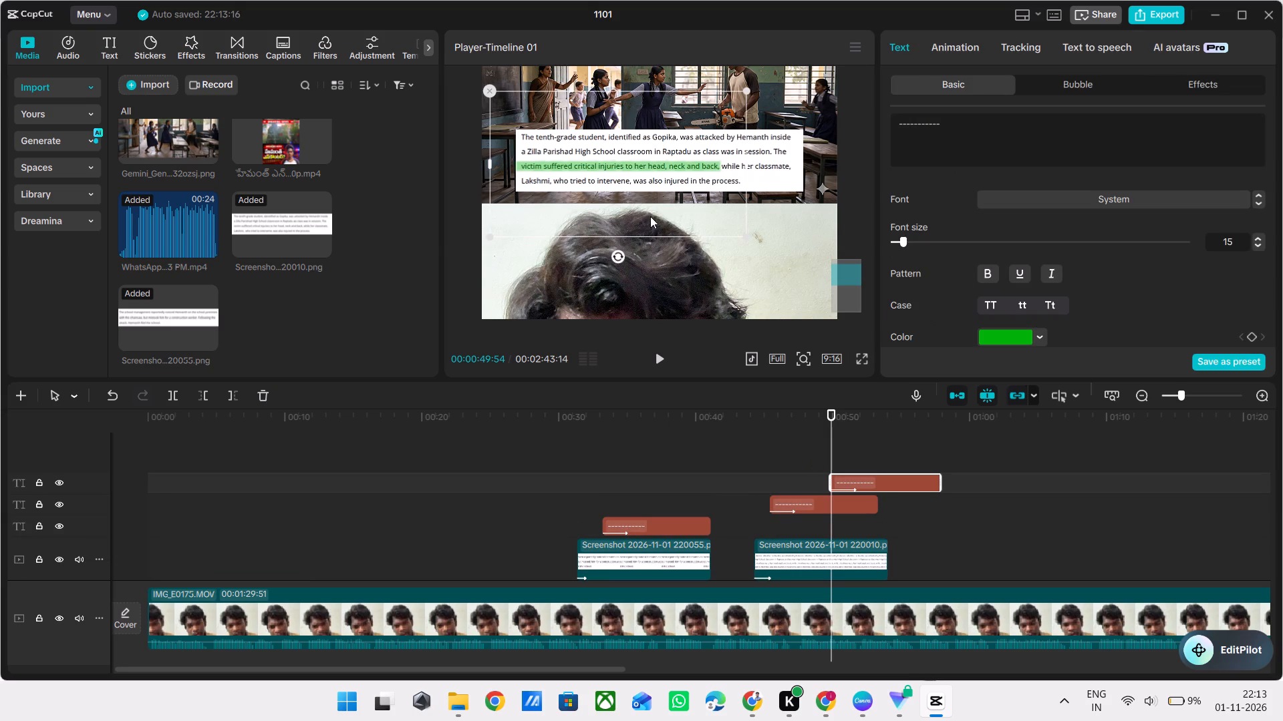
Move the copied highlight along the screenshot's third line over "her classmate," and play it back to check its animation.
left_click_drag(650, 216, 875, 214)
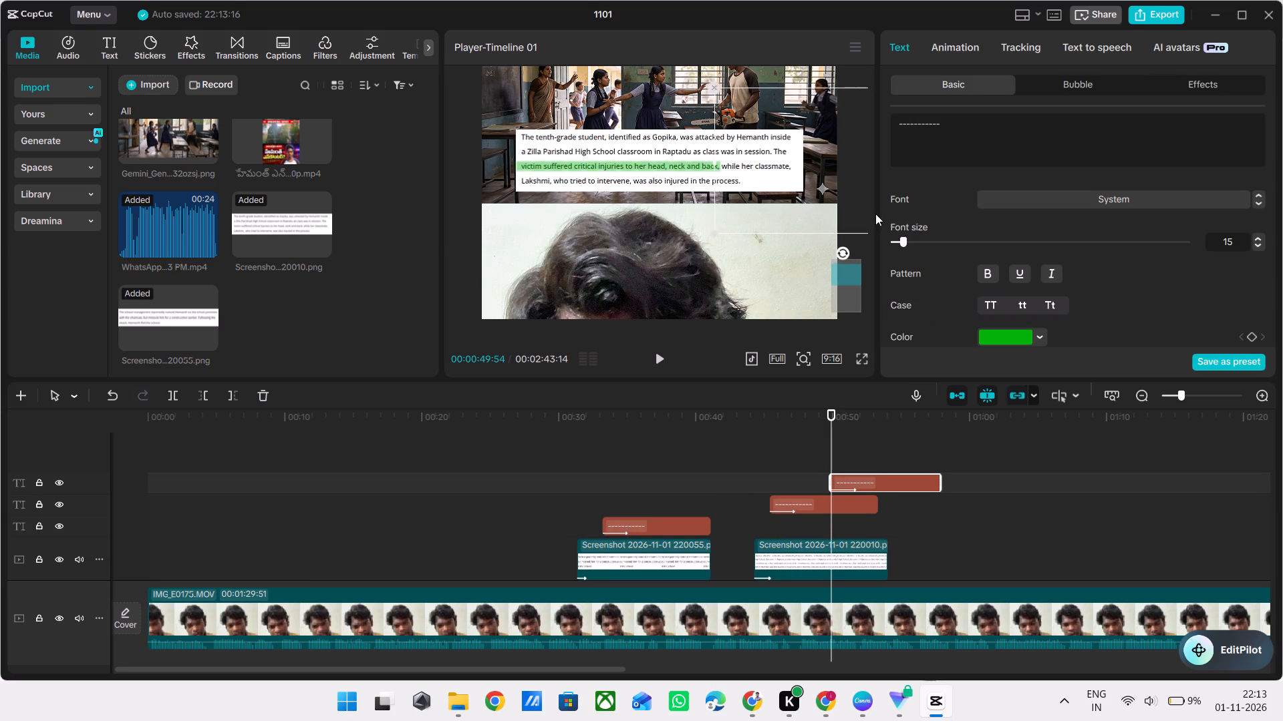
left_click_drag(875, 214, 879, 213)
left_click(815, 445)
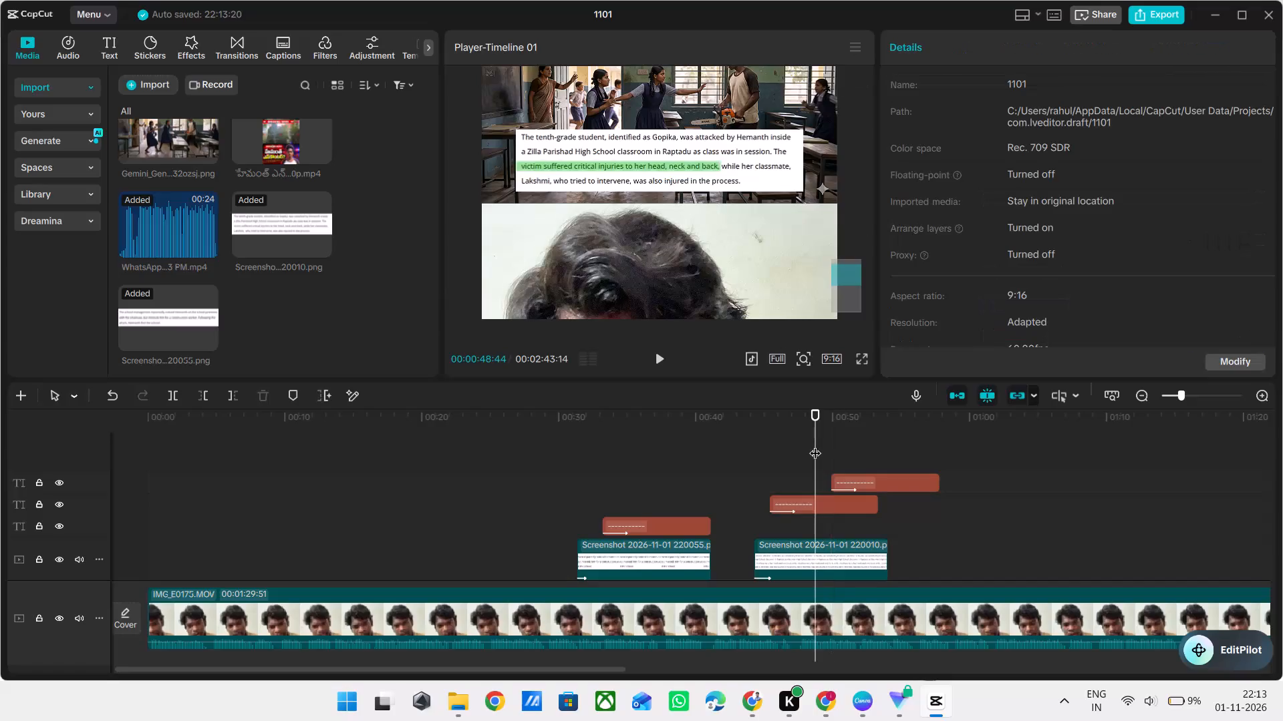
key("space")
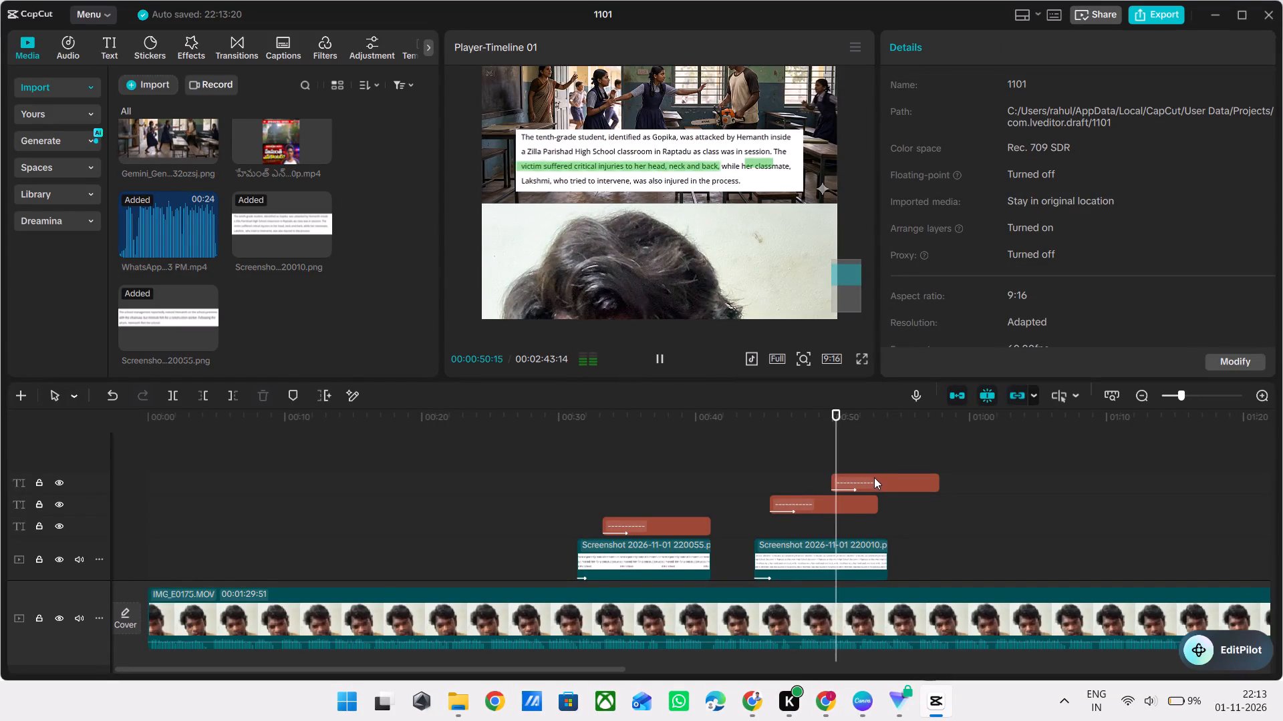
key("space")
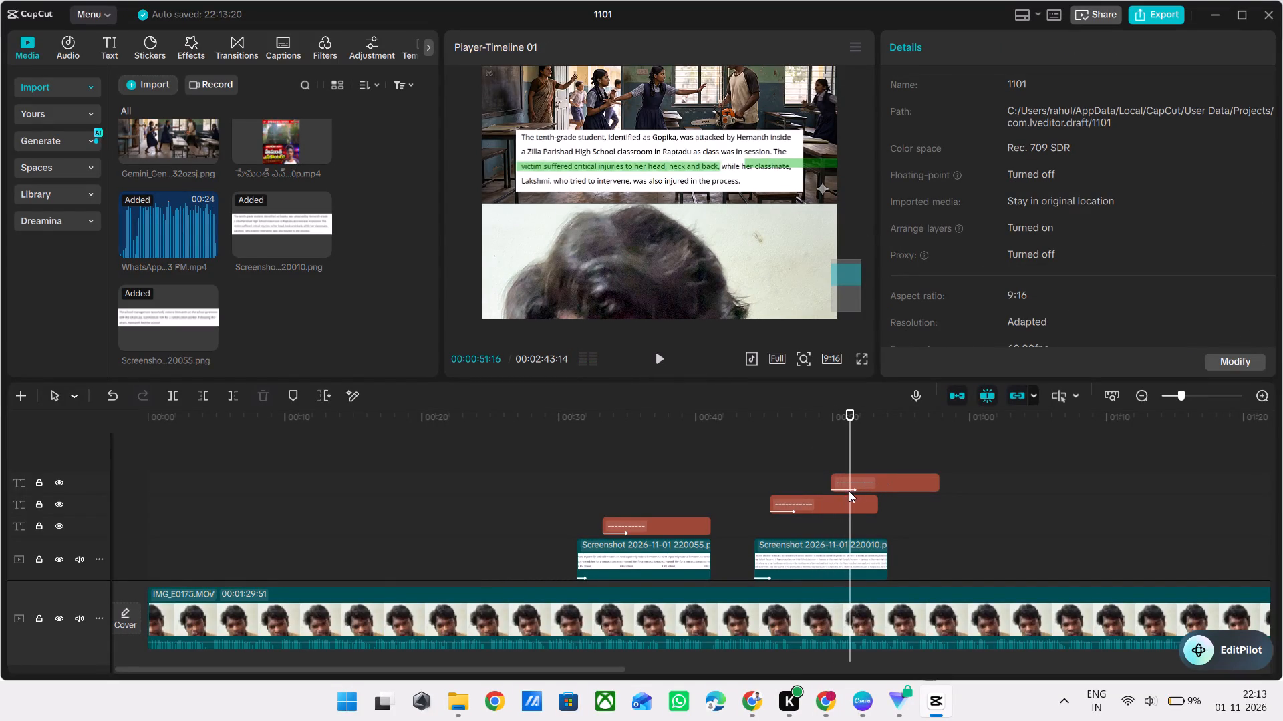
Set the copied highlight's colour to yellow F4C70F.
left_click(860, 485)
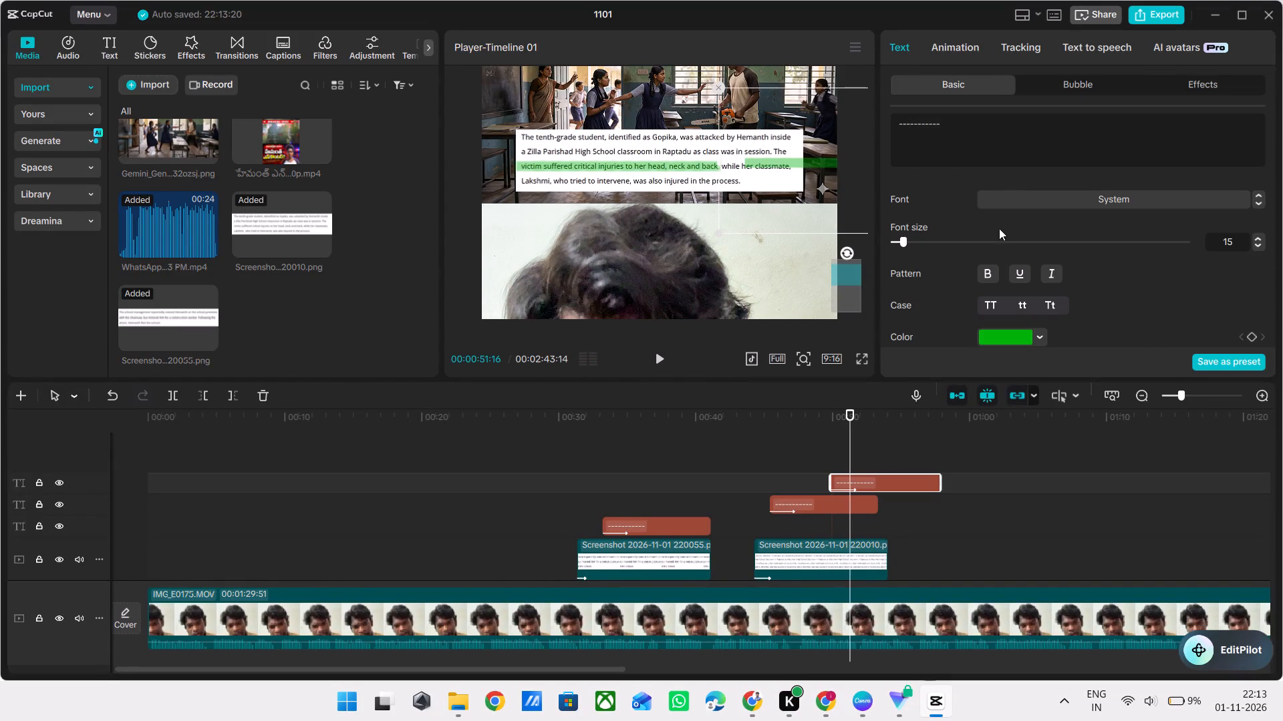
left_click(1038, 333)
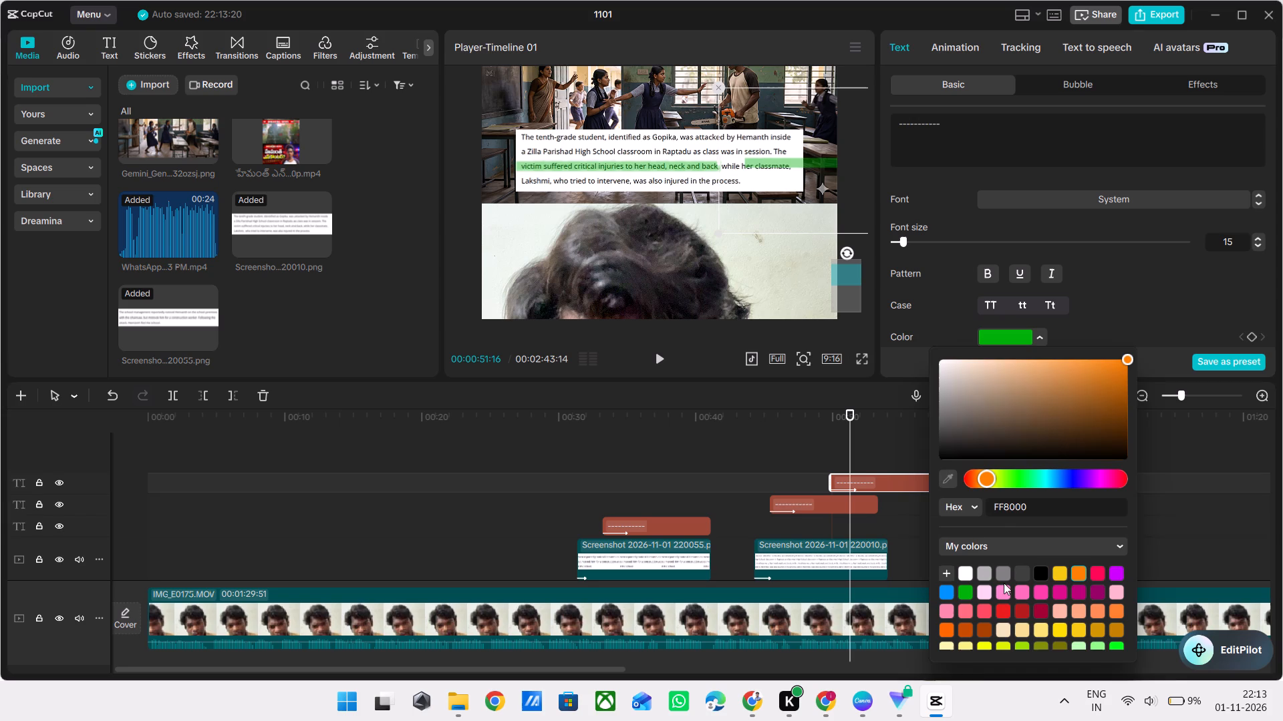
left_click(1061, 571)
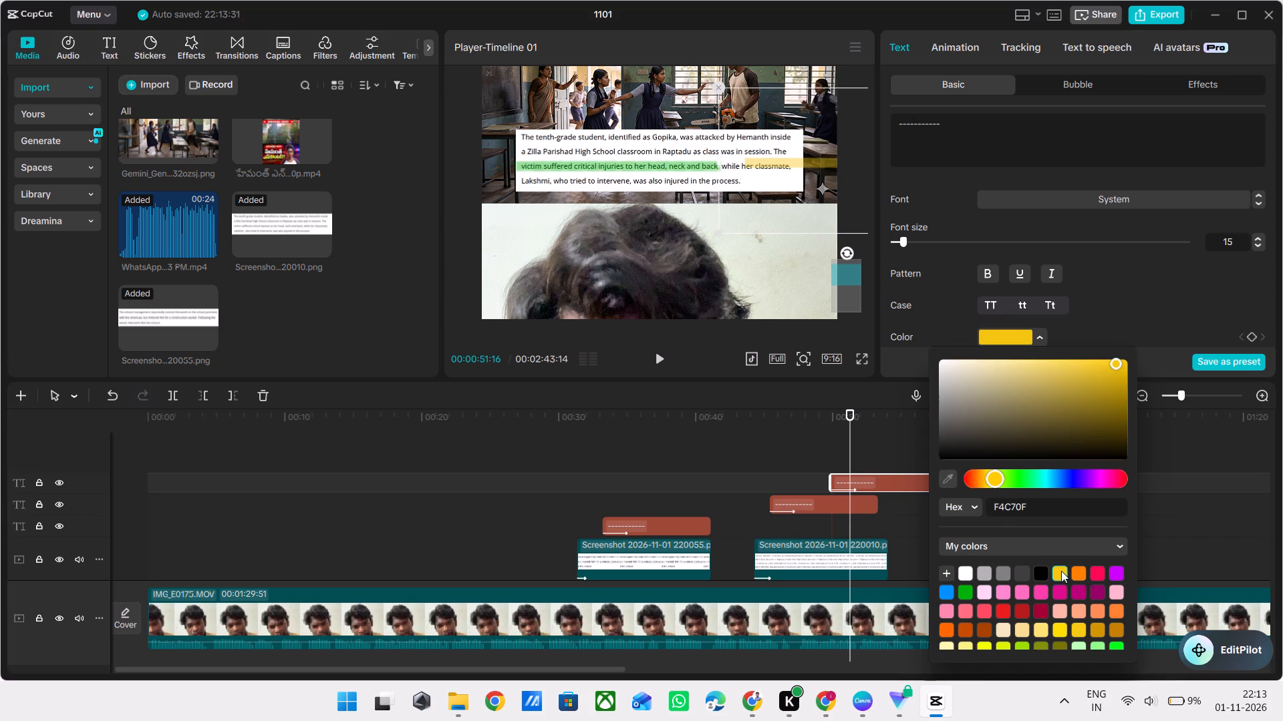
Move the yellow highlight along the second screenshot's third line so it covers "while her classmate,".
left_click_drag(780, 206, 749, 209)
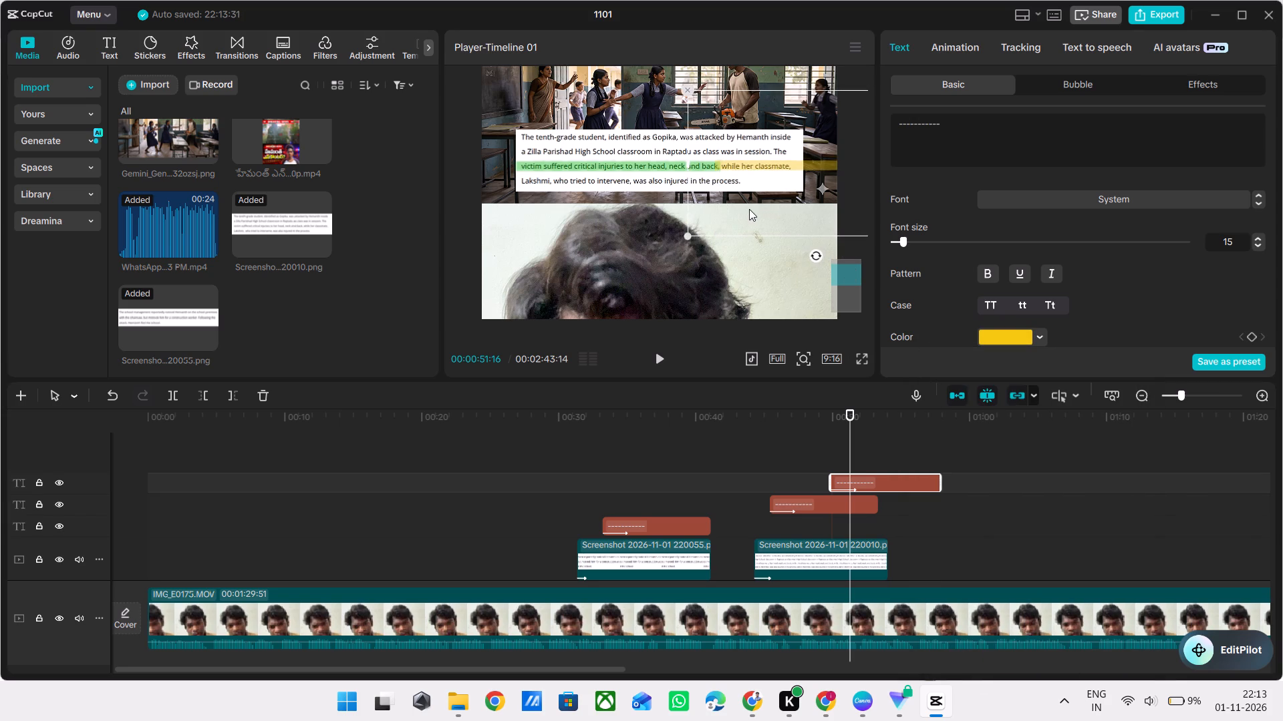
left_click_drag(749, 209, 754, 209)
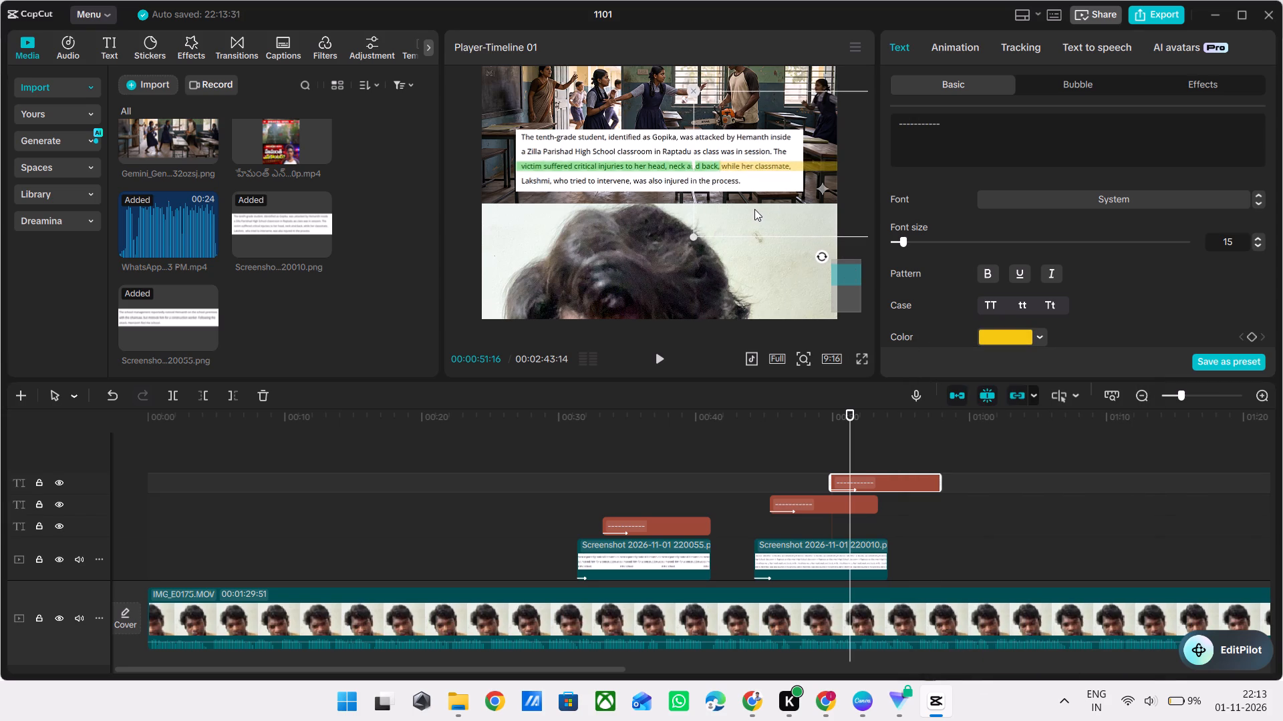
Shorten the yellow highlight's text to two dashes and move it back to start at "while" on the third line.
left_click(948, 119)
key("BackSpace")
key("BackSpace")
key("BackSpace")
key("BackSpace")
key("BackSpace")
key("BackSpace")
key("BackSpace")
key("BackSpace")
key("BackSpace")
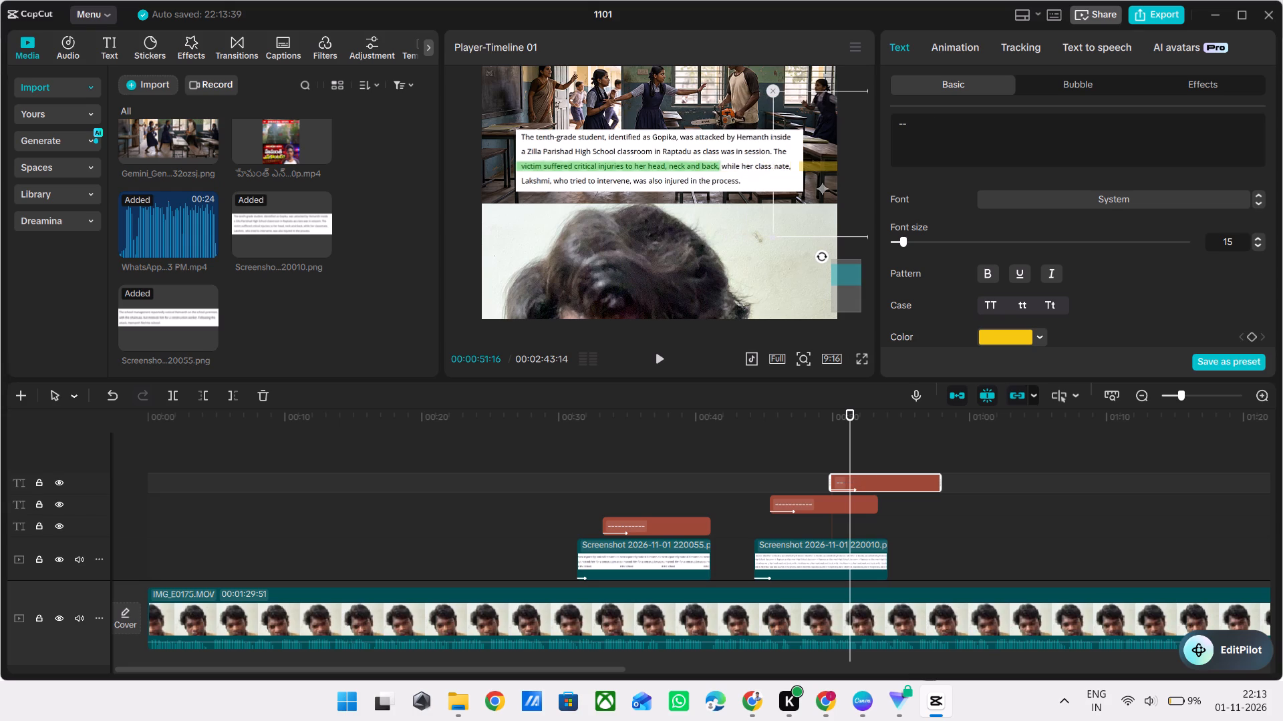
left_click_drag(801, 214, 743, 214)
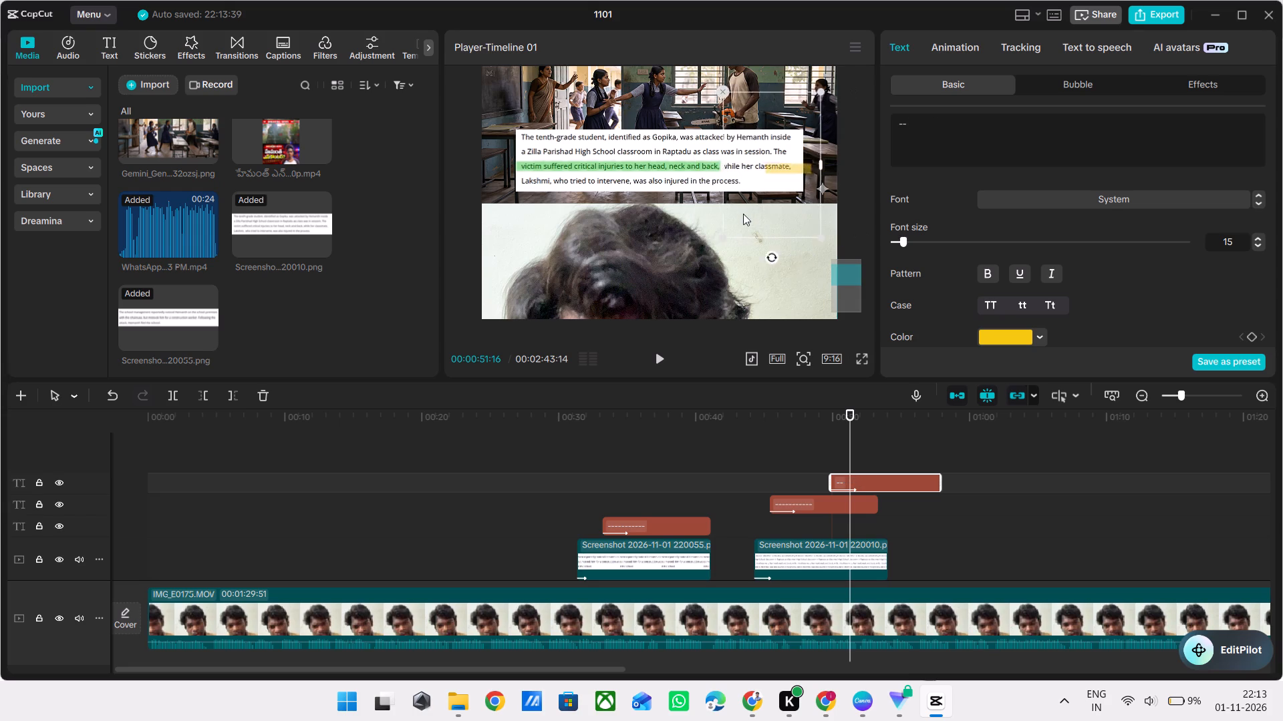
left_click_drag(743, 214, 726, 214)
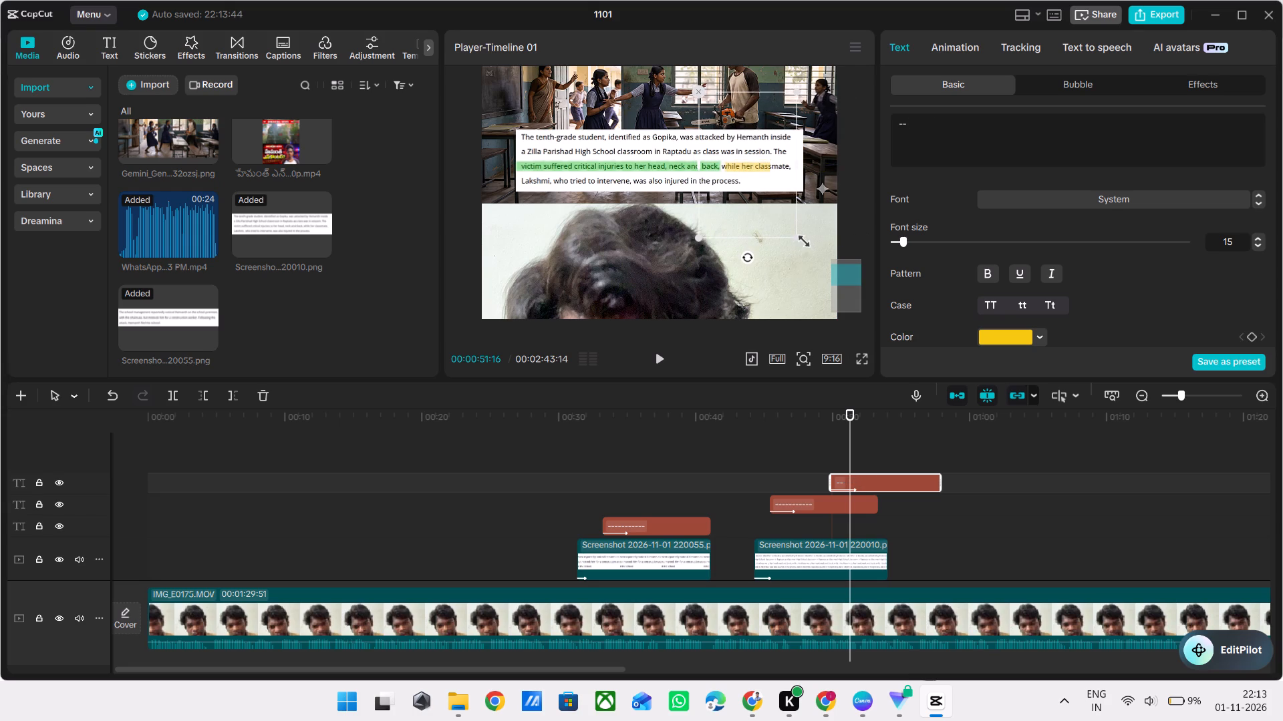
Enlarge the yellow highlight slightly, widen its text box and realign it over "while her classmate,".
left_click_drag(800, 238, 835, 248)
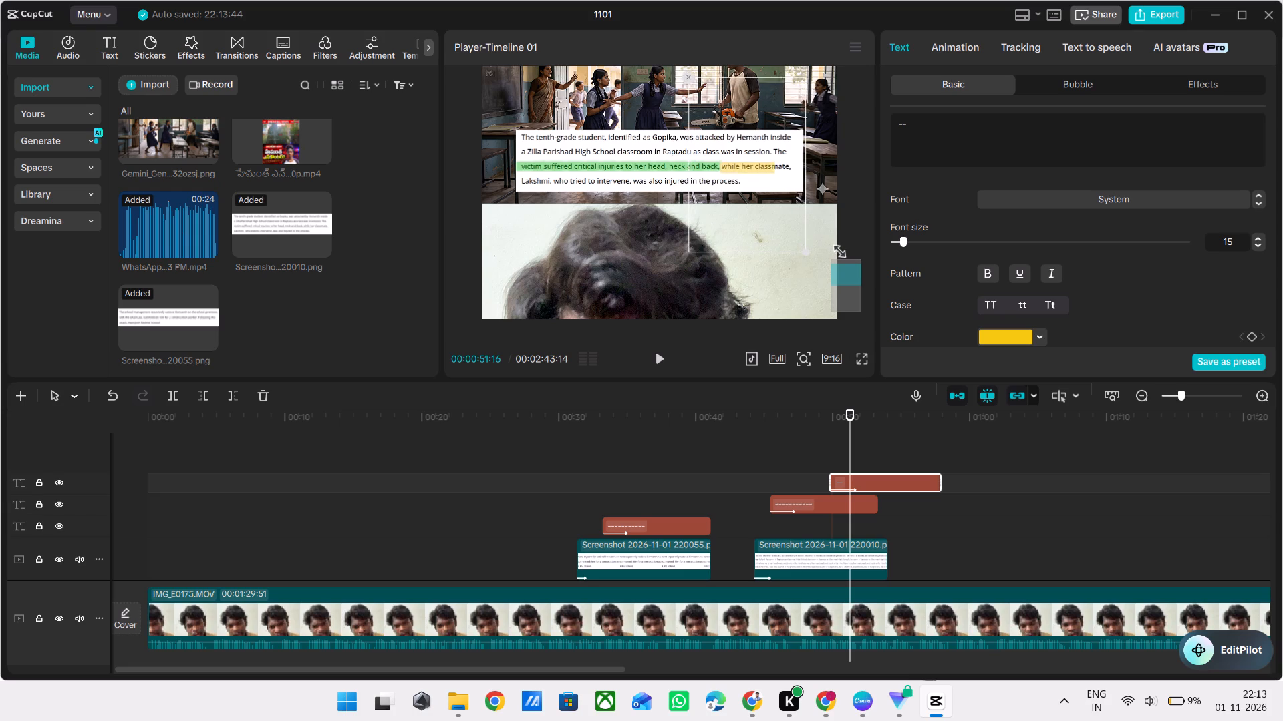
left_click_drag(835, 248, 836, 248)
left_click_drag(768, 213, 789, 212)
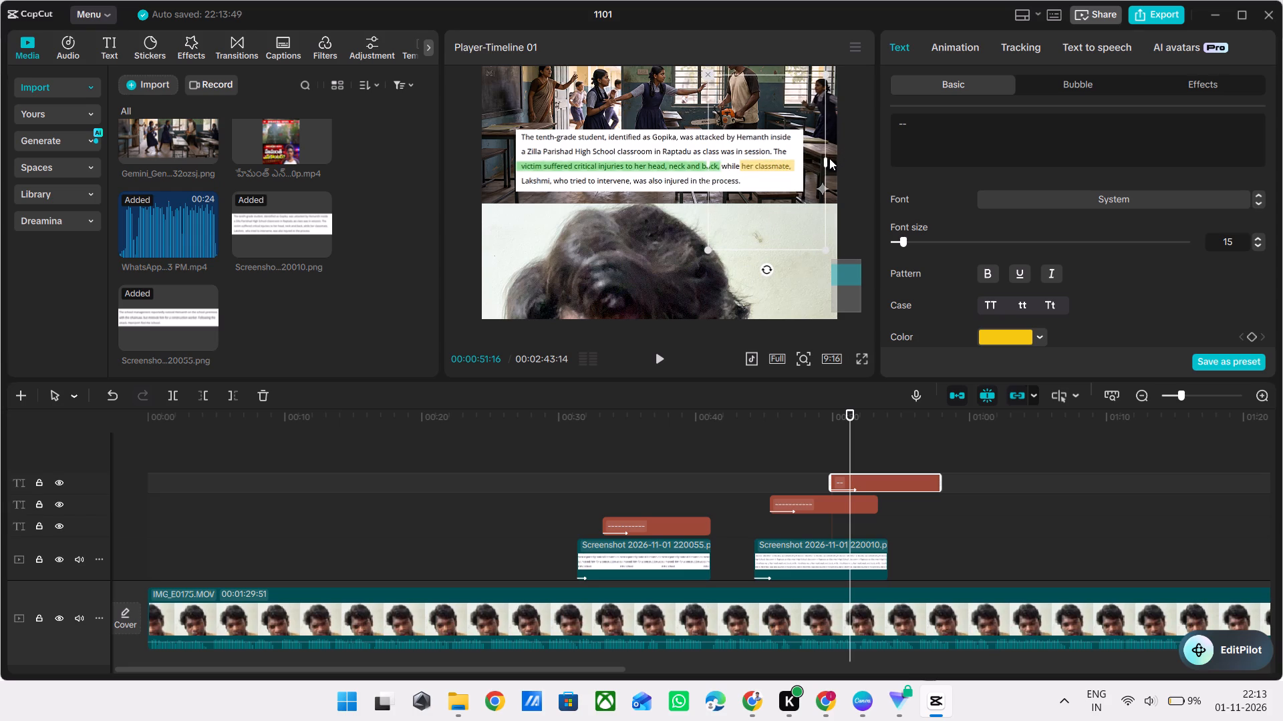
left_click_drag(827, 160, 851, 163)
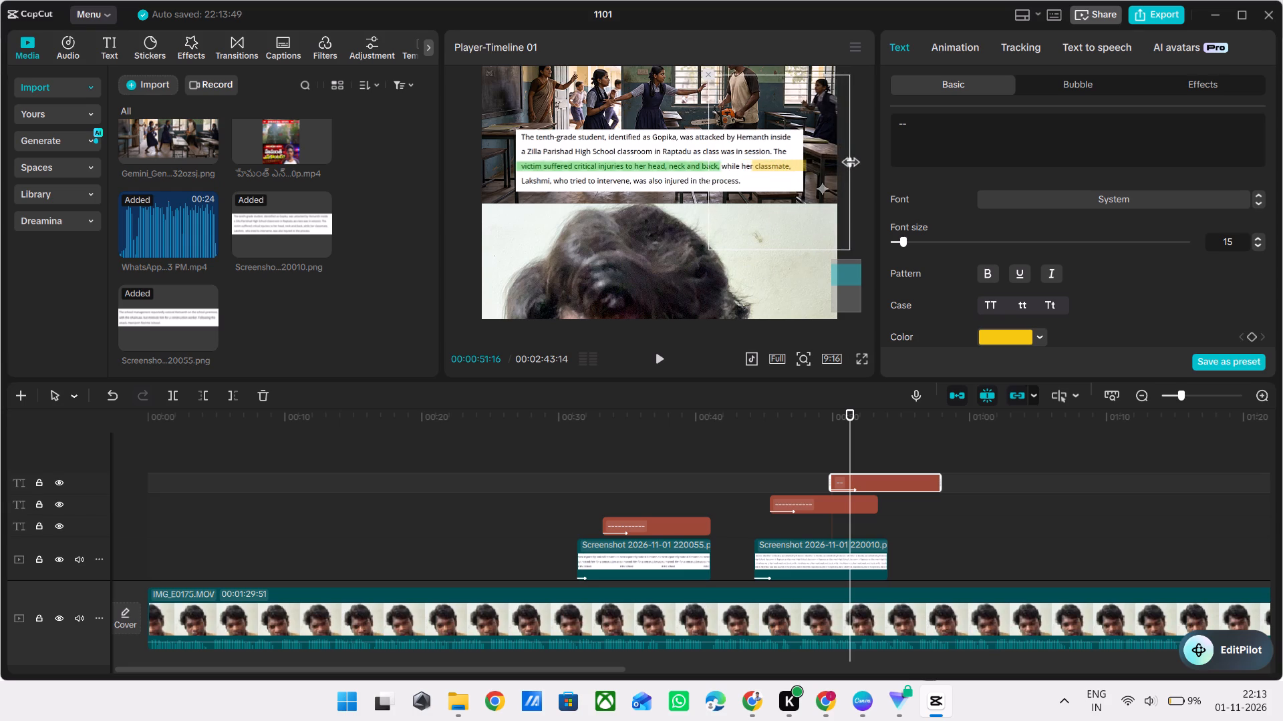
left_click_drag(851, 163, 1016, 164)
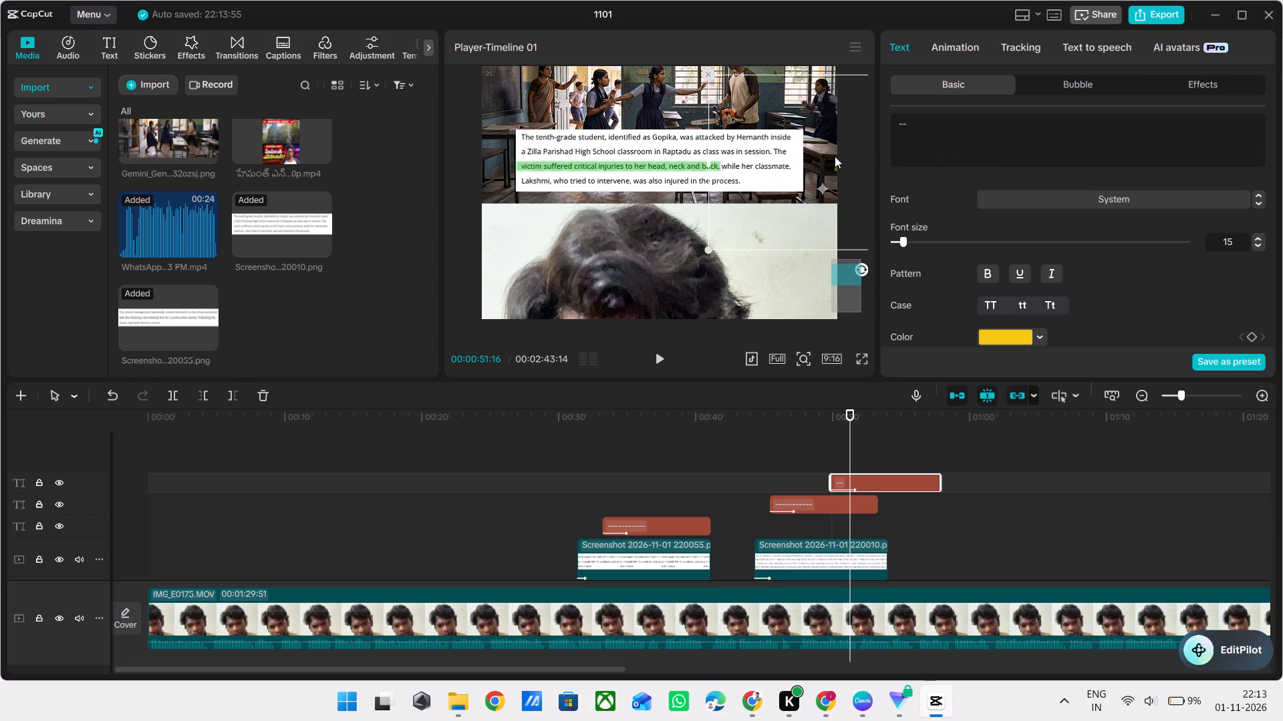
left_click_drag(808, 161, 700, 164)
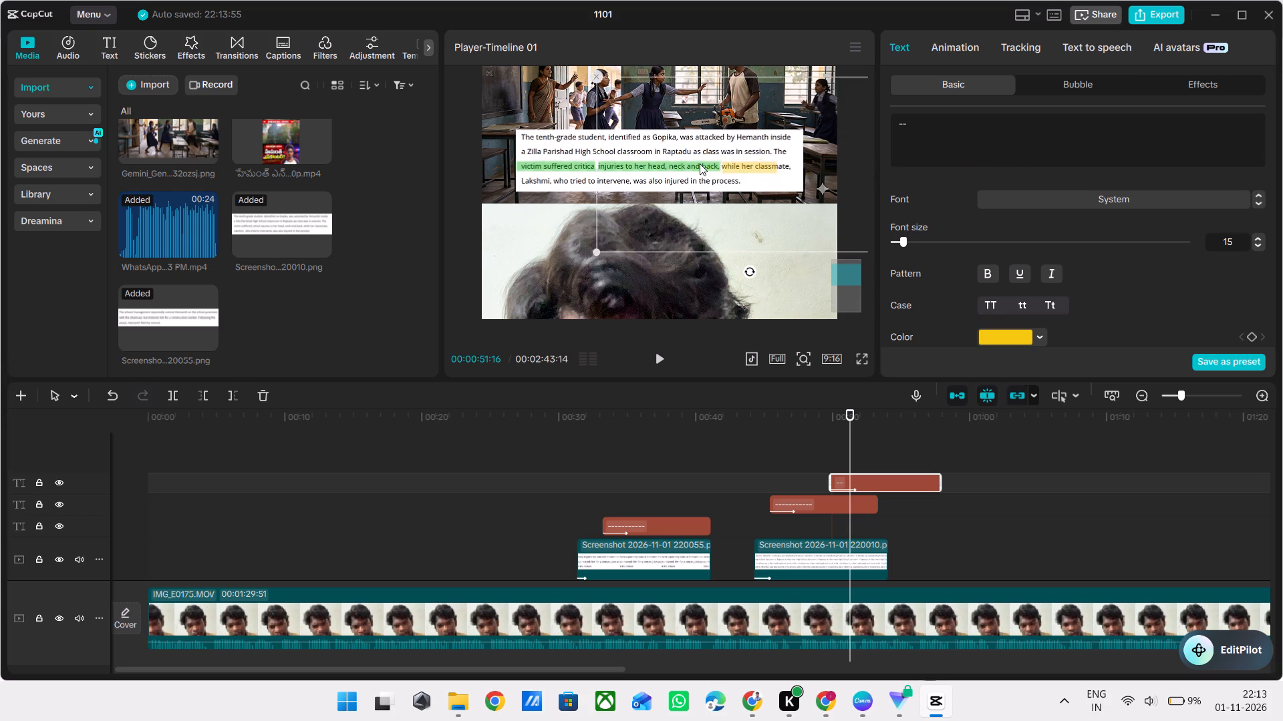
left_click_drag(700, 164, 697, 162)
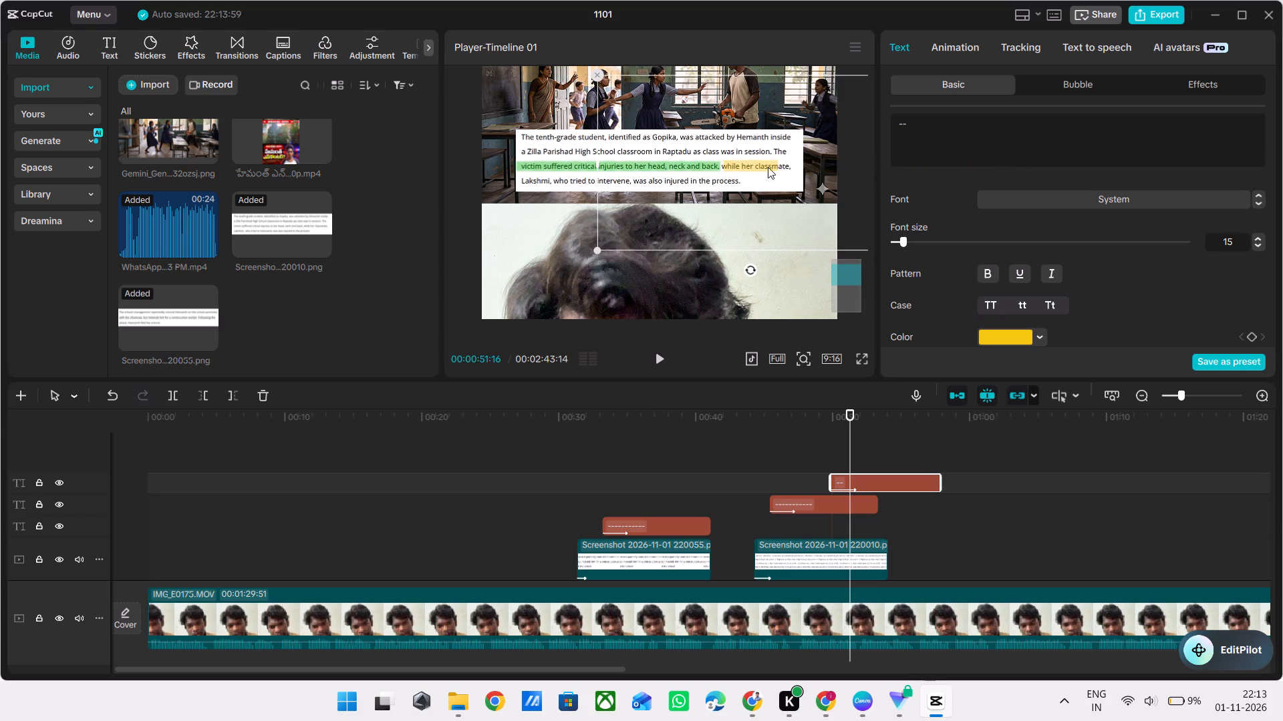
left_click_drag(599, 160, 593, 160)
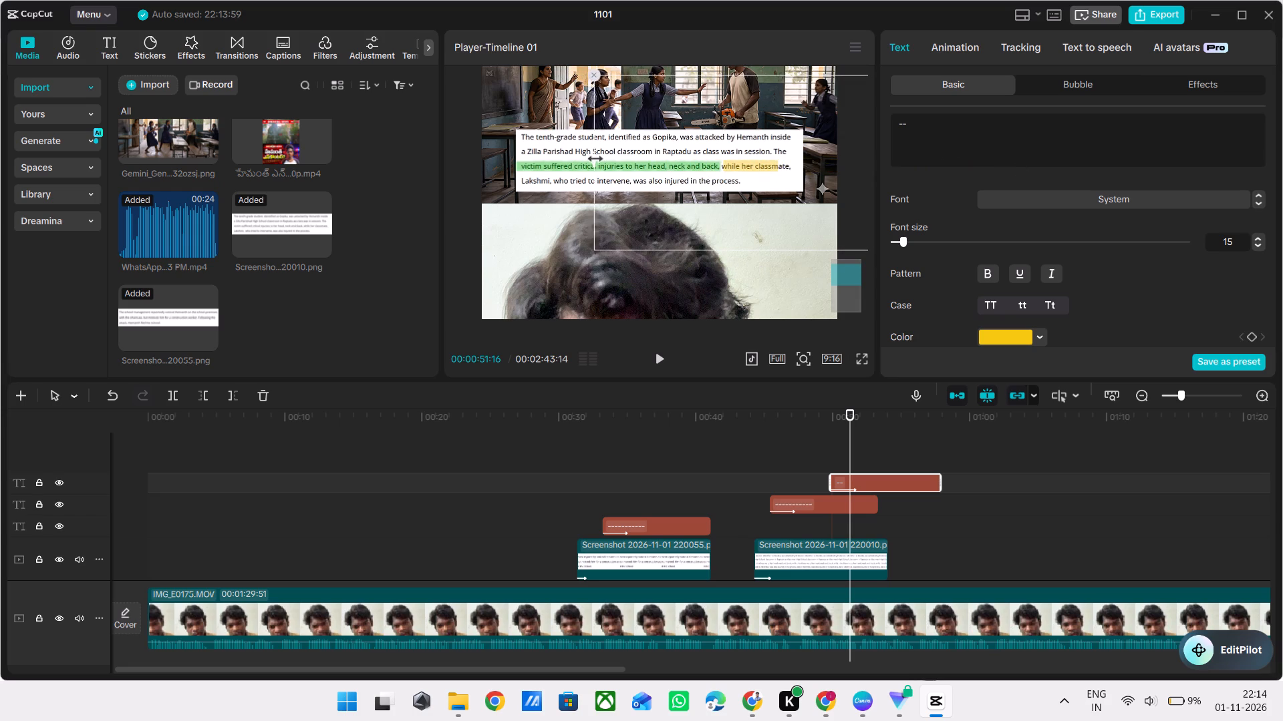
left_click_drag(593, 160, 605, 157)
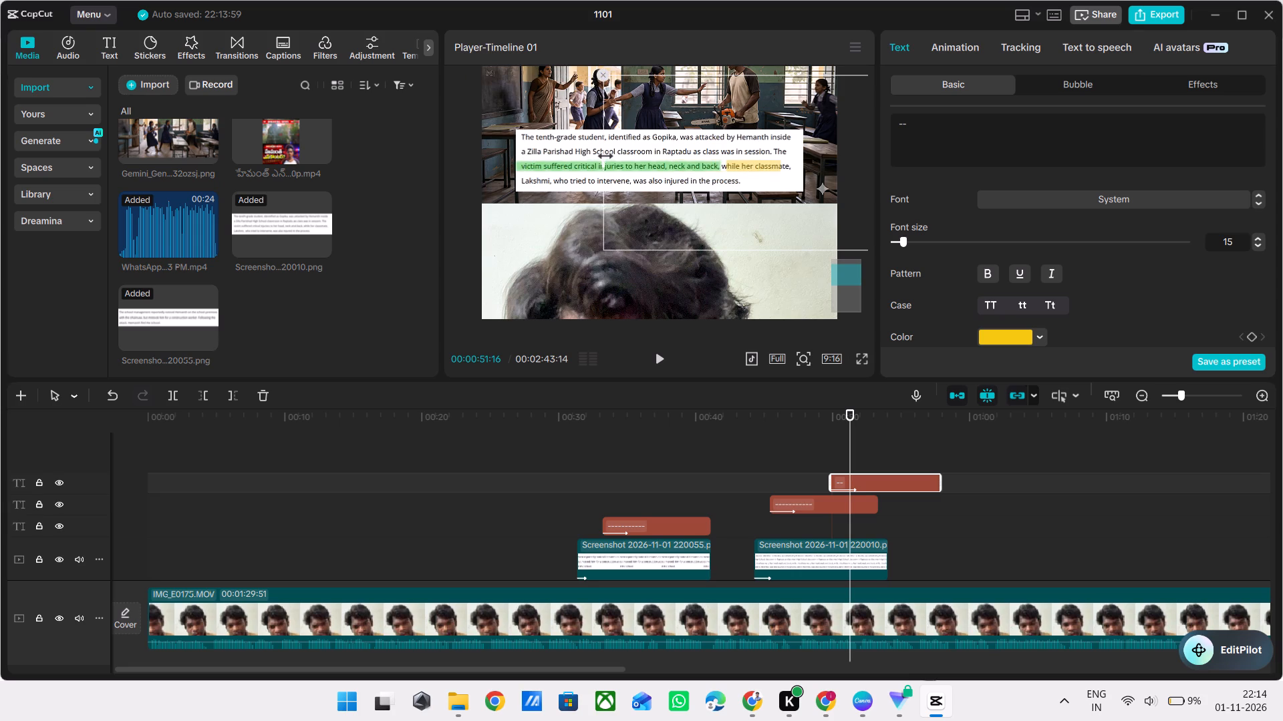
left_click_drag(605, 157, 606, 158)
Lengthen the yellow highlight to three dashes and play it back from about 50 seconds to check its animation.
scroll(1011, 202, "up", 1)
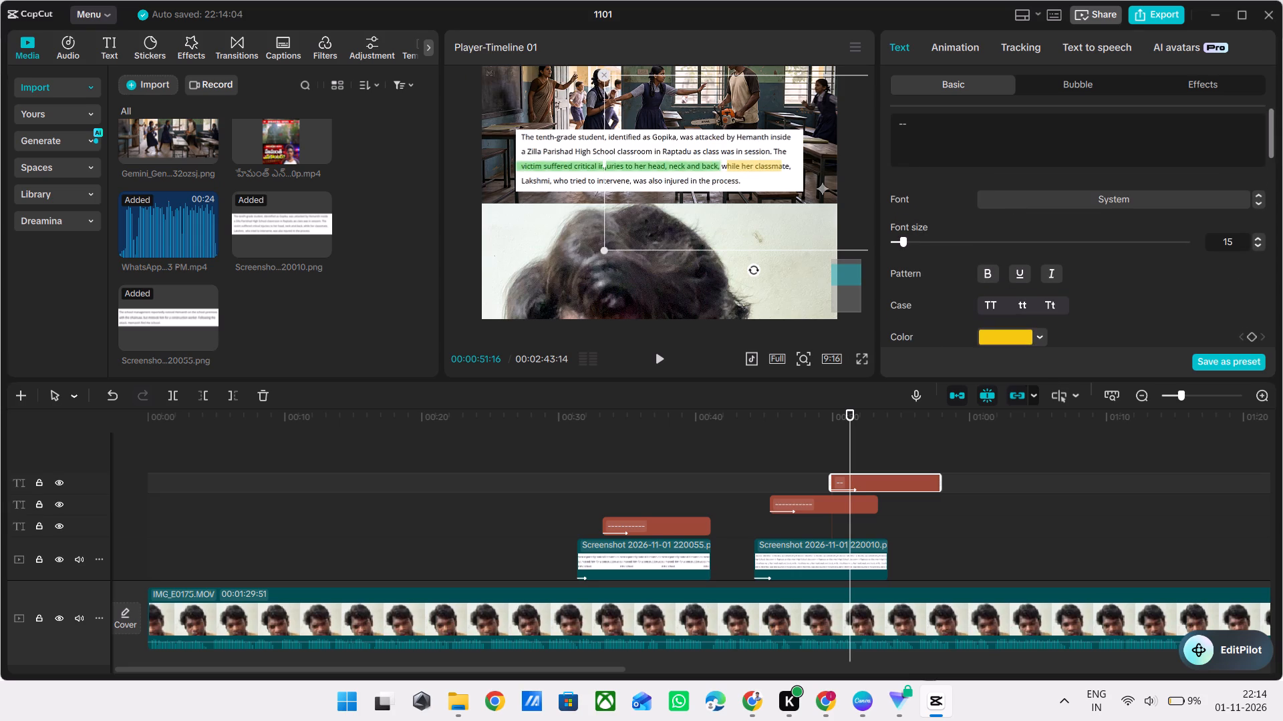
left_click(919, 130)
key("minus")
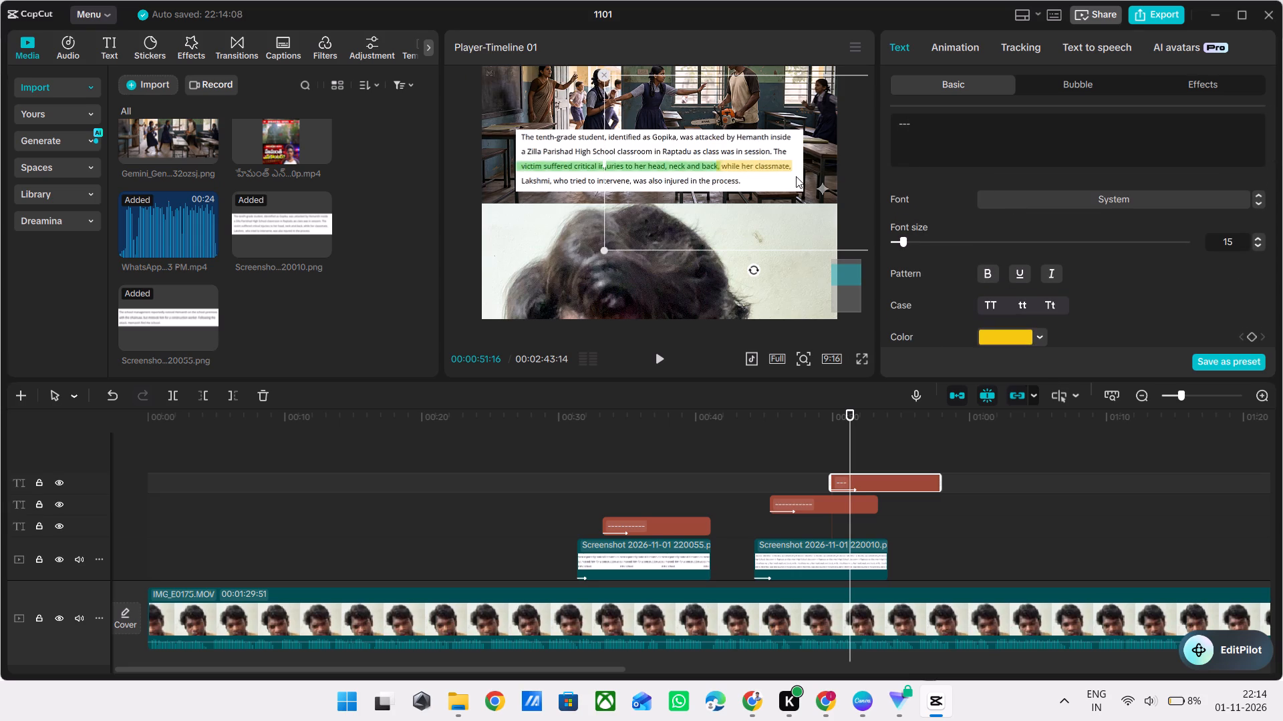
left_click(823, 443)
key("space")
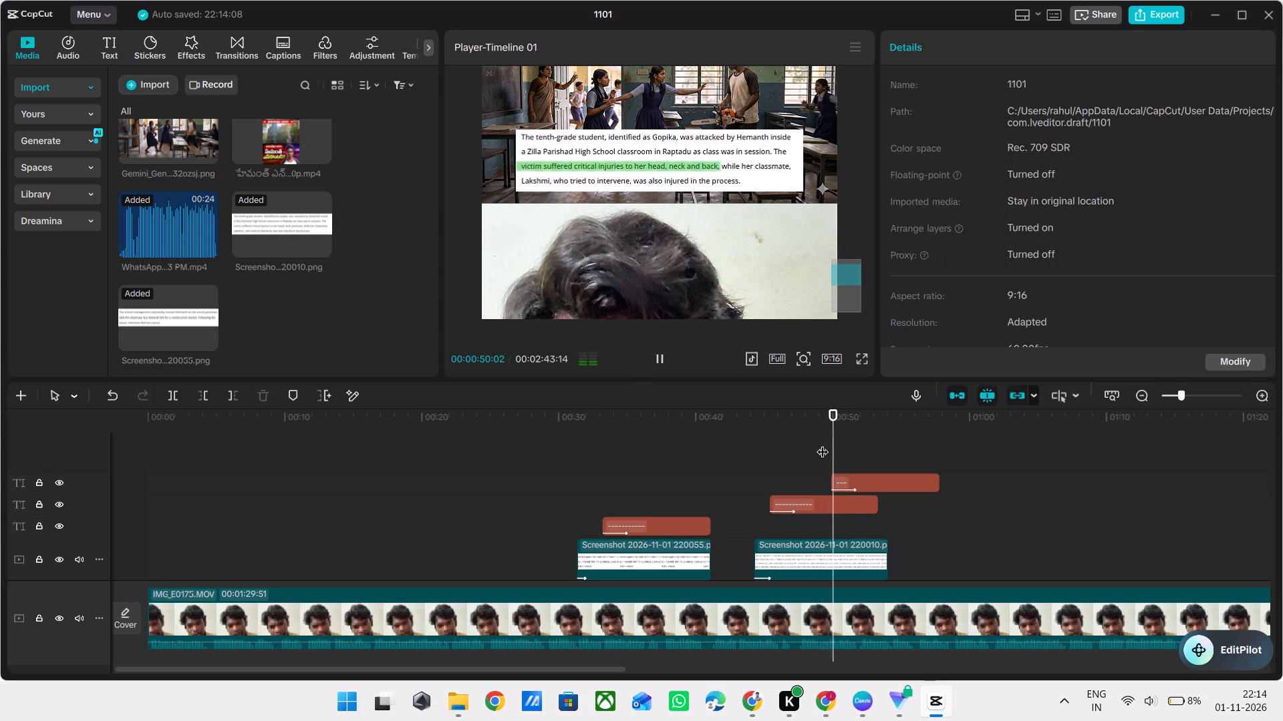
key("space")
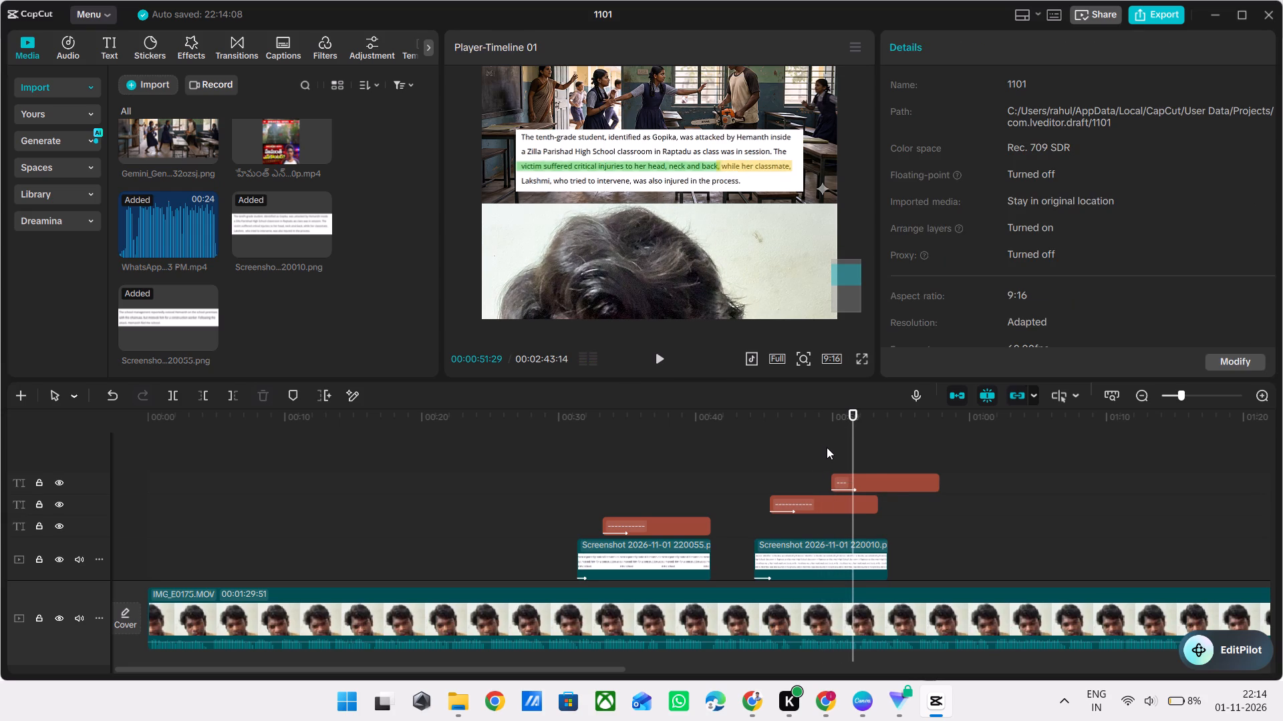
Paste a copy of the yellow highlight on a new track at 00:00:51:29 and move it to the start of the fourth line.
left_click(882, 486)
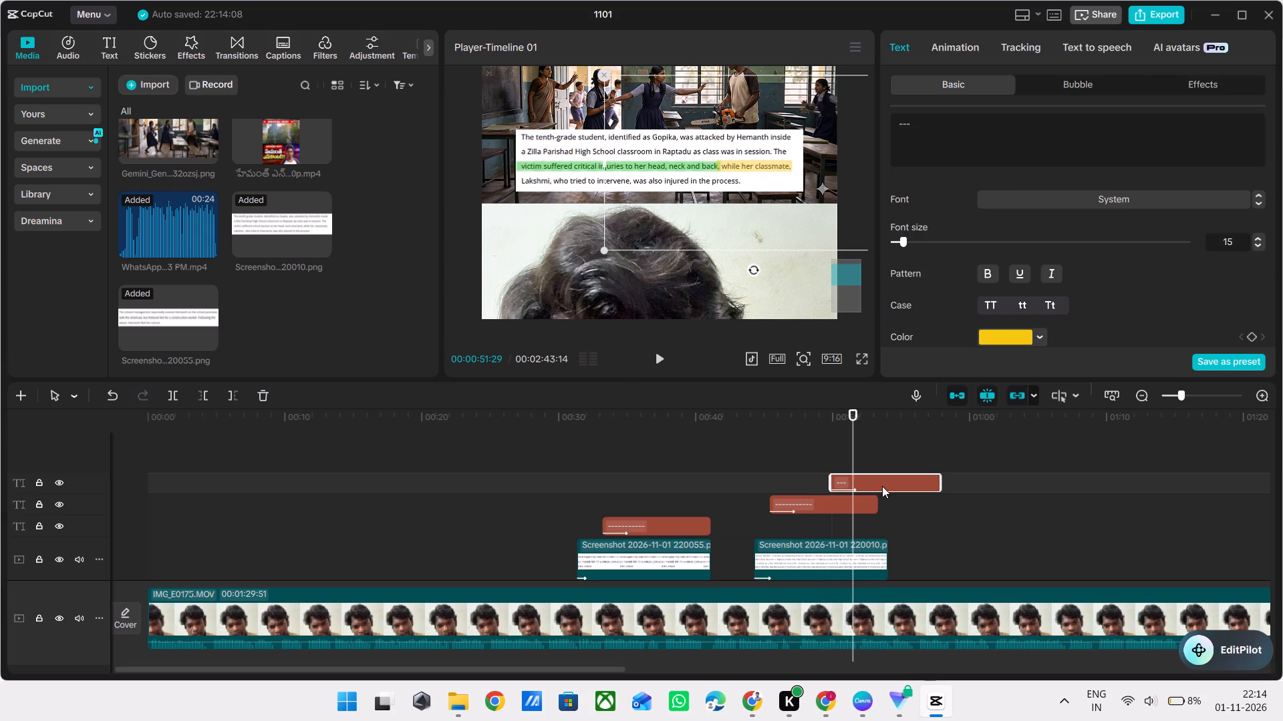
key("ctrl+c")
key("ctrl+v")
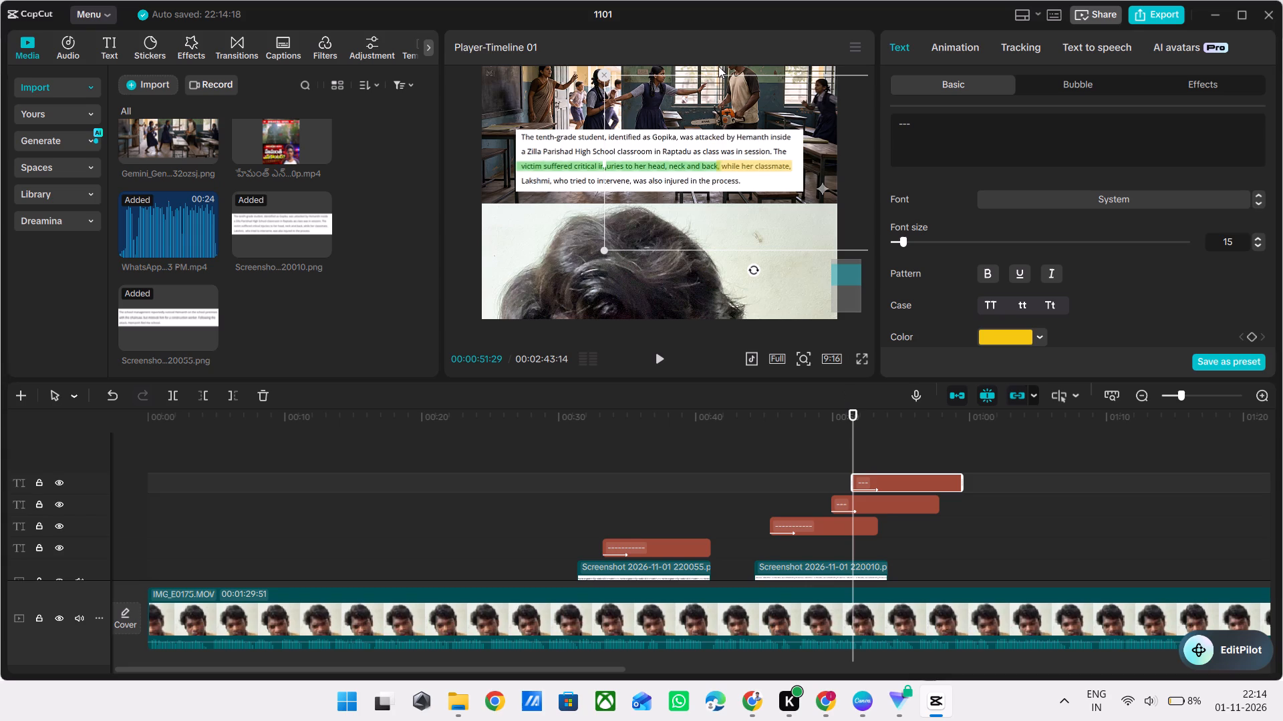
left_click_drag(754, 168, 553, 182)
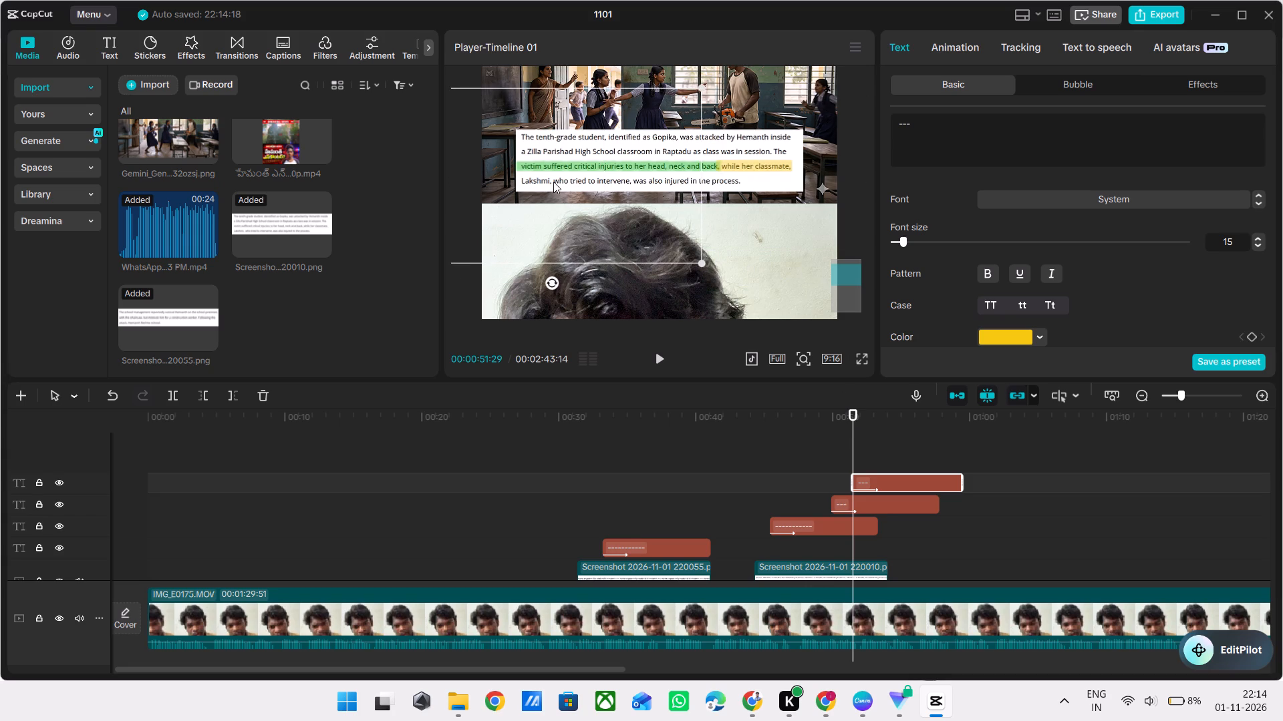
Play the copied highlight's animation up to 00:00:53:10 and align the highlight with the start of the screenshot's fourth line.
left_click(658, 357)
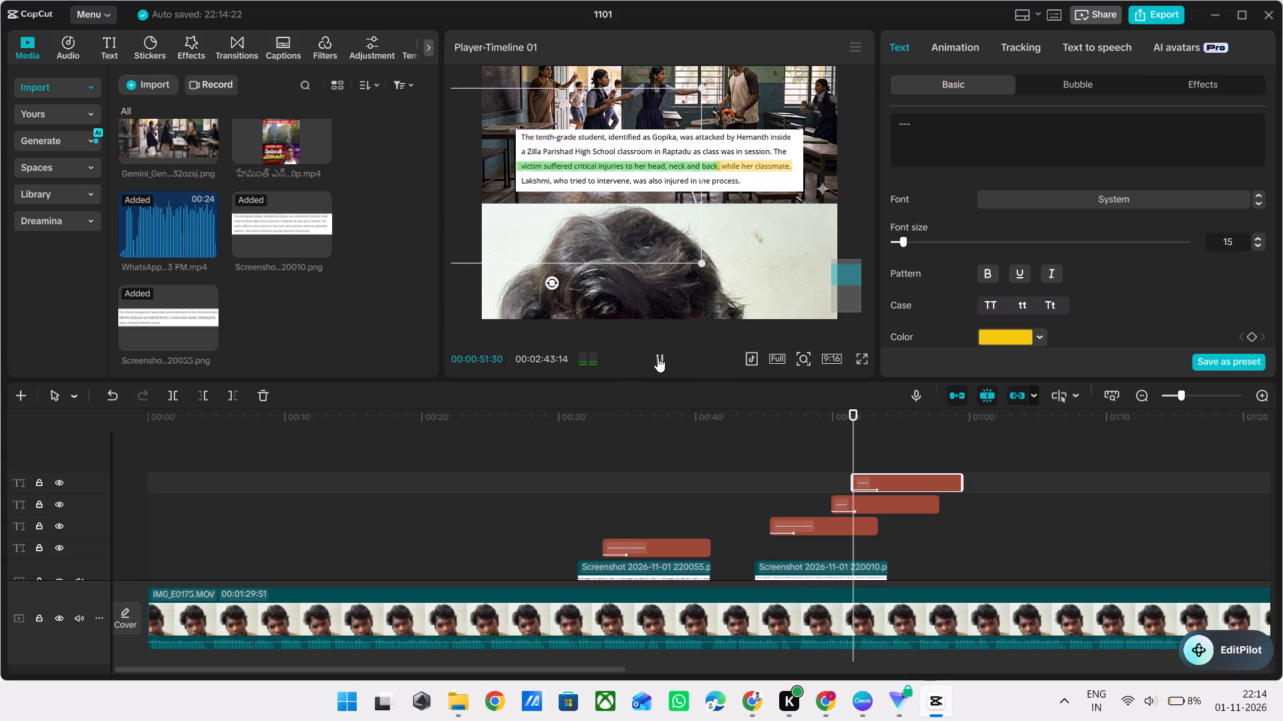
key("space")
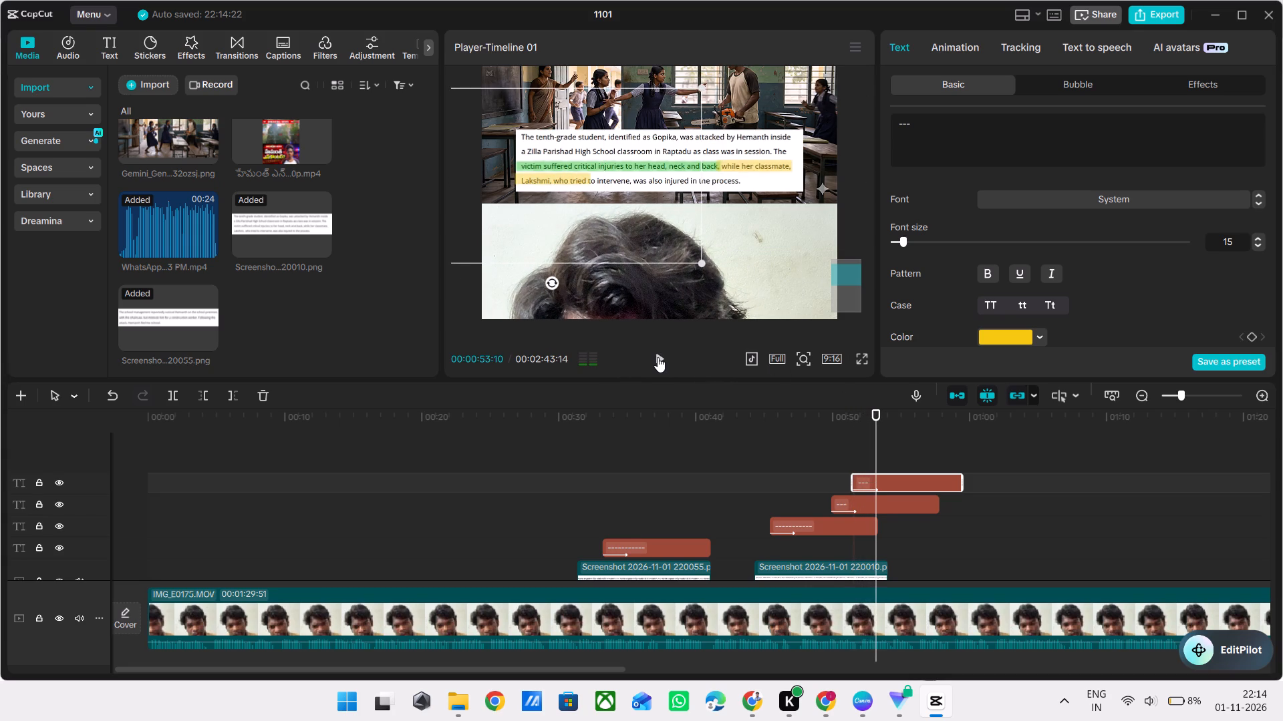
left_click(702, 265)
left_click_drag(658, 238, 668, 244)
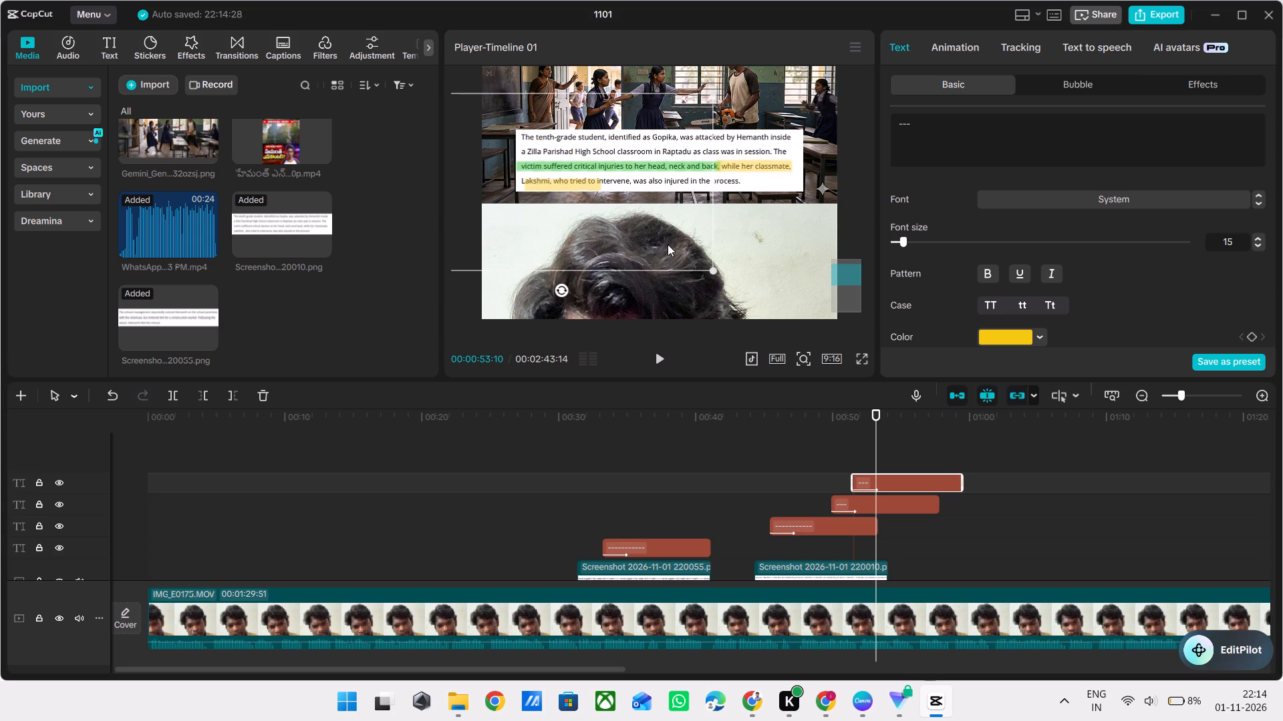
left_click_drag(668, 244, 664, 240)
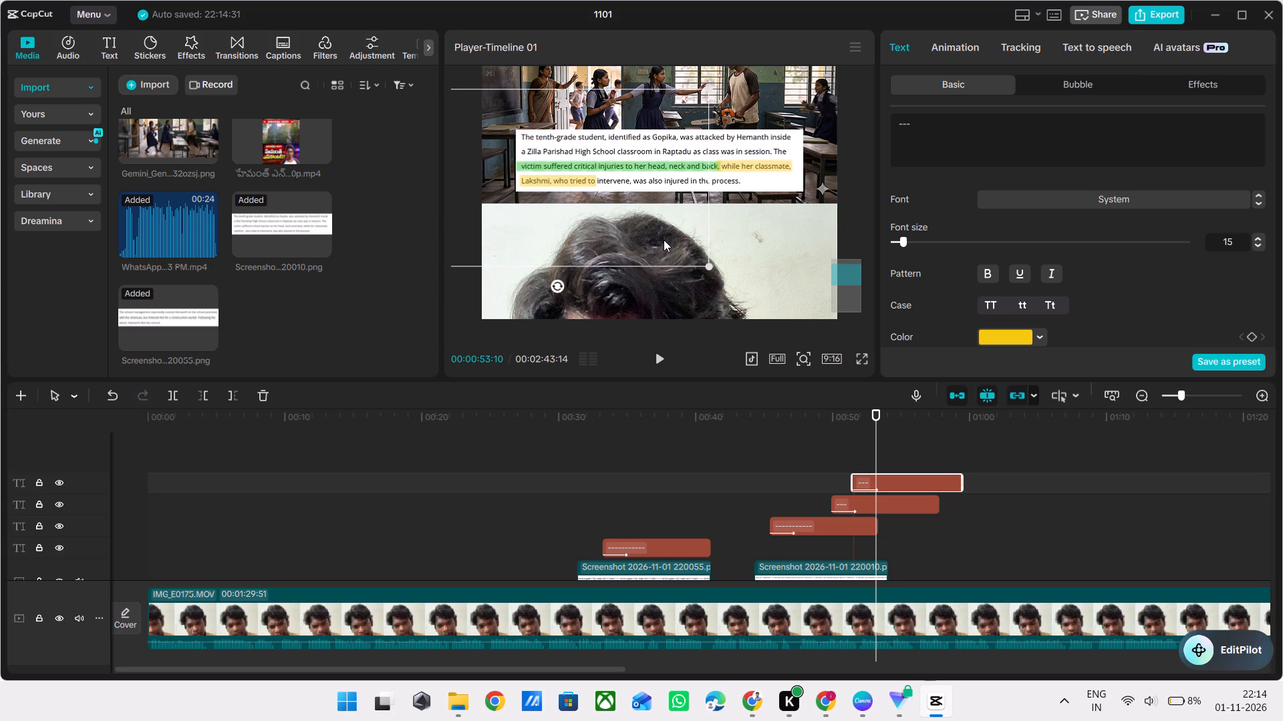
Lengthen the copied yellow highlight to nine dashes and realign it with the start of the fourth line.
left_click(917, 130)
type("------")
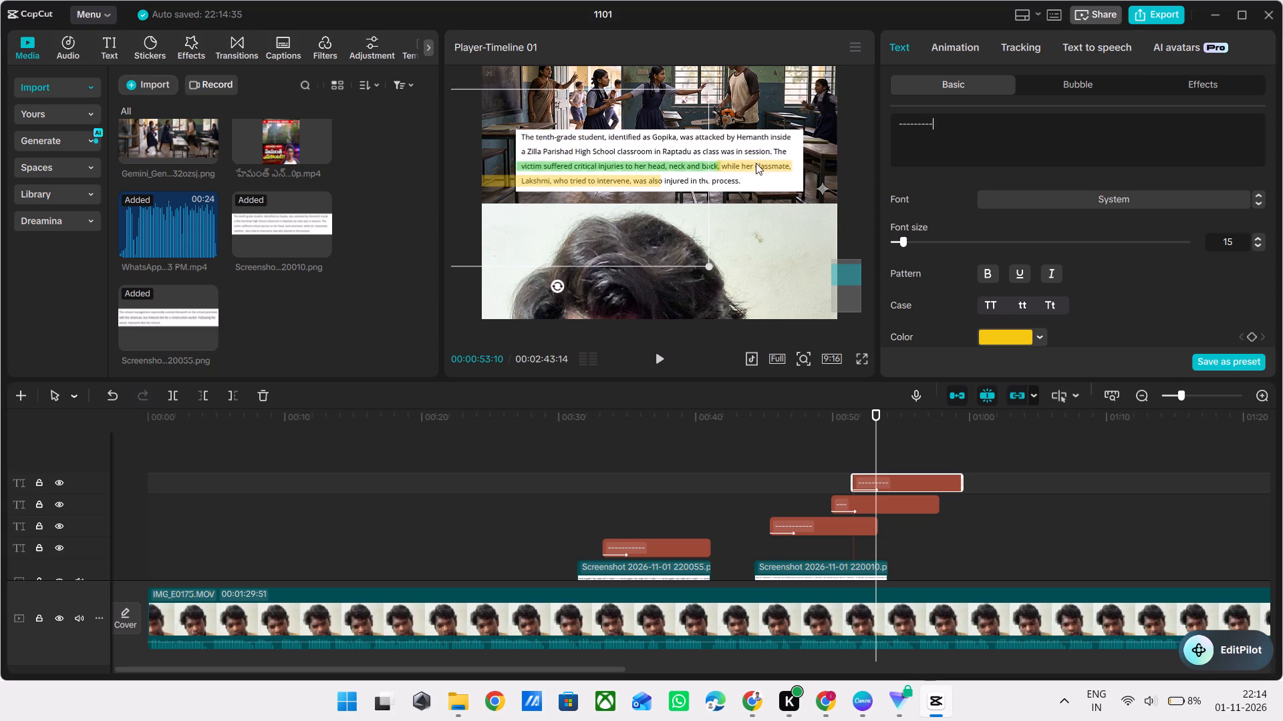
left_click_drag(629, 206, 712, 206)
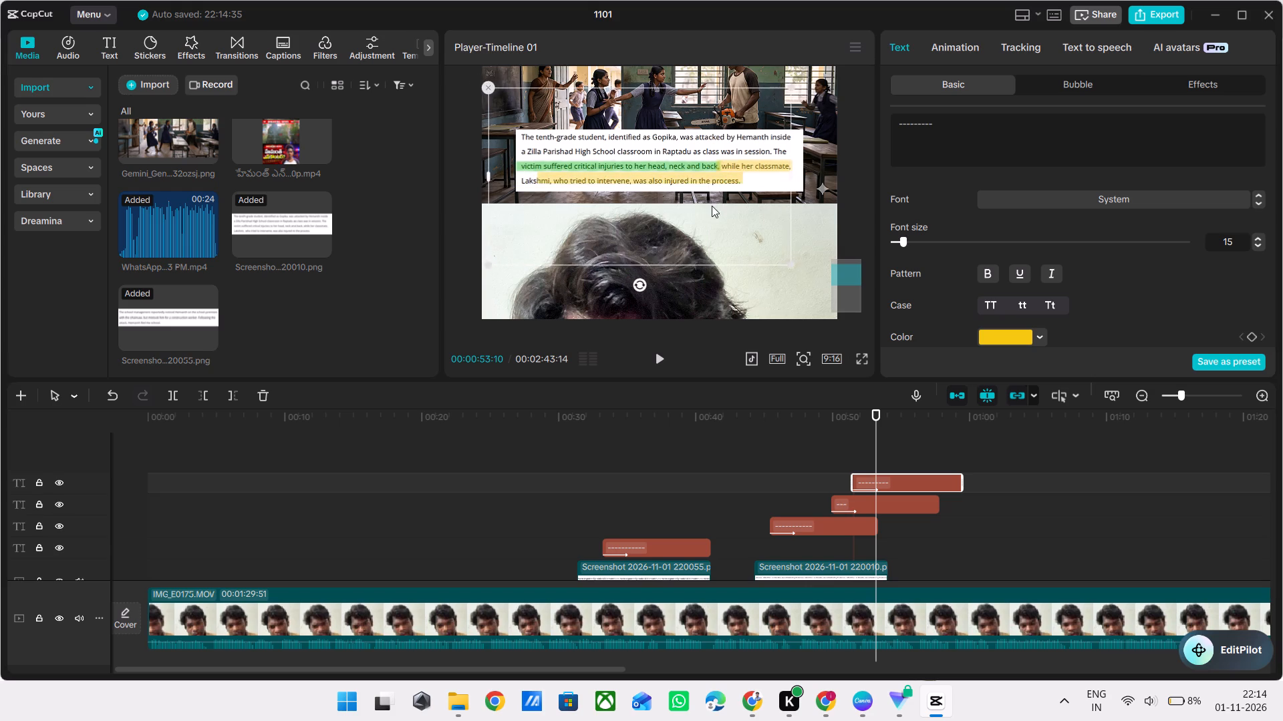
left_click_drag(712, 206, 694, 204)
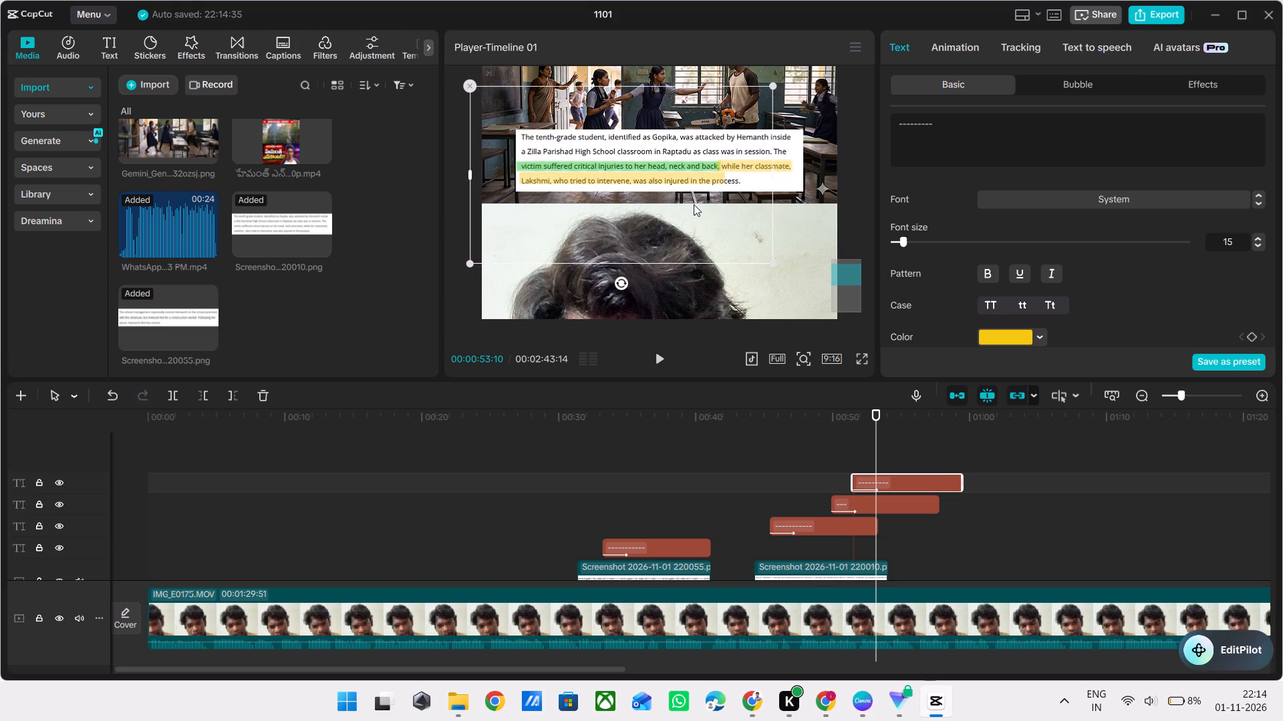
left_click_drag(694, 204, 694, 208)
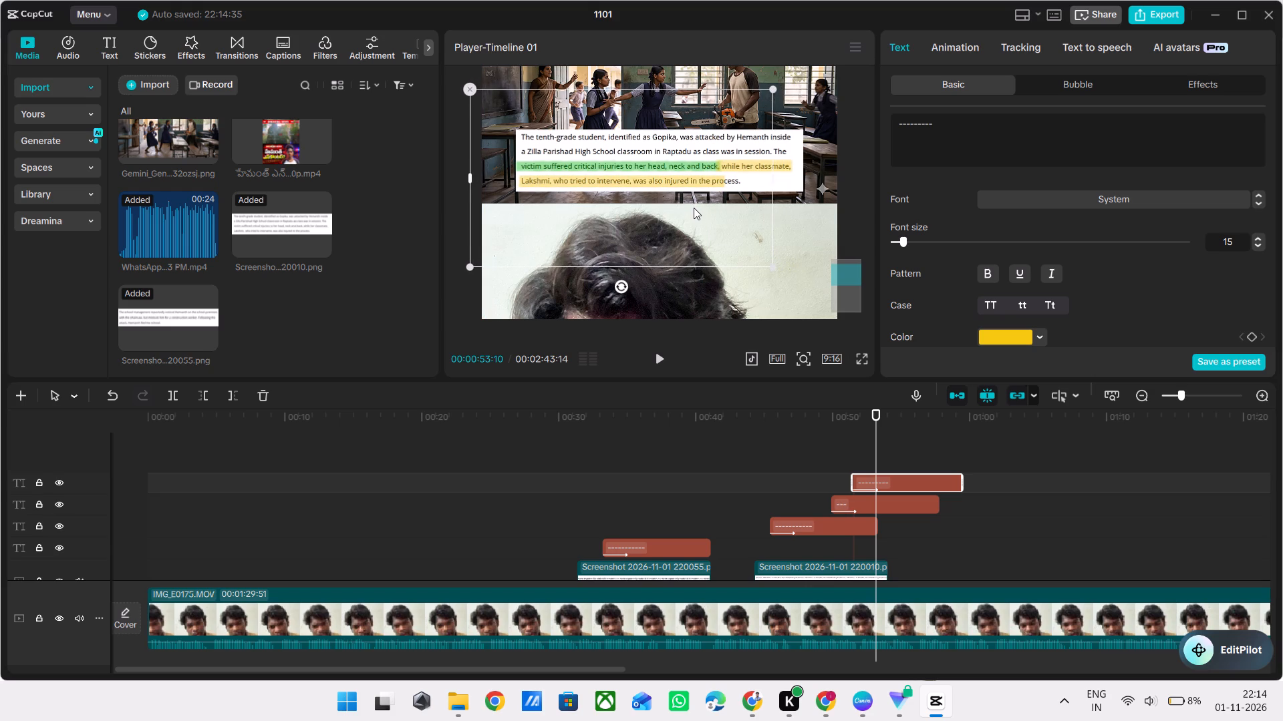
left_click_drag(694, 208, 694, 206)
Lengthen the fourth-line yellow highlight to ten dashes and realign it so it covers the whole line up to "process.".
left_click(944, 133)
type("--")
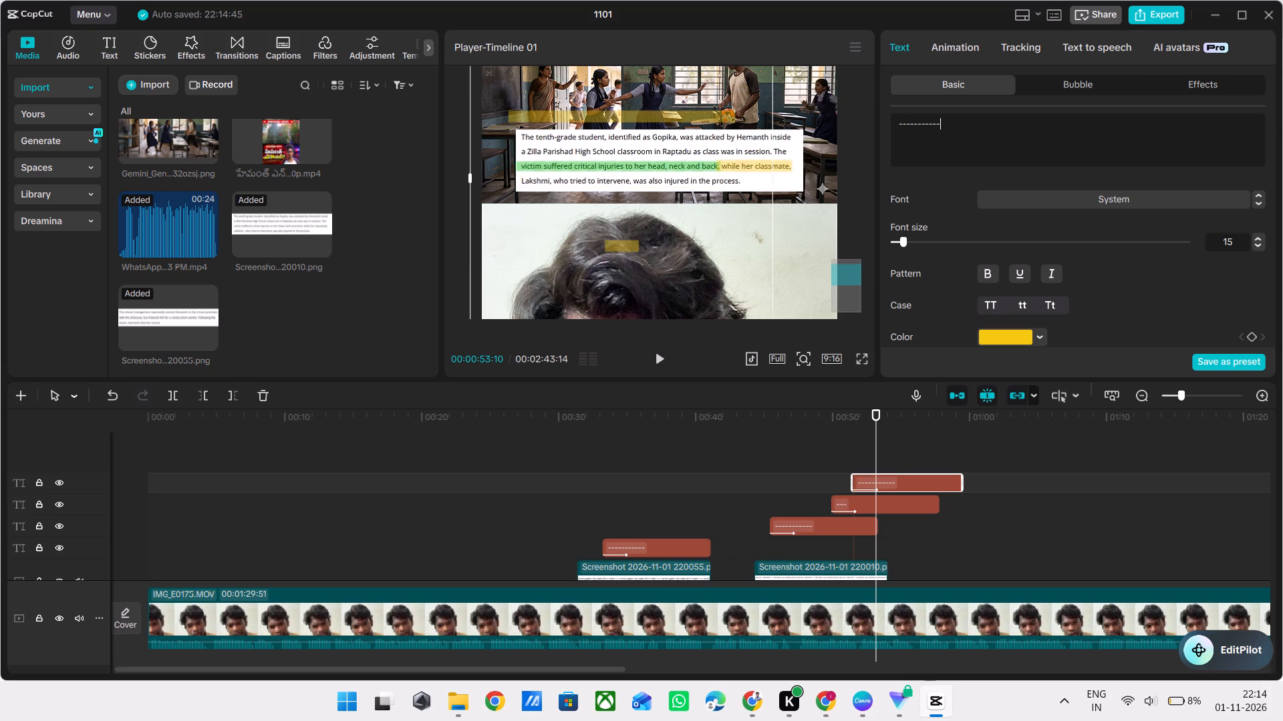
key("BackSpace")
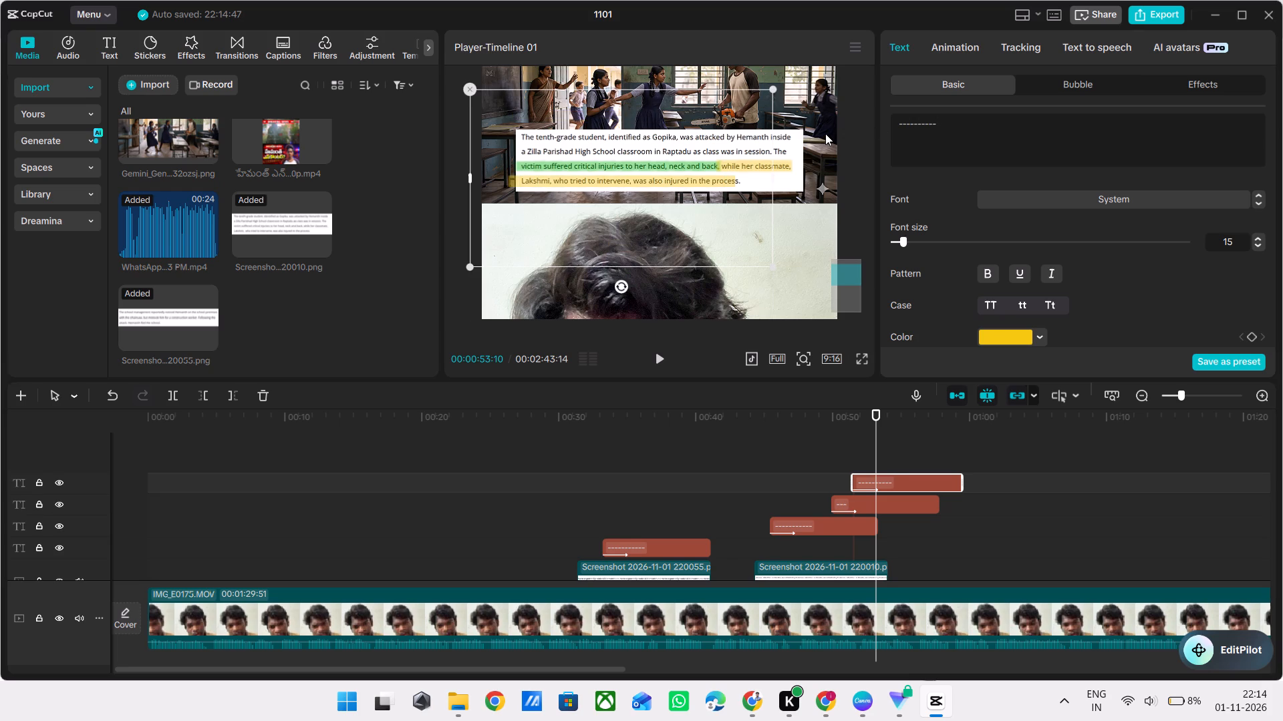
left_click_drag(662, 201, 699, 182)
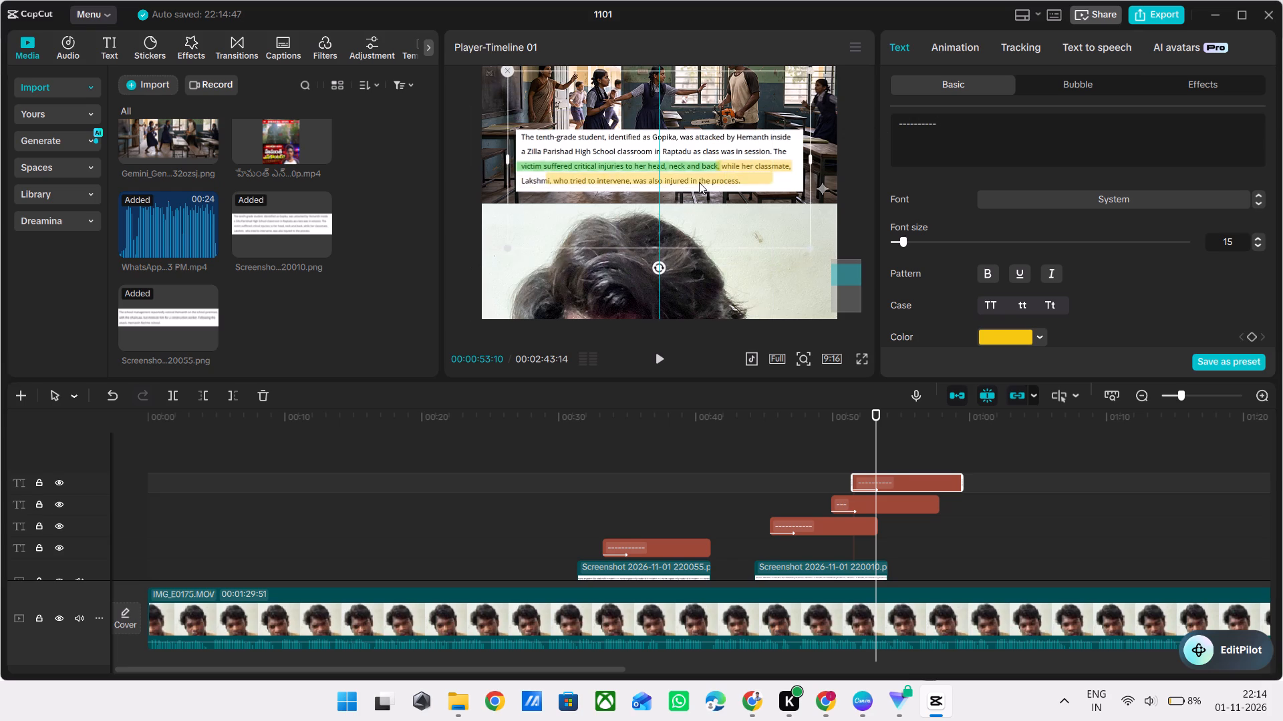
left_click_drag(699, 182, 674, 202)
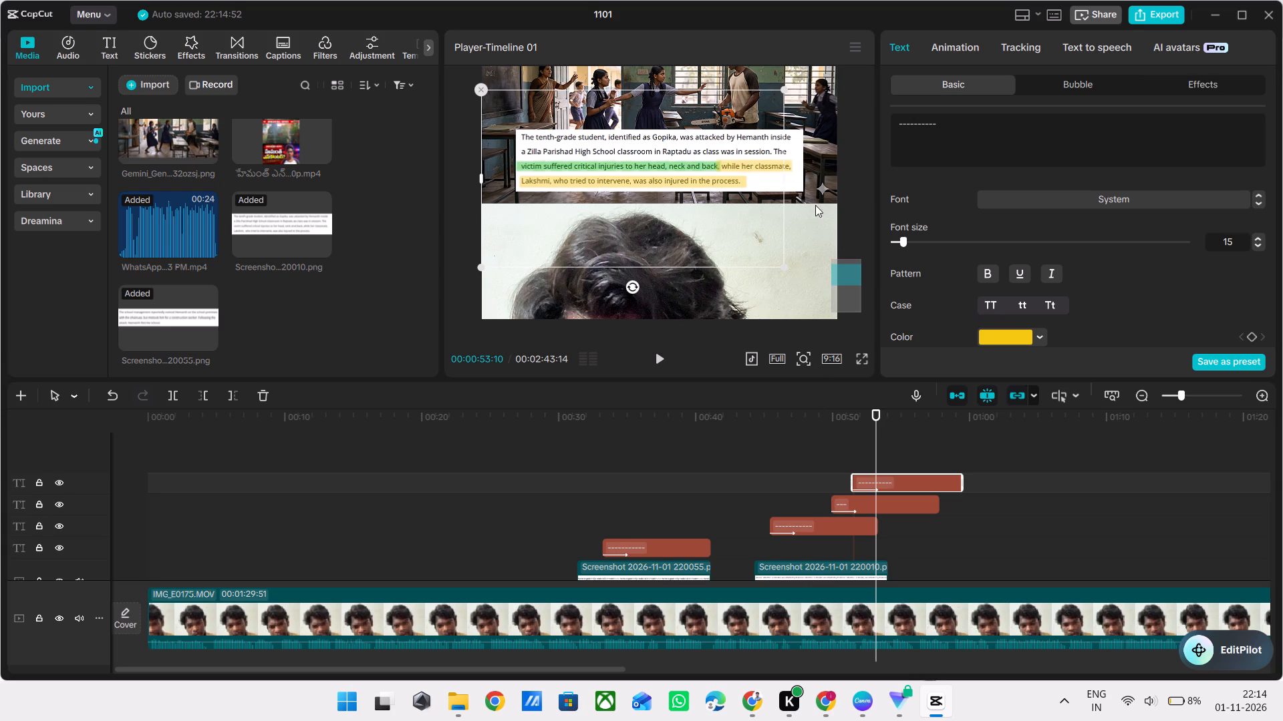
Shift the third-line yellow highlight over "while her classmate," and play back both yellow highlights from about 50 seconds.
left_click(762, 168)
left_click(883, 507)
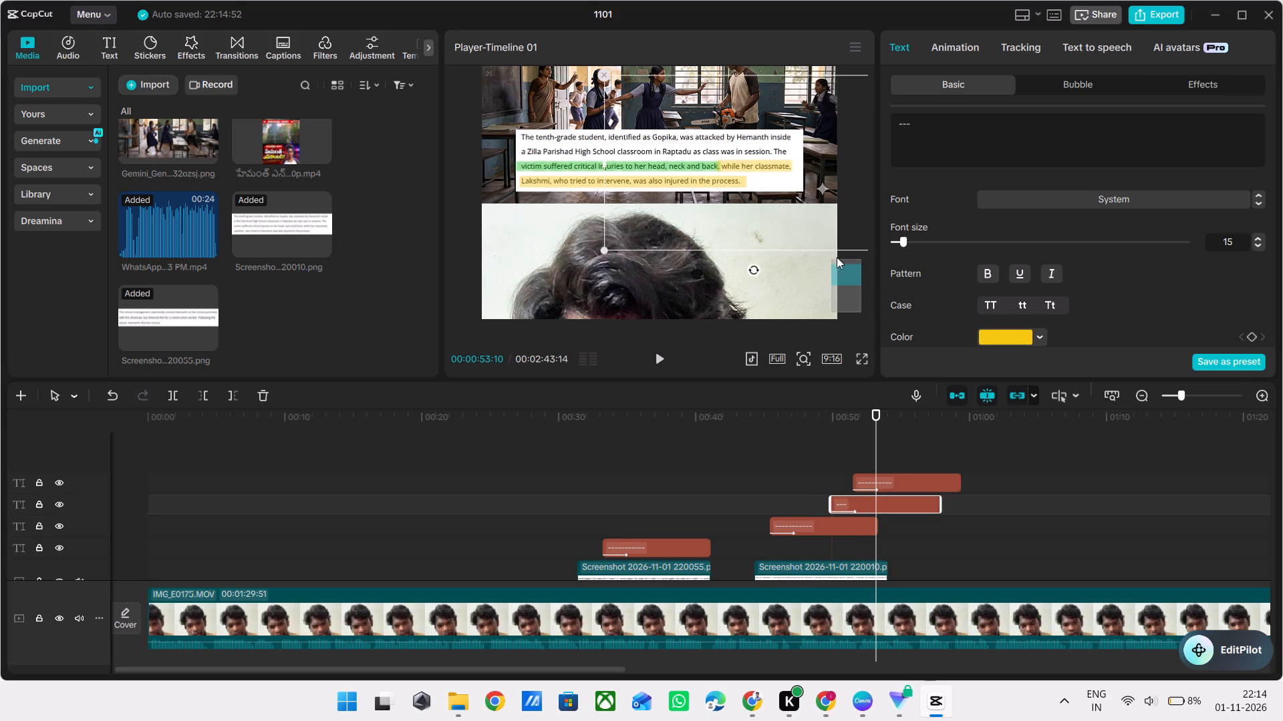
left_click_drag(780, 228, 805, 223)
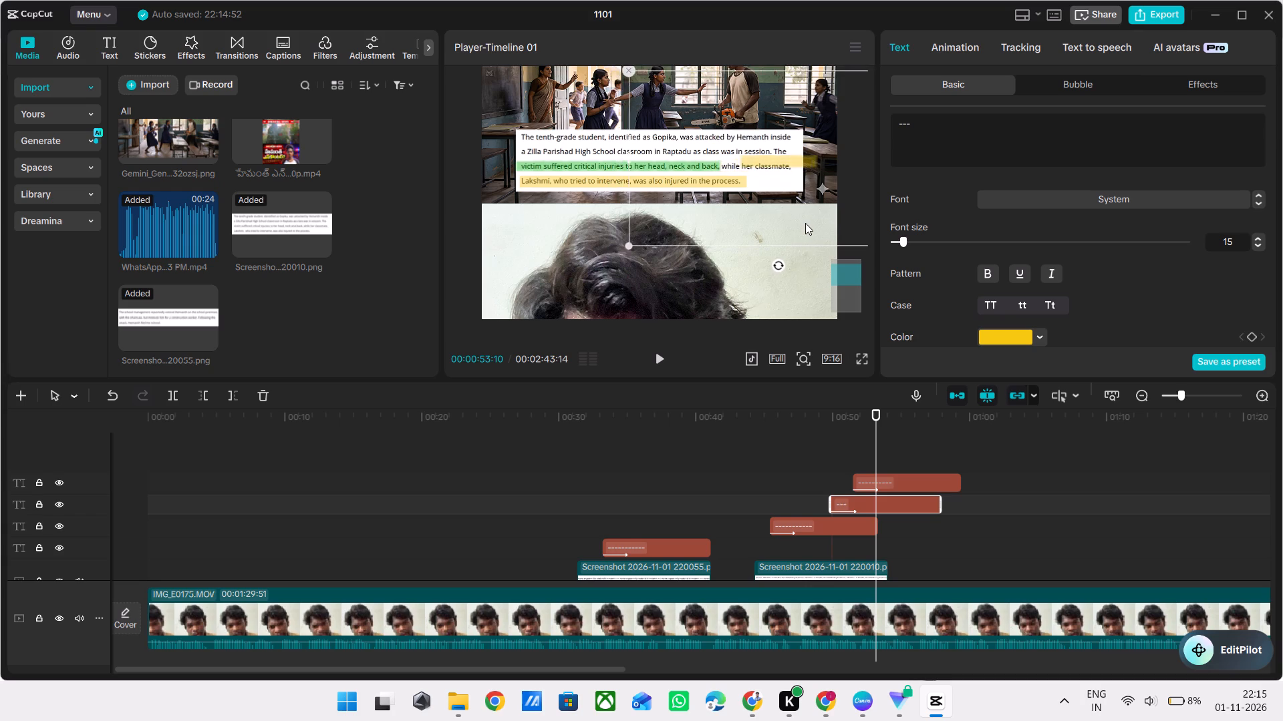
left_click_drag(805, 223, 786, 227)
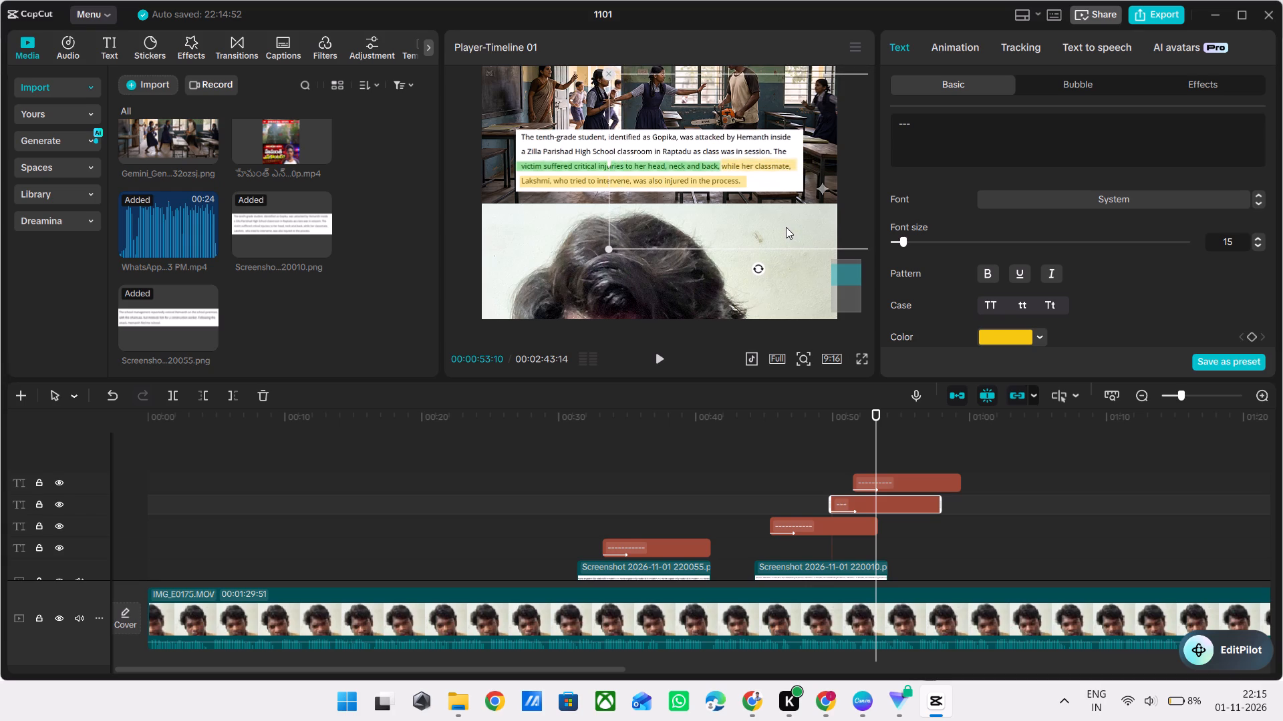
left_click_drag(786, 227, 787, 229)
scroll(807, 195, "up", 2, "ctrl")
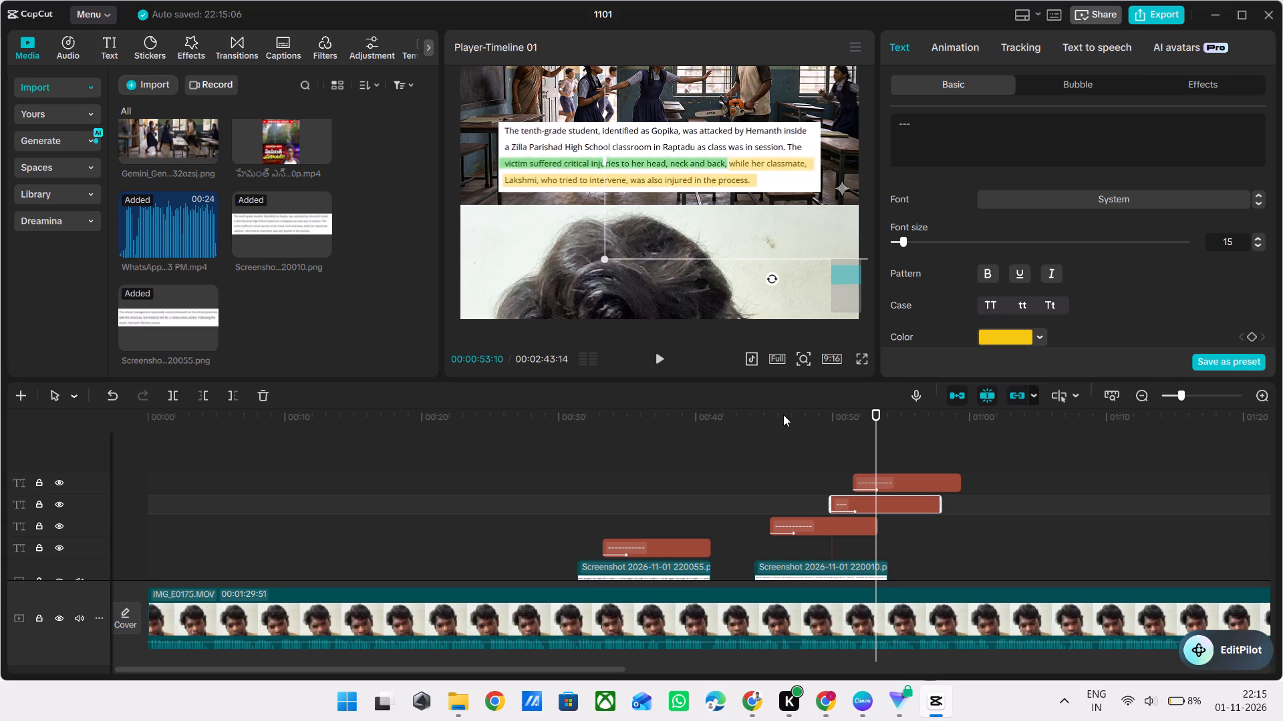
left_click(773, 395)
left_click(827, 435)
key("space")
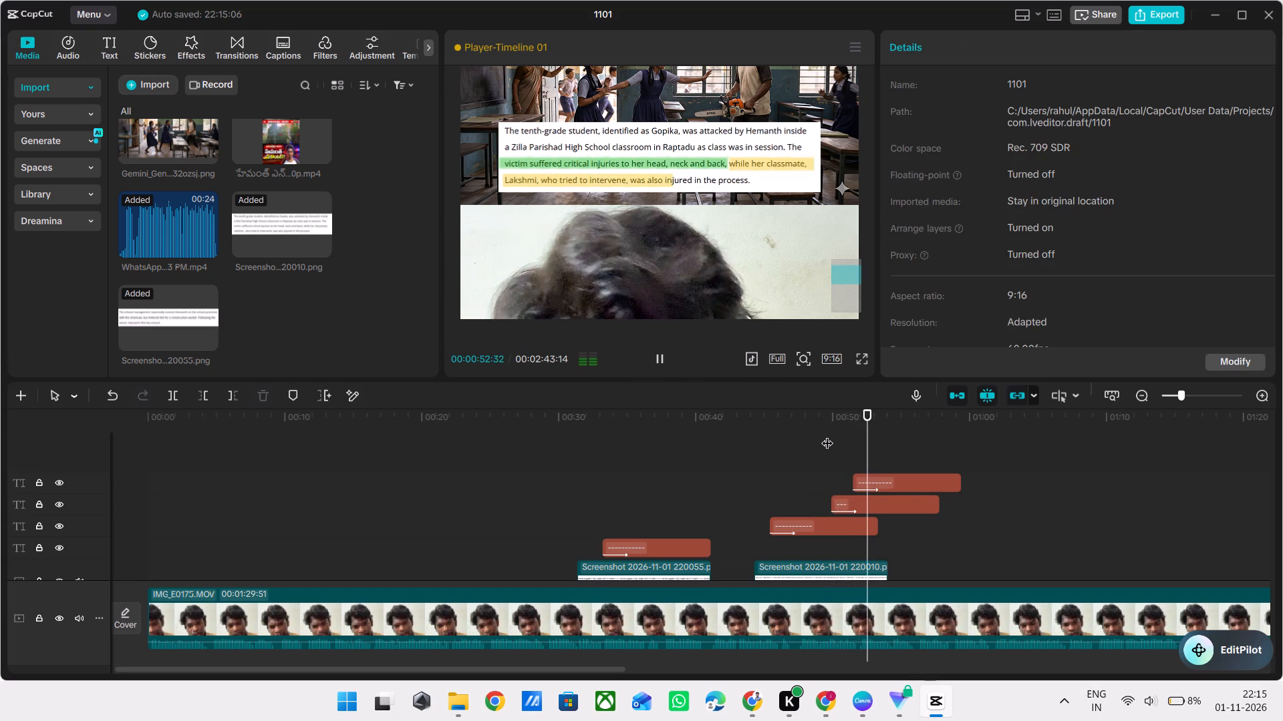
key("space")
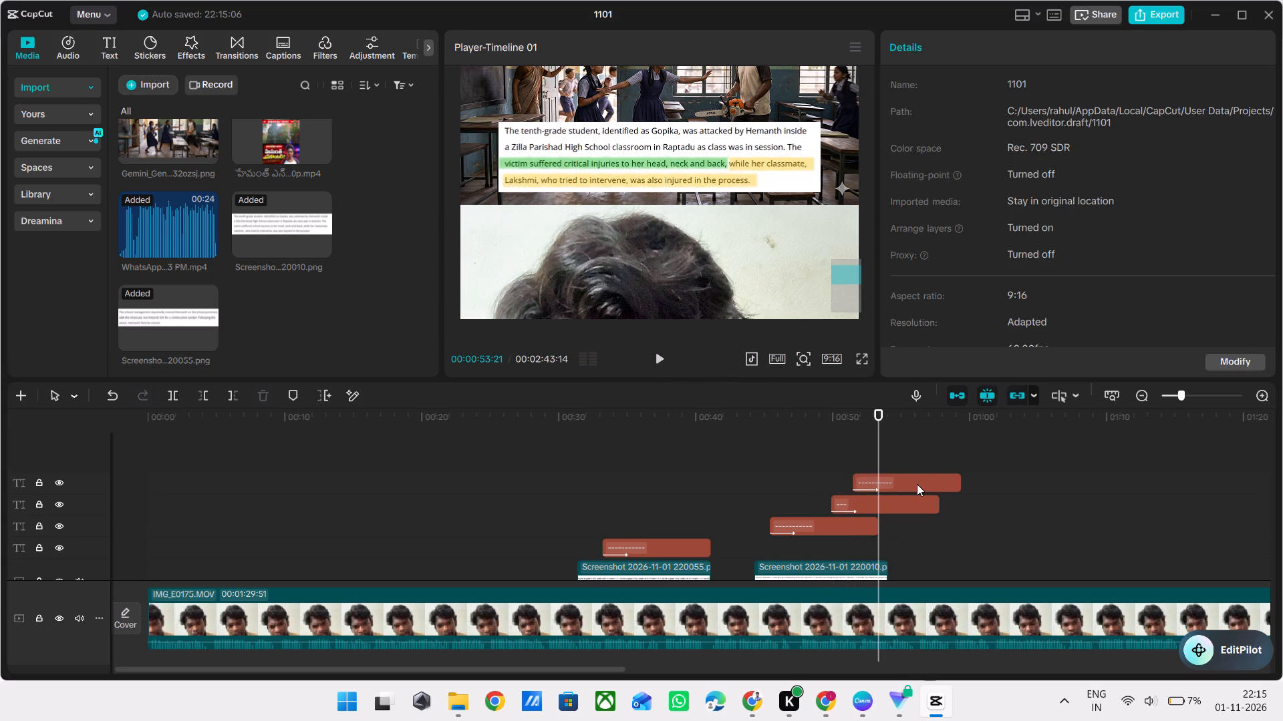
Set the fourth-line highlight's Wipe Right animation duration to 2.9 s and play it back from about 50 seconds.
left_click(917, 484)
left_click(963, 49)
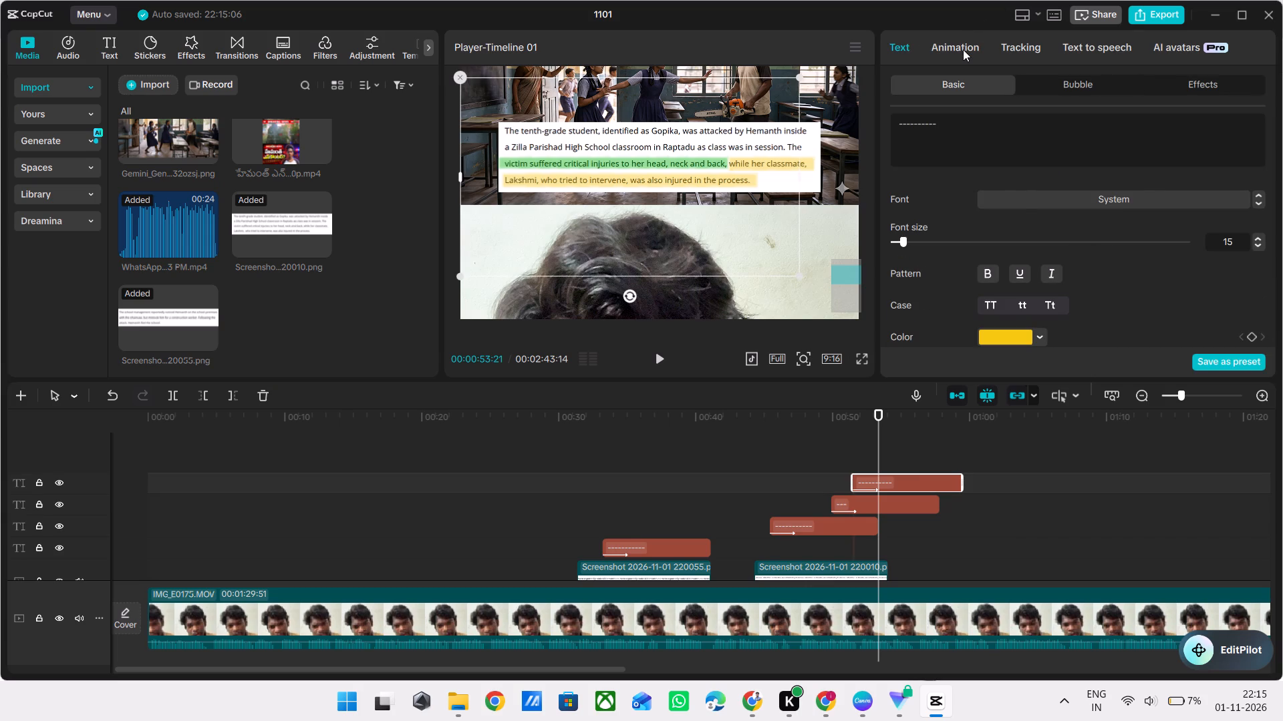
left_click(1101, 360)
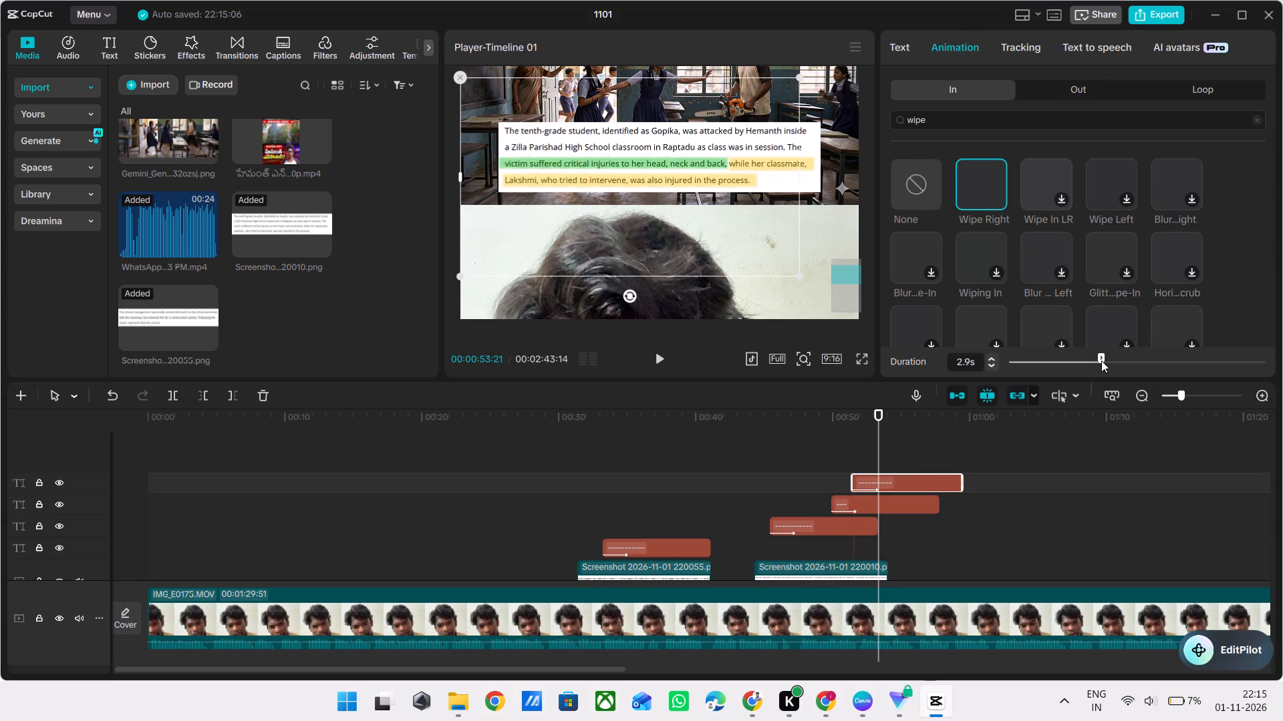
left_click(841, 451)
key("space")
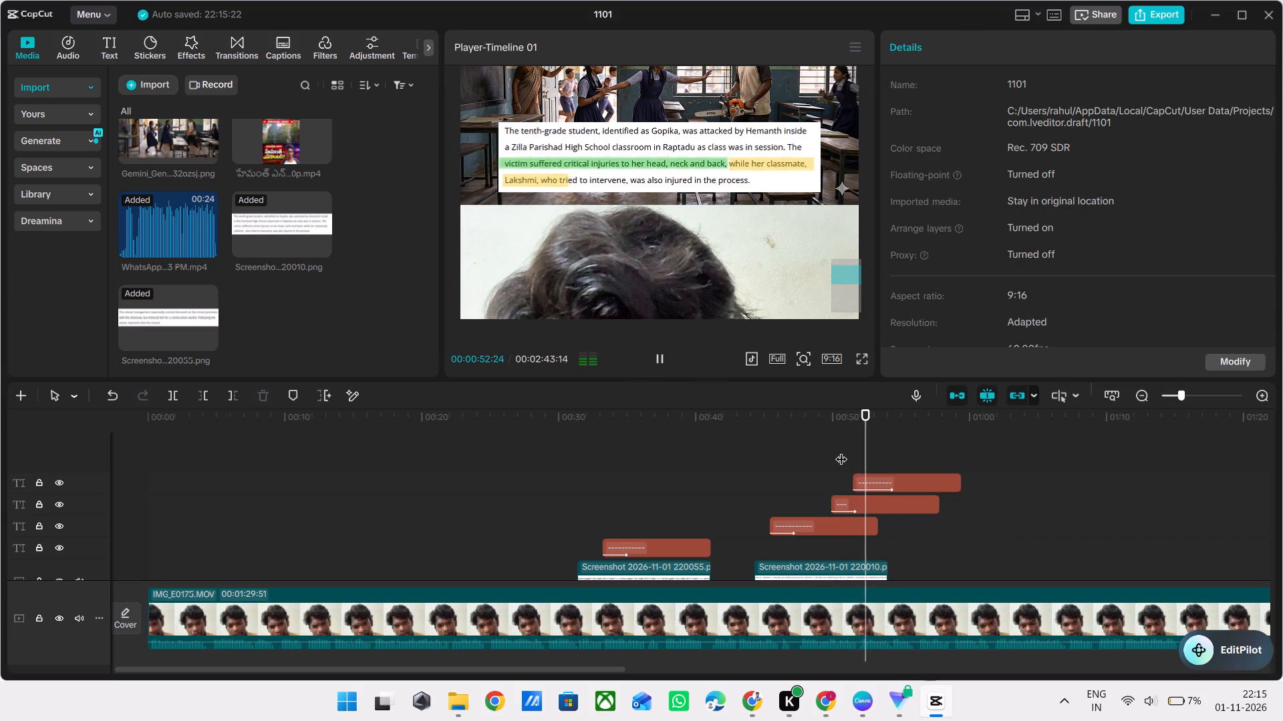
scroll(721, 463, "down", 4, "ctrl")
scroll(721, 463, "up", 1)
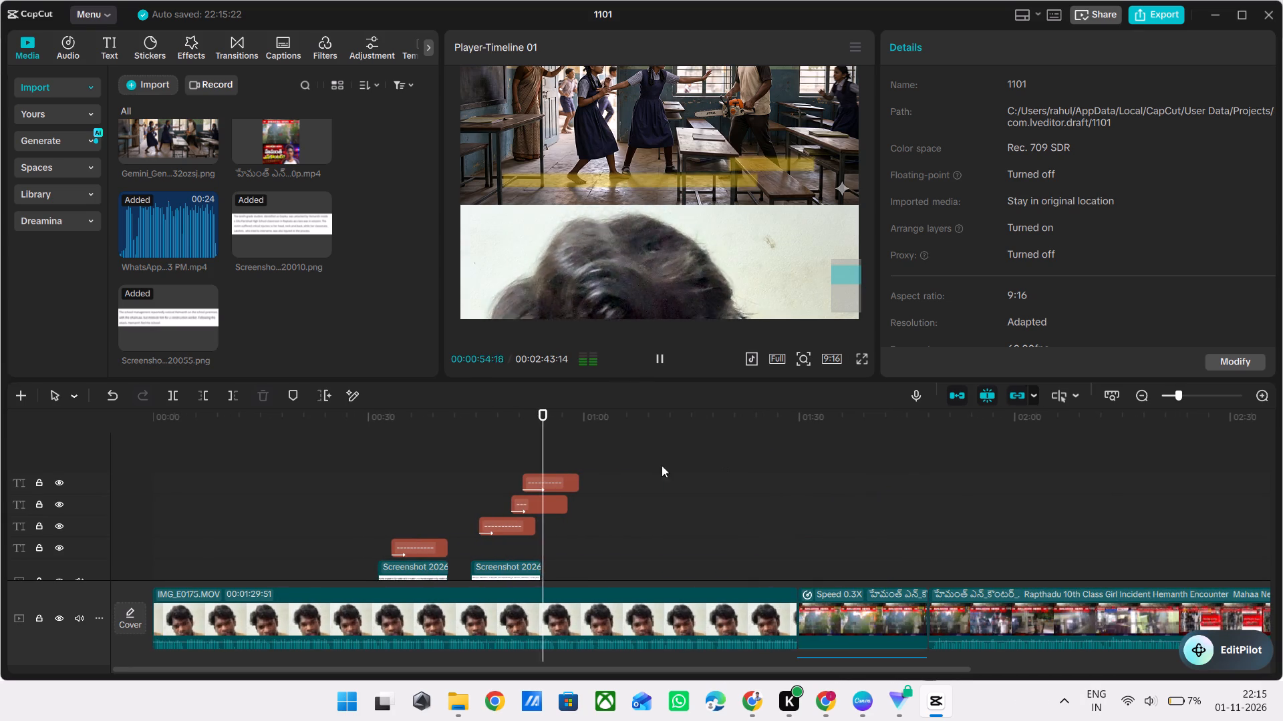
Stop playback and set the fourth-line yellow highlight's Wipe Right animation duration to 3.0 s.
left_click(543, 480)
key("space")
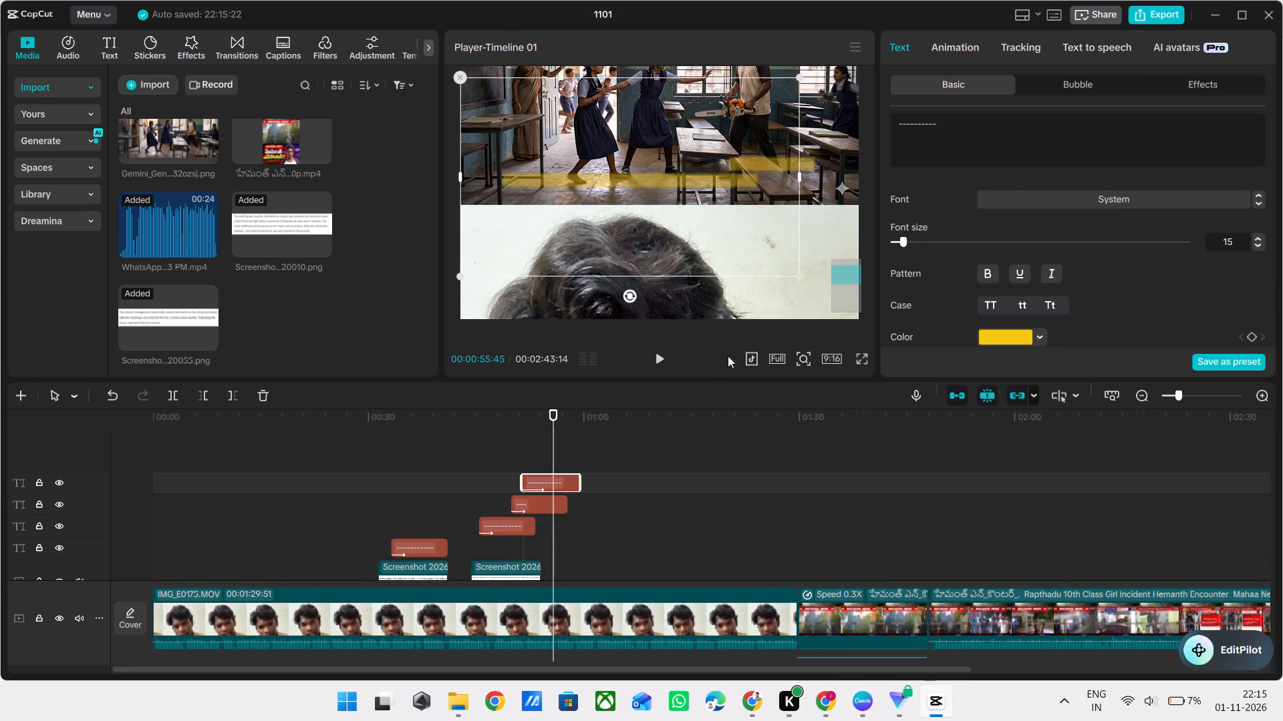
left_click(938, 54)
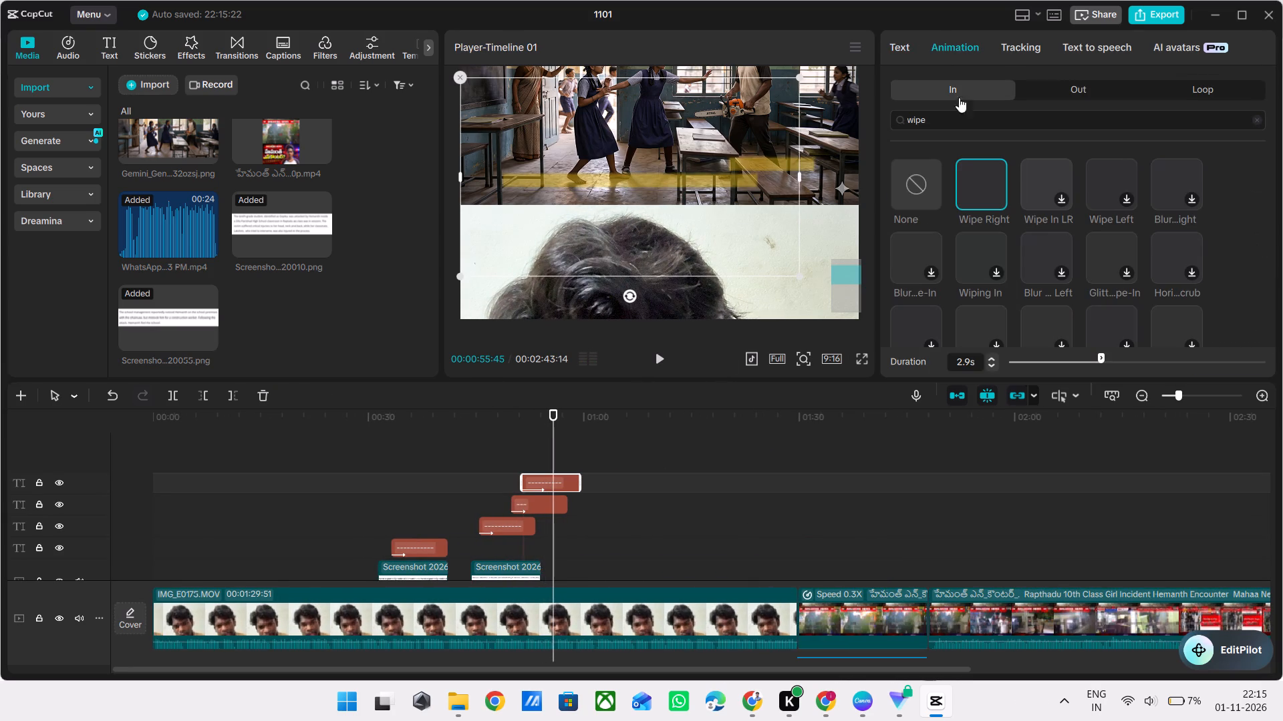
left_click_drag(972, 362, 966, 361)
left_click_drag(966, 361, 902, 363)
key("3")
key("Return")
Extend the green highlight, third-line yellow highlight and second screenshot clip to end with the fourth-line highlight, and play the section back.
left_click(519, 523)
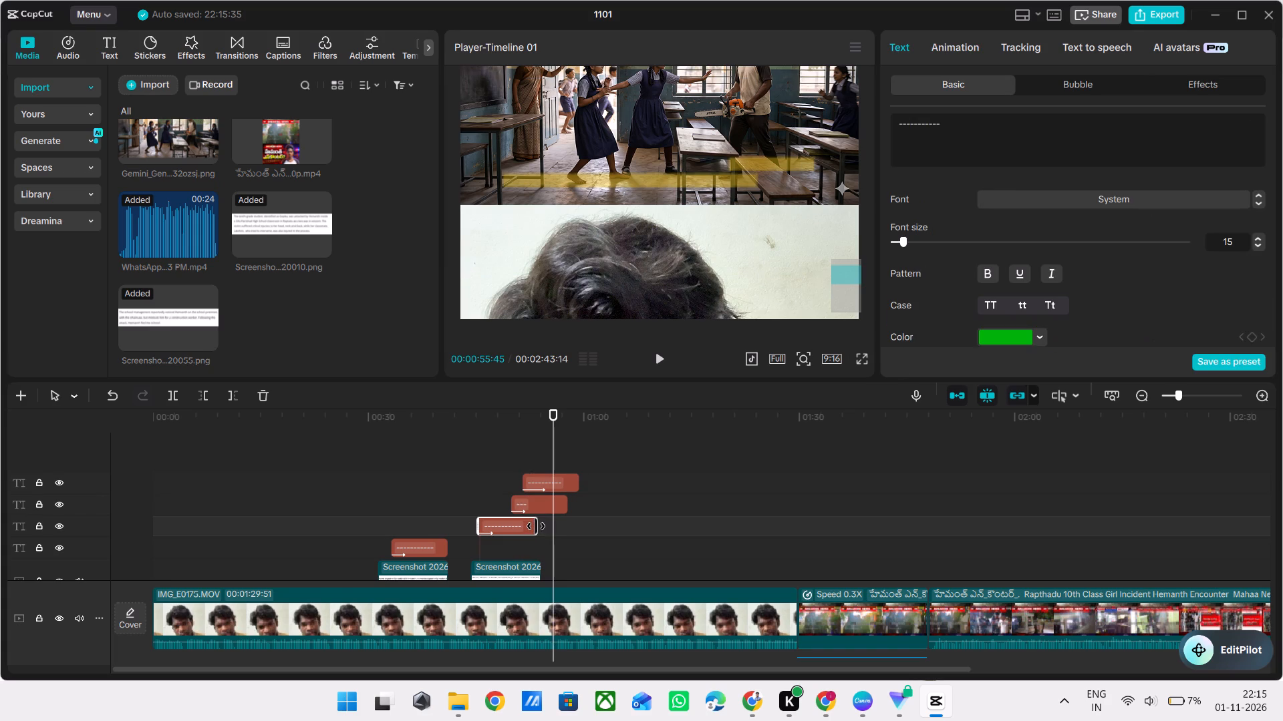
left_click_drag(536, 526, 573, 528)
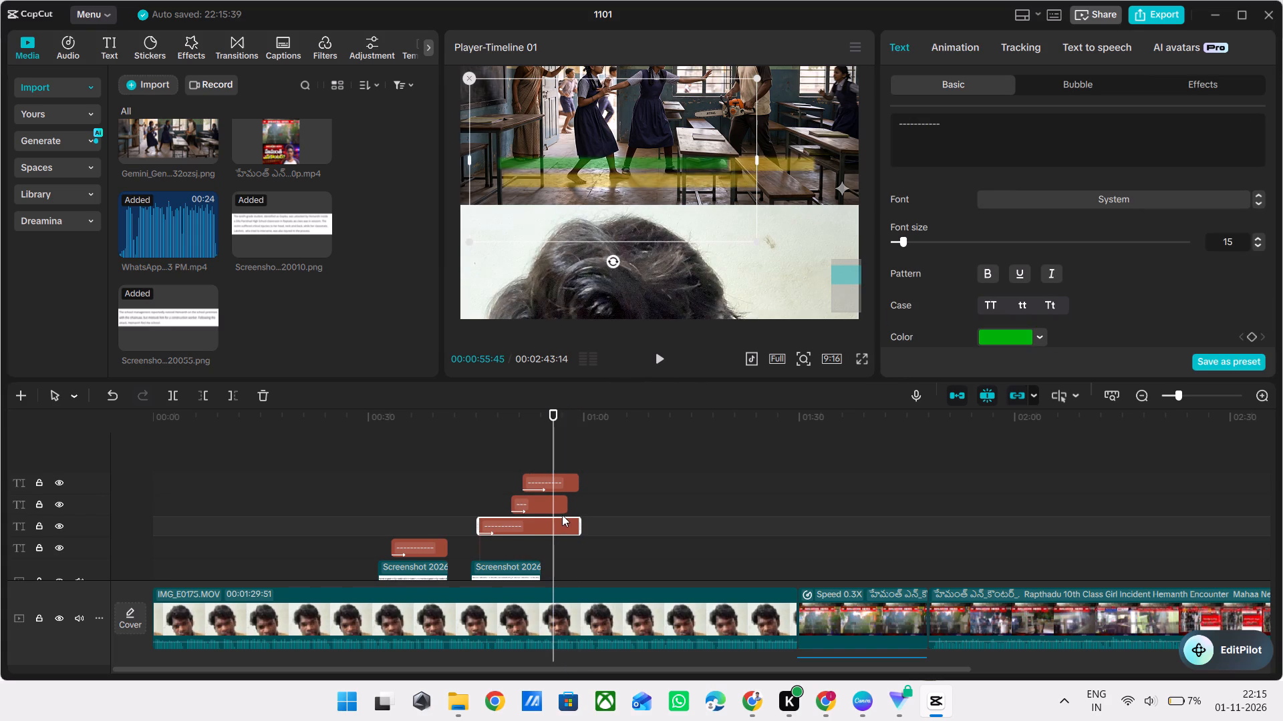
left_click(560, 503)
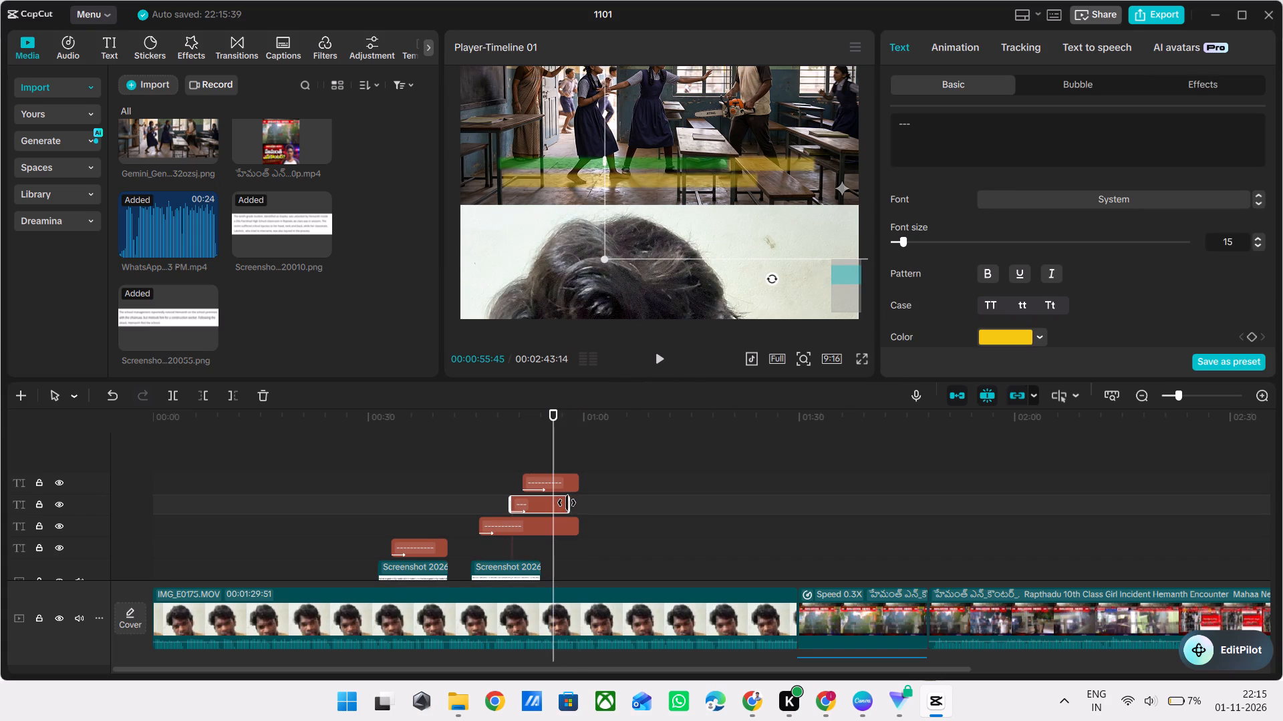
left_click_drag(567, 503, 576, 503)
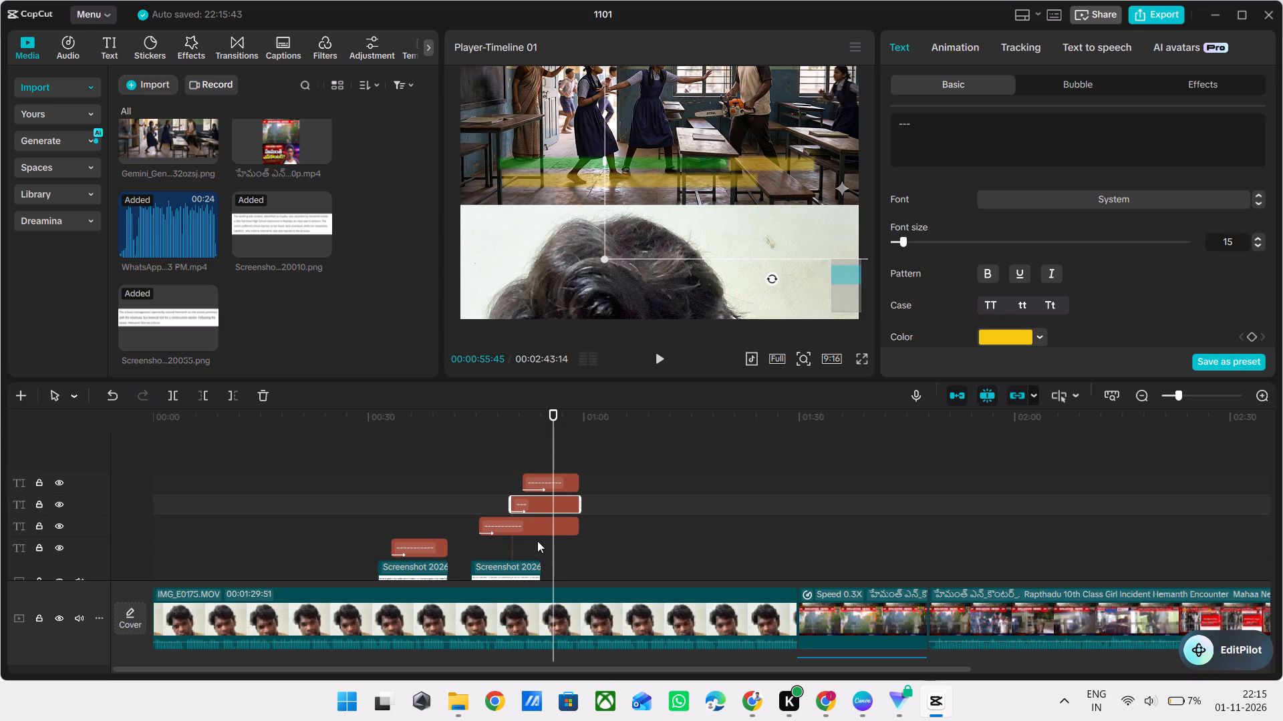
scroll(537, 541, "down", 1)
left_click(527, 542)
left_click_drag(541, 540, 575, 536)
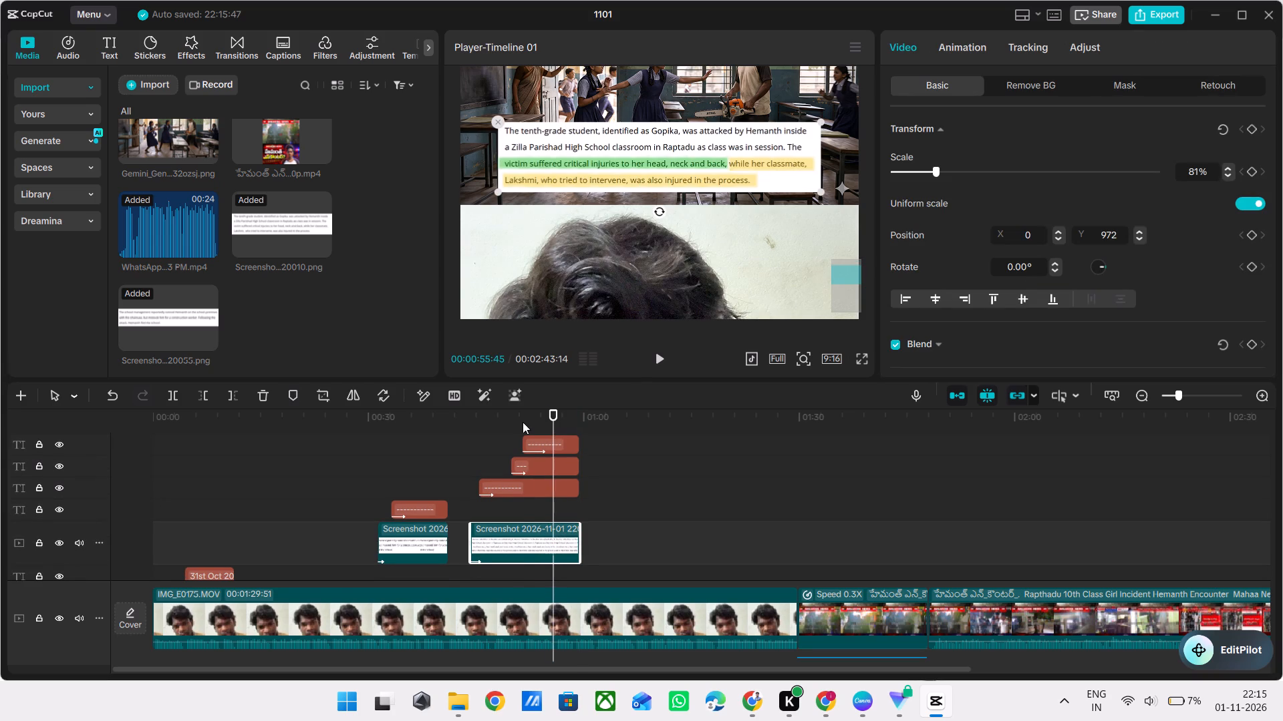
left_click(523, 422)
key("space")
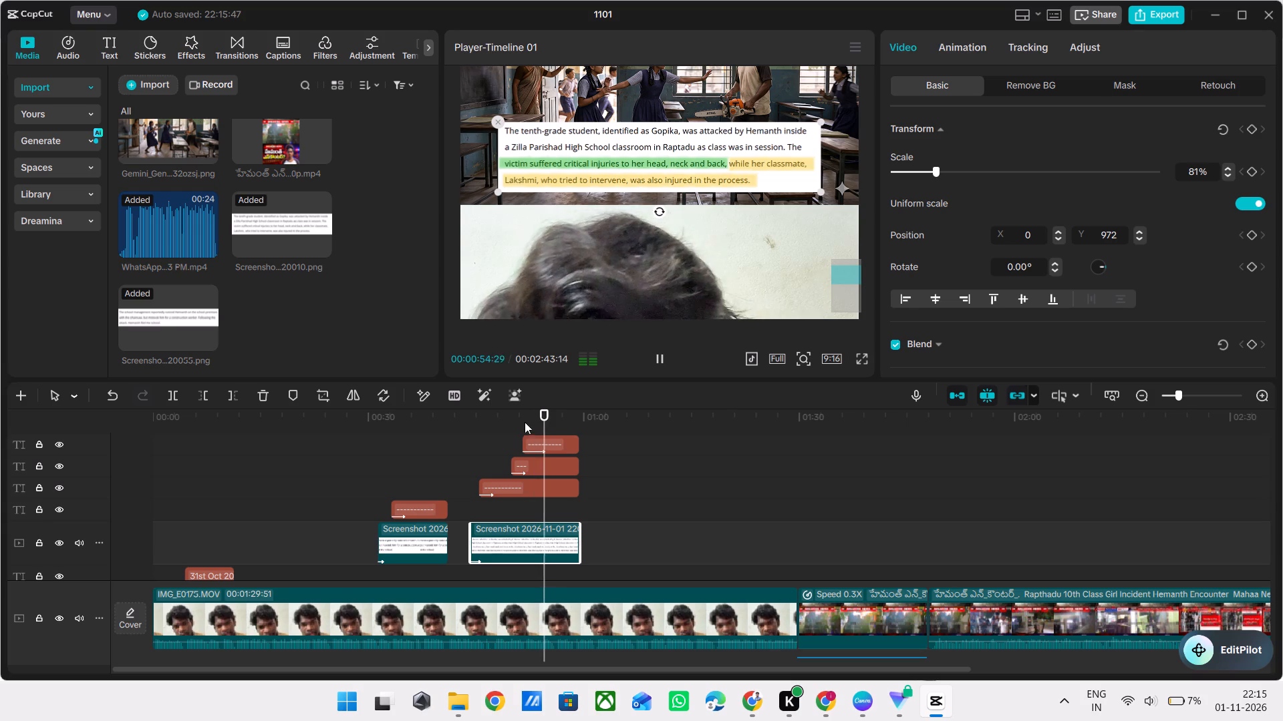
key("space")
Set the fourth-line yellow highlight's Wipe Right animation duration to 4.0 s and play it back from just before the highlight starts.
right_click(559, 445)
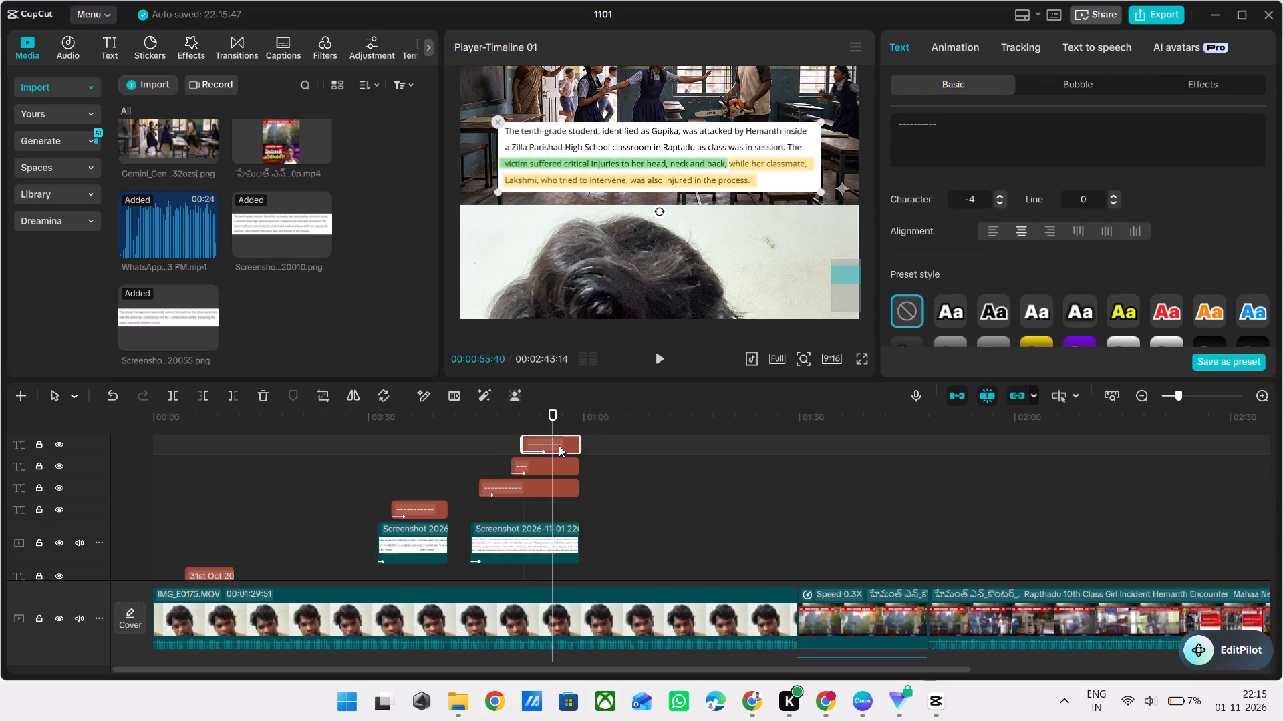
left_click(944, 51)
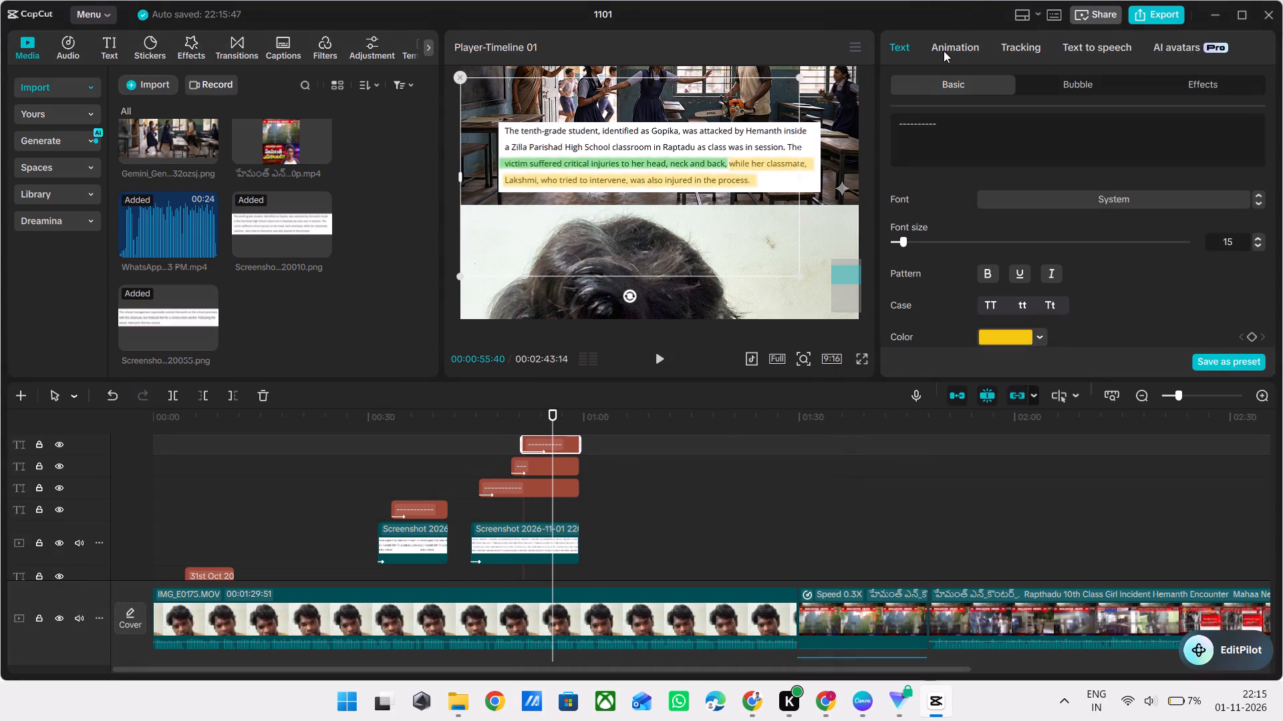
right_click(944, 51)
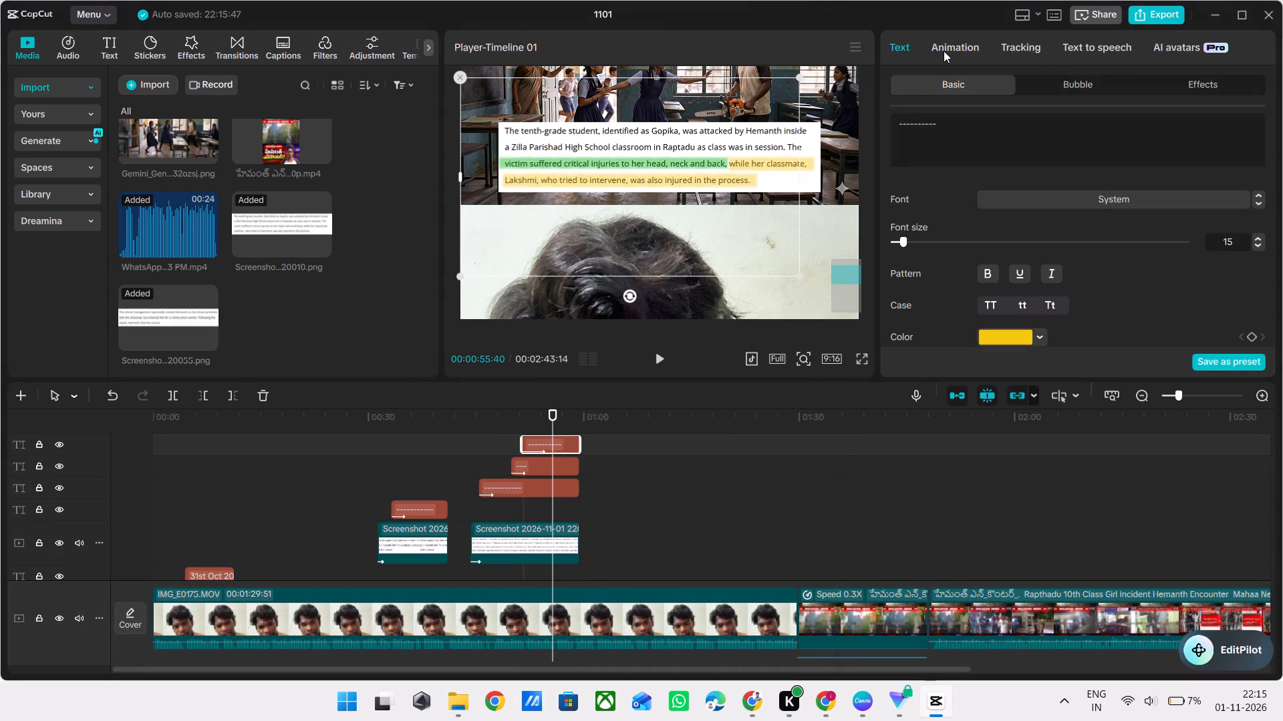
triple_click(944, 51)
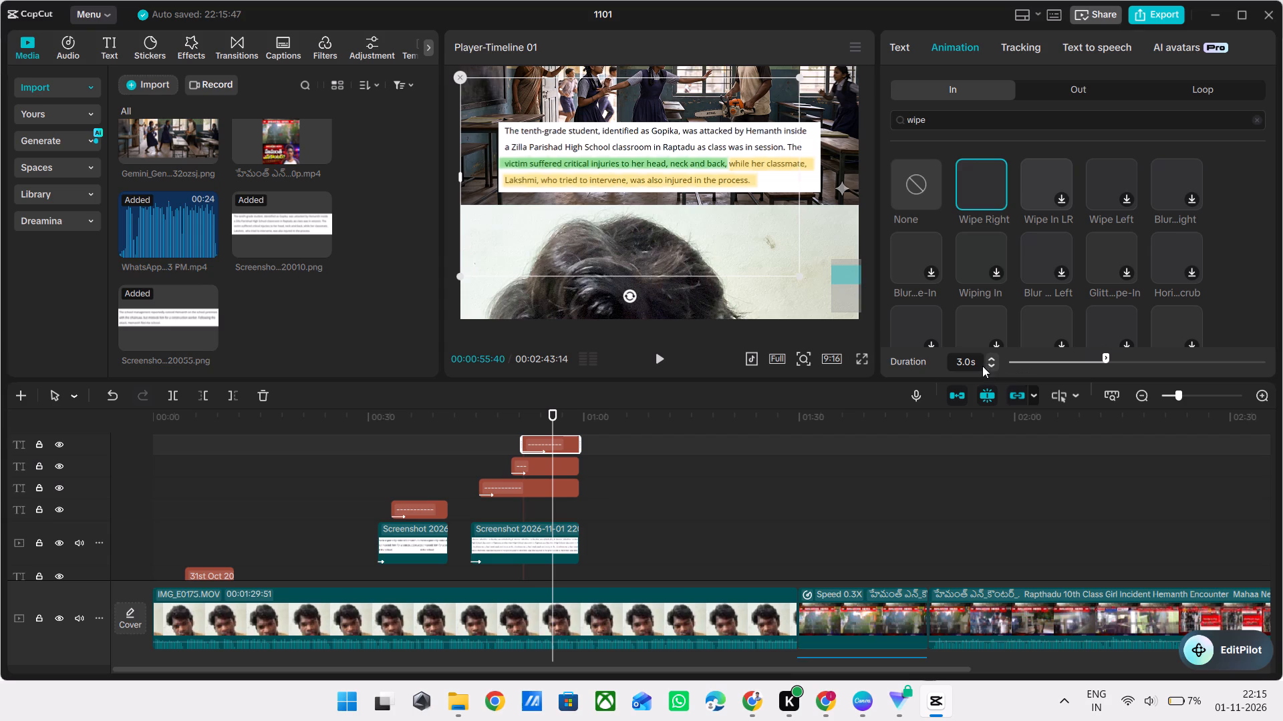
left_click(960, 363)
key("BackSpace")
key("BackSpace")
key("BackSpace")
key("BackSpace")
key("4")
key("Return")
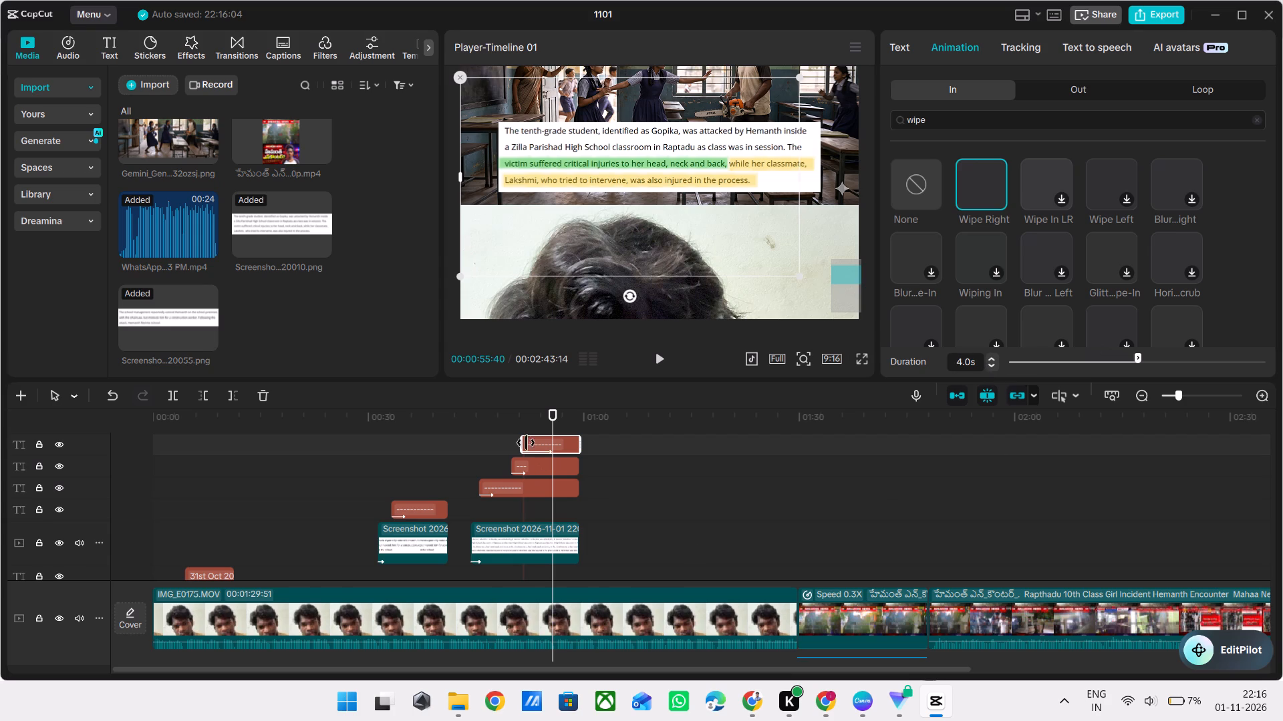
left_click(517, 439)
key("space")
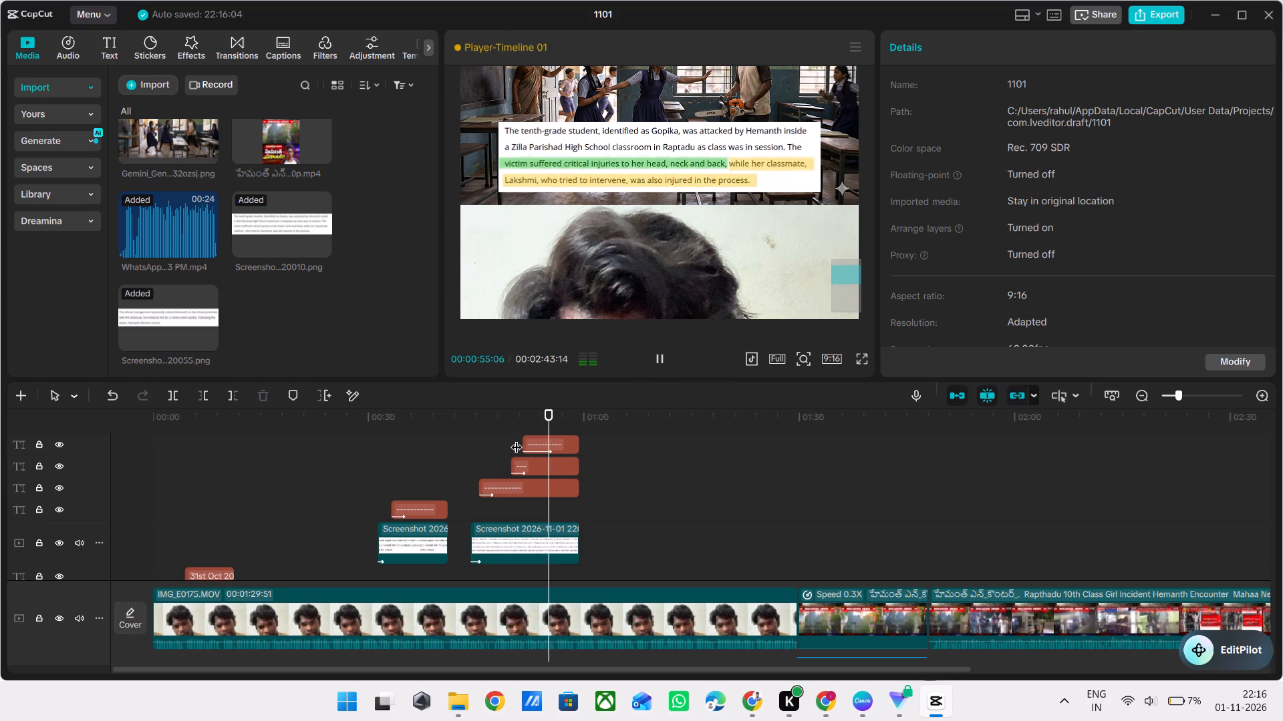
Play the green highlight section from about 44 seconds, stop, and set the highlight's Wipe Right animation duration to 3.0 s.
left_click(497, 434)
left_click_drag(497, 434, 471, 435)
key("space")
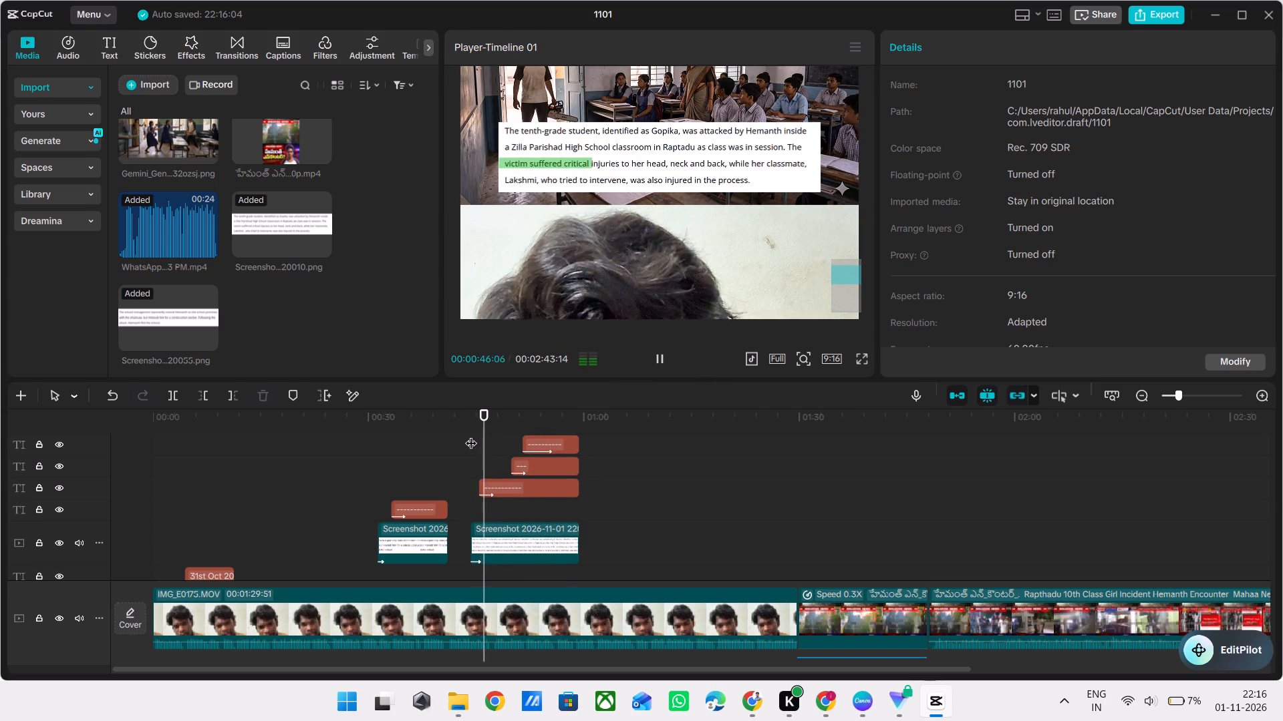
key("space")
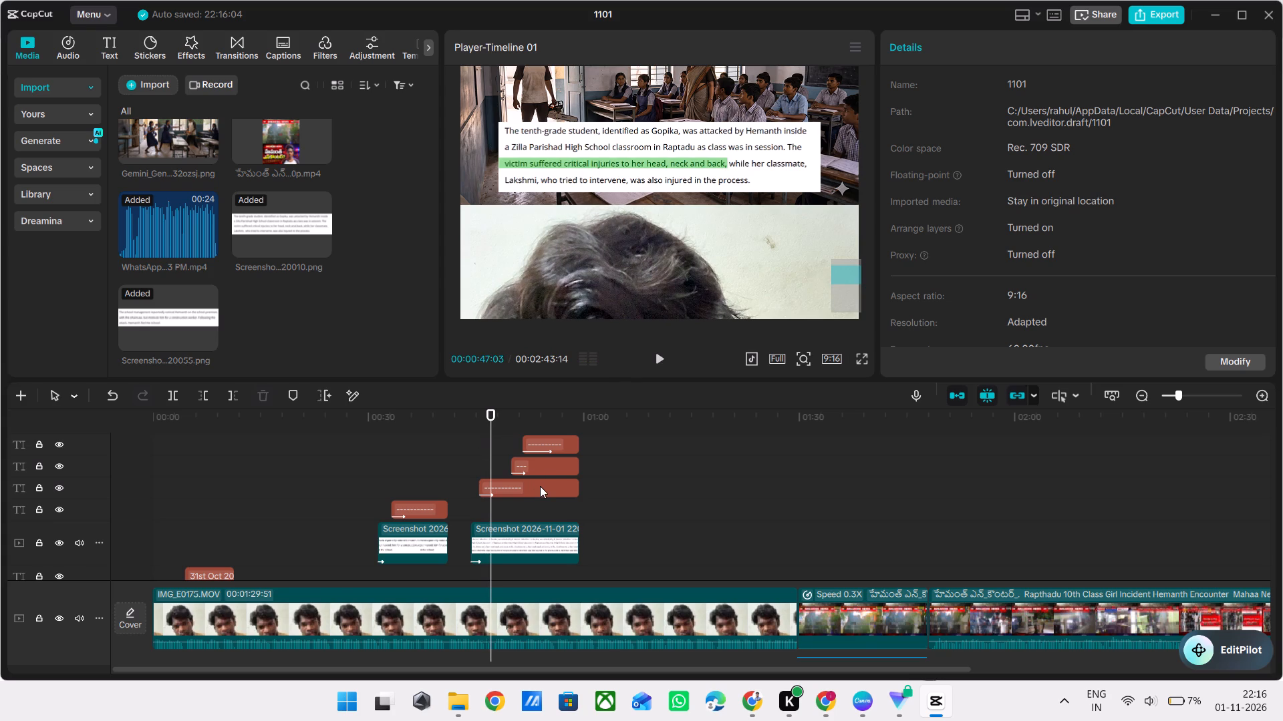
left_click(538, 488)
left_click(960, 46)
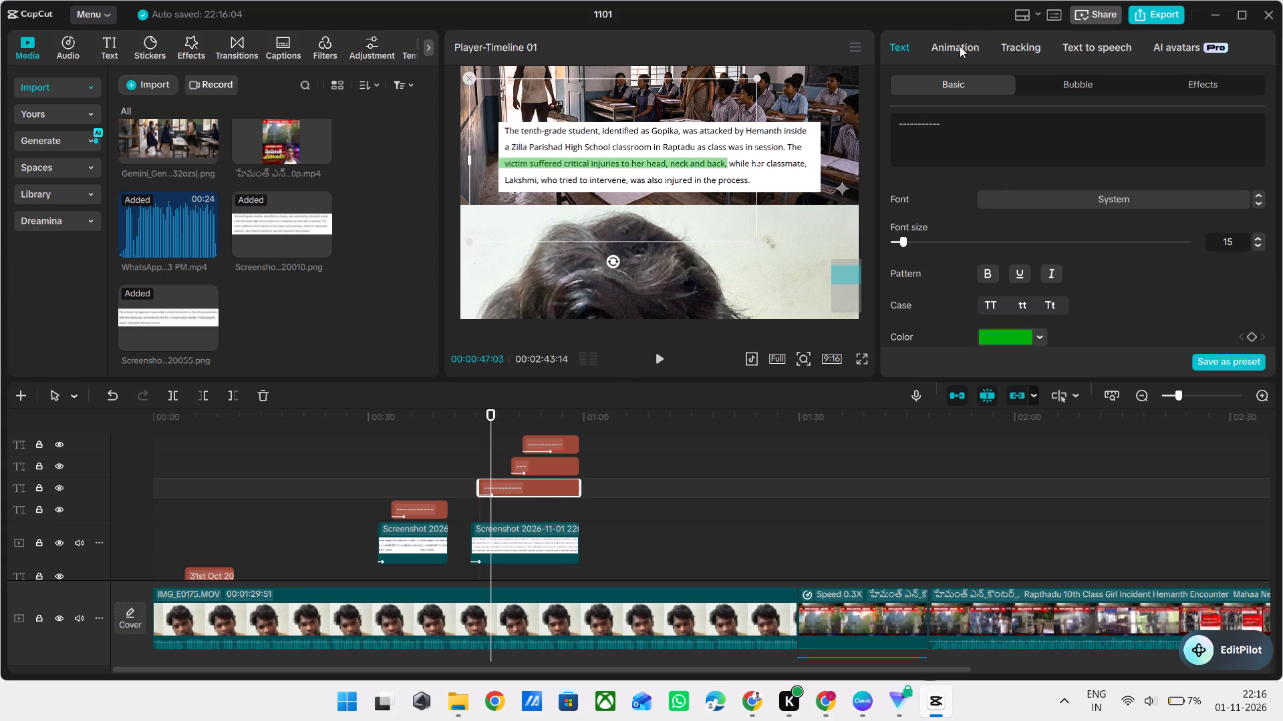
left_click_drag(972, 360, 930, 367)
key("3")
key("Return")
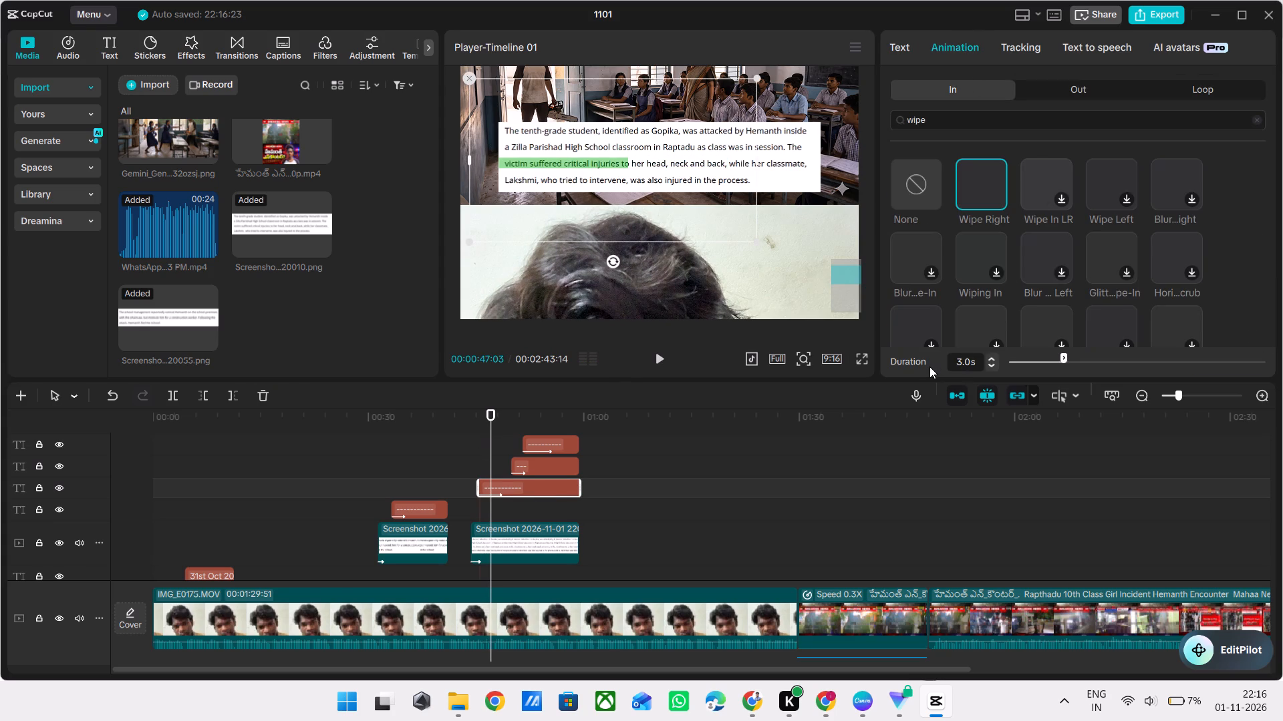
Play the section back from the start of the green highlight and review the image clips following the second screenshot.
left_click(476, 442)
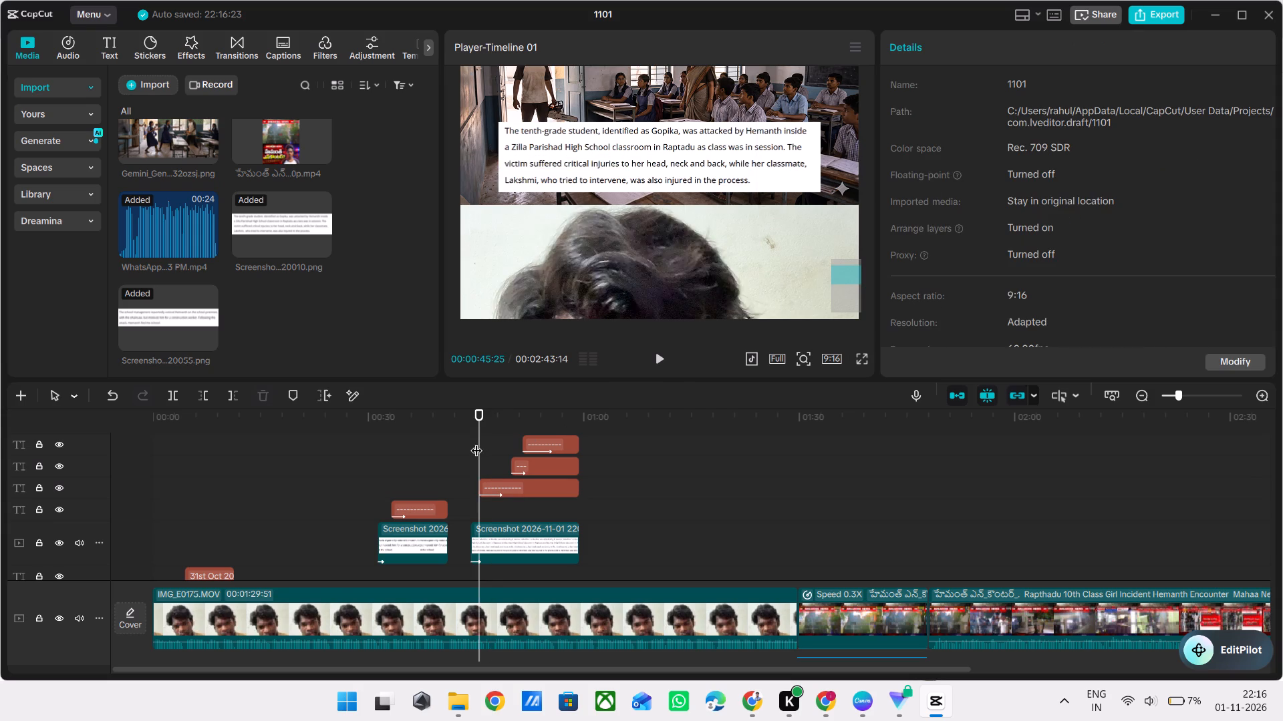
key("space")
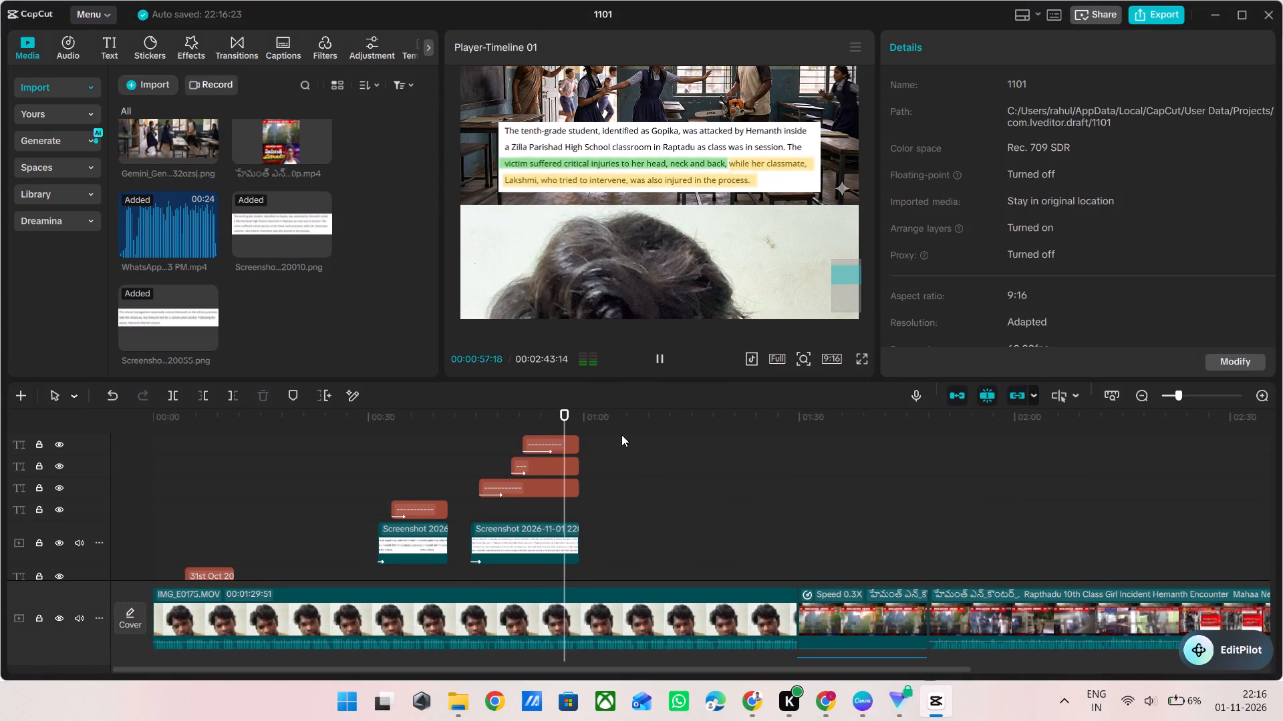
scroll(618, 447, "up", 5, "ctrl")
scroll(618, 447, "up", 1)
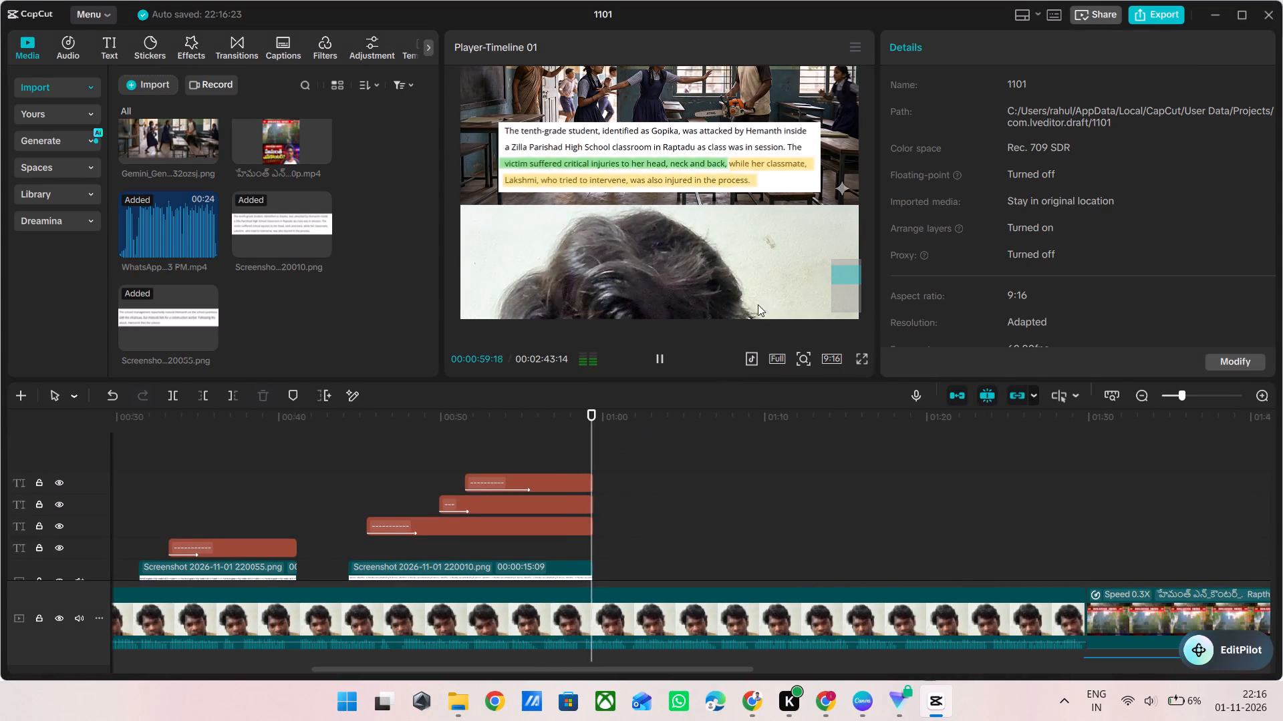
scroll(756, 294, "right", 1)
scroll(756, 294, "left", 1)
scroll(795, 284, "down", 5, "ctrl")
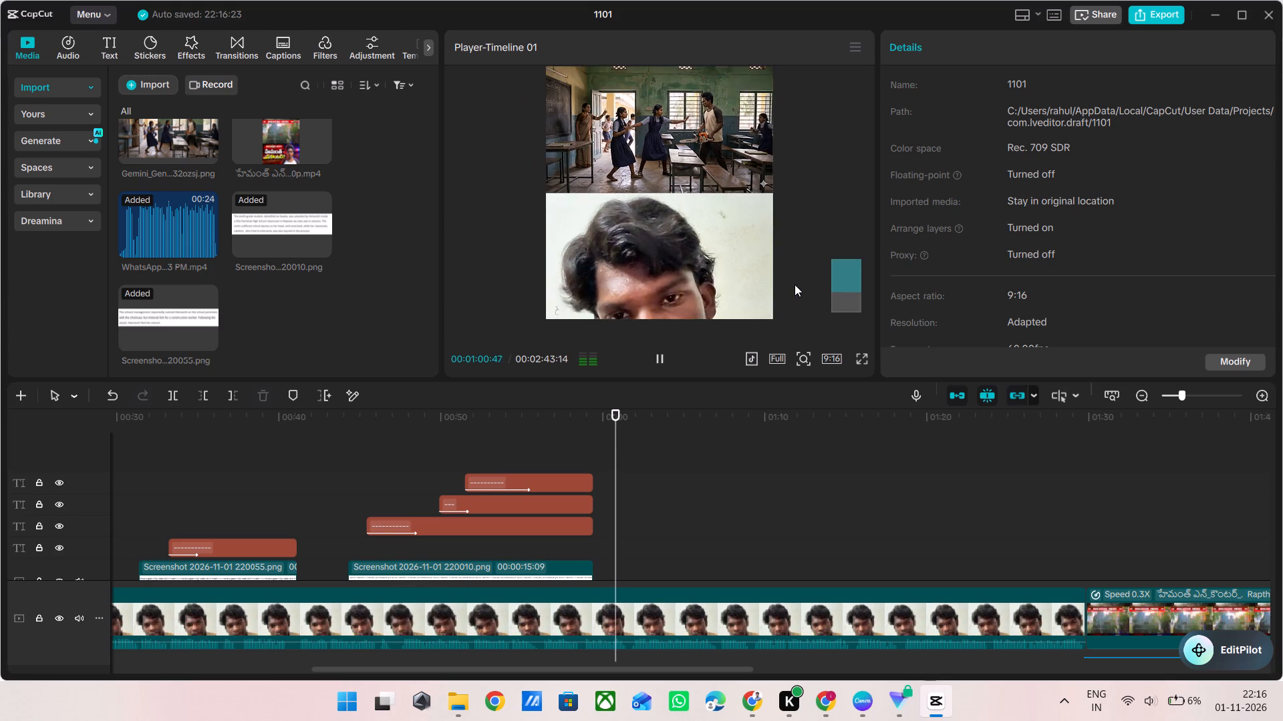
scroll(795, 284, "down", 5, "ctrl")
scroll(795, 284, "up", 3, "ctrl")
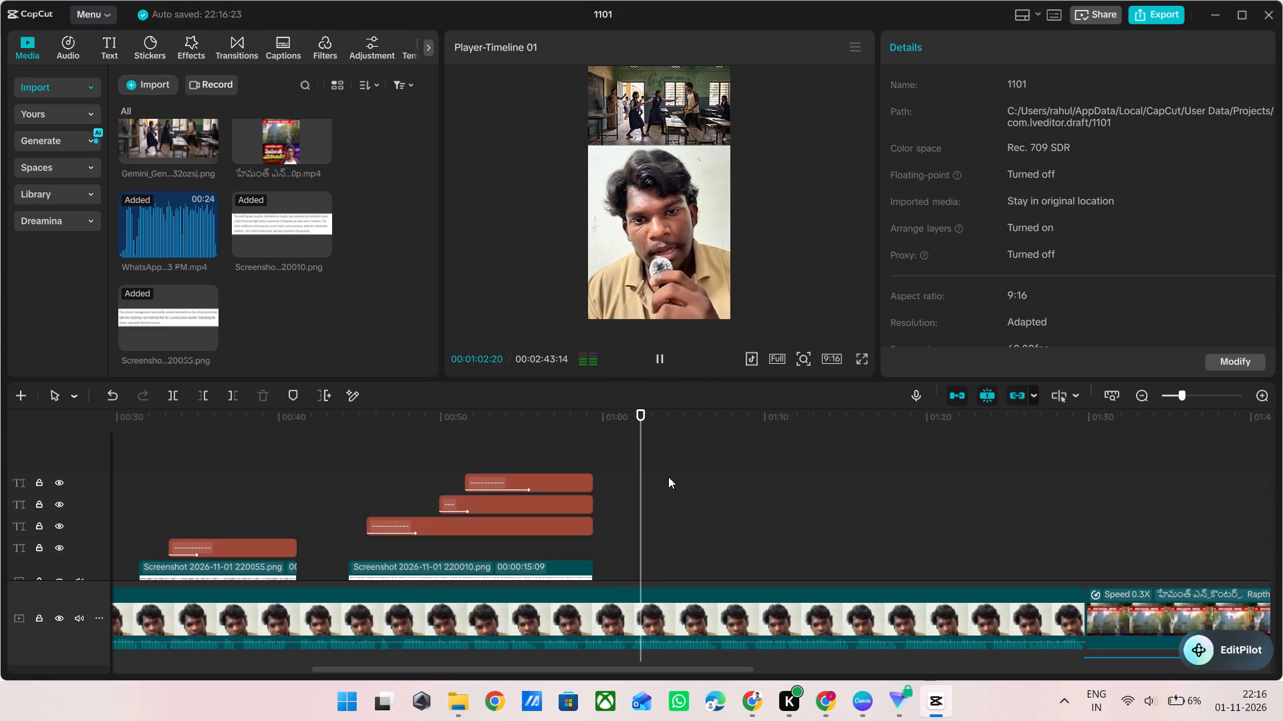
scroll(646, 577, "down", 1)
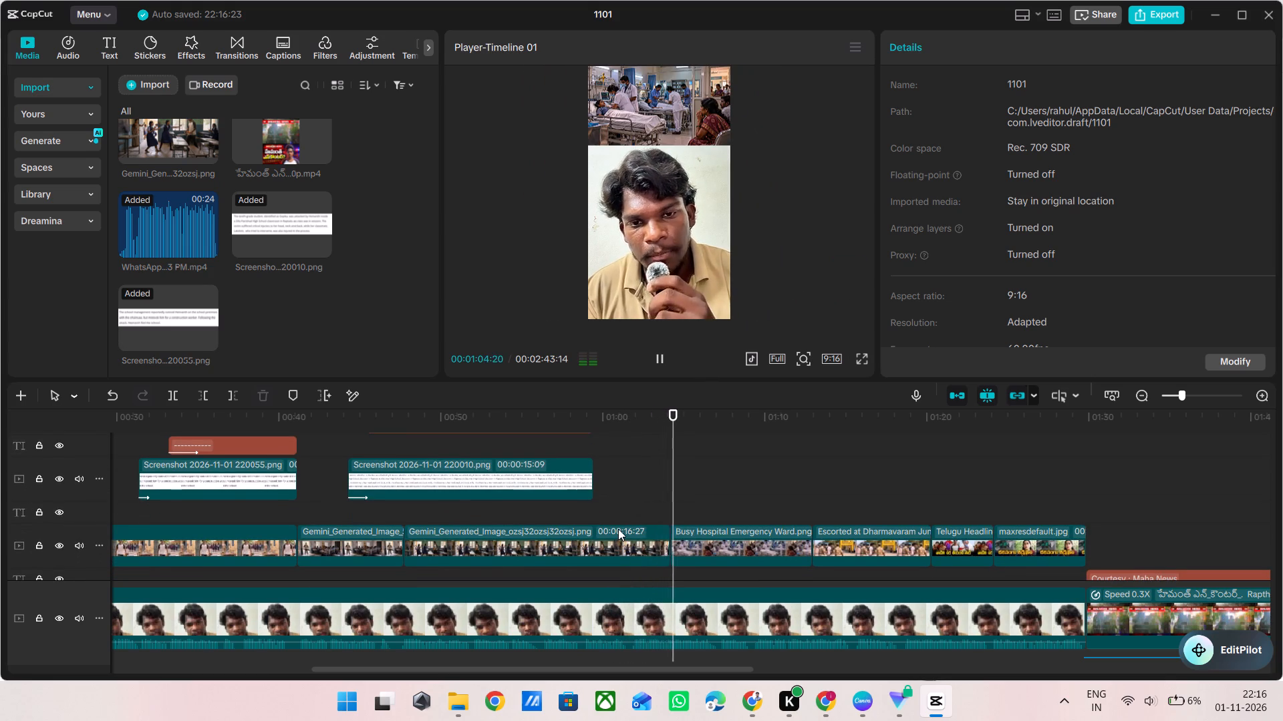
scroll(618, 529, "up", 1)
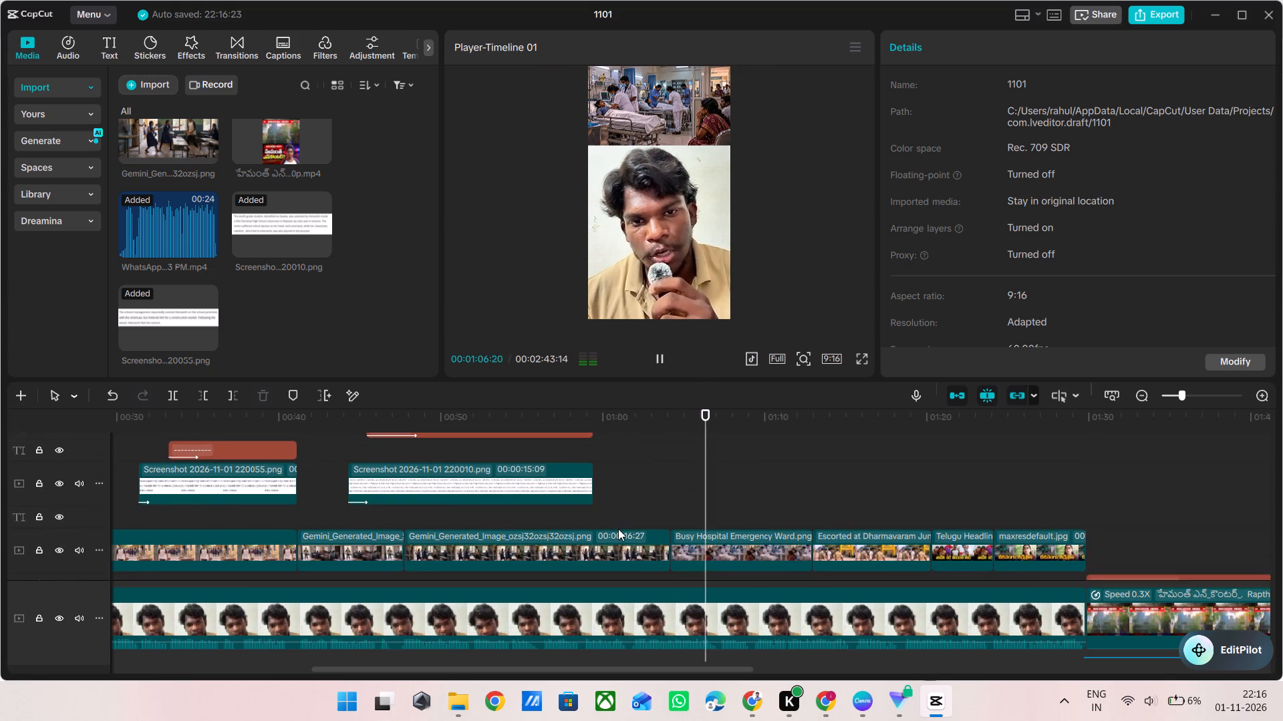
Stop playback and apply the Fade Out exit animation to the second screenshot clip.
left_click(591, 523)
key("space")
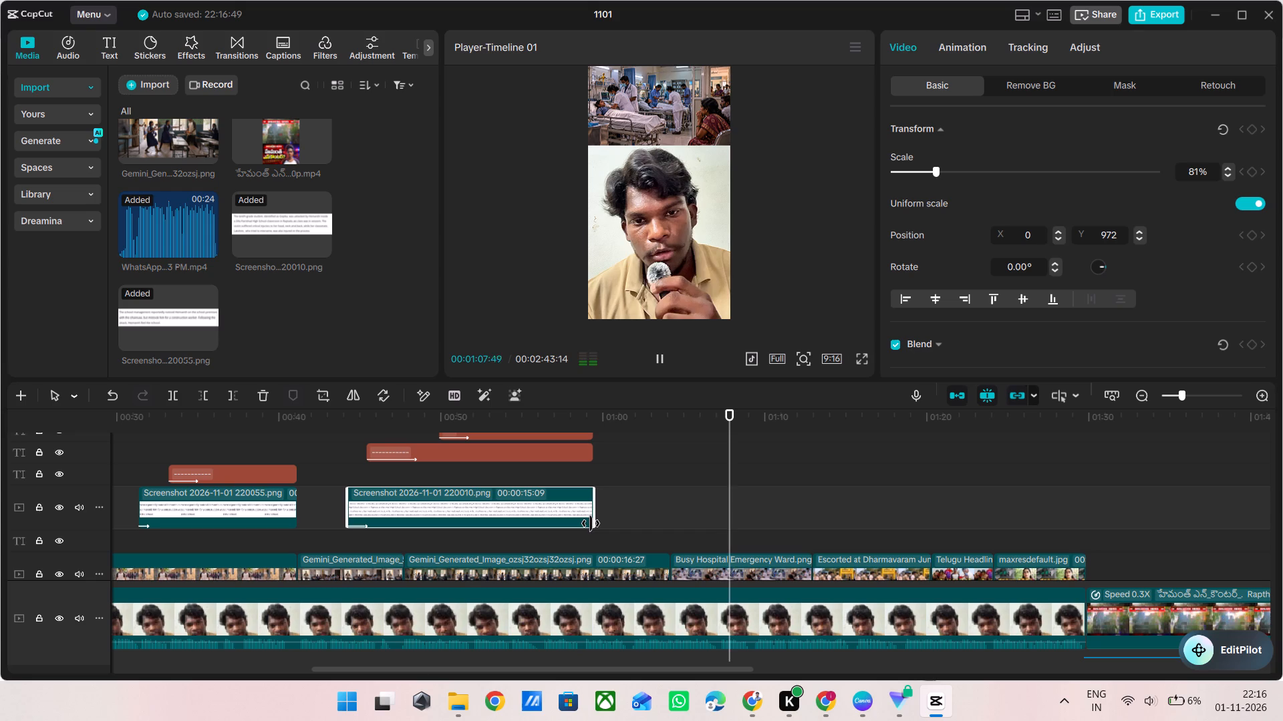
key("space")
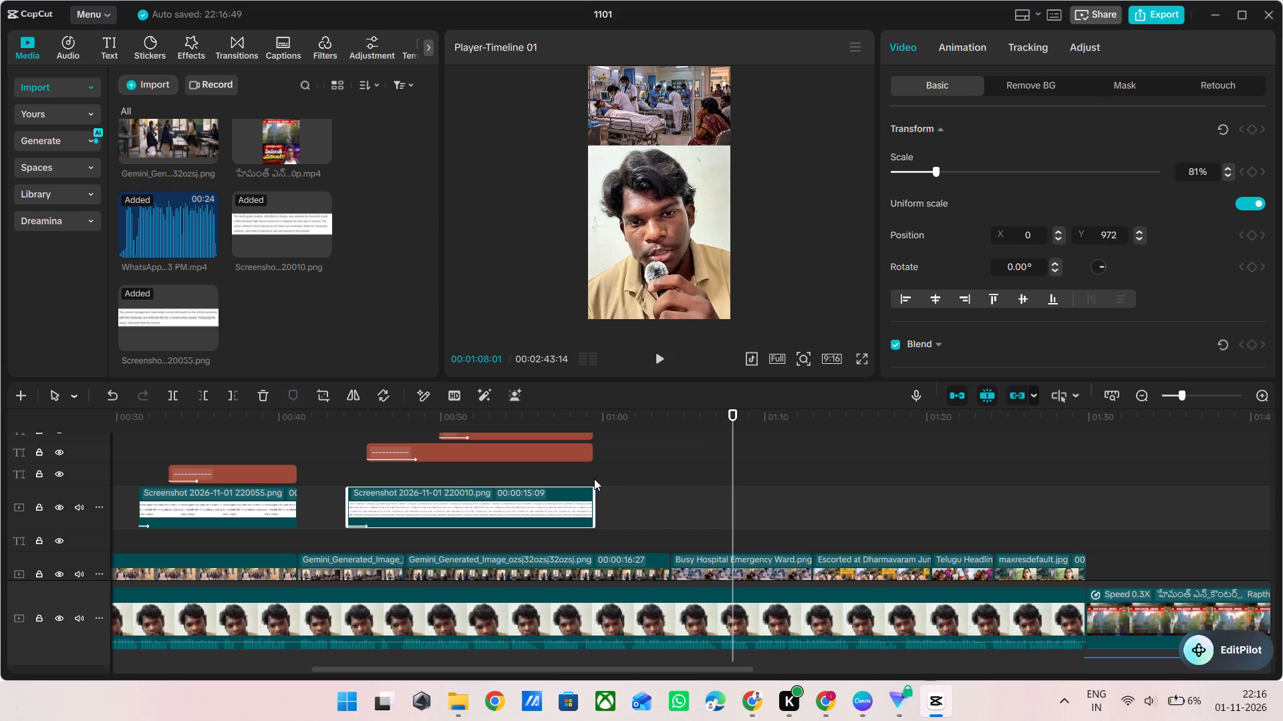
scroll(591, 480, "up", 1)
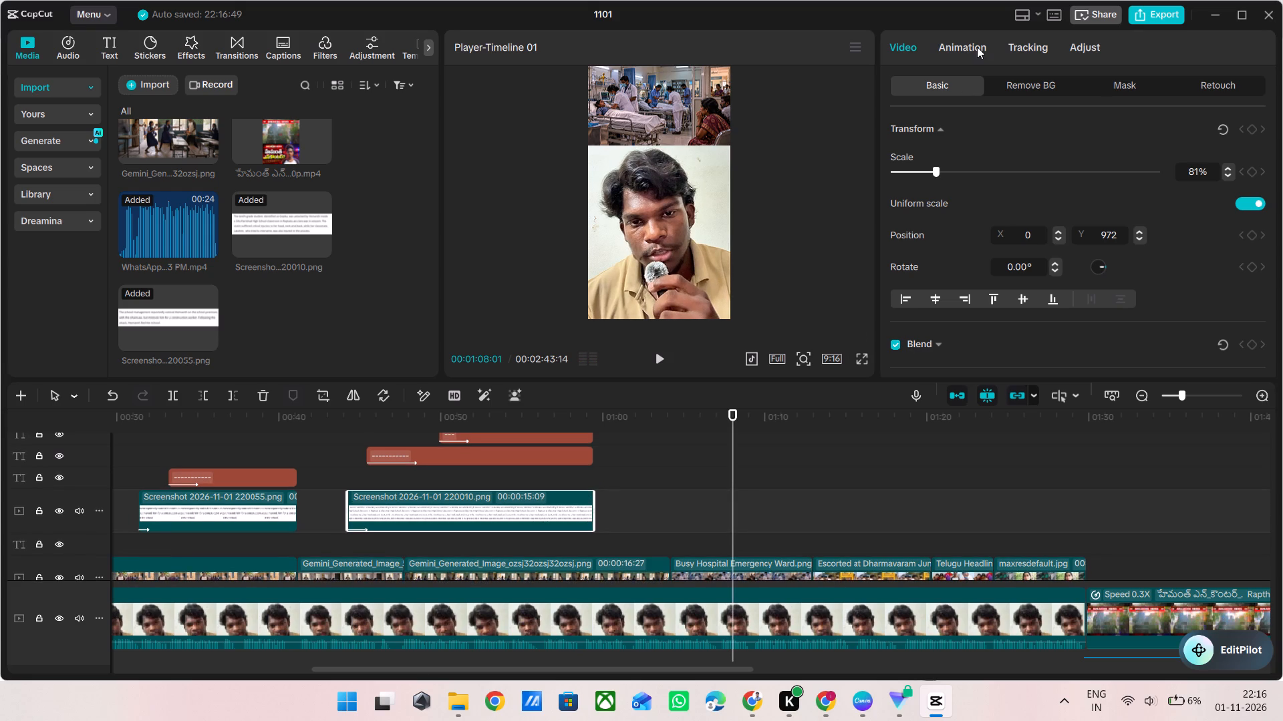
left_click(977, 47)
left_click(1073, 79)
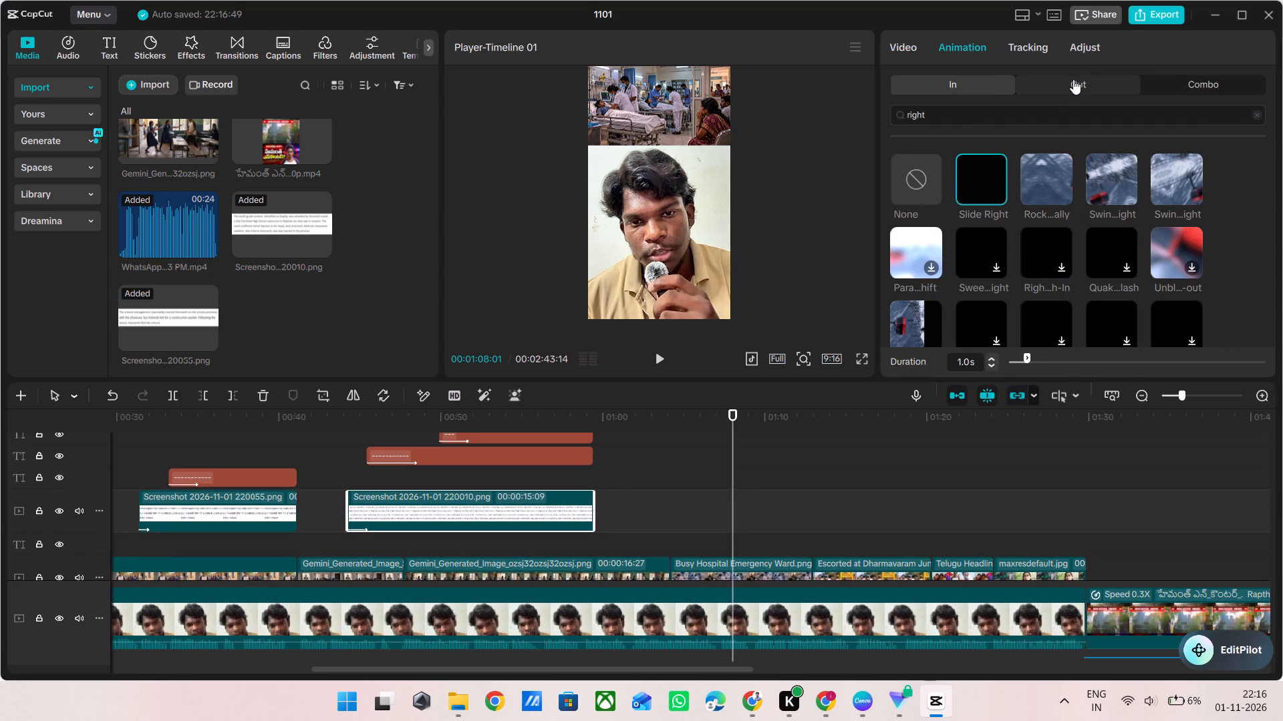
double_click(985, 190)
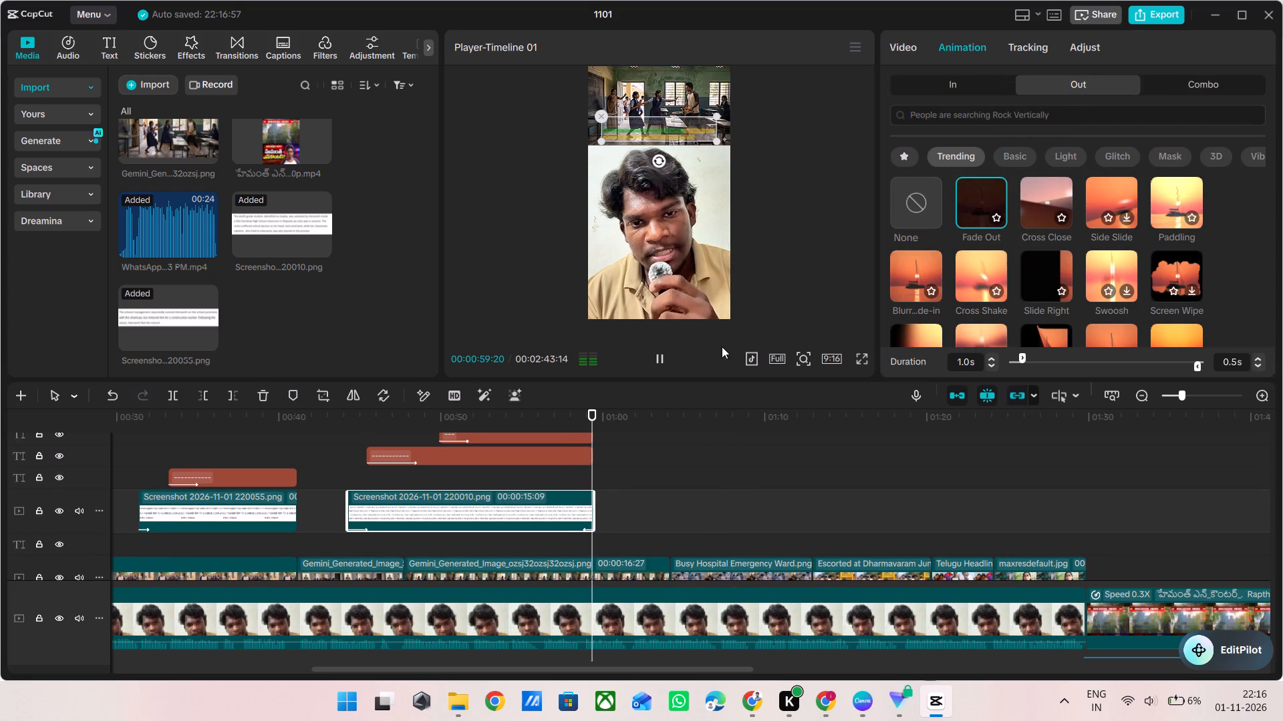
key("space")
Find fade exit animations and apply Fade Out to the green highlight over the second screenshot.
left_click(569, 453)
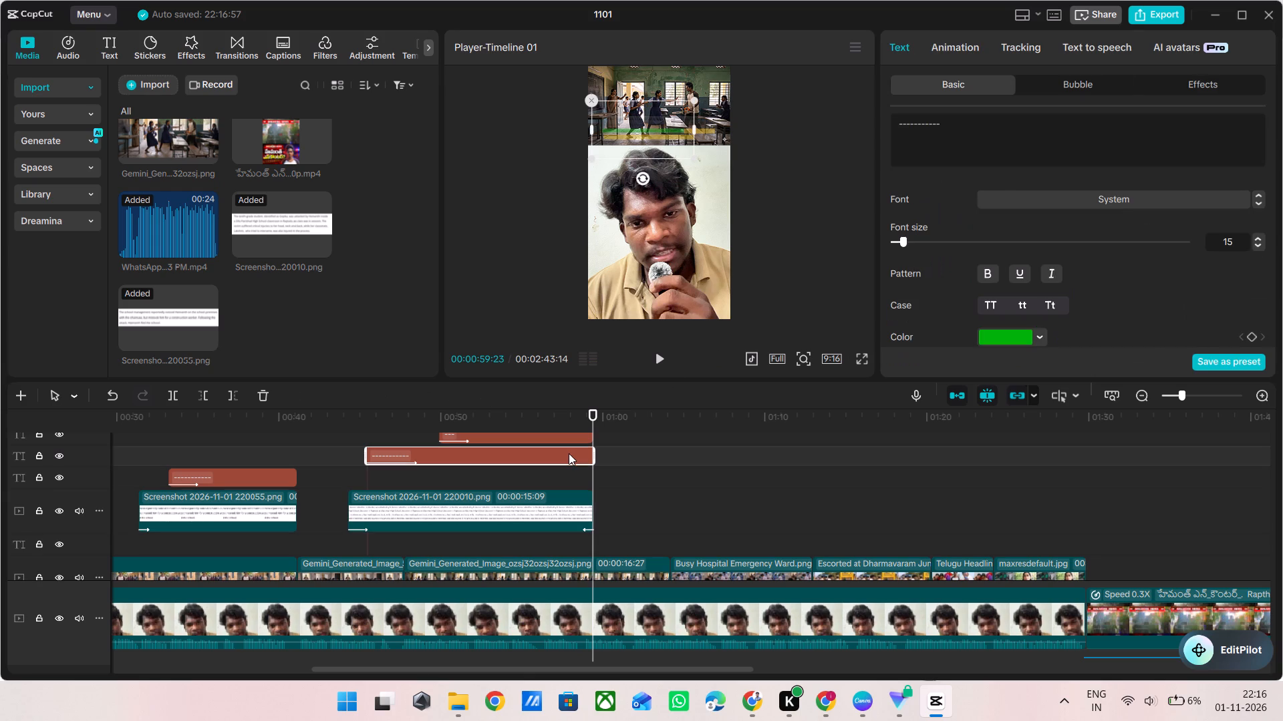
left_click(974, 55)
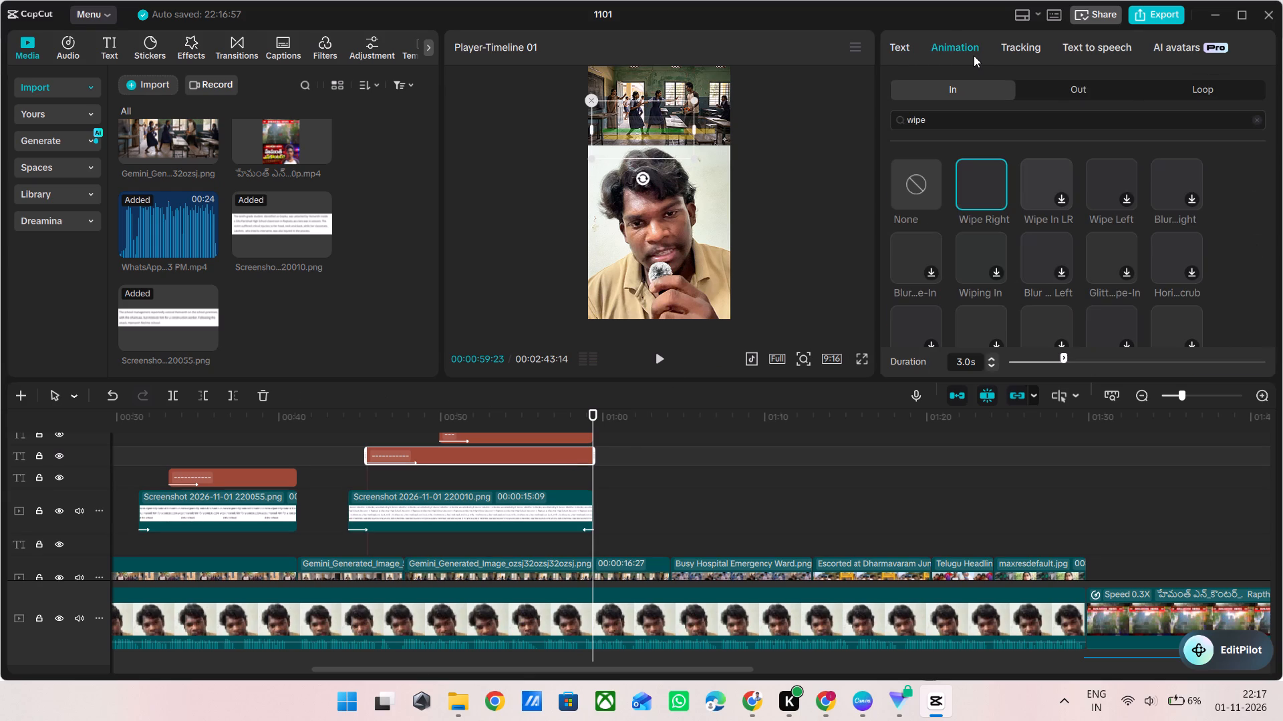
left_click(1055, 87)
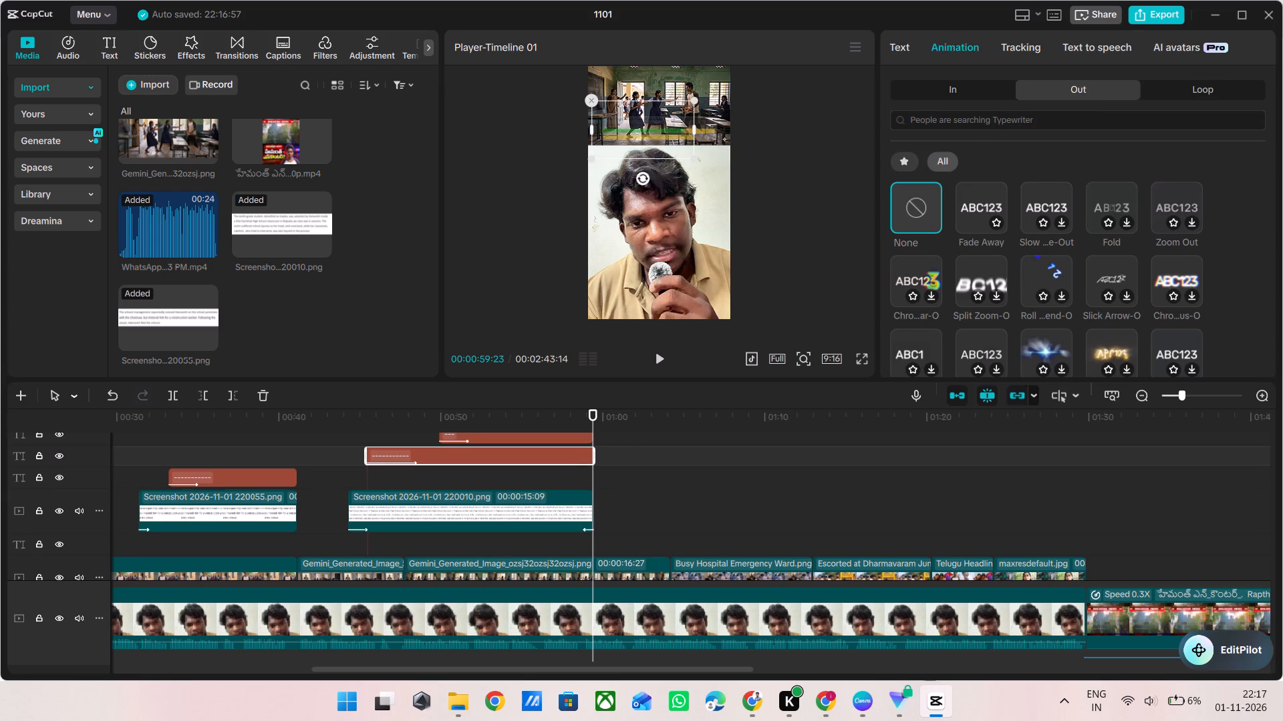
left_click(968, 118)
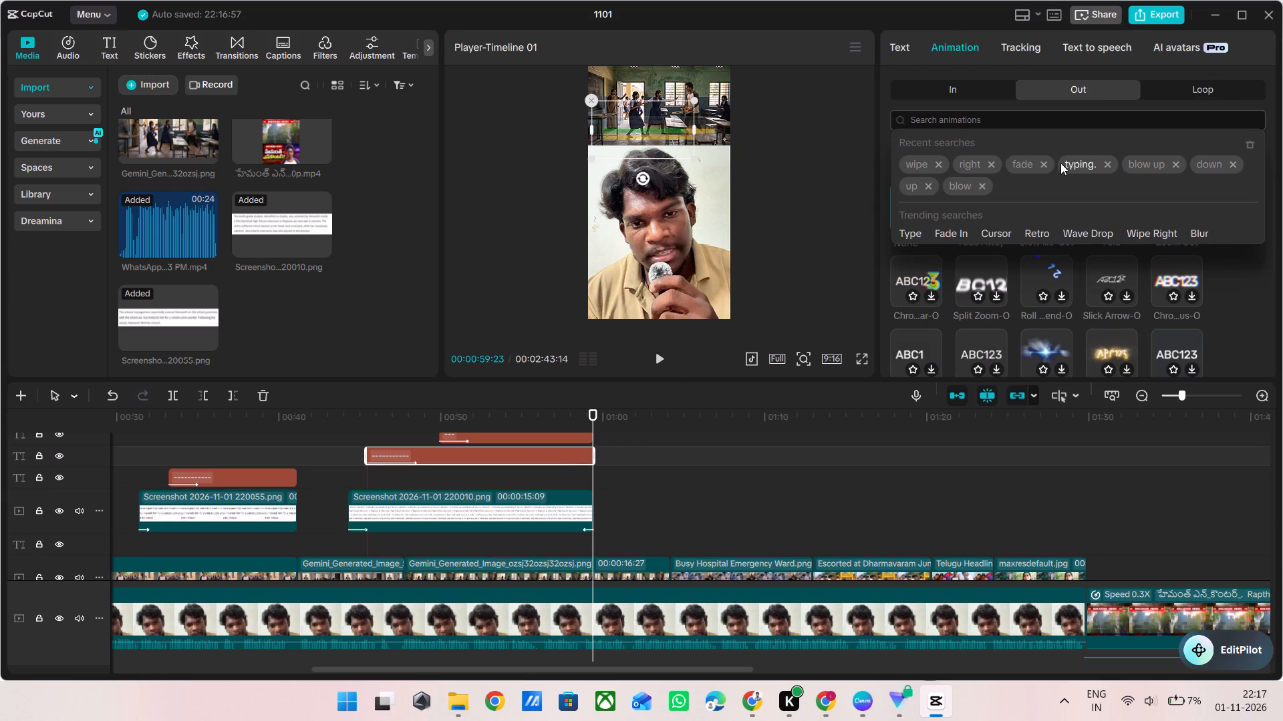
left_click(1015, 160)
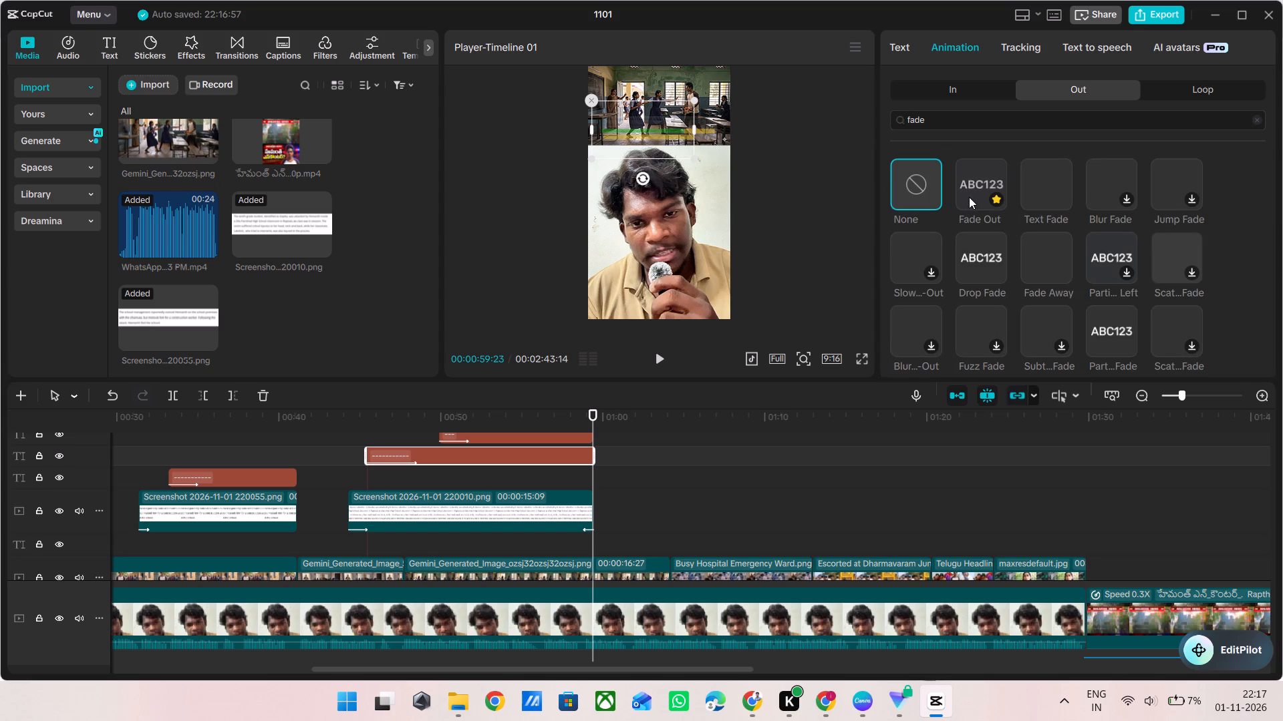
double_click(969, 197)
key("space")
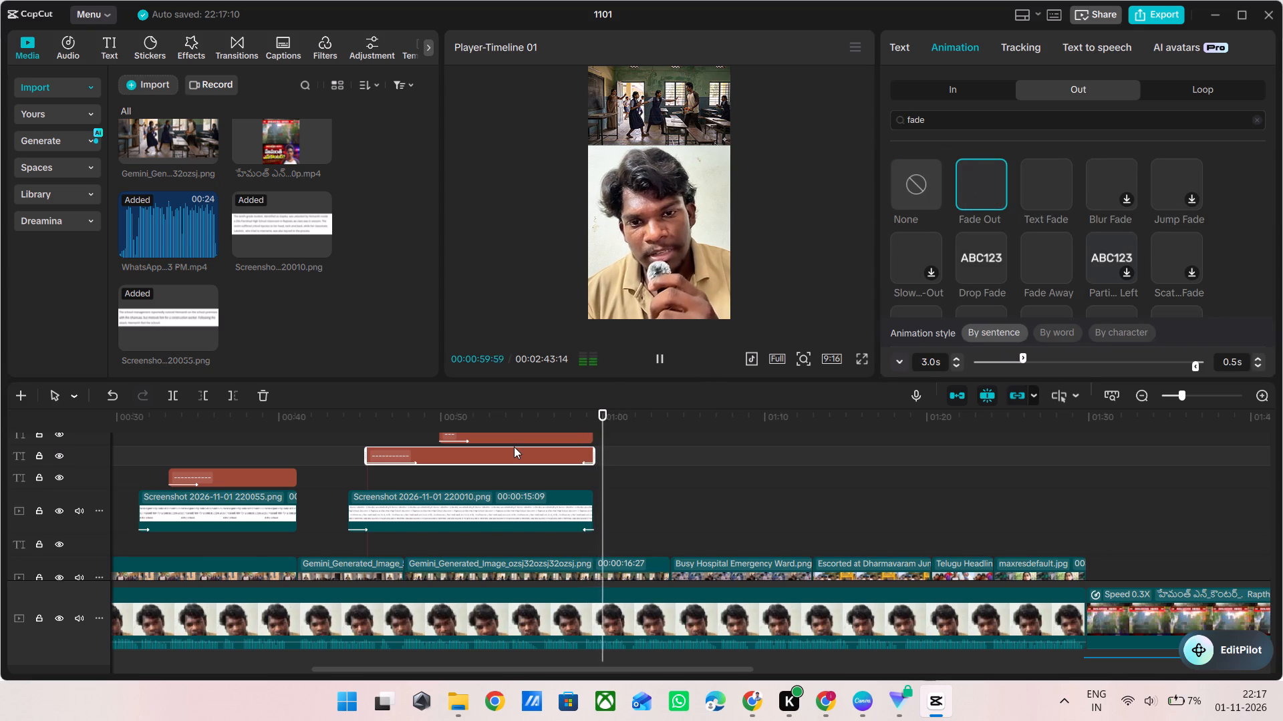
scroll(514, 447, "up", 2)
key("space")
Apply the Fade Out exit animation to the third-line yellow highlight.
left_click(560, 495)
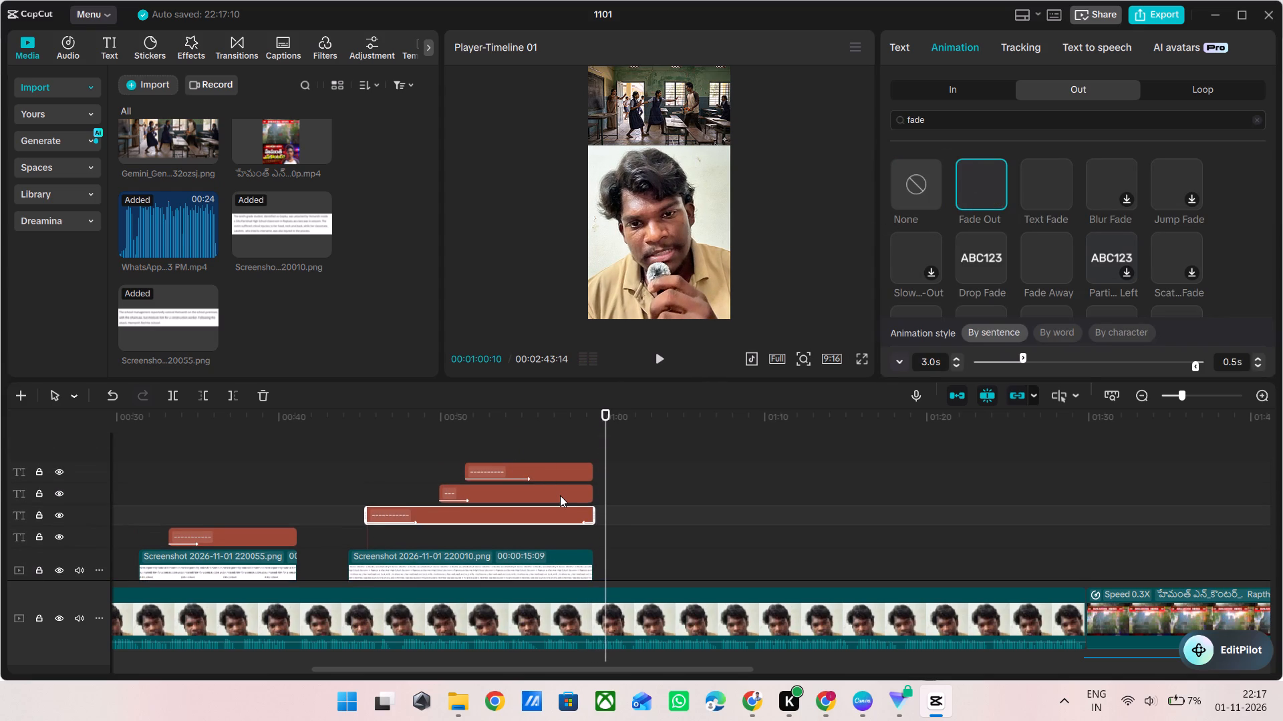
left_click(960, 59)
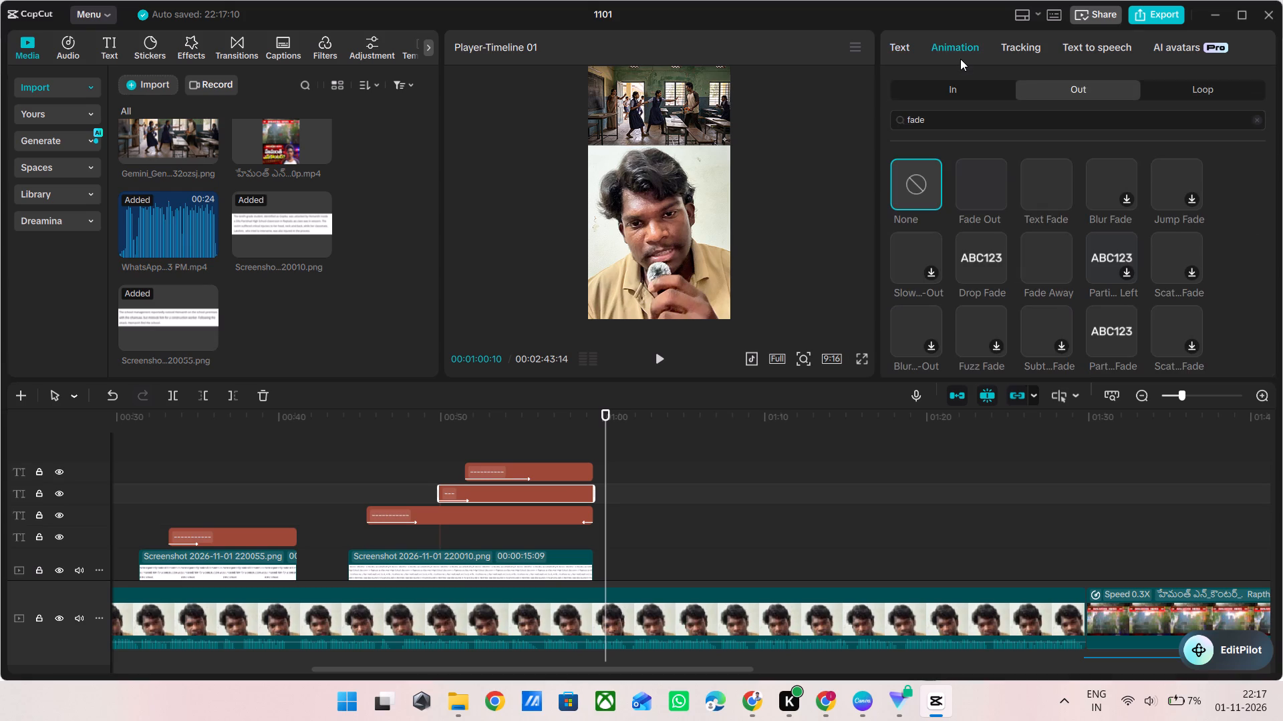
double_click(974, 188)
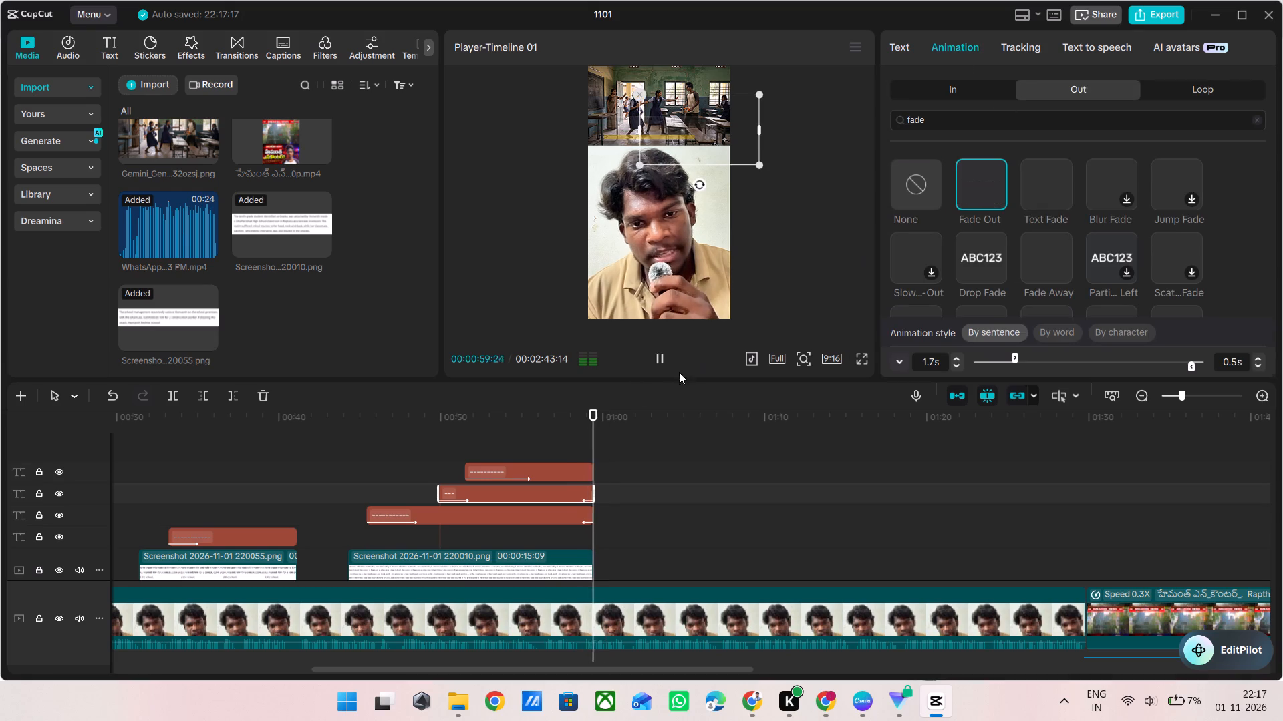
key("space")
key("space")
Apply the Fade Out exit animation to the fourth-line yellow highlight.
left_click(563, 465)
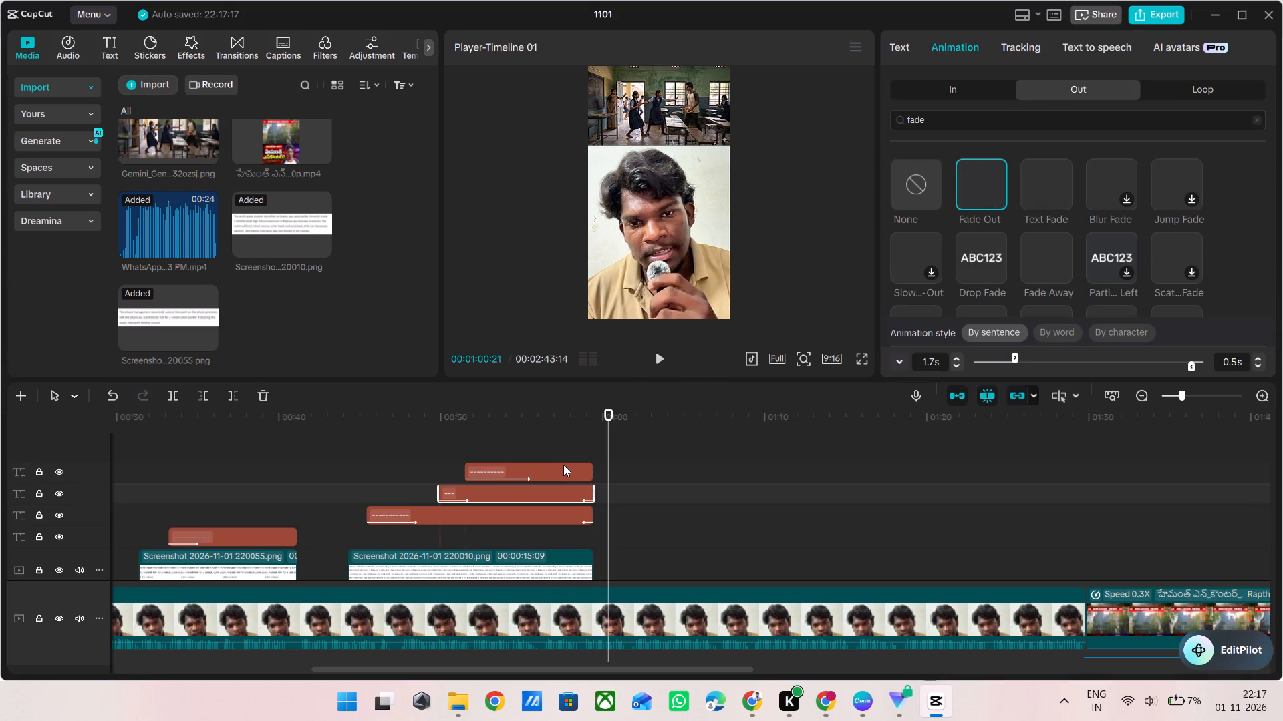
left_click(950, 53)
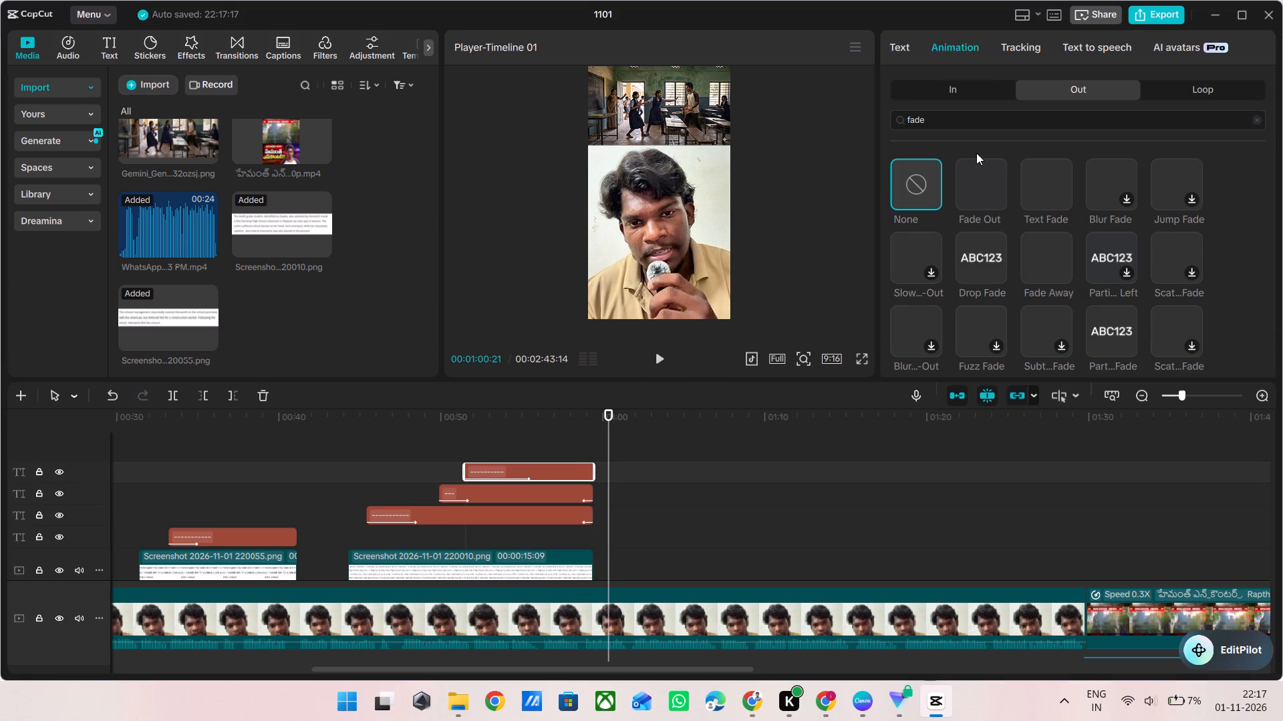
double_click(978, 192)
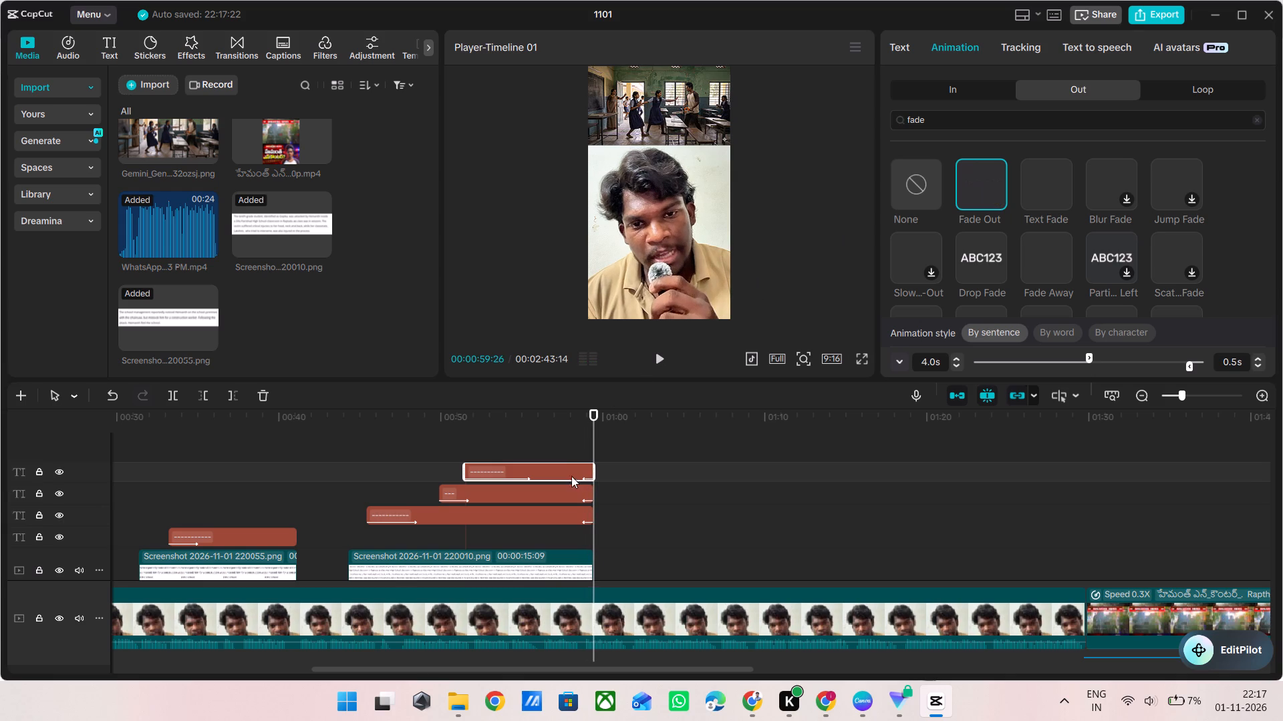
Play back the end of the second screenshot and its highlights from about 57 seconds and continue into the hospital scene.
left_click(558, 457)
key("space")
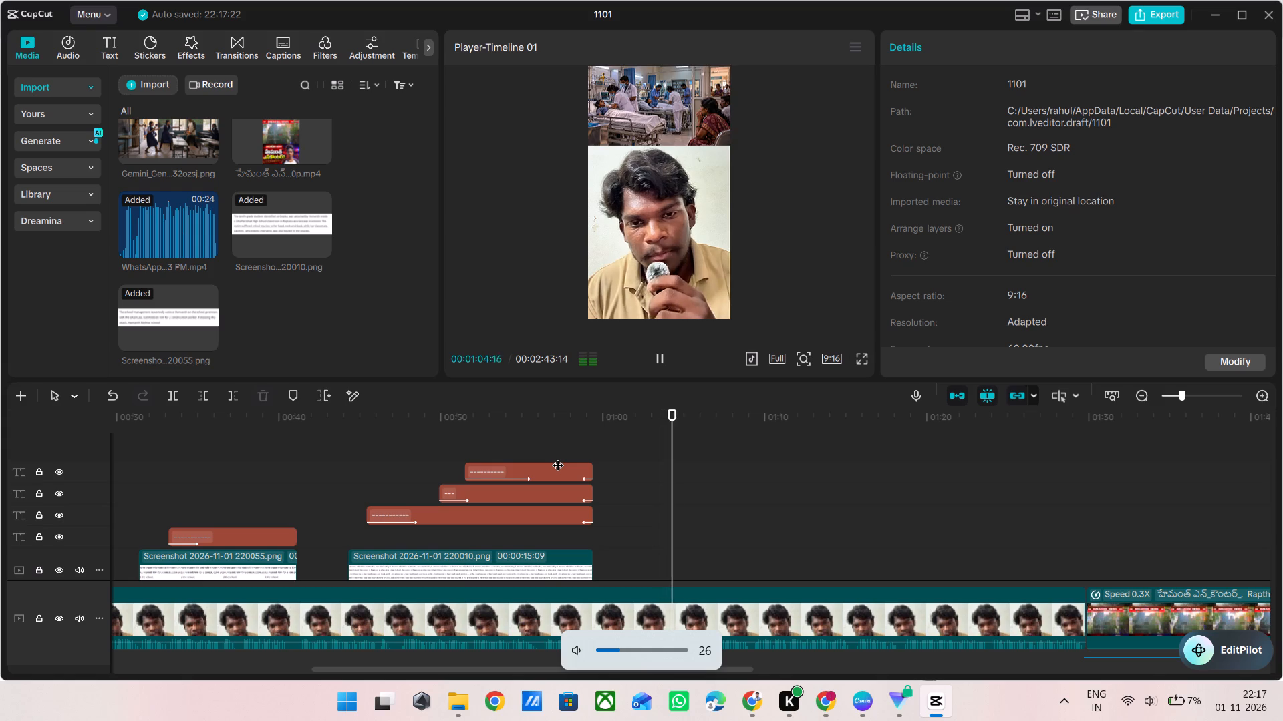
scroll(646, 531, "down", 6, "ctrl")
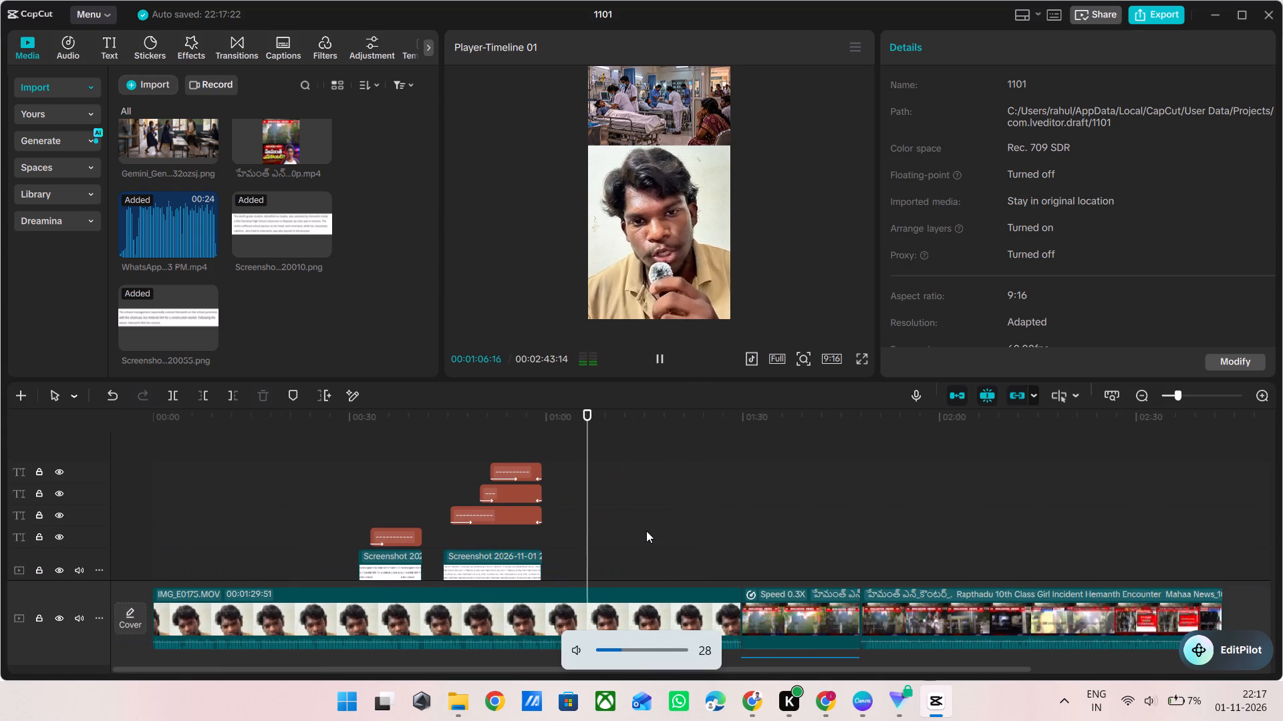
scroll(646, 531, "down", 1)
scroll(593, 529, "up", 1)
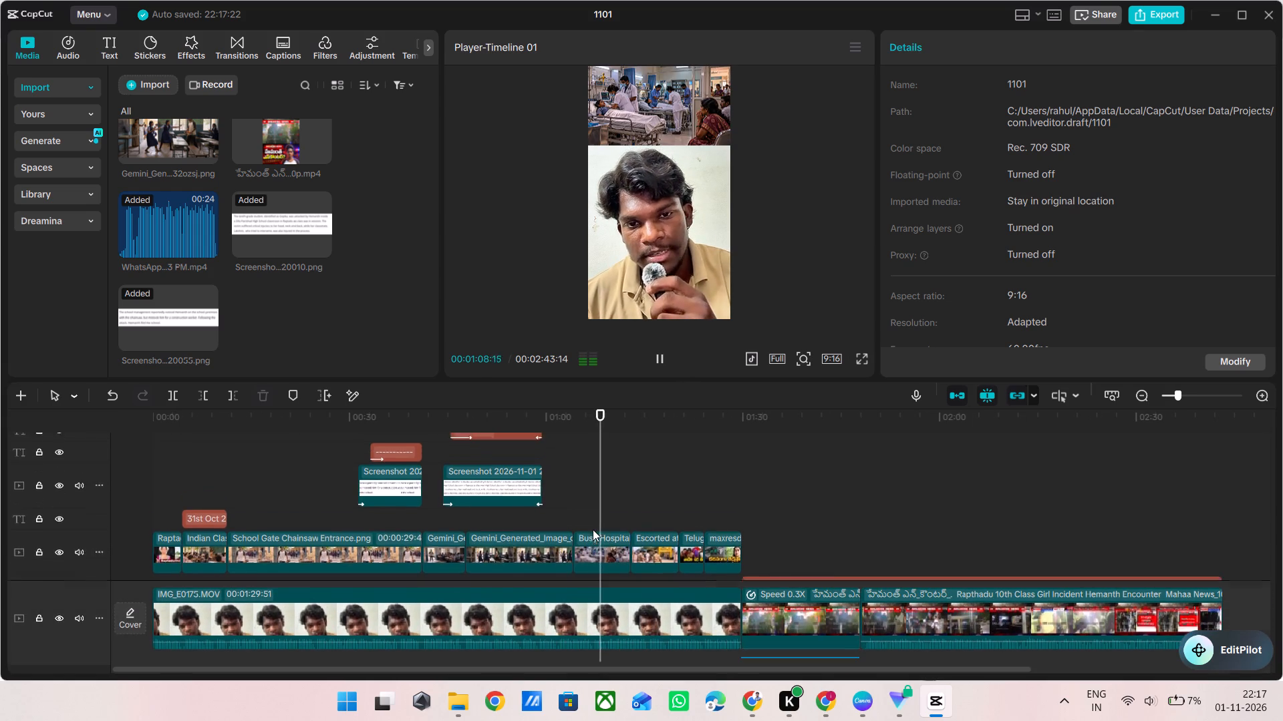
Review the playback from the hospital scene through the remaining overlay images to the start of the Maha News clip and WhatsApp audio.
scroll(593, 529, "up", 1)
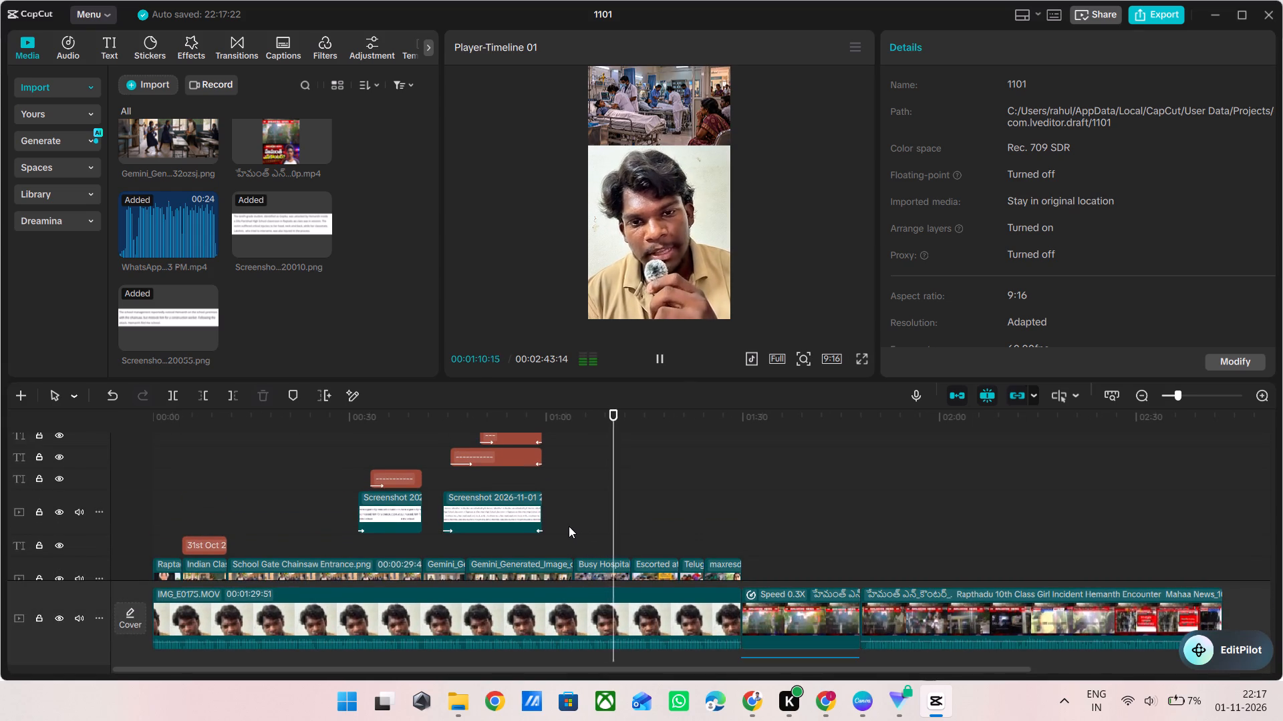
scroll(569, 526, "up", 7, "ctrl")
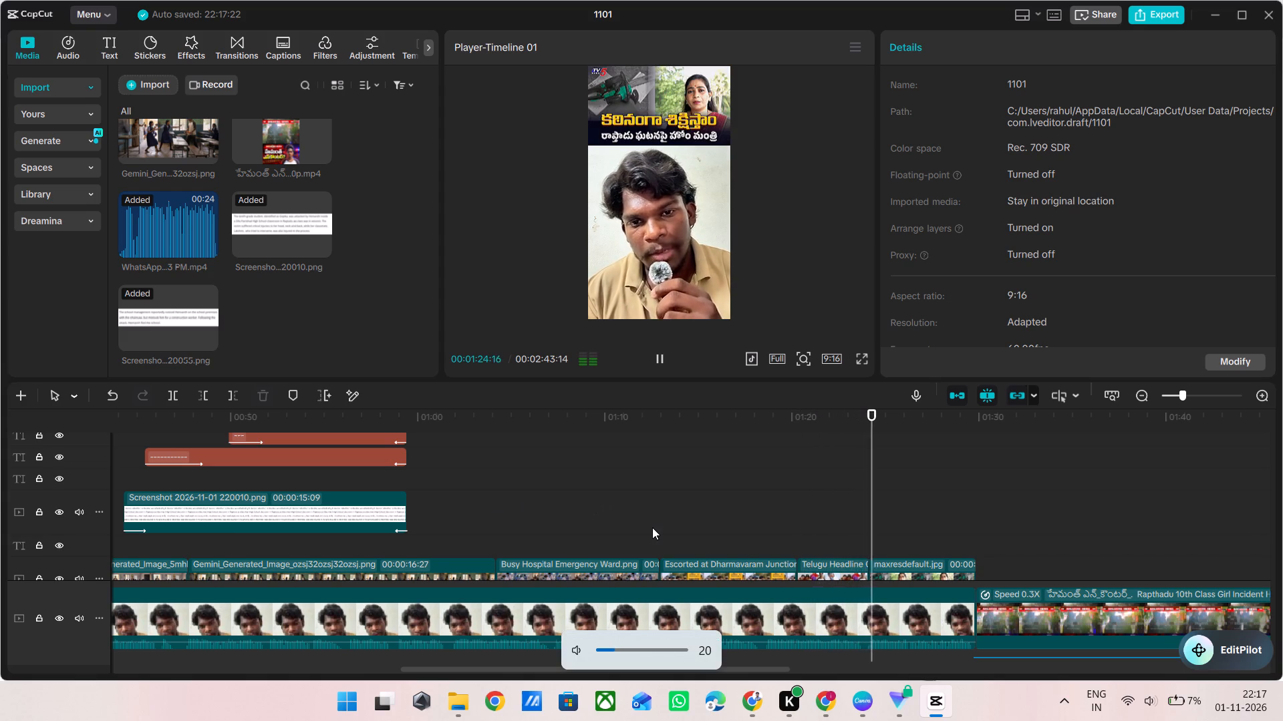
scroll(652, 527, "down", 9, "ctrl")
scroll(652, 527, "down", 2)
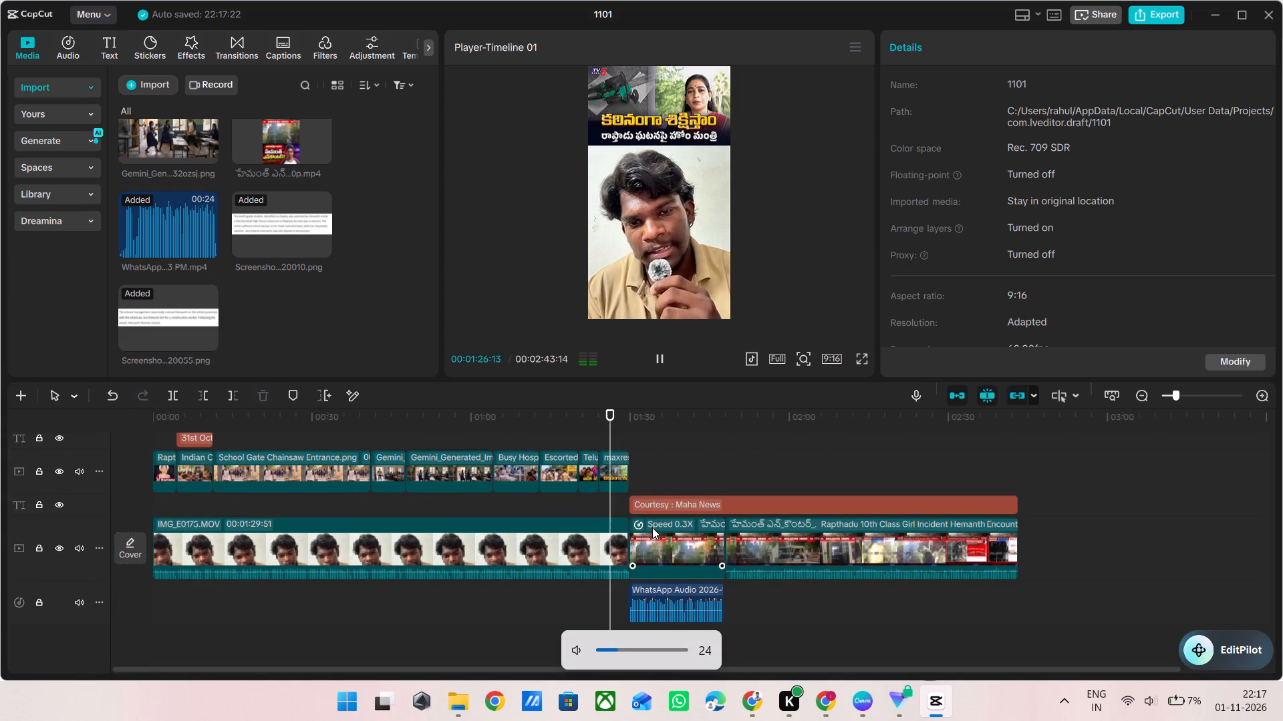
scroll(651, 482, "up", 2, "ctrl")
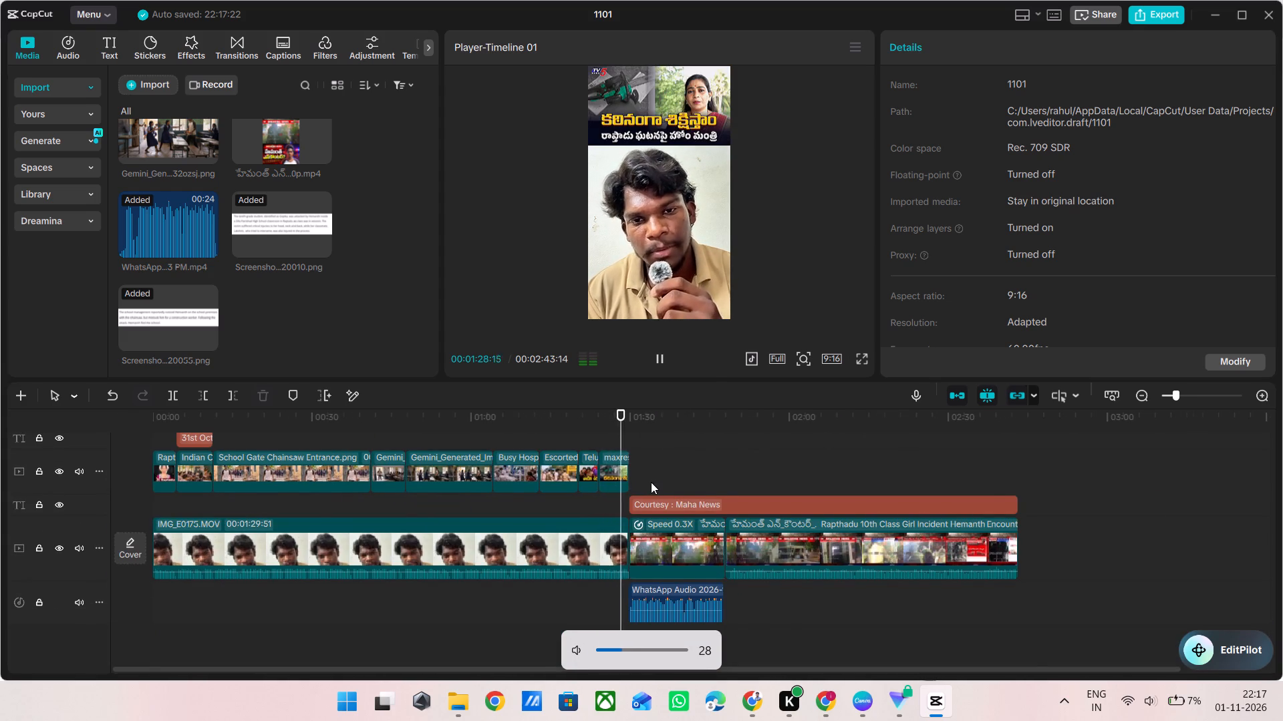
scroll(651, 482, "up", 3, "ctrl")
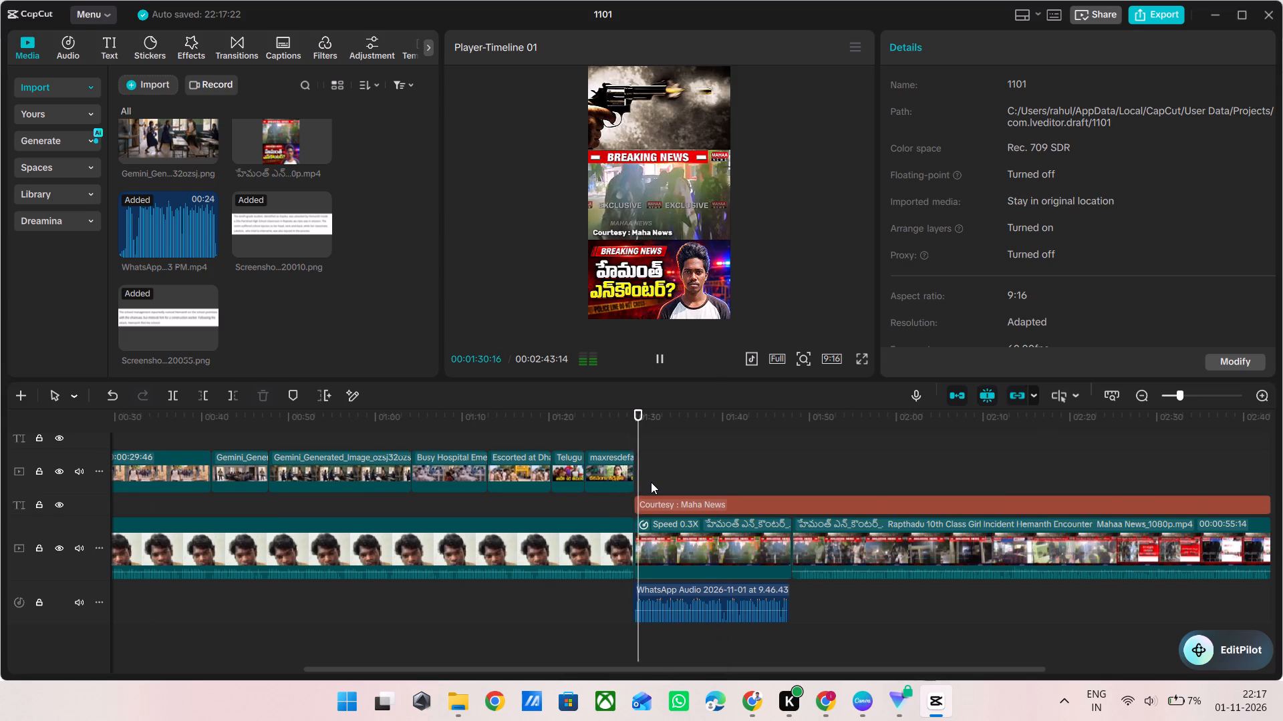
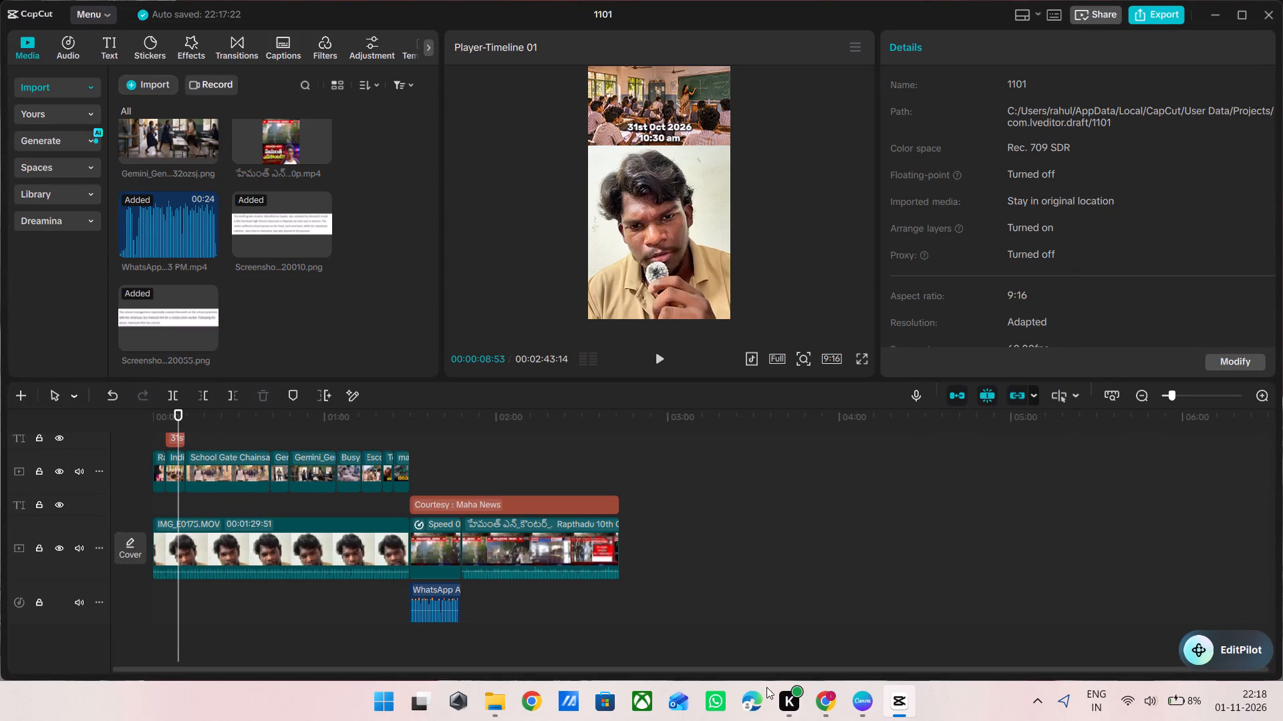
Close the Canva window with the Atal Tunnel presentation and the Chrome window with the Rapthadu page.
left_click(859, 692)
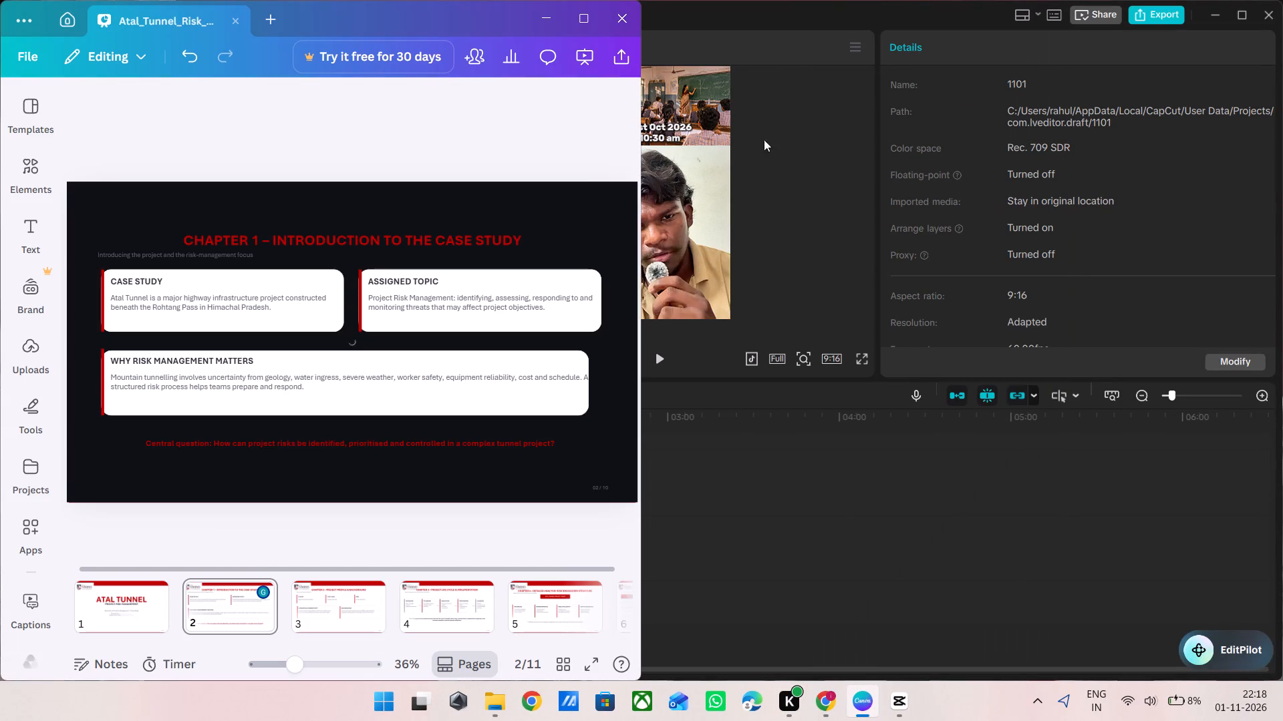
left_click(628, 23)
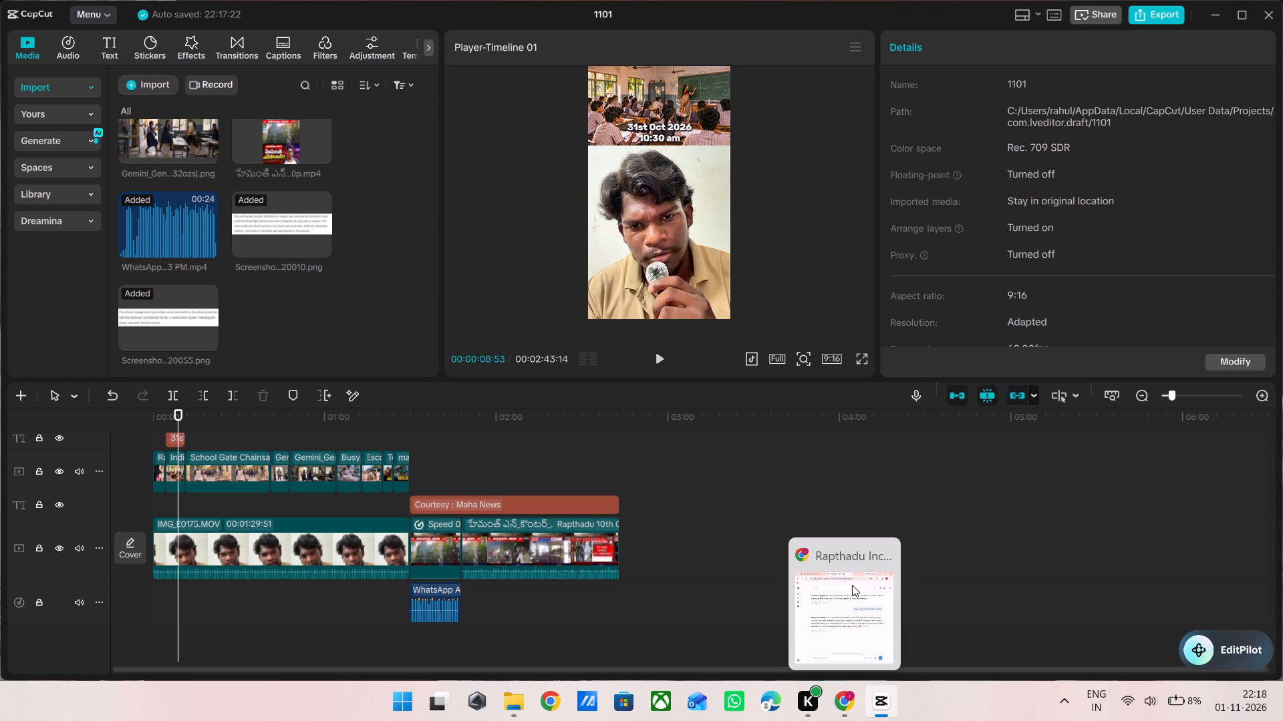
left_click(880, 555)
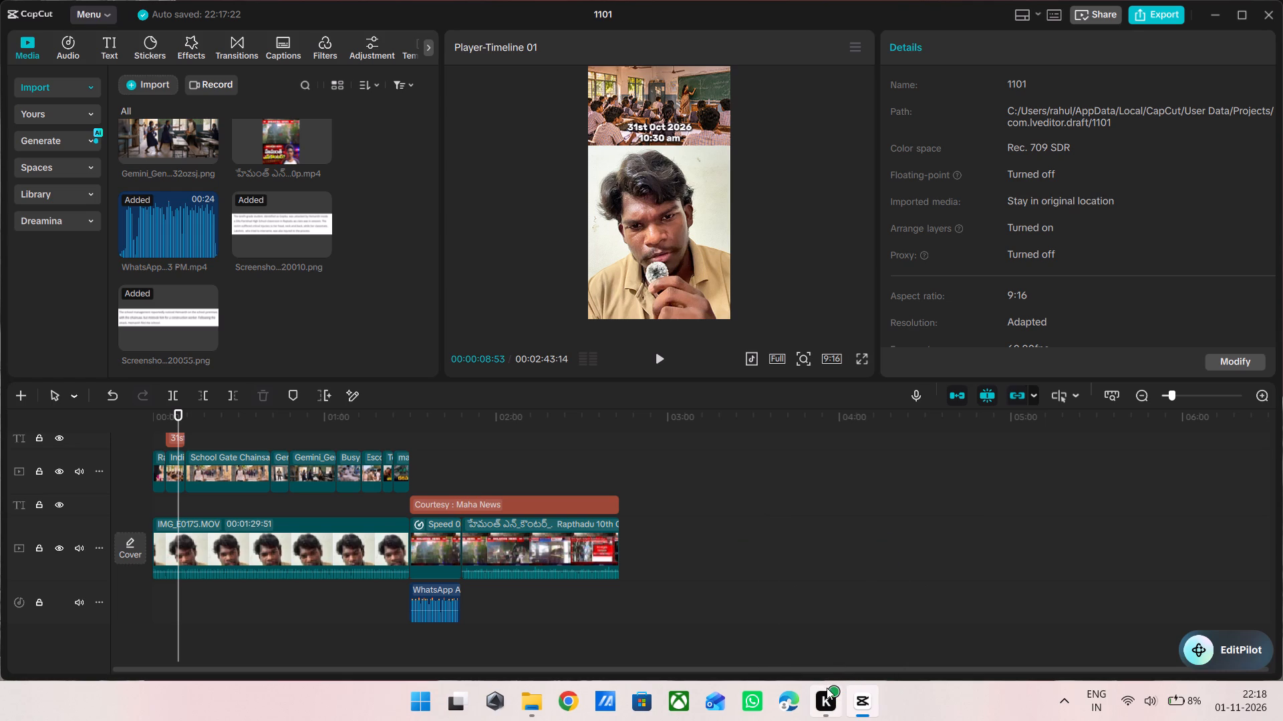